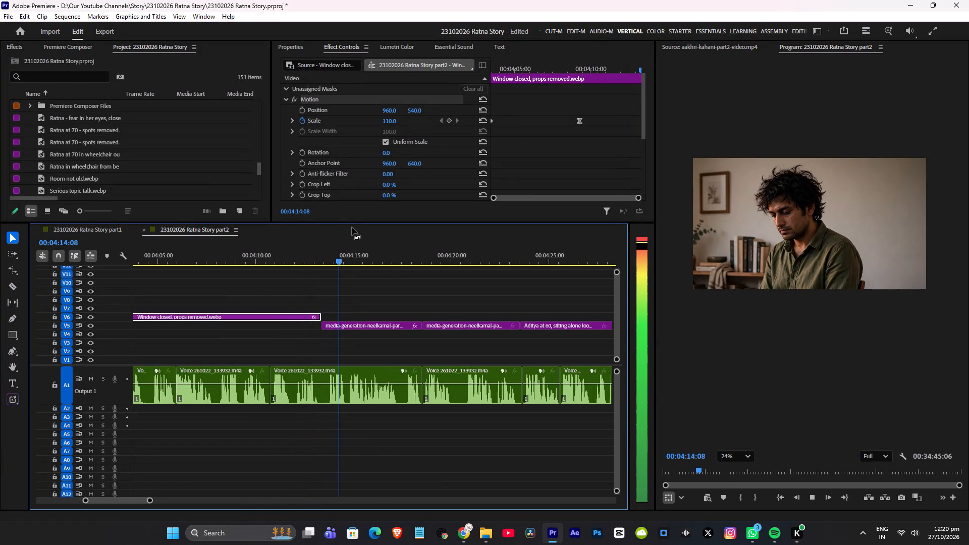
Reposition the seated man's clip on V5 to 513, 1031 and play back the transition into it.
key(space)
drag(422, 111, 385, 121)
drag(391, 111, 502, 111)
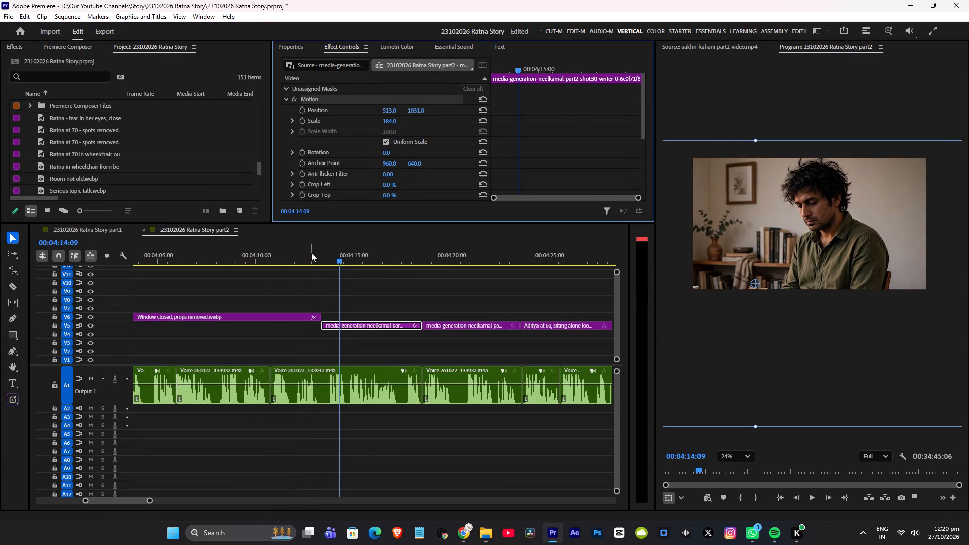
click(295, 254)
key(space)
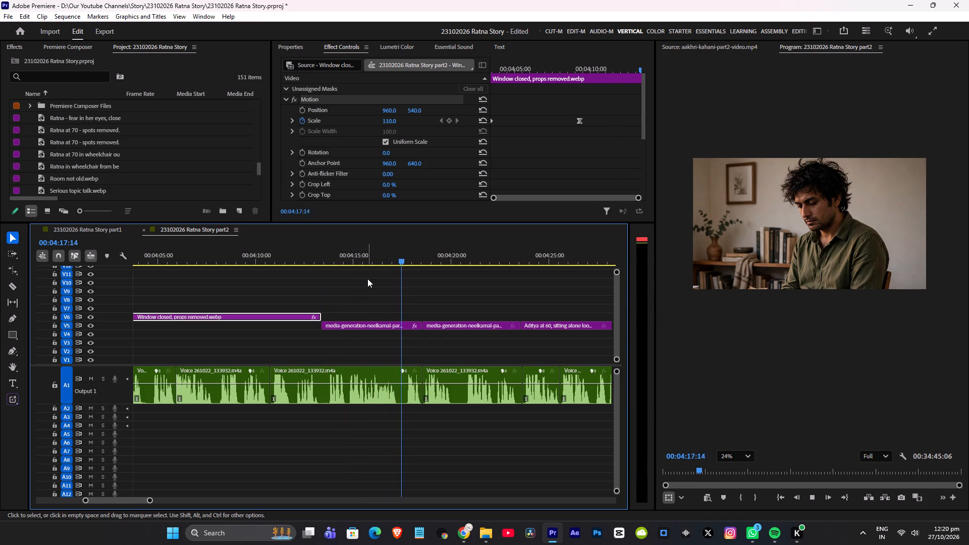
key(space)
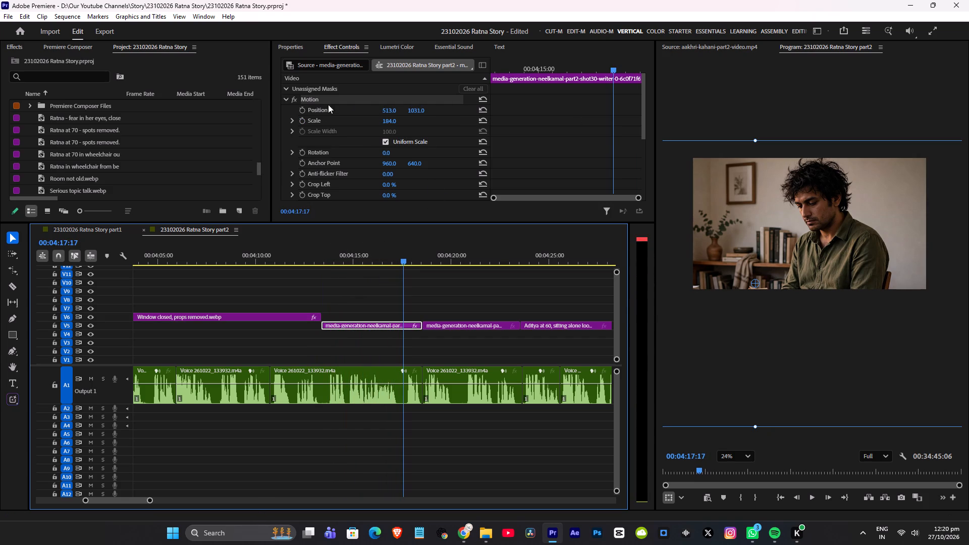
Animate the V5 clip's Position with keyframes at 00:04:17:17 and at the clip start, setting the starting Y to 586.
click(302, 111)
drag(557, 70, 463, 79)
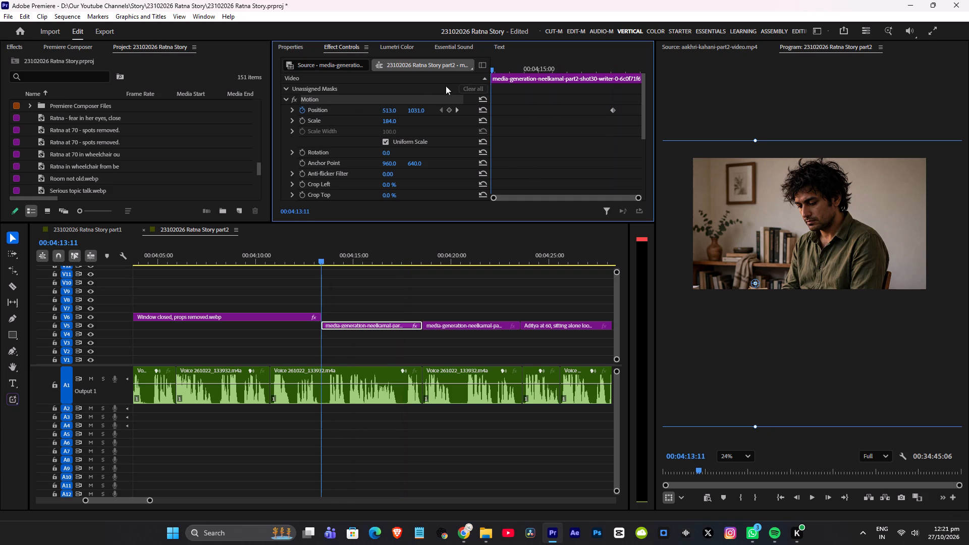
click(450, 108)
drag(417, 110, 274, 125)
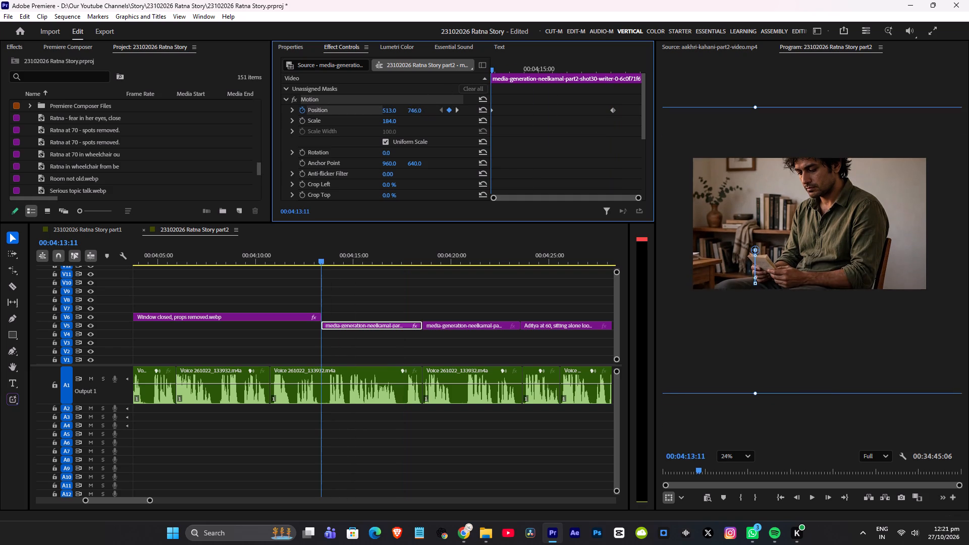
drag(274, 125, 195, 124)
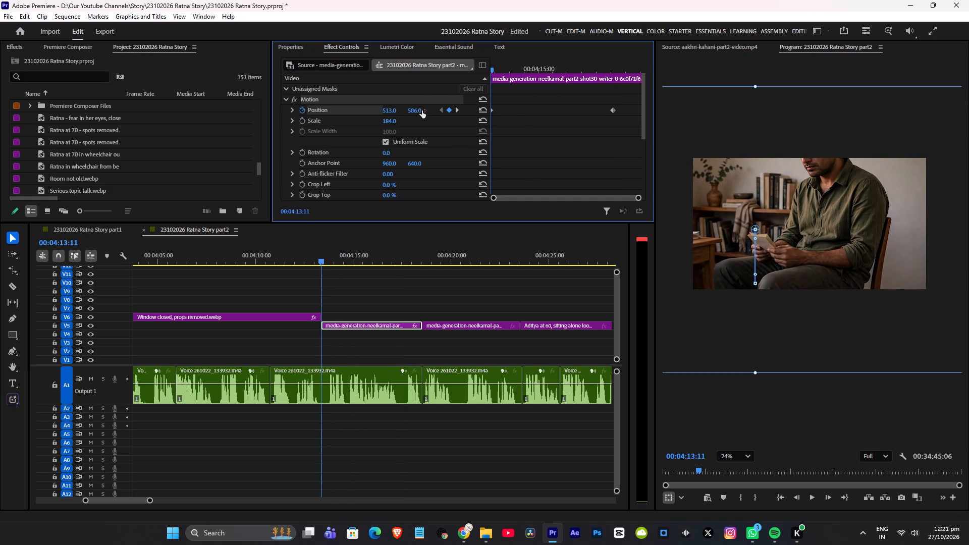
Set the ending Position keyframe's Y to 866 and play back the movement.
click(458, 108)
drag(416, 108, 428, 112)
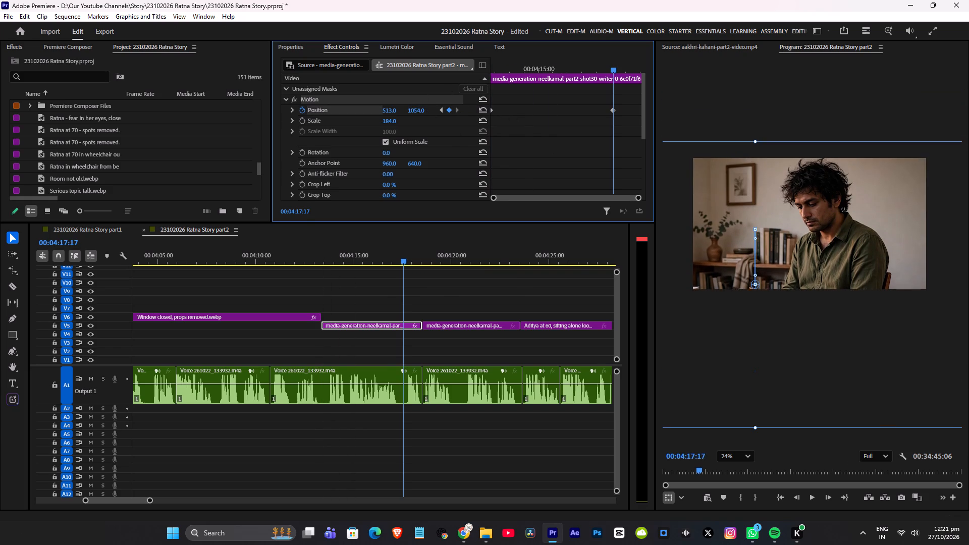
drag(428, 112, 335, 130)
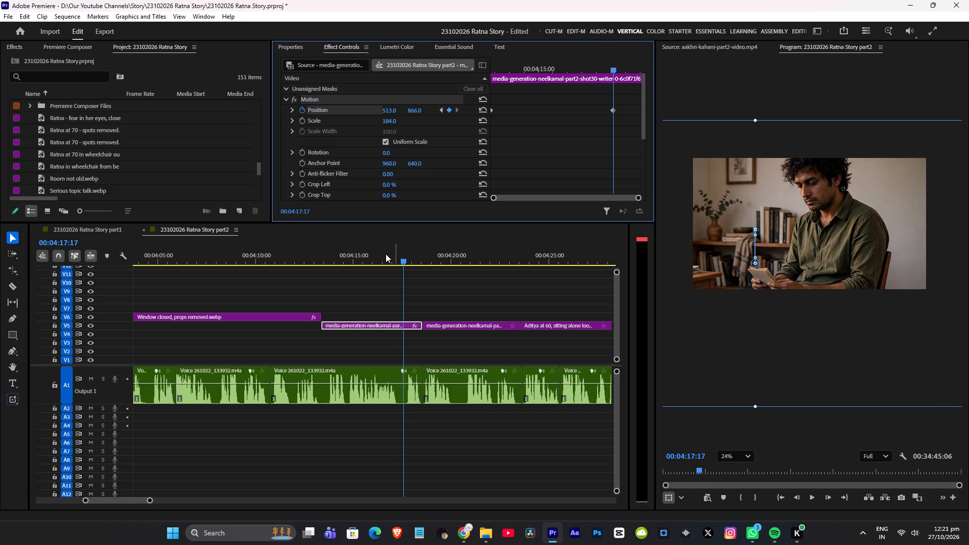
click(299, 251)
key(space)
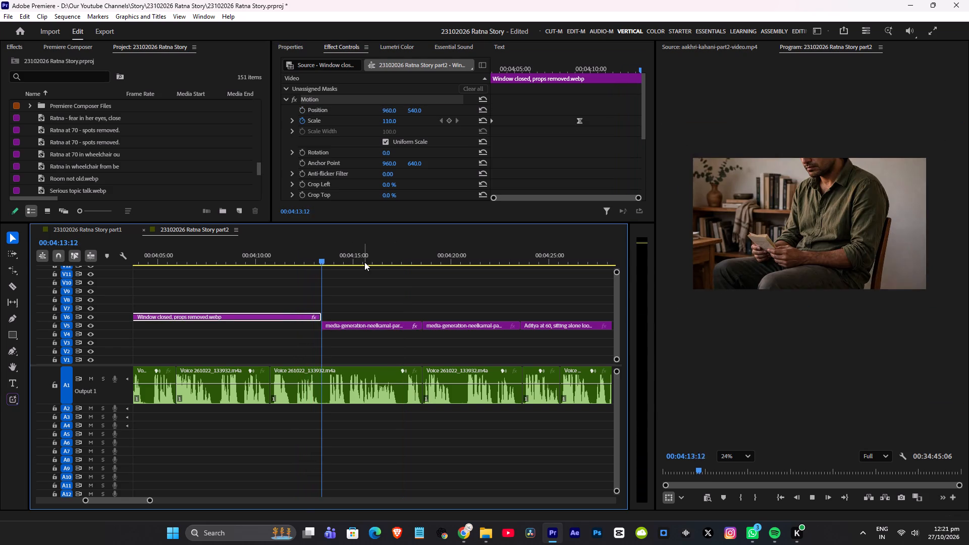
key(space)
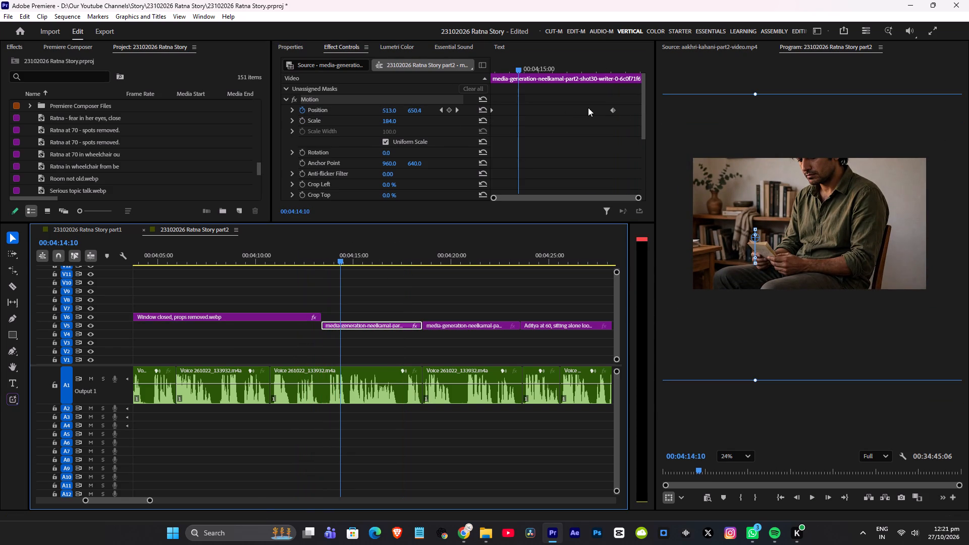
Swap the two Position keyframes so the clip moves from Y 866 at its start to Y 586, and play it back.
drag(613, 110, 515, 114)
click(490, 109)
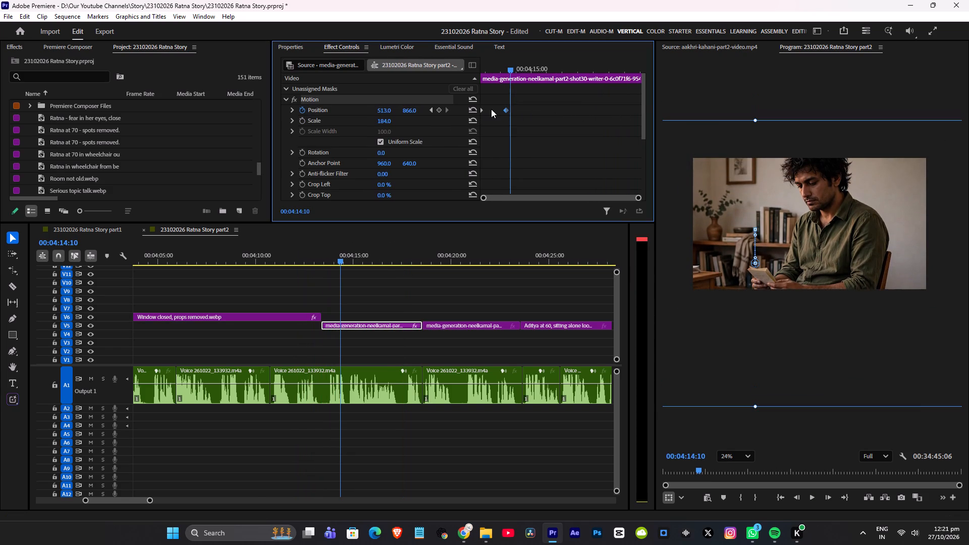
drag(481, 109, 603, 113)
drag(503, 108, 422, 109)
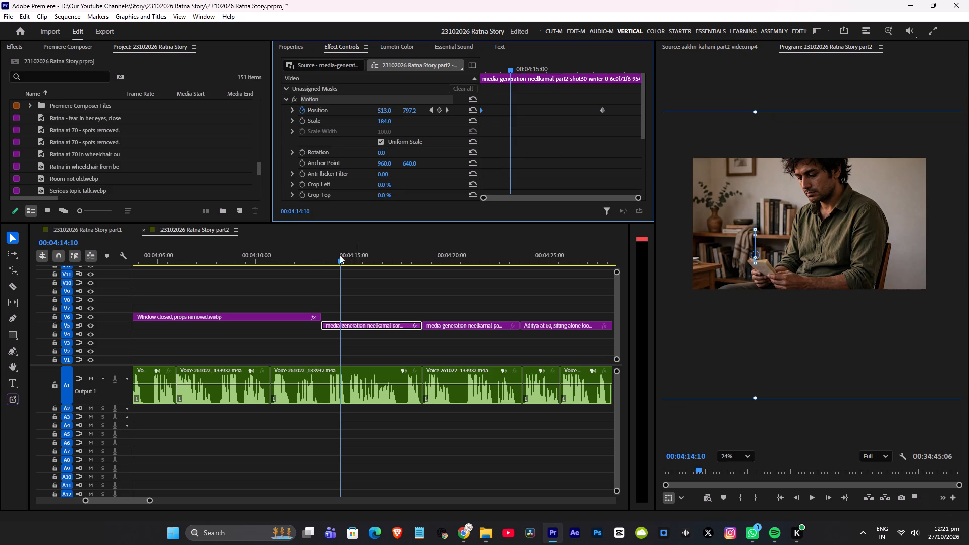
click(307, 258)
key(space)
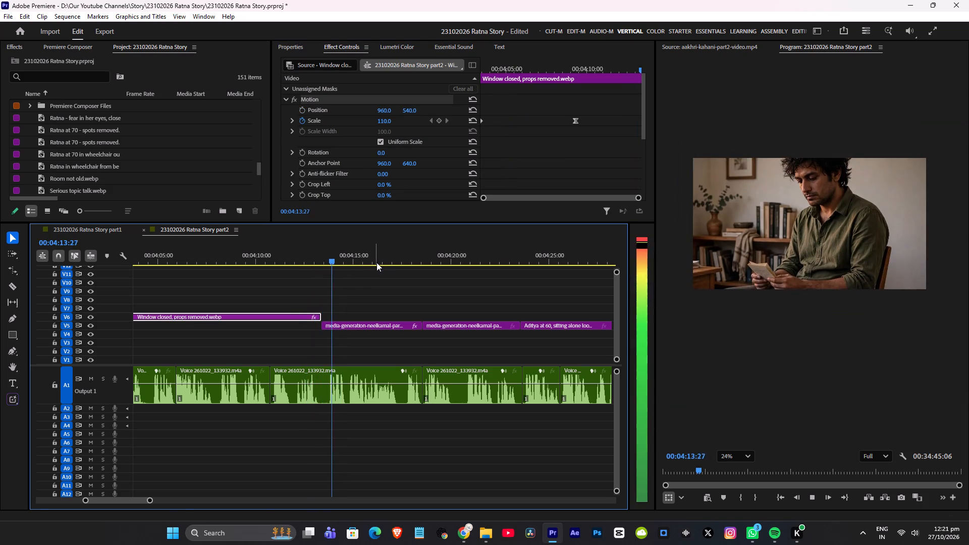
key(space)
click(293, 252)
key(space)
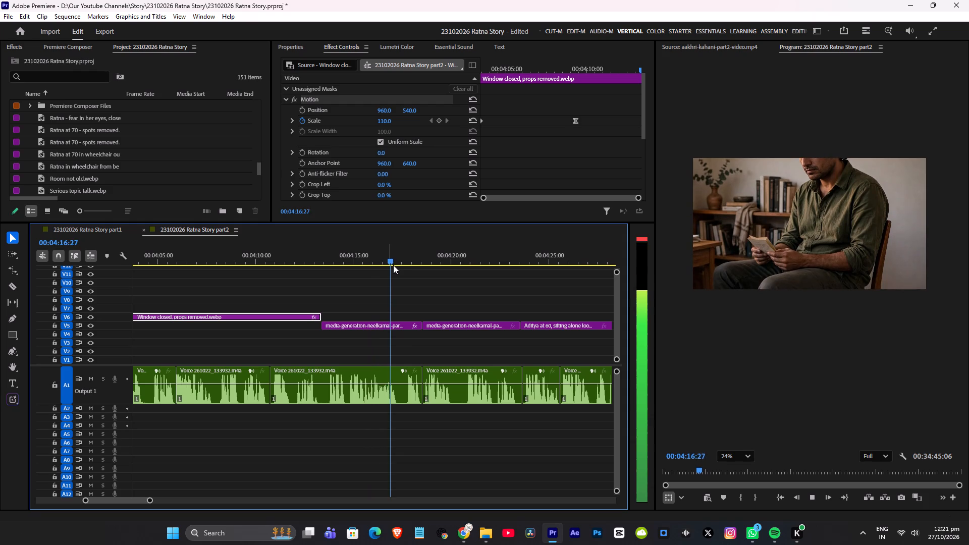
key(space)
Swap the Position keyframes back, with Y 586 at the clip start and Y 866 at 00:04:16:29.
drag(396, 259, 379, 262)
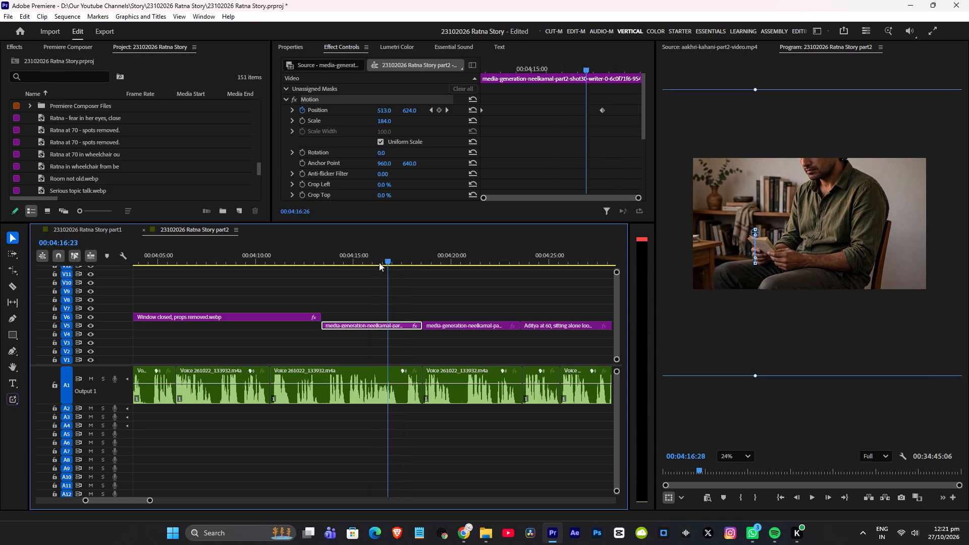
drag(379, 262, 358, 264)
drag(601, 108, 481, 112)
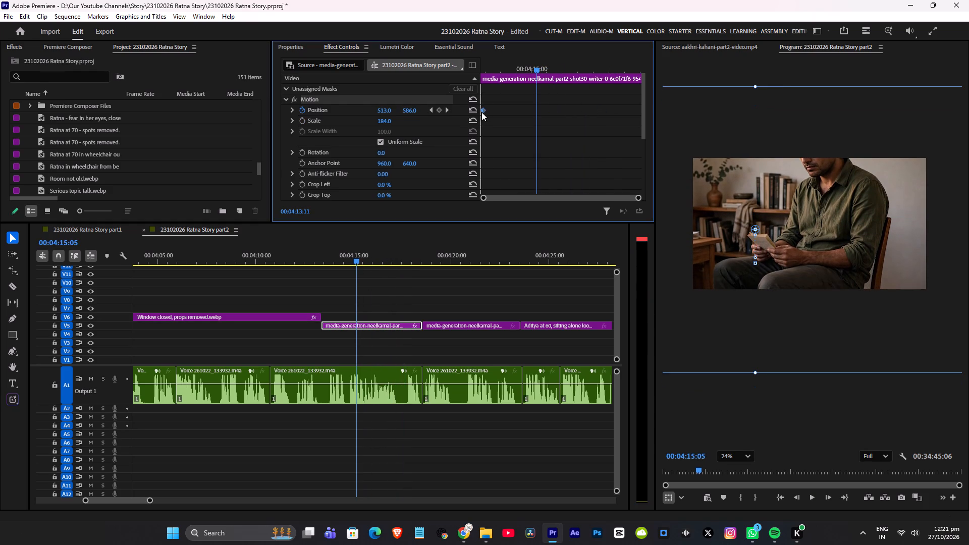
drag(481, 112, 498, 112)
drag(482, 108, 593, 108)
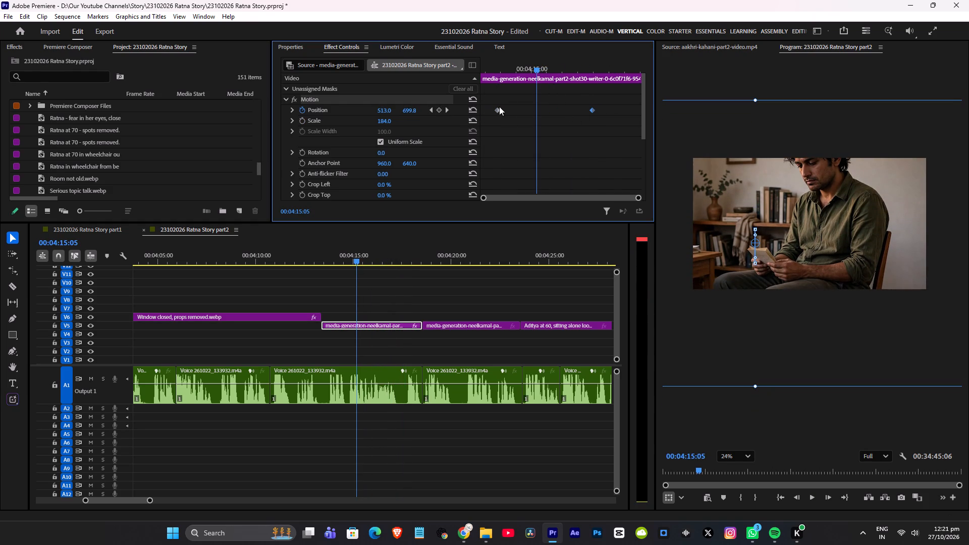
drag(498, 109, 406, 113)
Play back the V5 clip's vertical movement several times to check its direction, speed and end framing.
click(307, 254)
key(space)
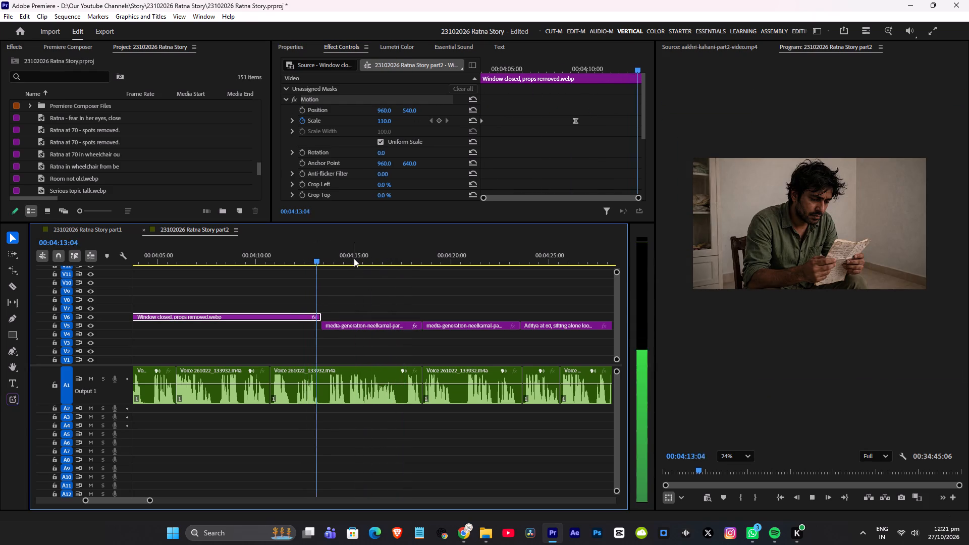
key(space)
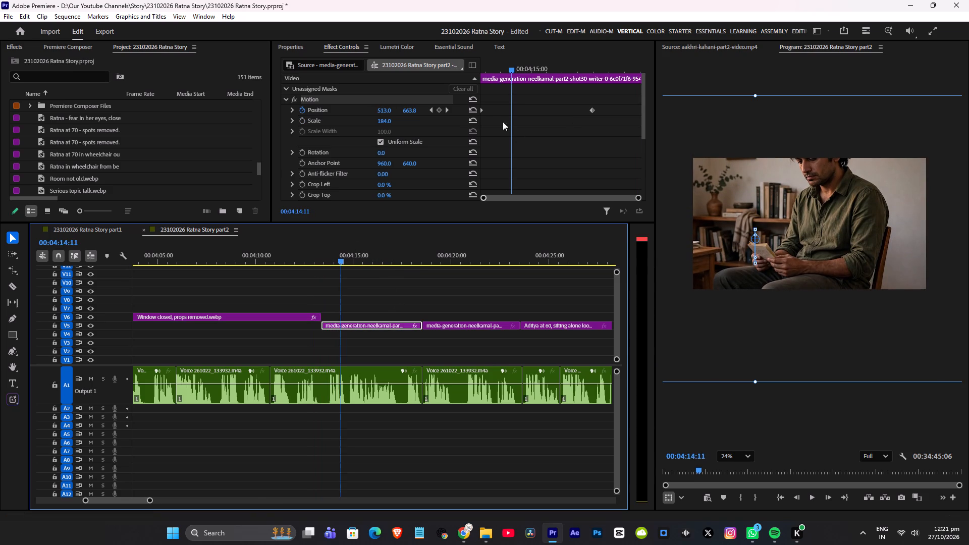
drag(513, 69, 443, 73)
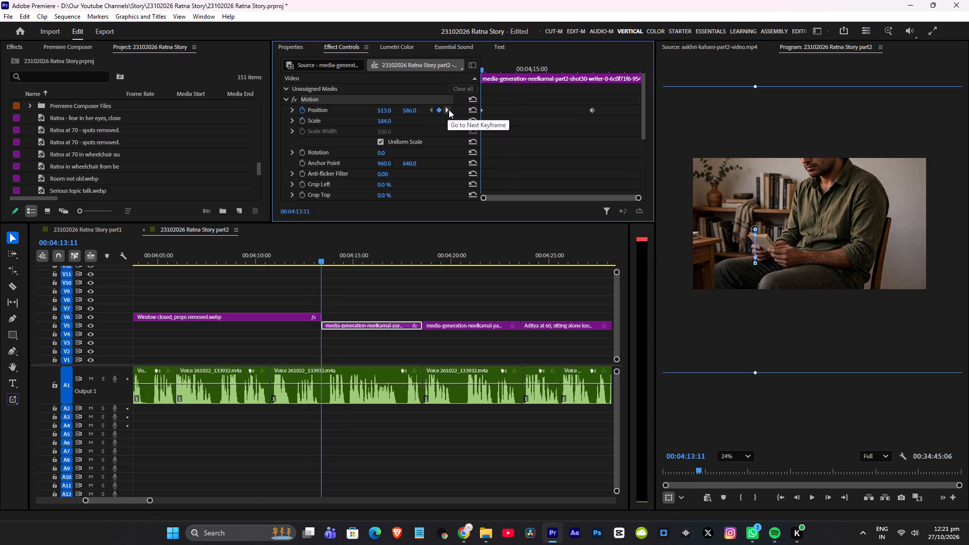
key(space)
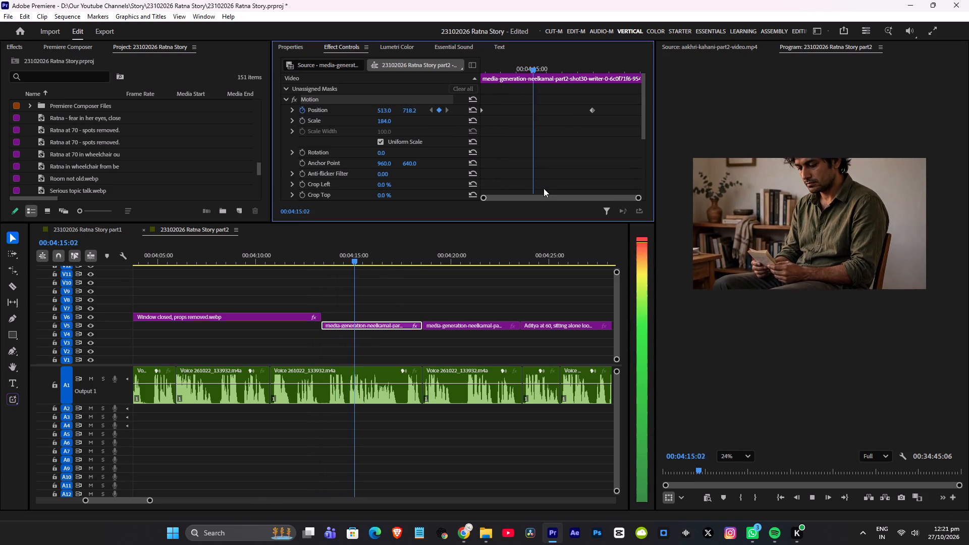
key(space)
click(301, 262)
key(space)
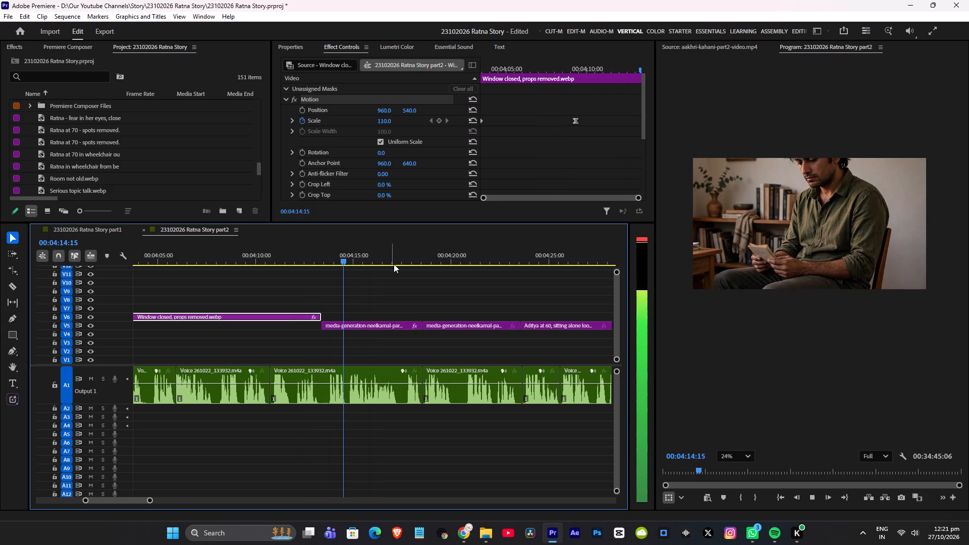
key(space)
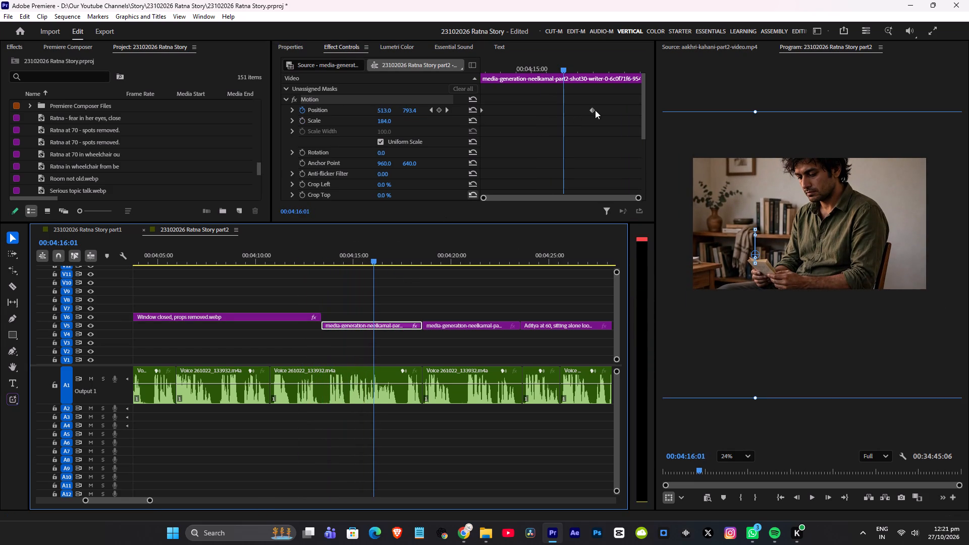
key(space)
key(space)
key(space)
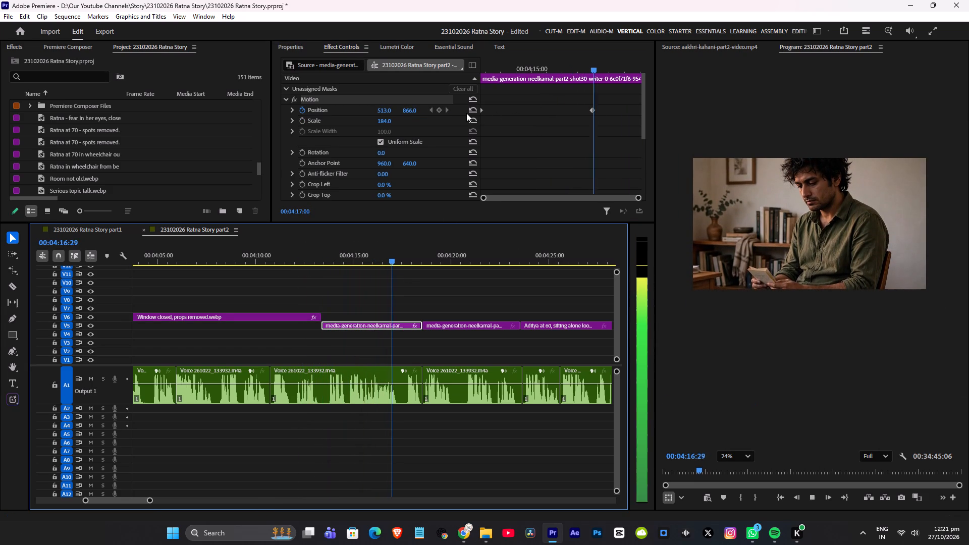
key(space)
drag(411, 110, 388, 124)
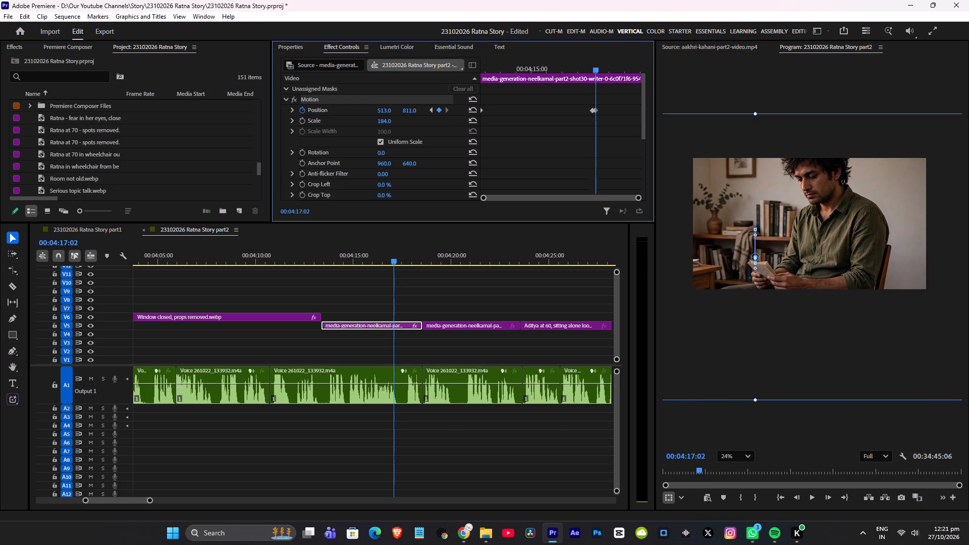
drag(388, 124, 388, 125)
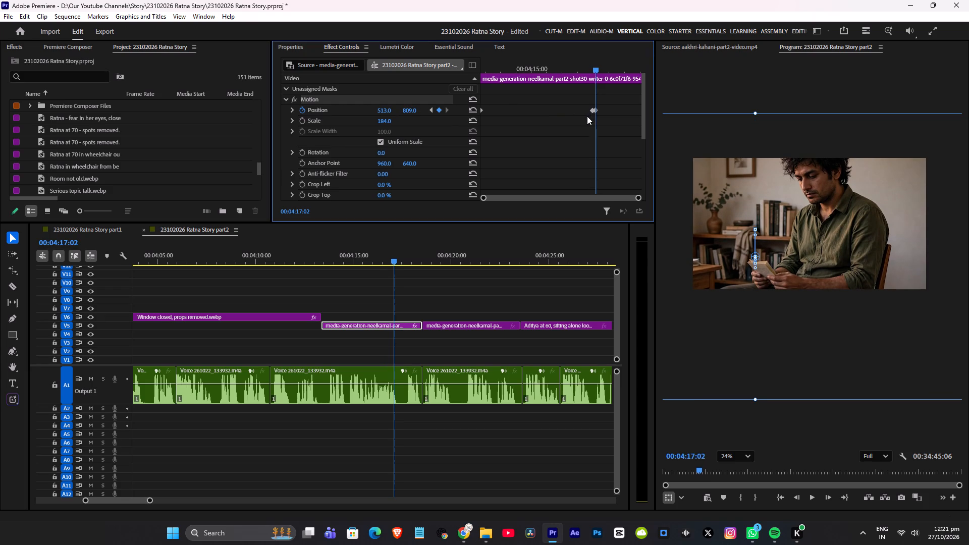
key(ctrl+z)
Set the ending Position keyframe's Y to 822, ease that keyframe, and play from the preceding clip into the mountain road shot.
click(429, 109)
drag(414, 109, 404, 116)
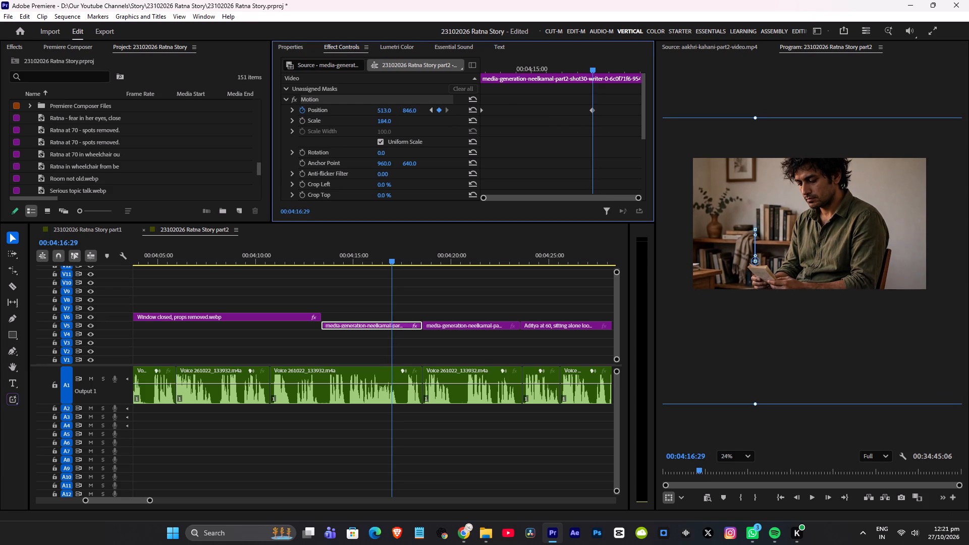
drag(404, 116, 397, 126)
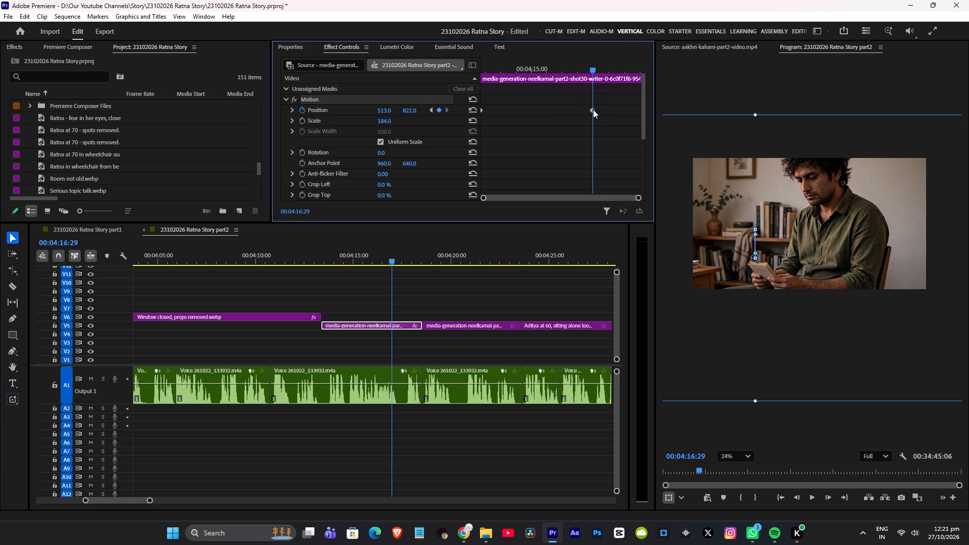
click(593, 110)
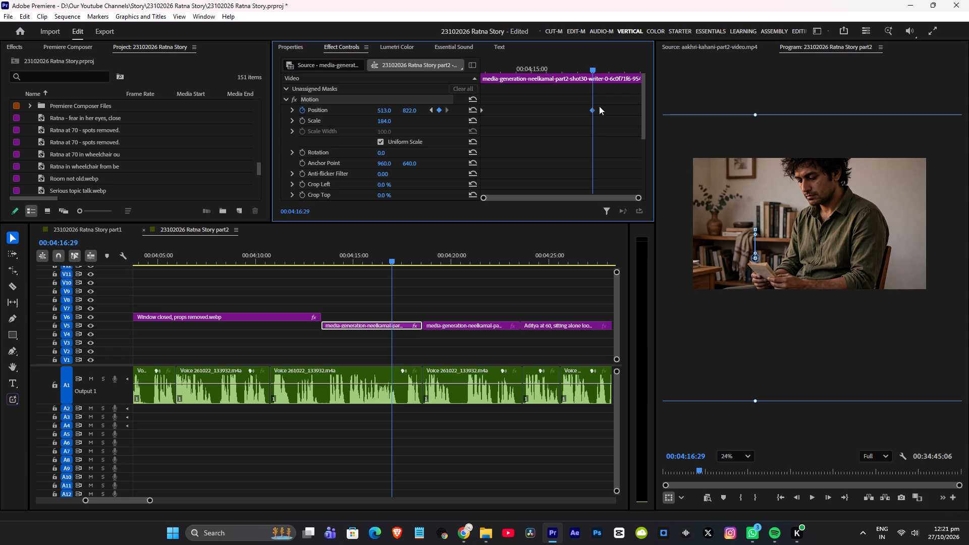
key(F7)
click(299, 249)
key(space)
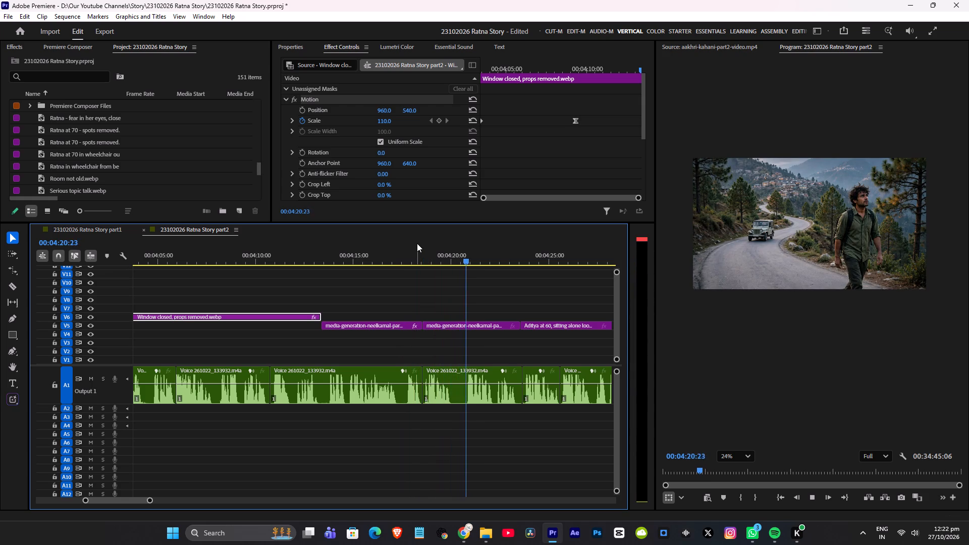
key(space)
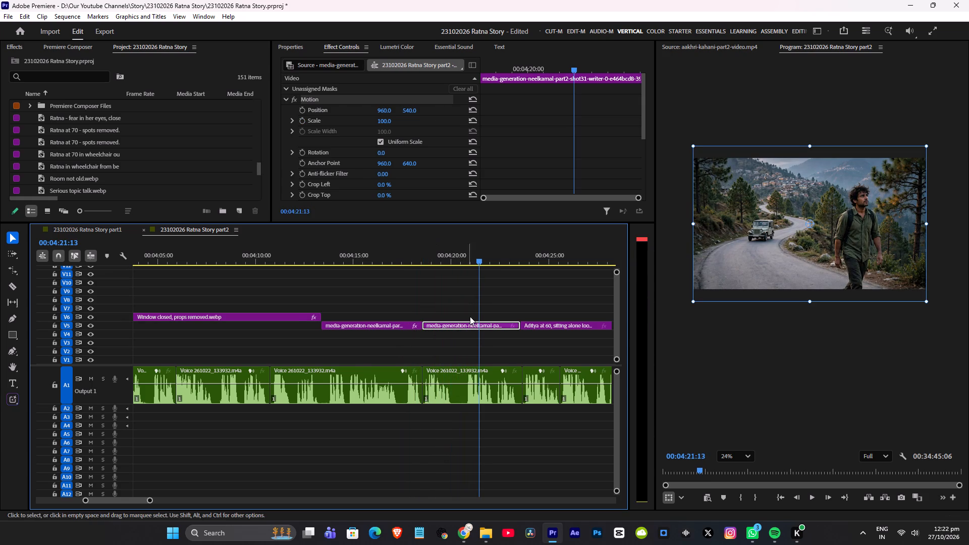
Delete the mountain road clip following the seated man's clip on V5 and save the project.
key(space)
scroll(475, 302, down, 4)
key(space)
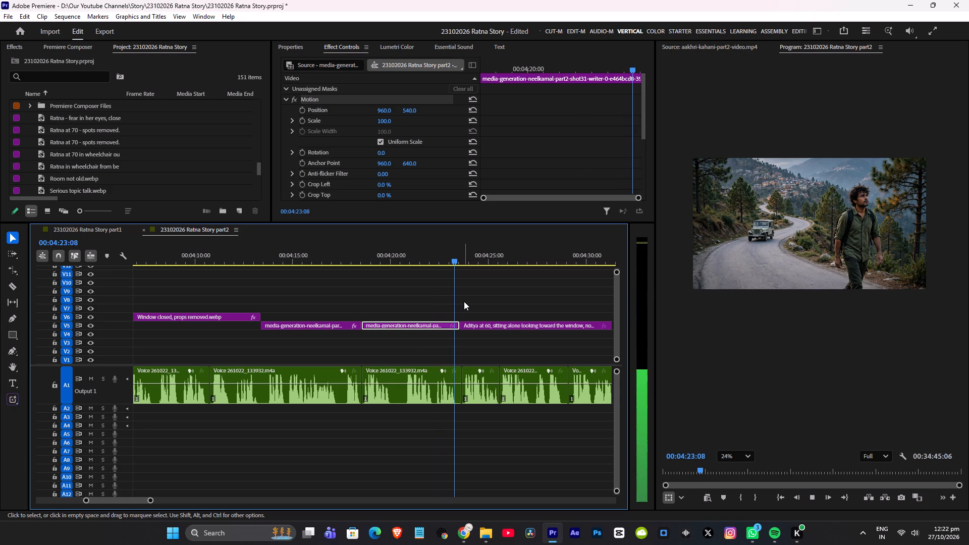
key(Delete)
key(ctrl+s)
Play on into the "Aditya at 60" clip after the gap to review it, and save the project.
key(space)
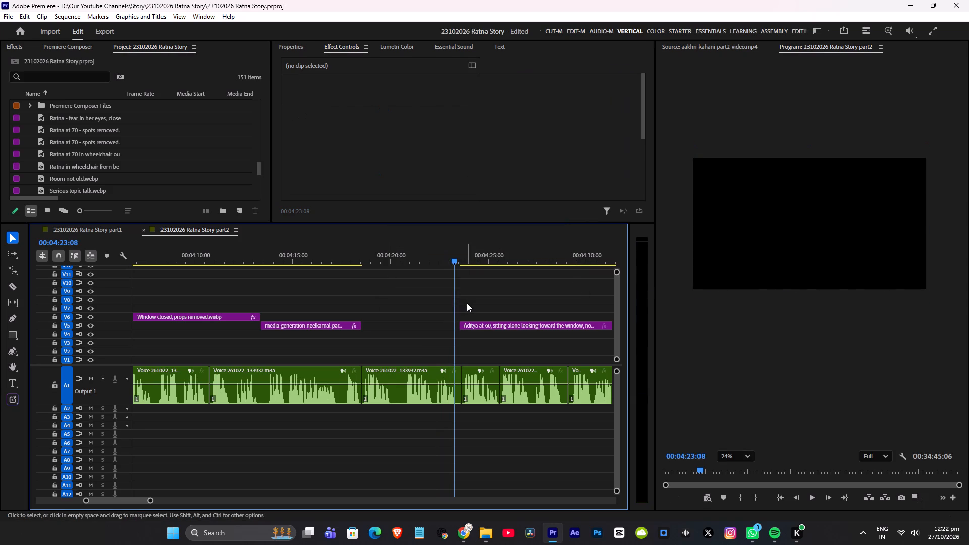
alt+scroll(472, 306, down, 9)
scroll(471, 310, down, 3)
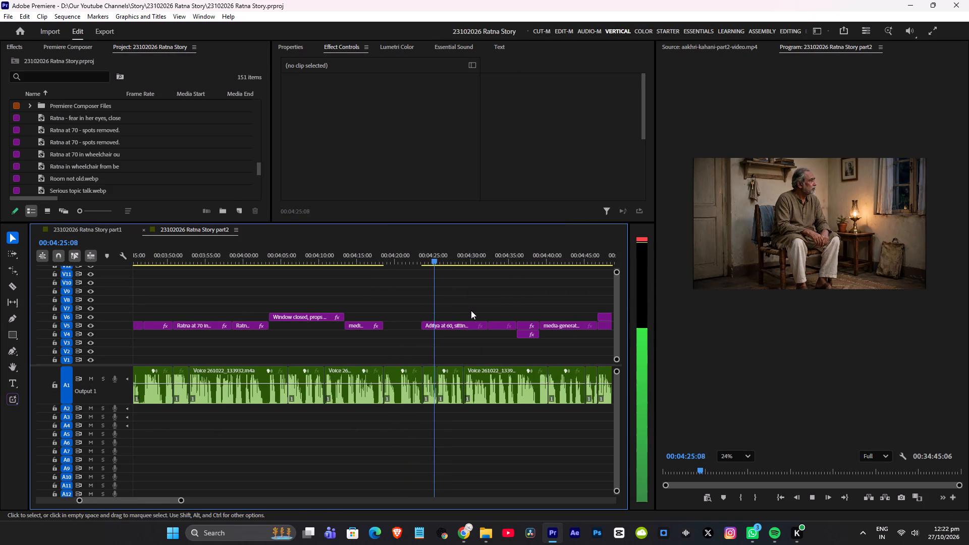
key(space)
key(ctrl+s)
alt+scroll(484, 313, up, 4)
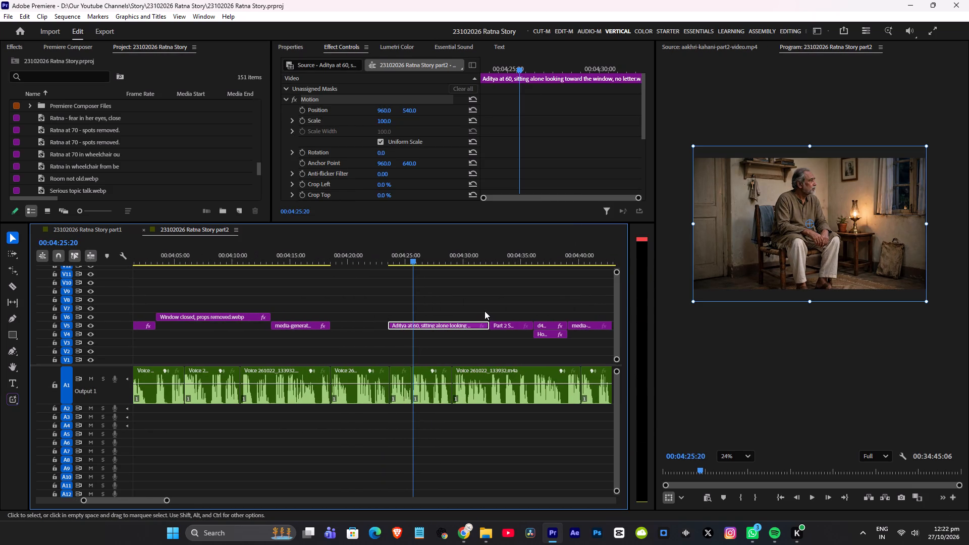
Review the "Aditya at 60" clip against the voice-over, trim its start on V5 to 00:04:27:06, and save the project.
key(space)
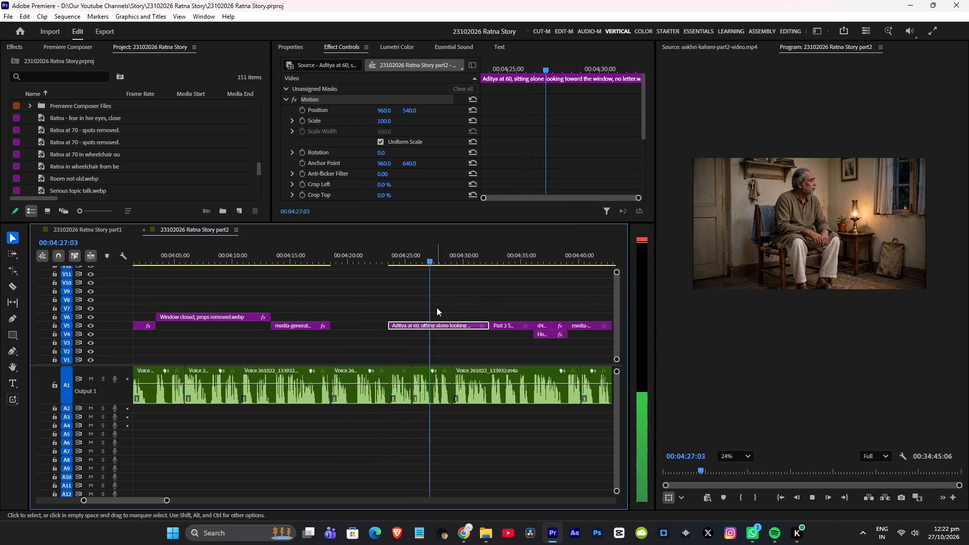
key(space)
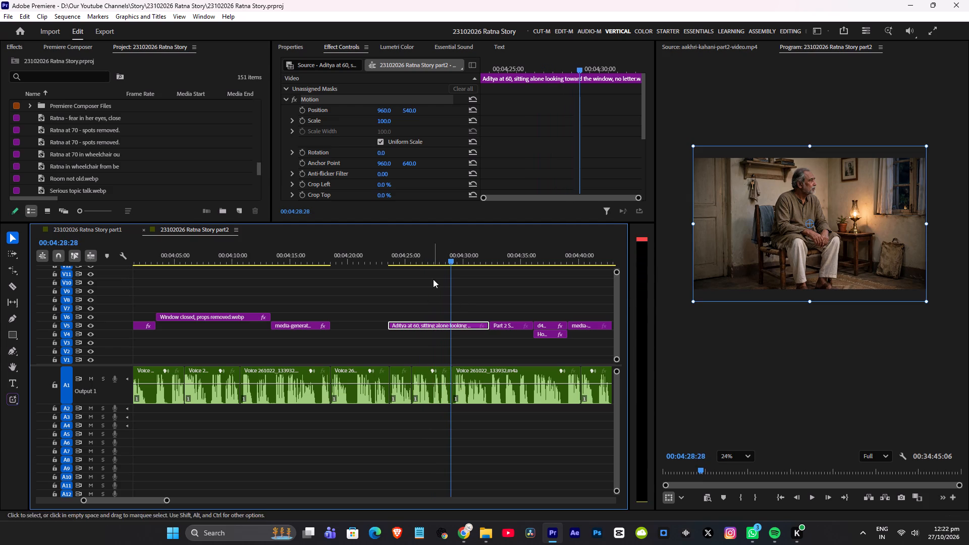
click(419, 260)
key(space)
key(space)
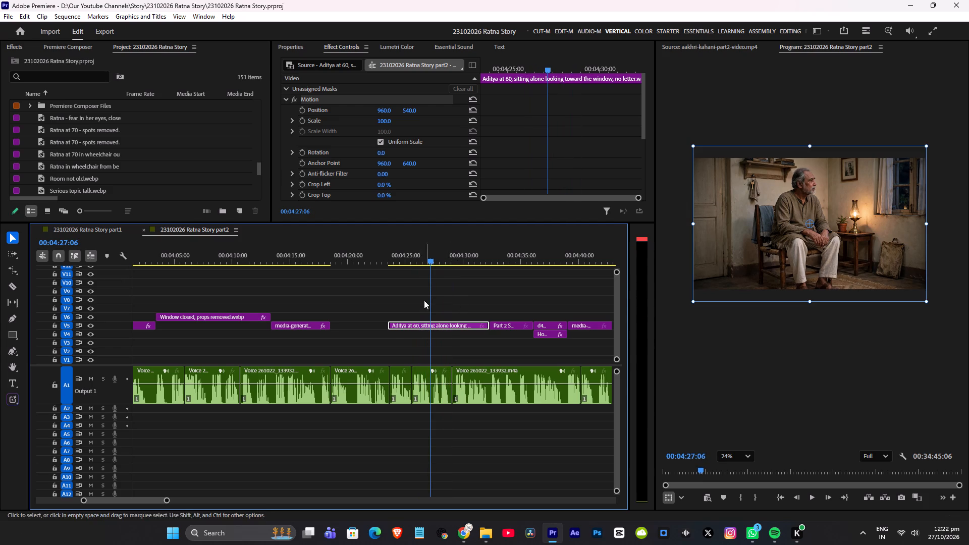
drag(392, 323, 432, 324)
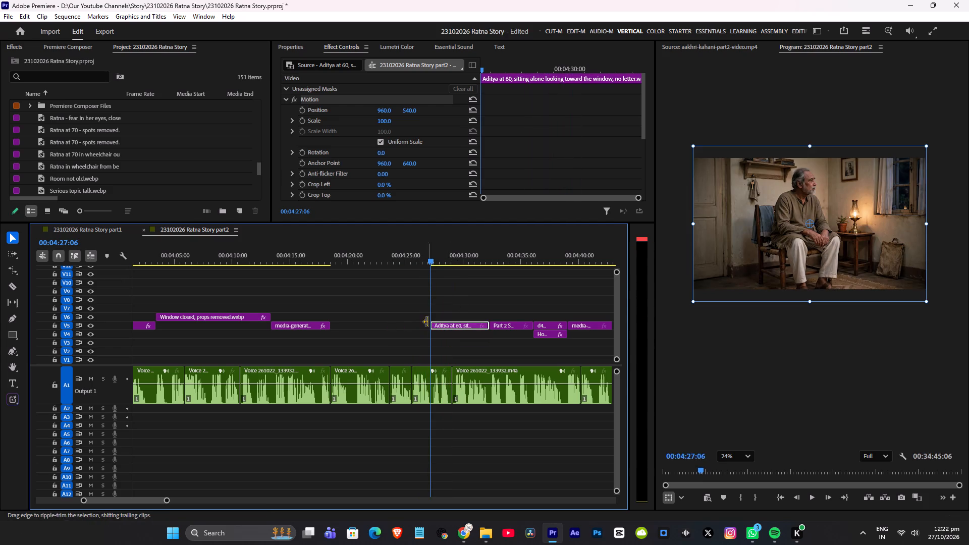
key(ctrl+s)
Play from the end of the seated man's clip into the empty V5 gap to hear its voice-over, saving the project.
click(331, 255)
key(space)
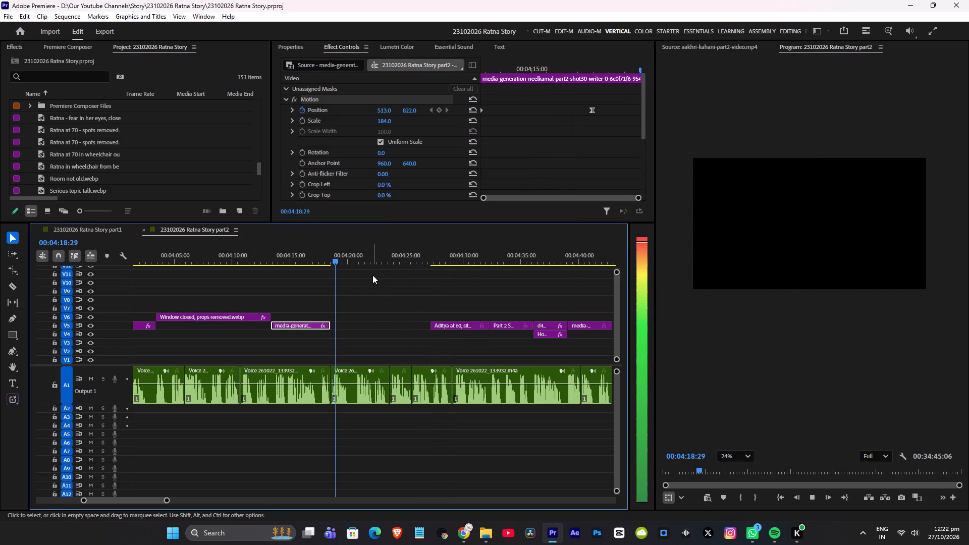
key(ctrl+s)
key(space)
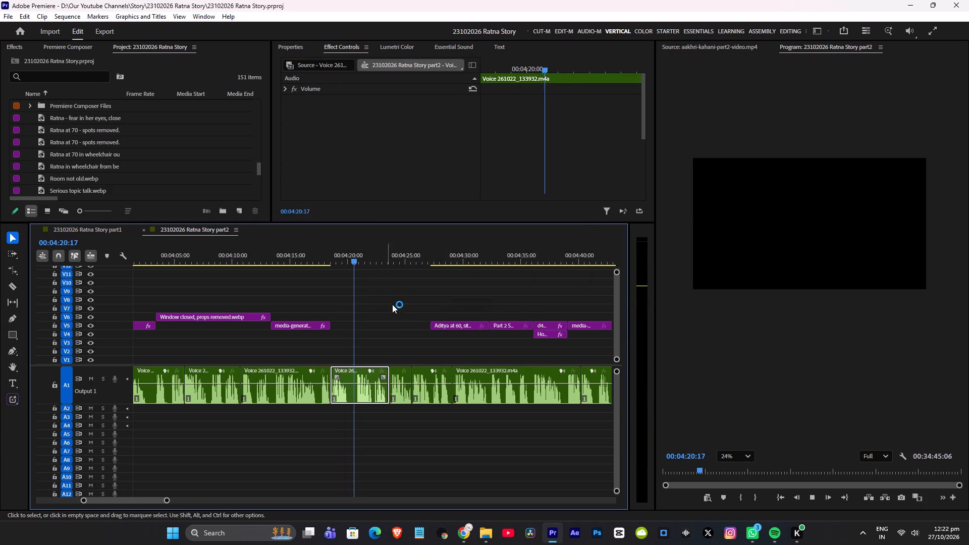
click(402, 305)
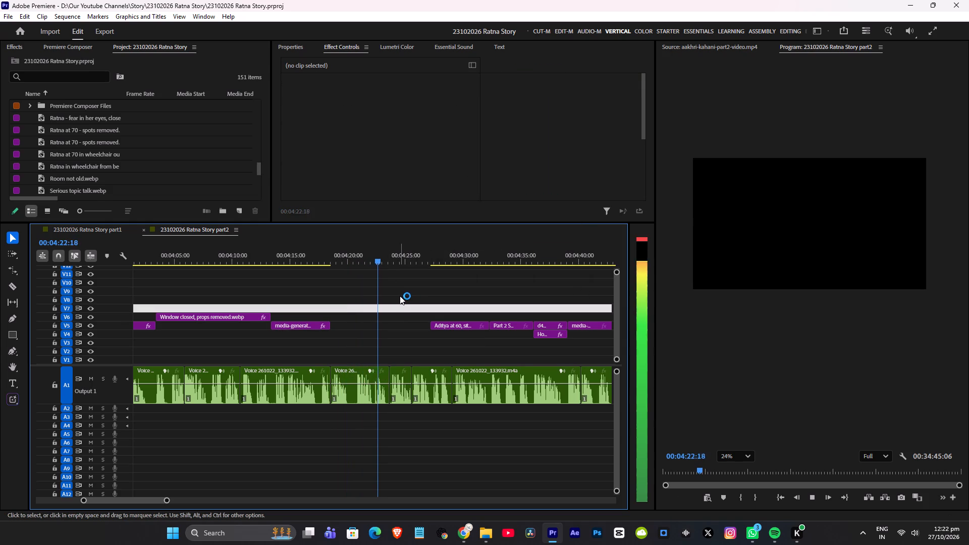
key(space)
Move the "Window closed, props removed" clip from V6 down to V5 at the same time position and save the project.
alt+scroll(415, 311, down, 9)
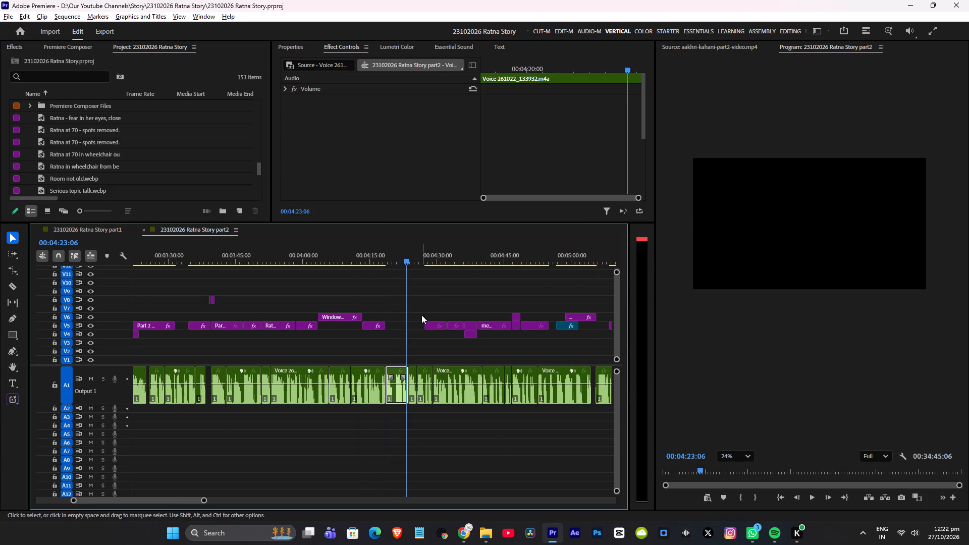
click(331, 317)
drag(333, 317, 334, 323)
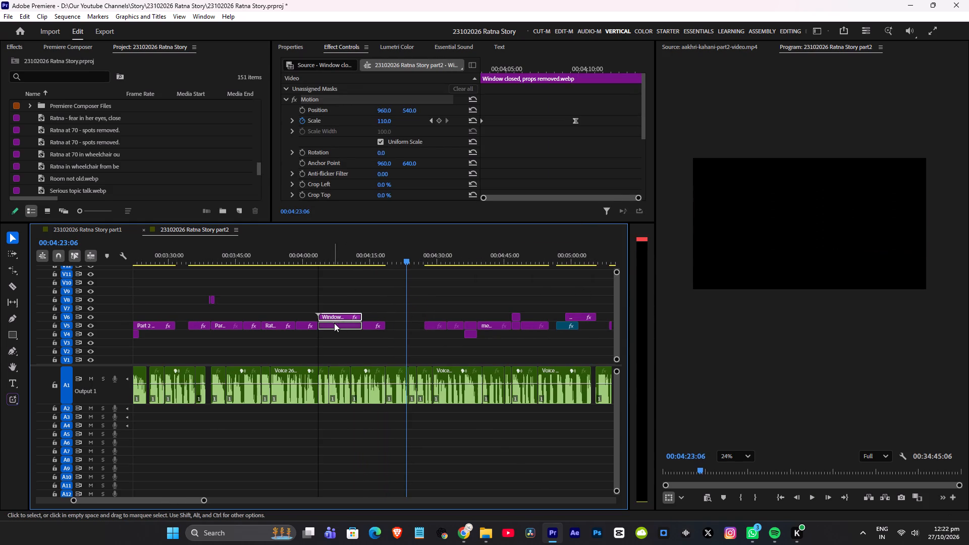
key(ctrl+s)
Briefly play the seated man's clip before the V5 gap, and bring up the source video aakhri-kahani-part2-video.mp4.
click(375, 257)
key(space)
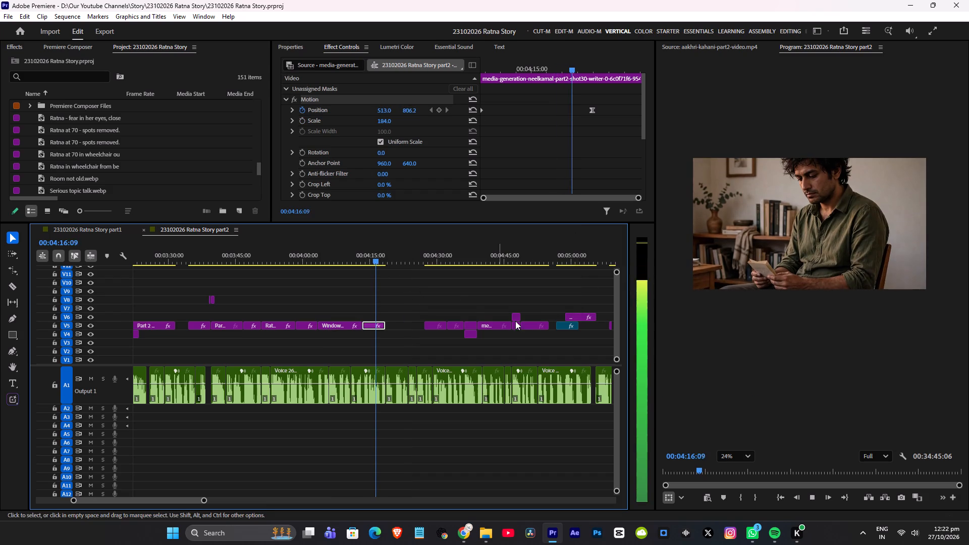
key(space)
click(682, 47)
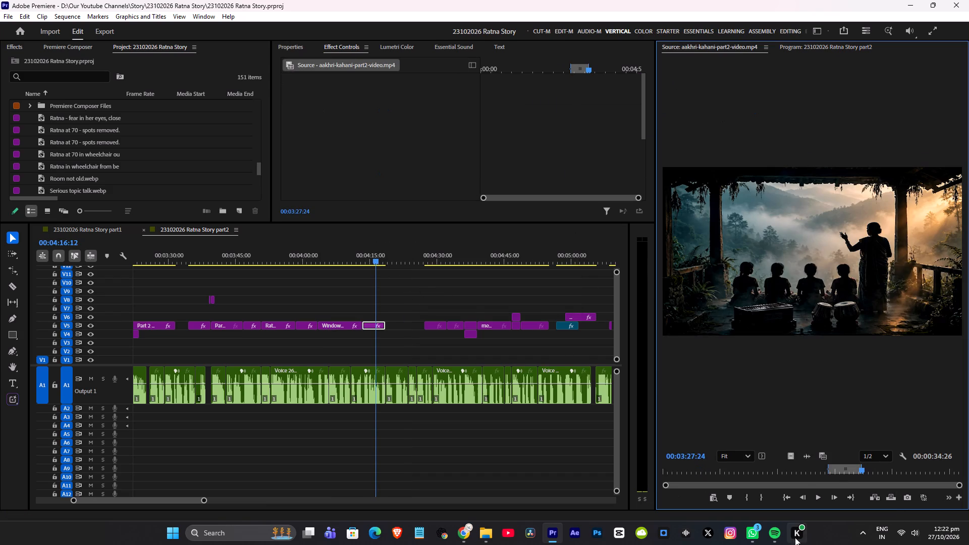
Switch to Spotify, skip through the recommended songs until Backbone plays, and minimise the player to return to Premiere Pro.
click(777, 529)
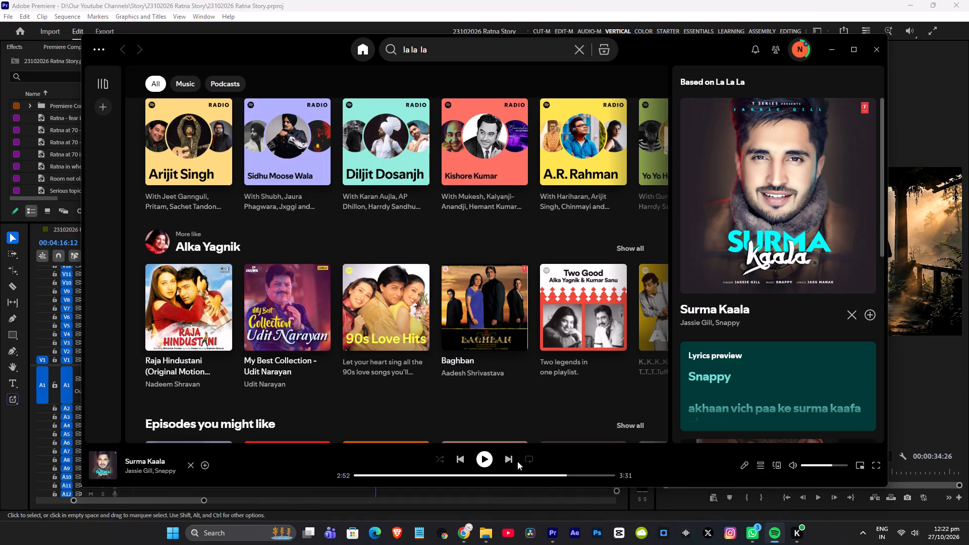
click(511, 457)
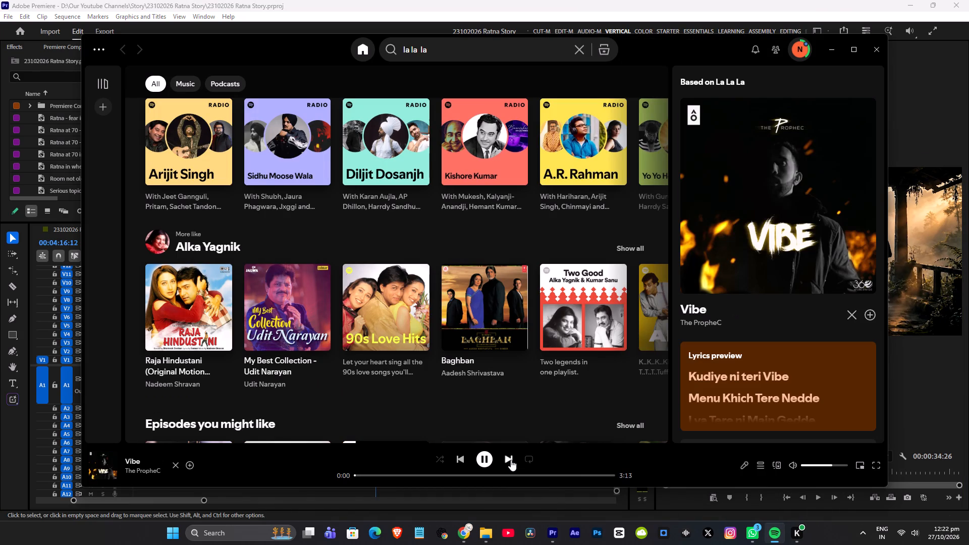
click(511, 460)
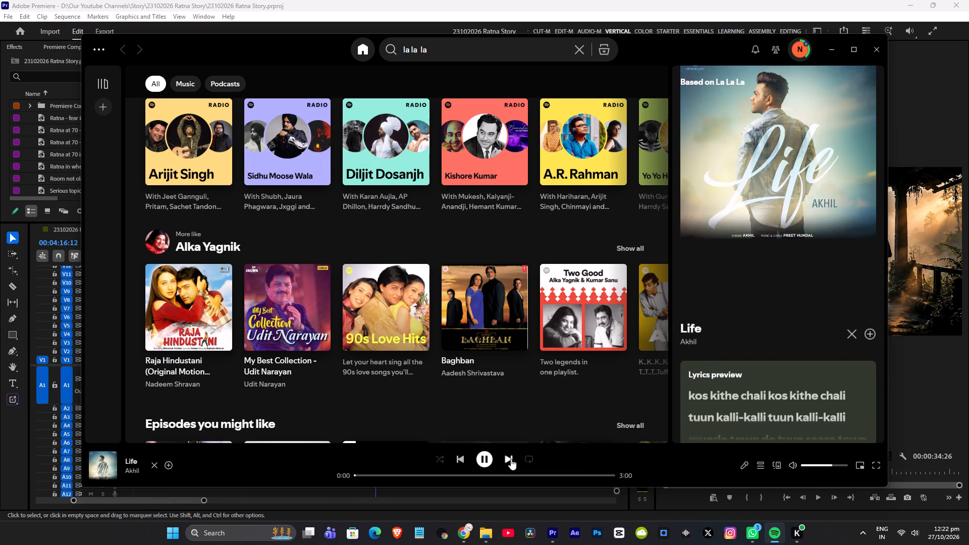
click(511, 459)
click(511, 459)
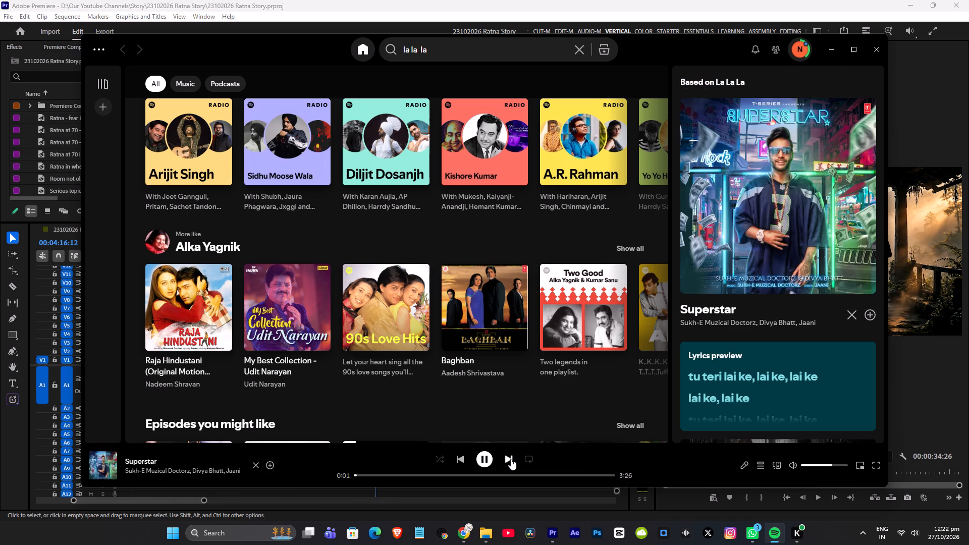
click(511, 459)
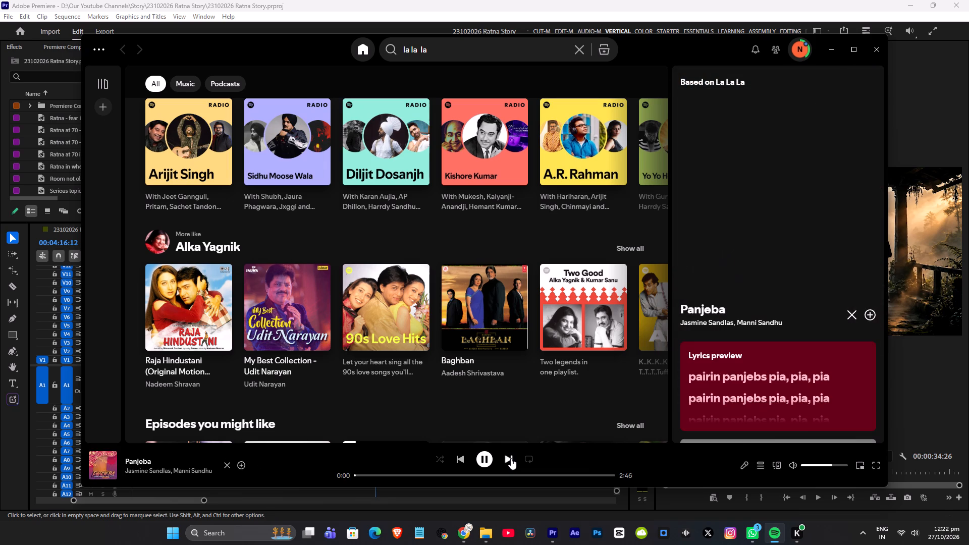
click(511, 458)
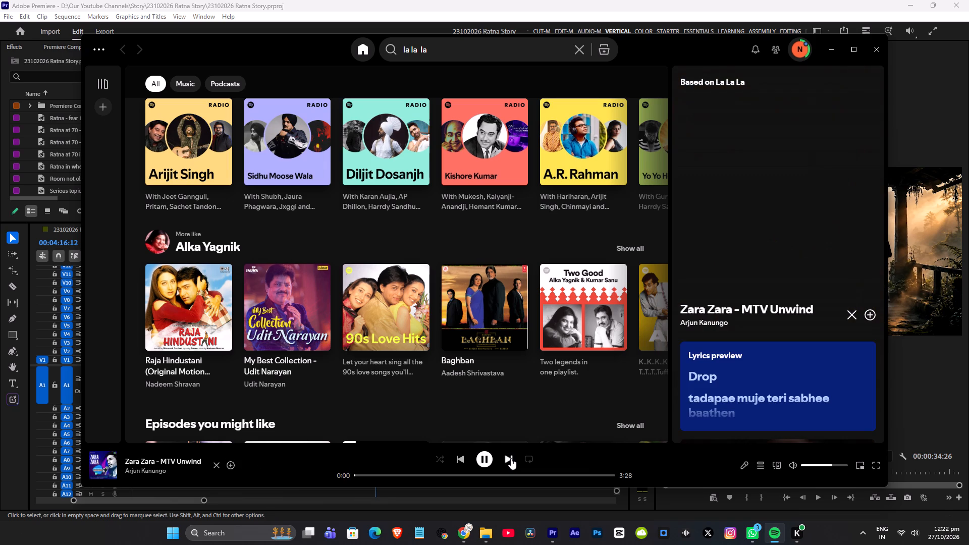
click(511, 458)
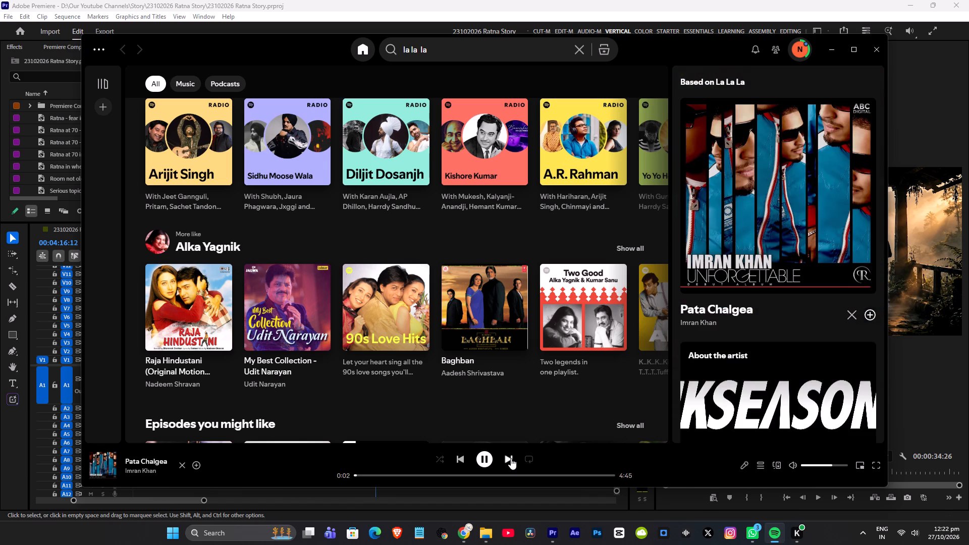
click(511, 458)
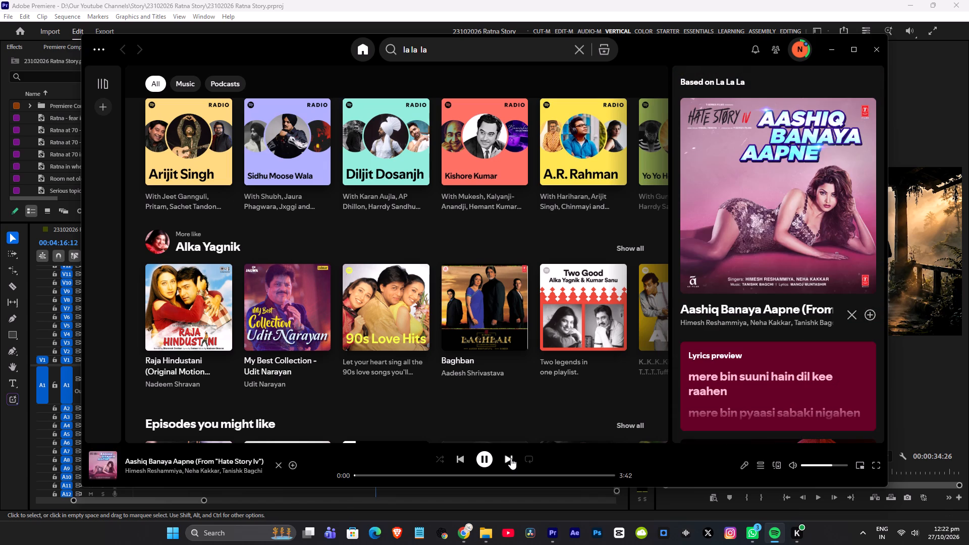
click(511, 458)
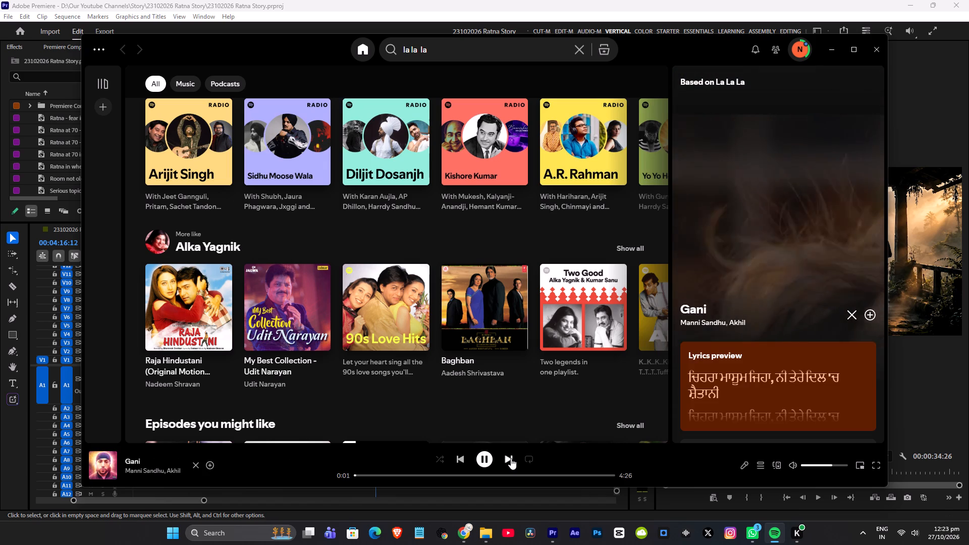
click(511, 458)
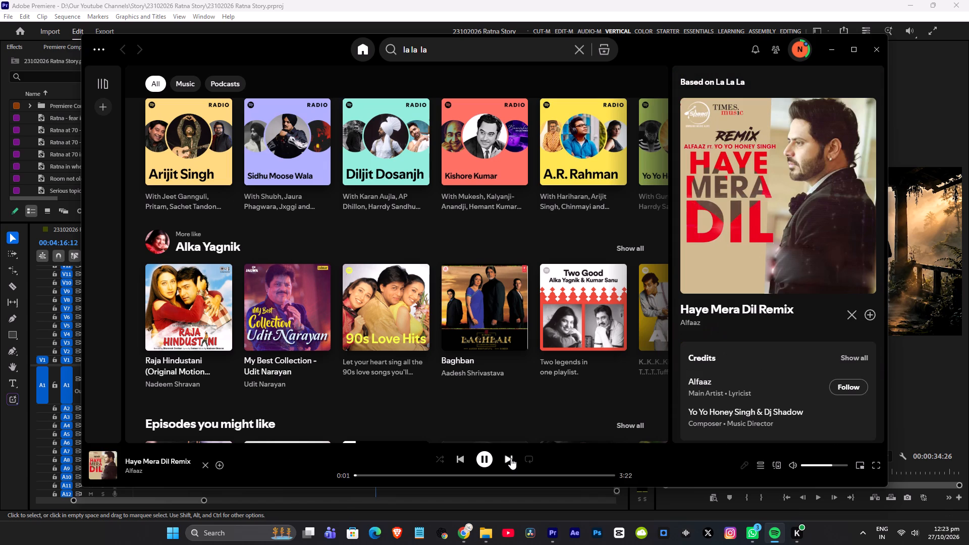
click(511, 458)
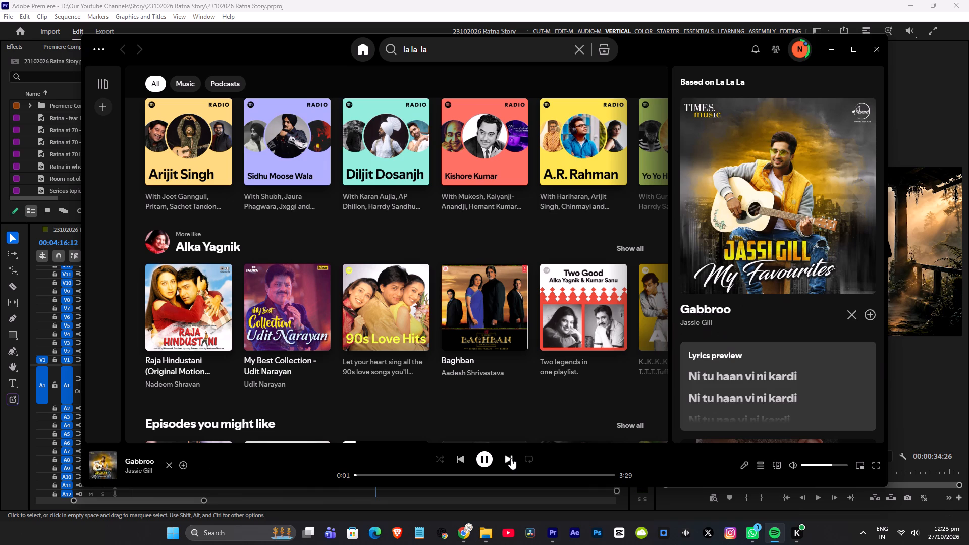
click(511, 458)
click(511, 458)
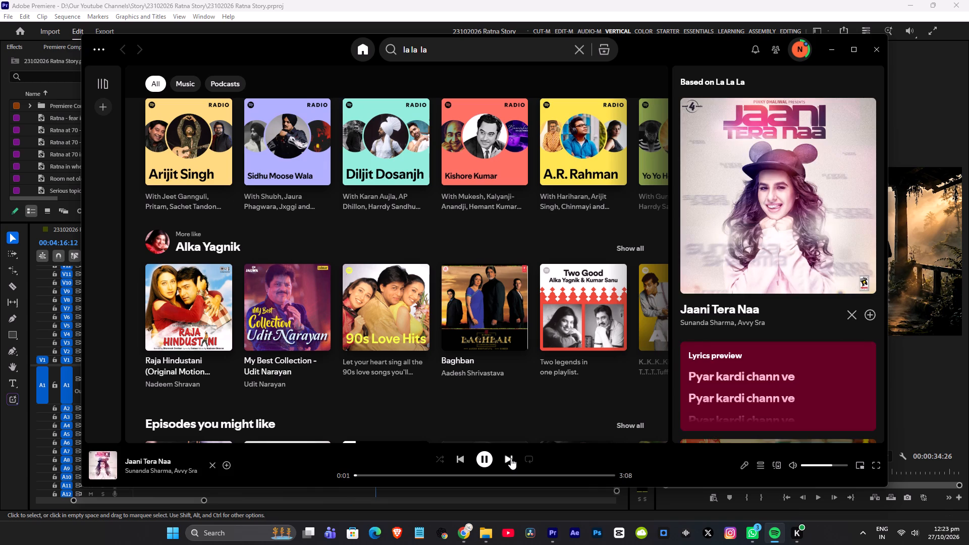
click(511, 458)
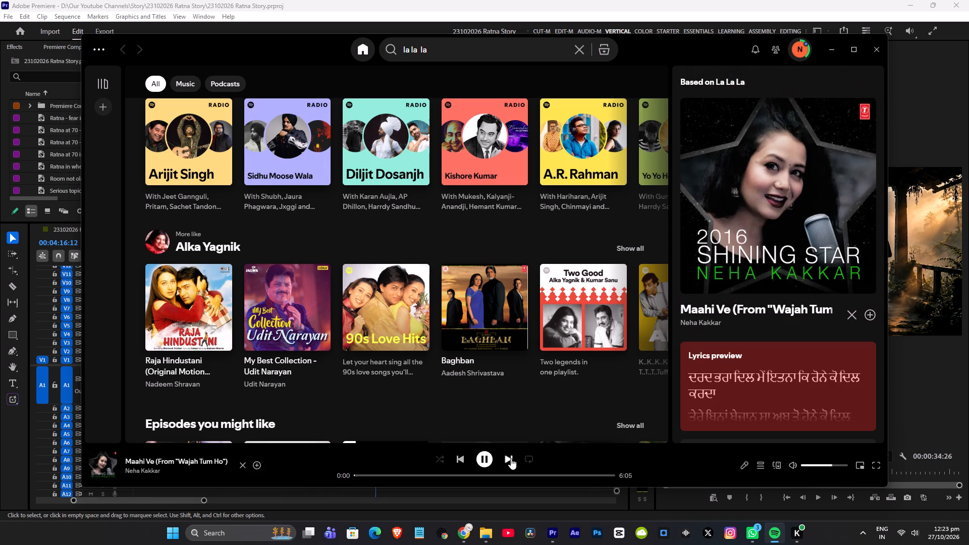
click(511, 458)
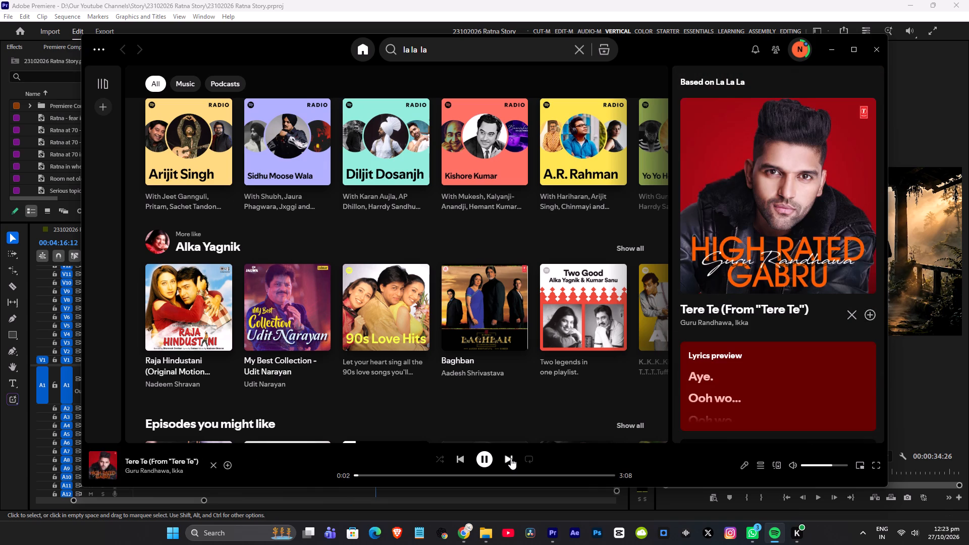
click(511, 458)
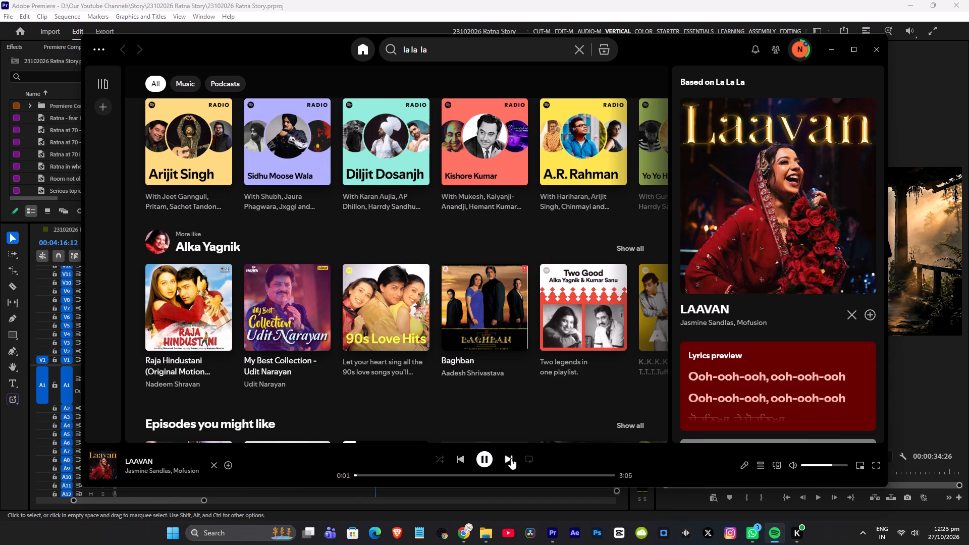
click(511, 458)
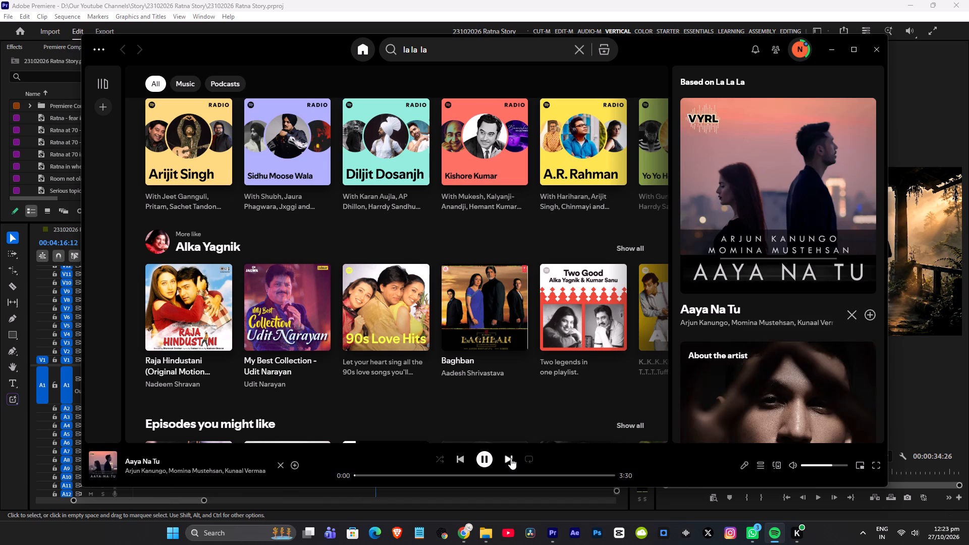
click(511, 458)
click(511, 458)
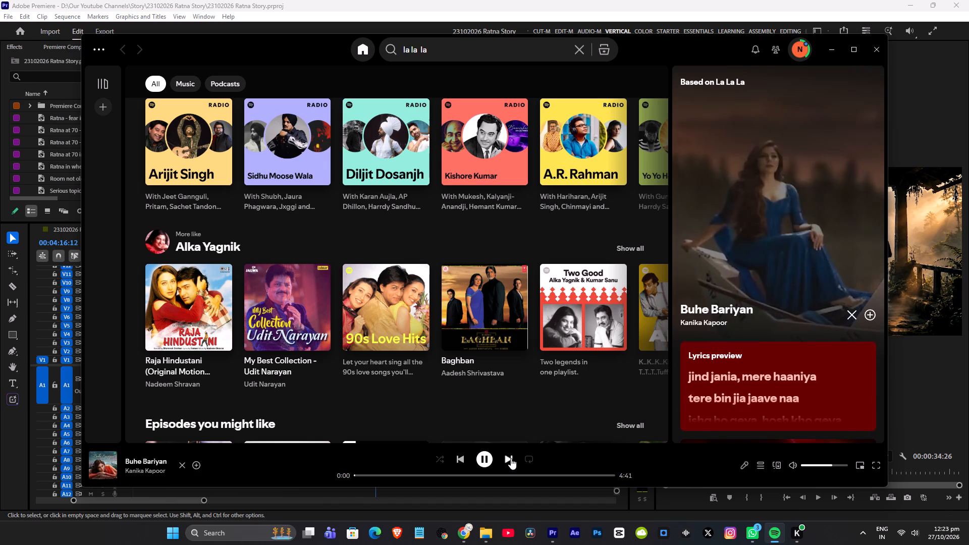
click(511, 458)
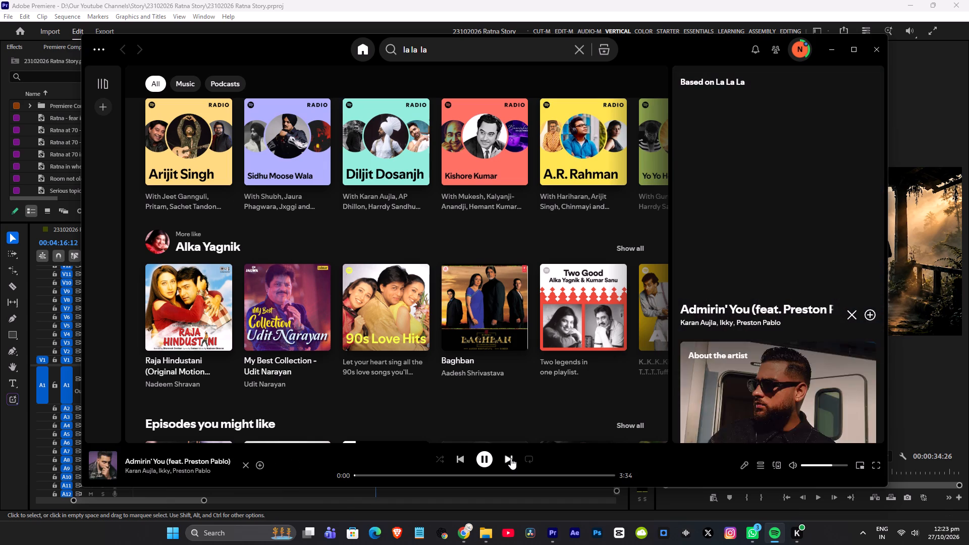
click(511, 458)
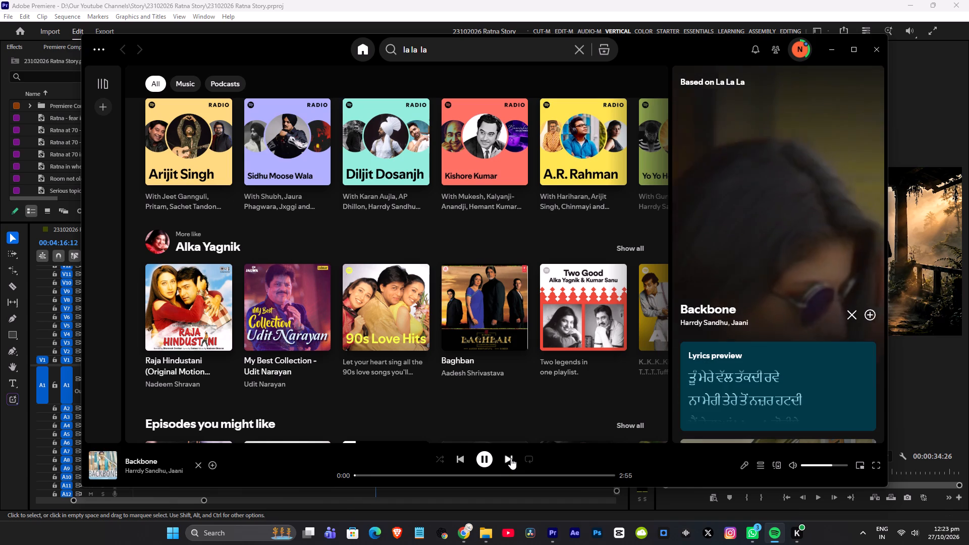
click(829, 48)
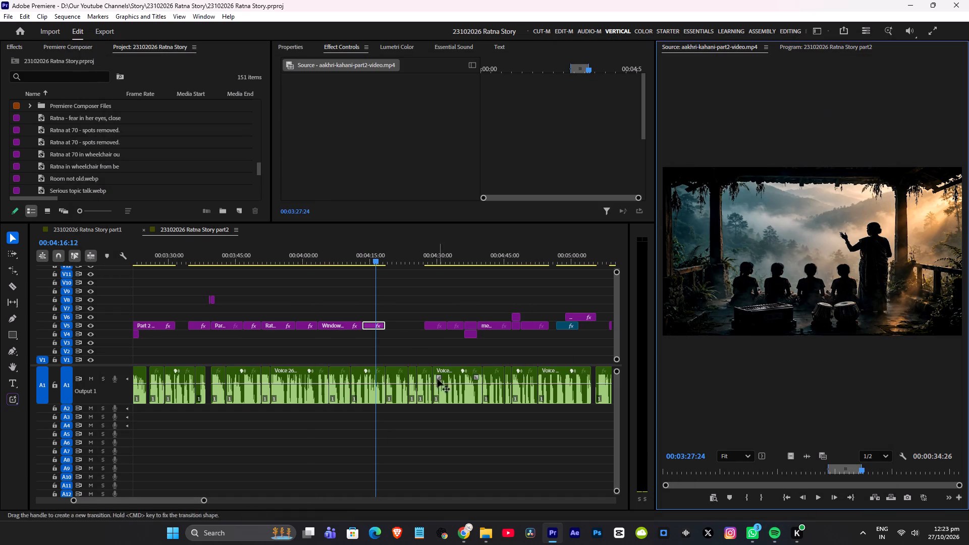
Save the project and play from the end of the "Window closed" clip through the seated man's shot into the gap.
key(ctrl+s)
click(359, 256)
key(space)
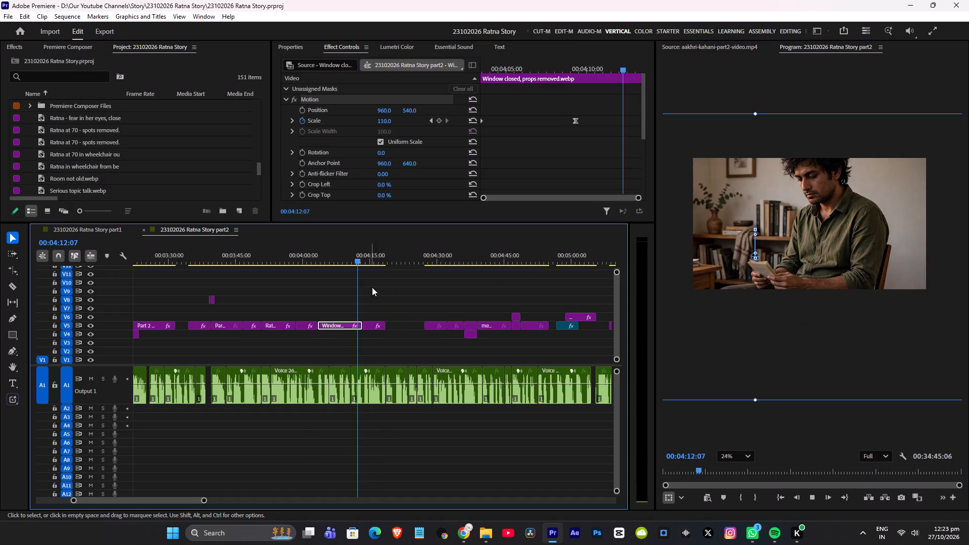
alt+scroll(379, 300, up, 12)
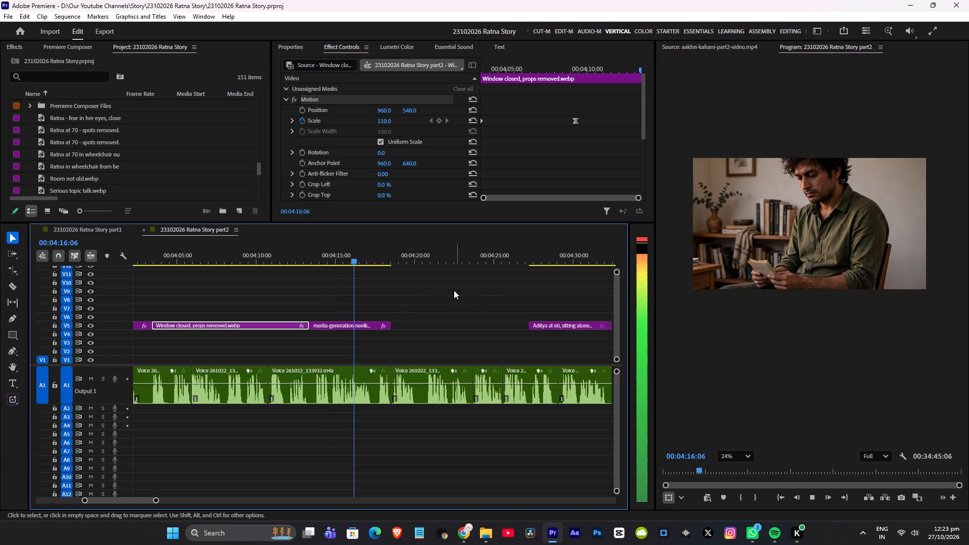
alt+scroll(424, 297, down, 11)
key(space)
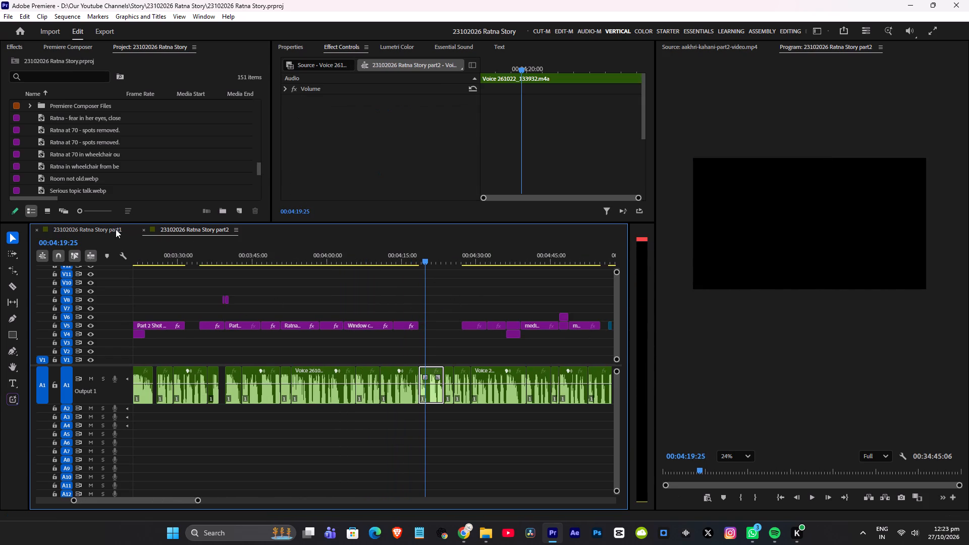
Switch to the part 1 sequence and scrub backwards from about 00:05:47 to 00:01:12, looking for footage to reuse in part 2's gap.
click(116, 229)
click(414, 258)
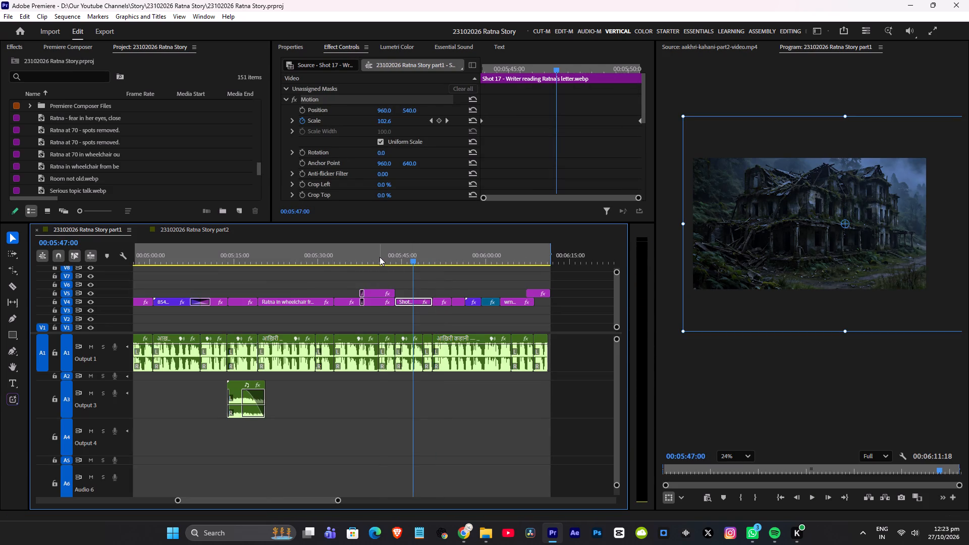
click(380, 257)
drag(333, 255, 124, 259)
scroll(276, 285, up, 1)
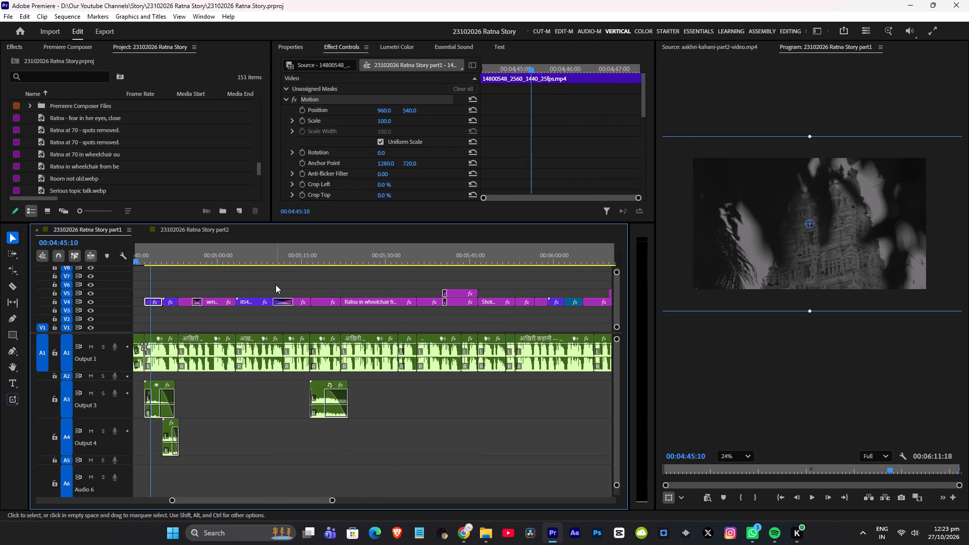
scroll(276, 285, up, 11)
click(282, 258)
click(256, 258)
drag(229, 259, 225, 260)
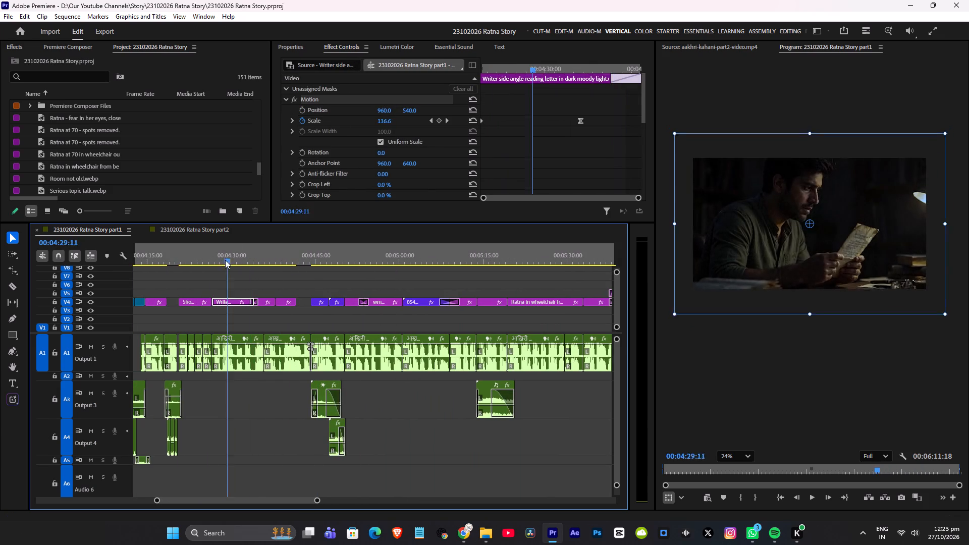
drag(225, 260, 216, 260)
click(182, 259)
scroll(217, 273, up, 10)
click(297, 254)
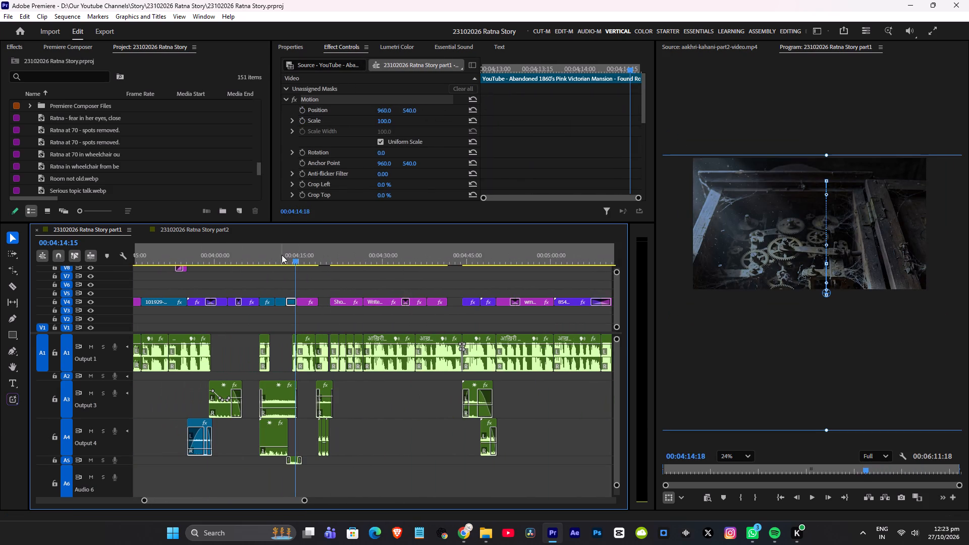
drag(284, 255, 169, 274)
scroll(220, 281, up, 2)
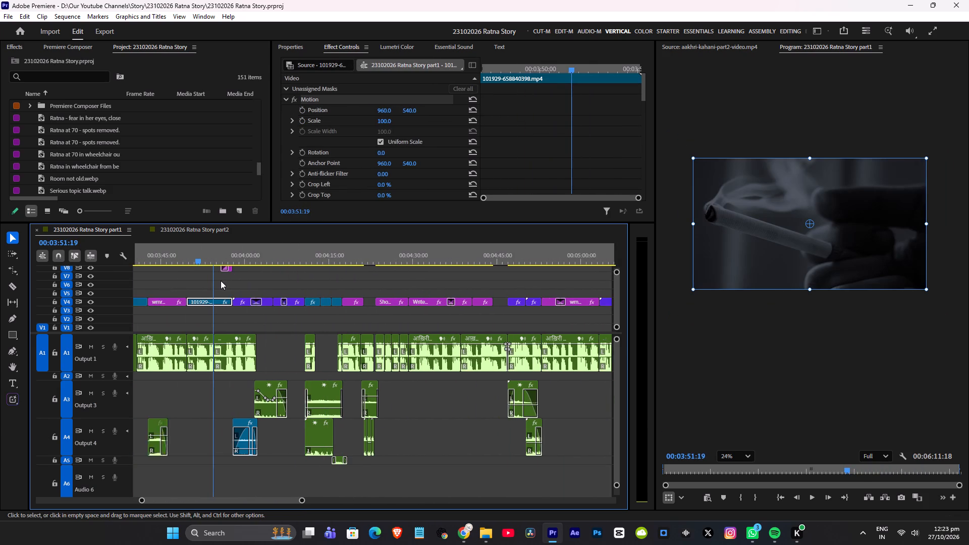
scroll(221, 281, up, 8)
click(287, 259)
scroll(292, 265, up, 7)
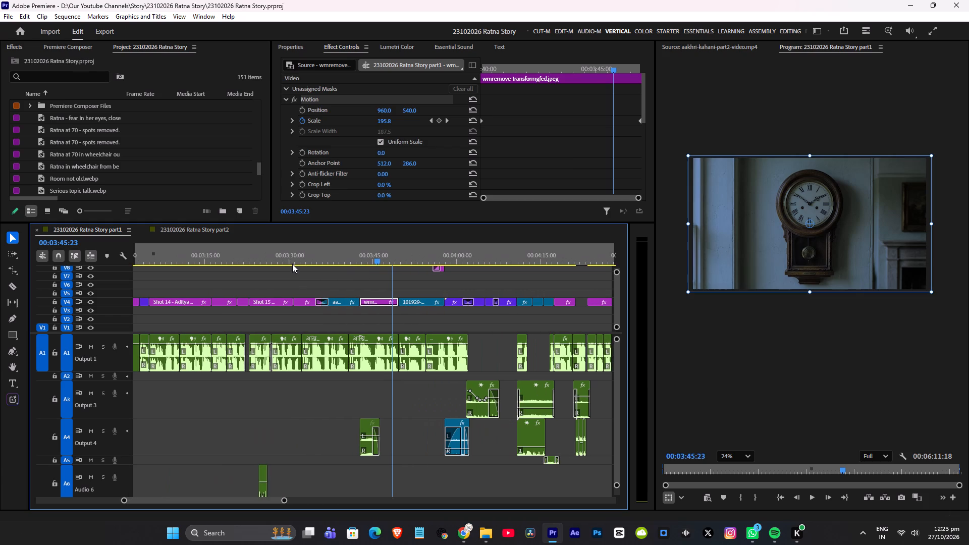
click(333, 256)
drag(312, 258, 258, 273)
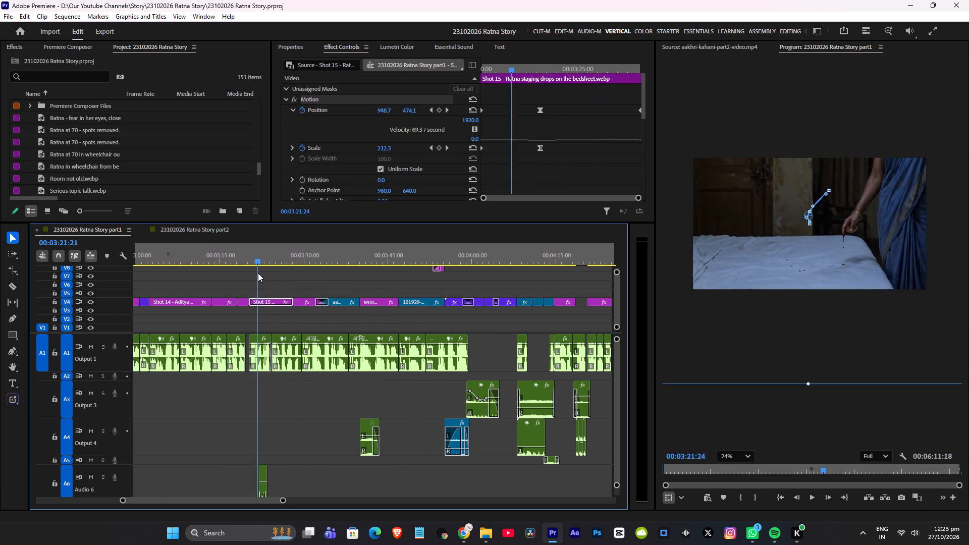
drag(258, 273, 231, 279)
scroll(253, 285, up, 5)
drag(267, 257, 267, 257)
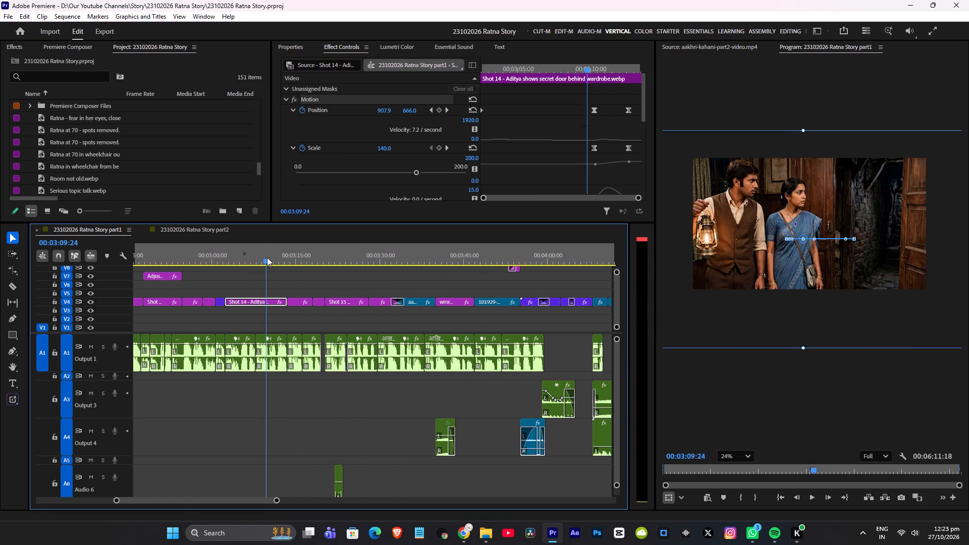
drag(267, 257, 262, 260)
scroll(282, 269, up, 5)
click(290, 257)
click(299, 256)
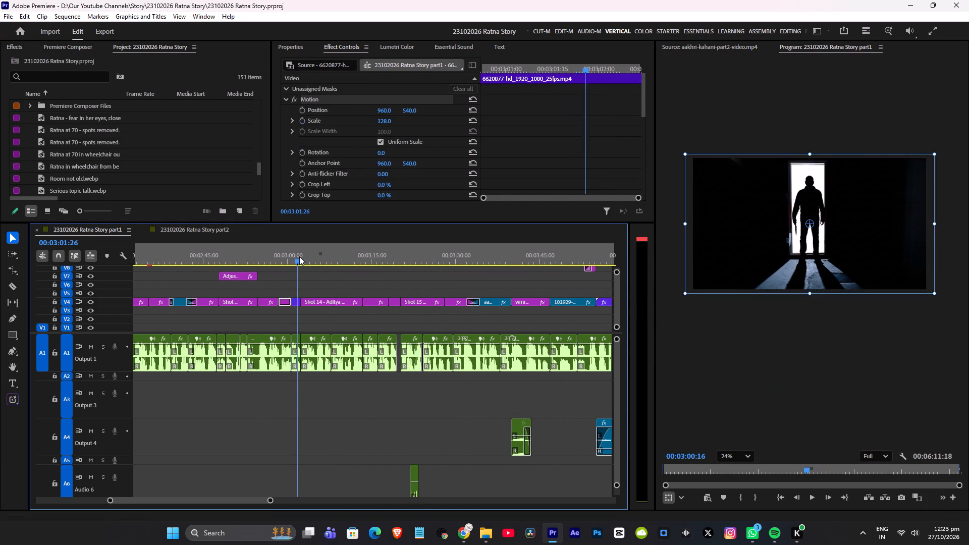
drag(292, 258, 252, 265)
scroll(289, 269, up, 6)
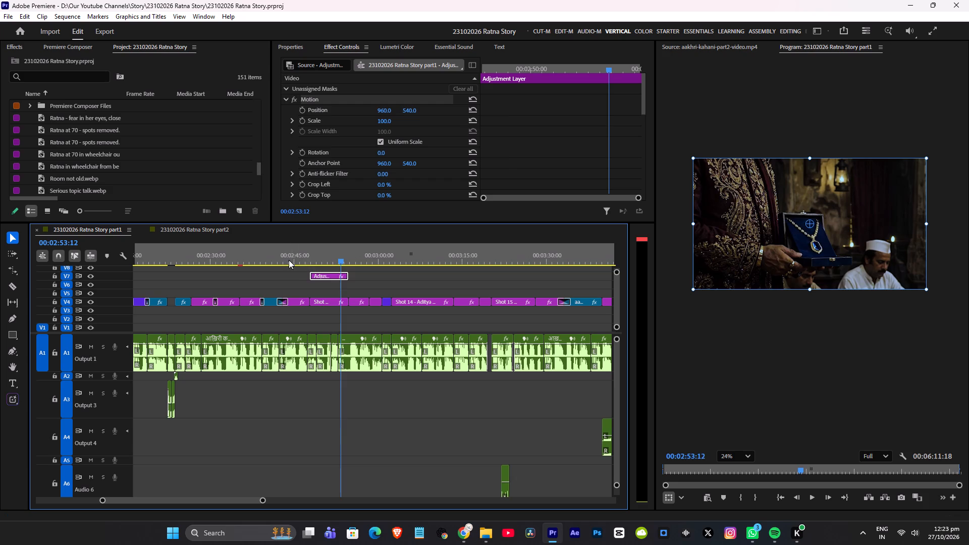
click(295, 258)
scroll(296, 261, up, 6)
drag(369, 254, 343, 264)
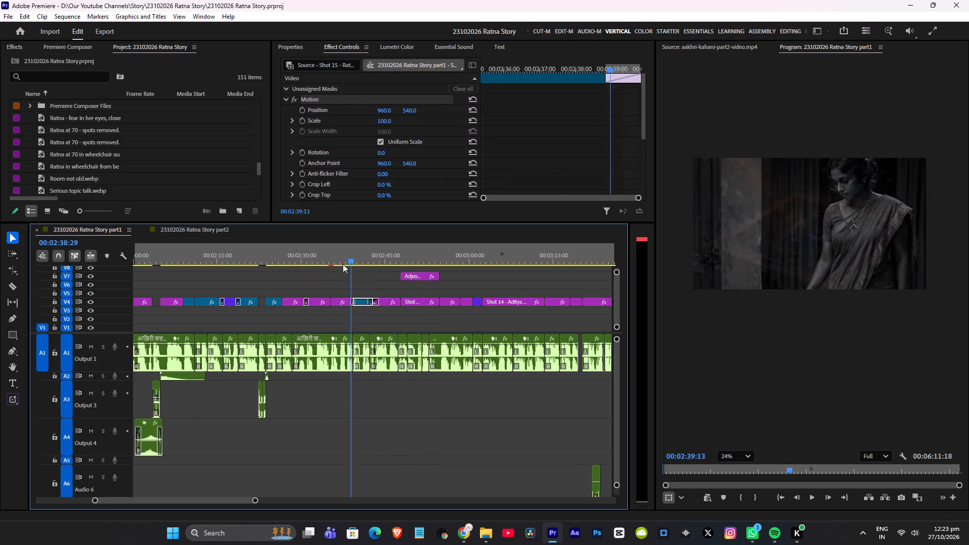
drag(343, 264, 280, 276)
scroll(292, 280, up, 4)
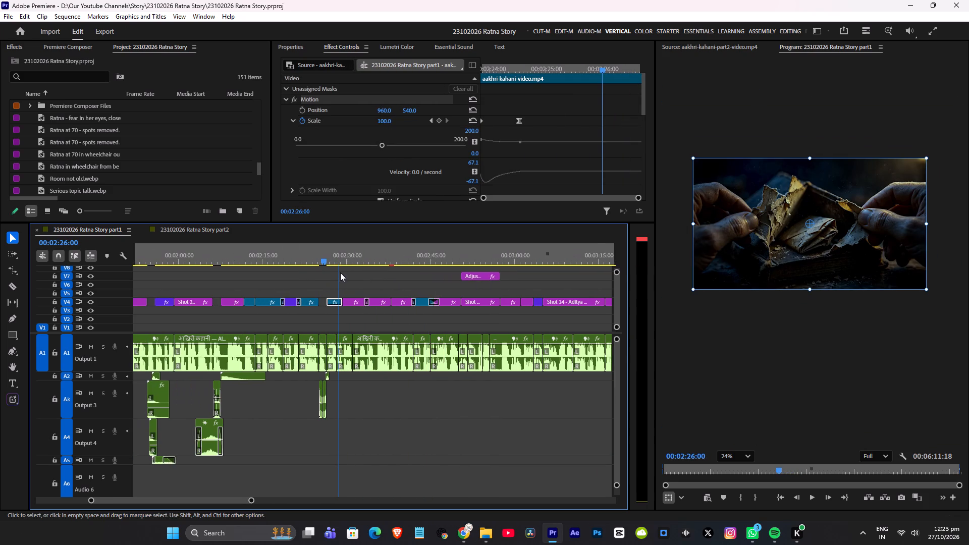
drag(324, 258, 259, 271)
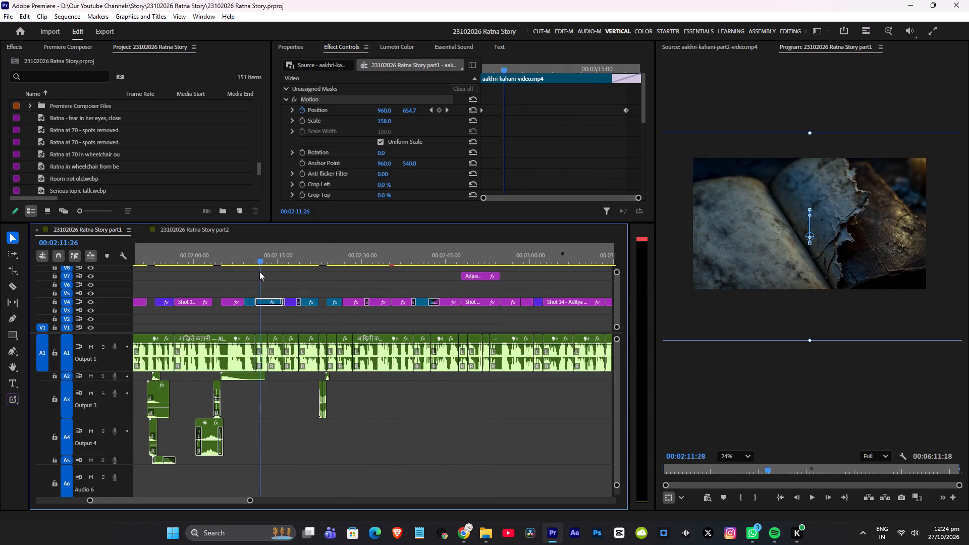
drag(259, 271, 171, 295)
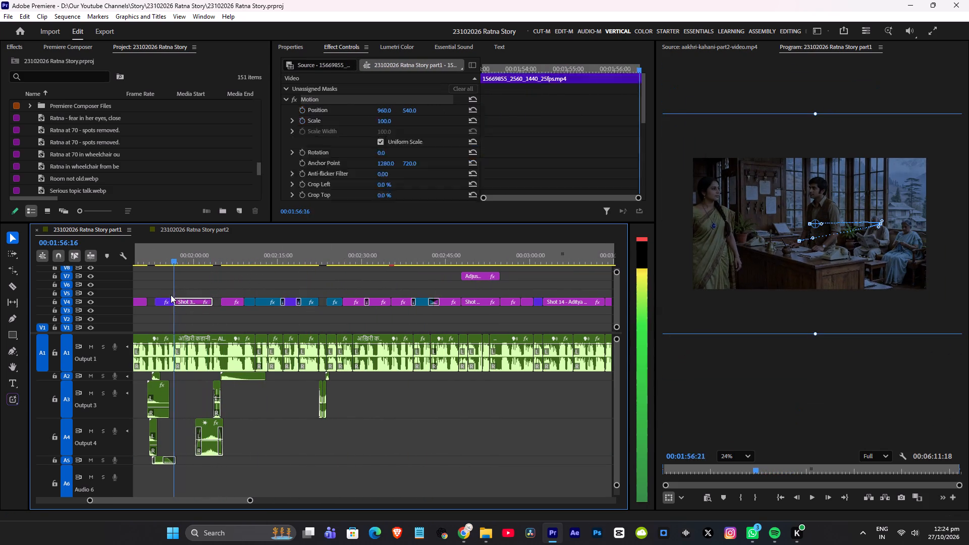
drag(171, 295, 166, 297)
scroll(209, 299, up, 14)
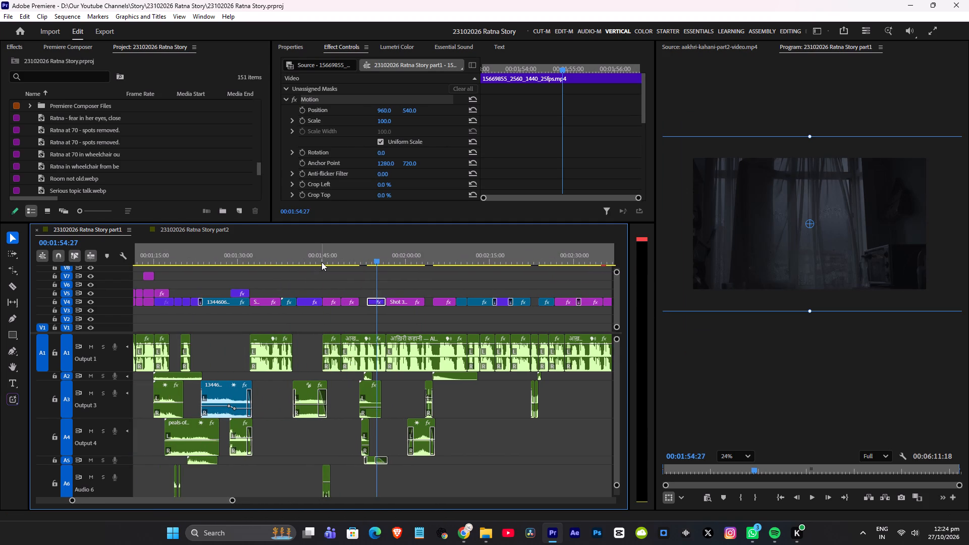
drag(321, 262, 249, 280)
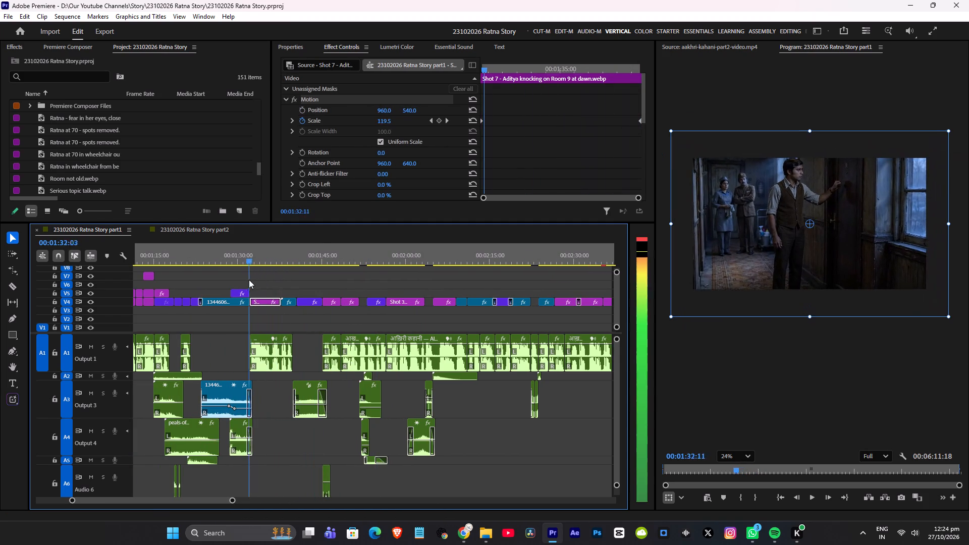
drag(249, 280, 229, 284)
scroll(264, 286, up, 6)
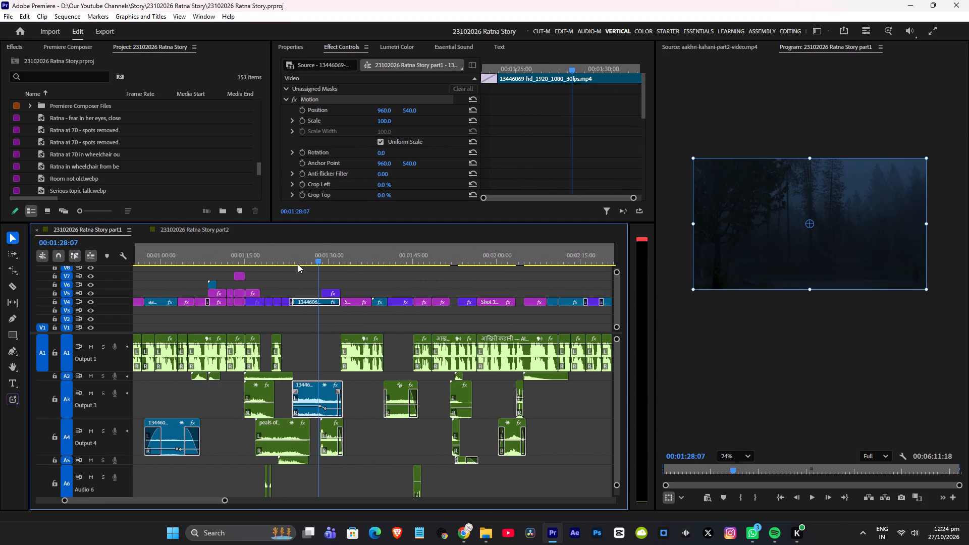
drag(290, 260, 224, 281)
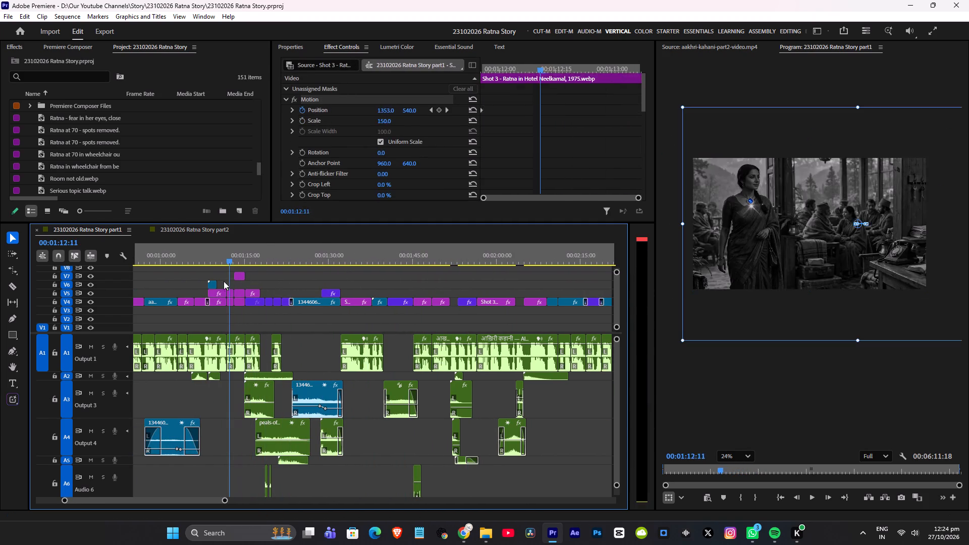
Scrub forward through the part 1 sequence to the dark road shots around 00:04:02, examining the clips for reuse.
drag(224, 281, 591, 292)
scroll(520, 305, down, 12)
drag(420, 256, 442, 259)
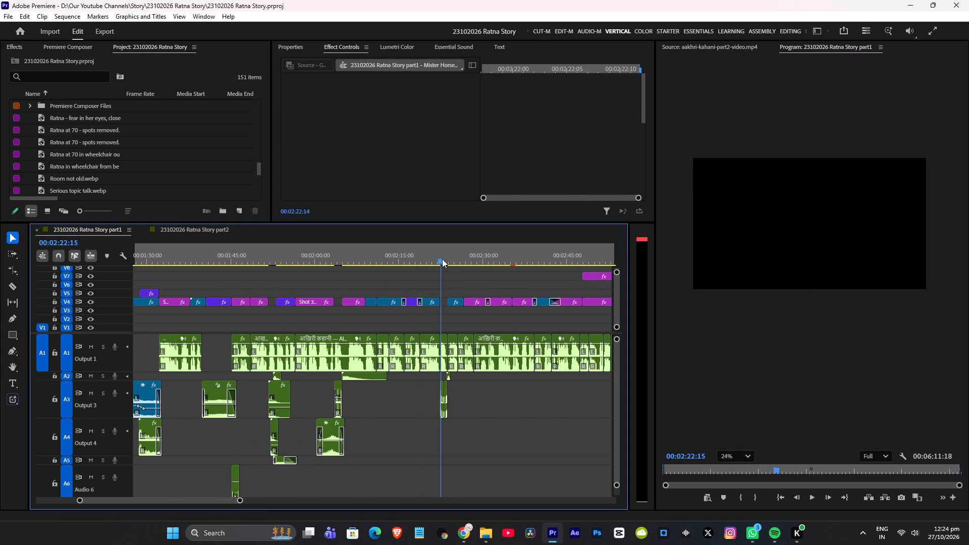
drag(442, 259, 580, 263)
scroll(495, 282, down, 6)
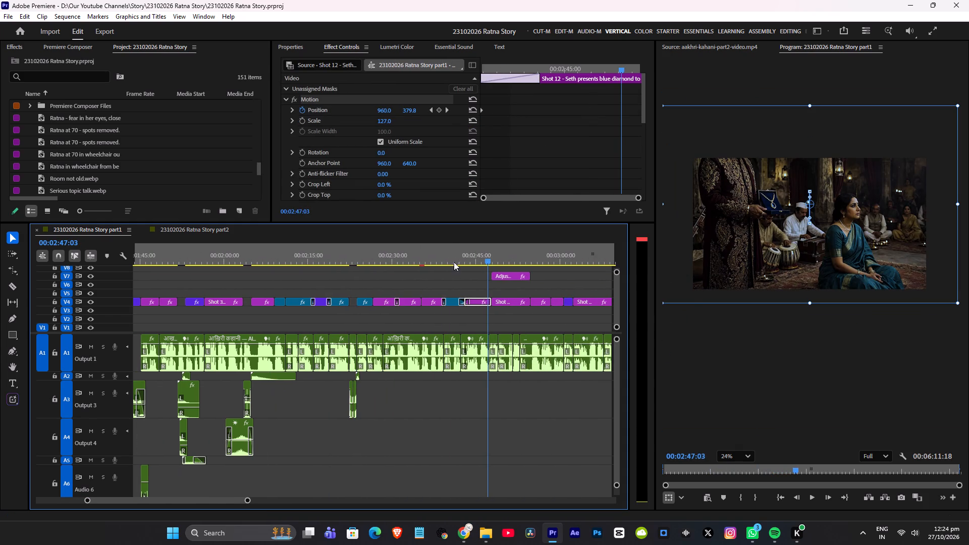
click(454, 252)
scroll(481, 272, down, 14)
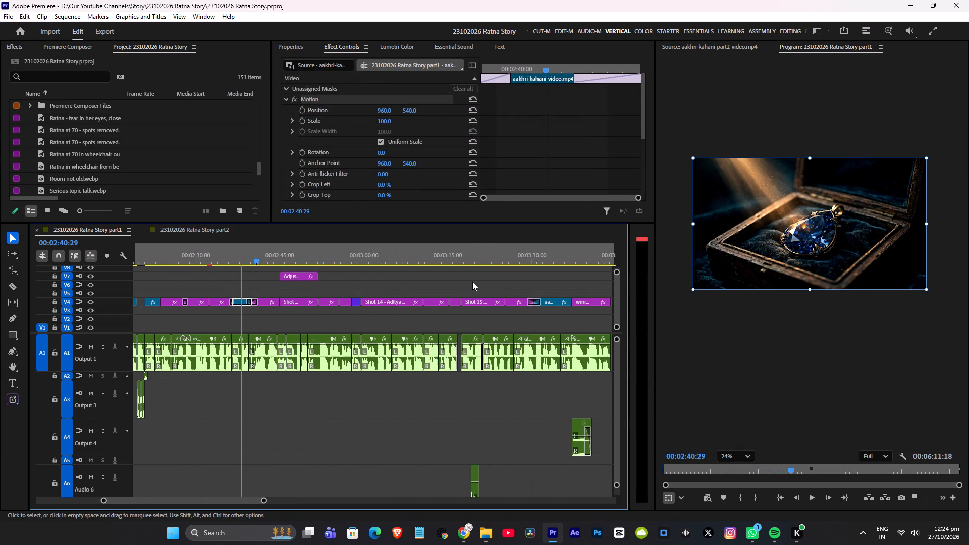
drag(459, 254, 491, 261)
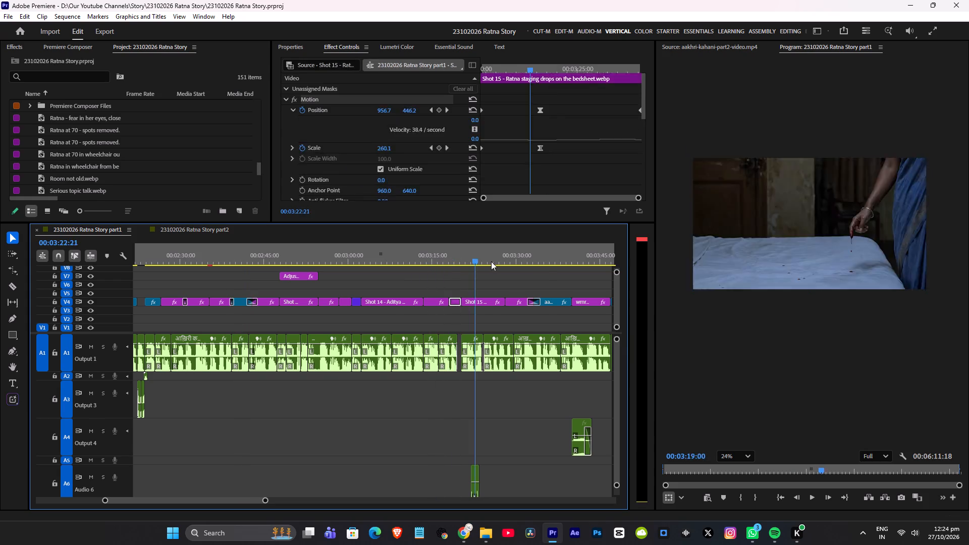
drag(491, 261, 549, 261)
scroll(544, 269, down, 12)
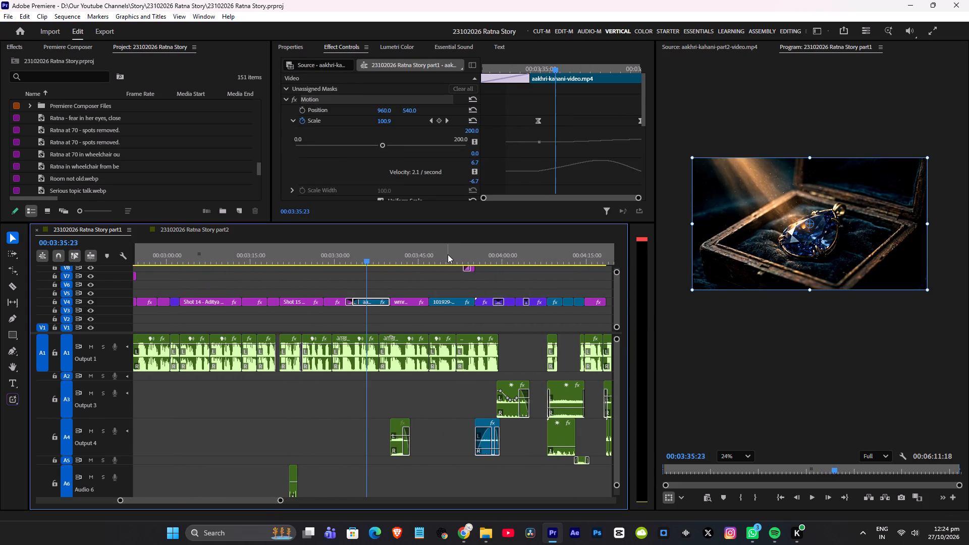
drag(448, 254, 519, 254)
scroll(522, 265, down, 8)
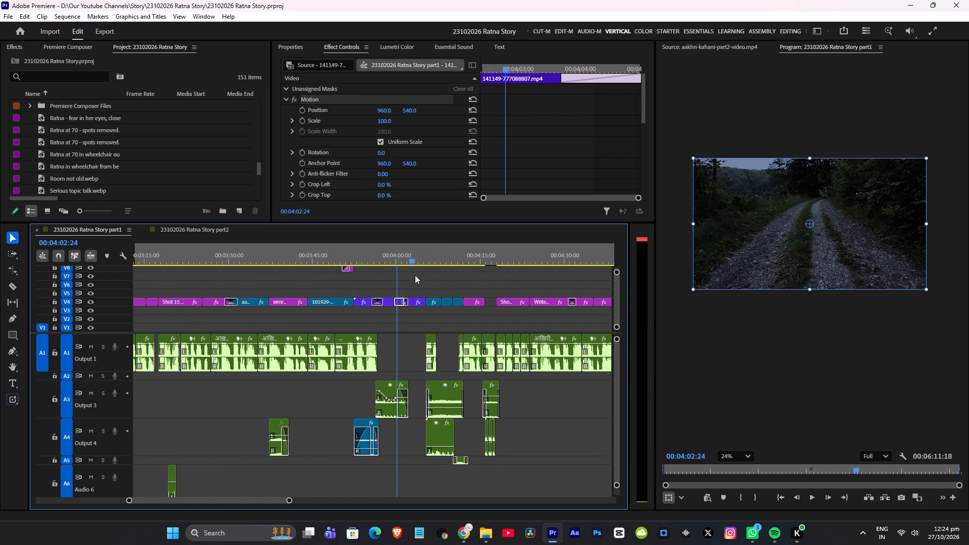
Play the part 1 walking and forest-road clips around 00:04:00 up to about 00:04:05.
scroll(412, 278, up, 11)
click(385, 260)
scroll(425, 276, down, 3)
key(space)
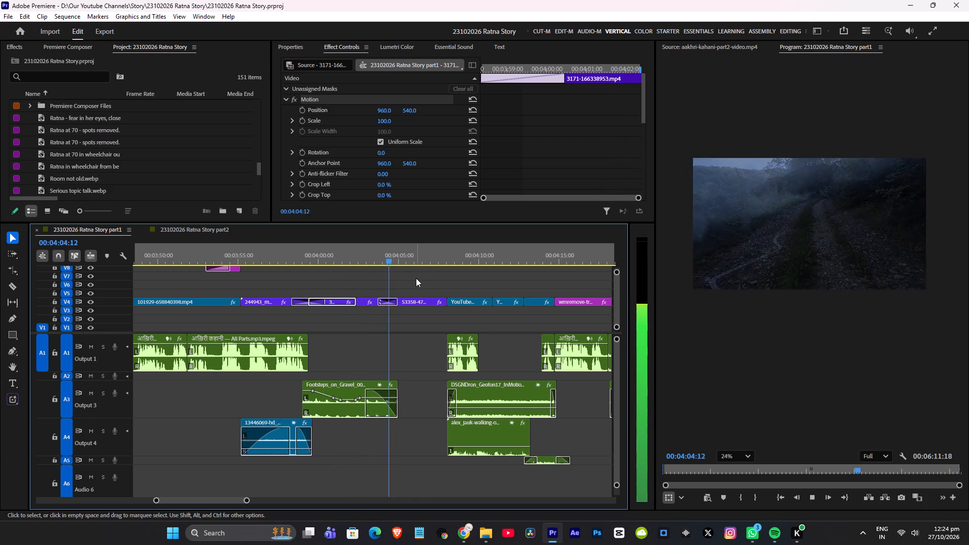
key(space)
Copy part 1's 3171-166338953.mp4 and 141149 road clips with the Footsteps_on_Gravel audio, and paste them at 00:04:19:25 in part 2's gap.
drag(322, 281, 382, 306)
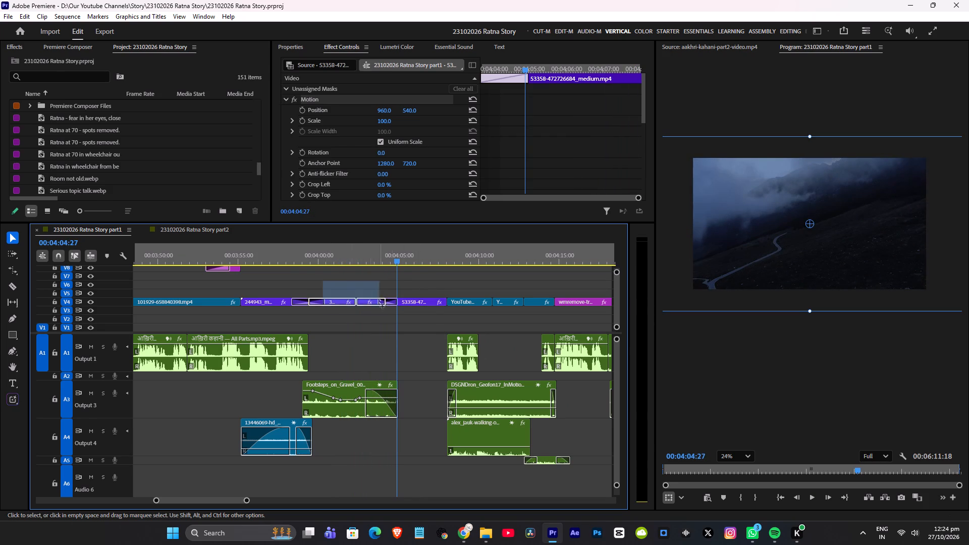
drag(382, 306, 428, 377)
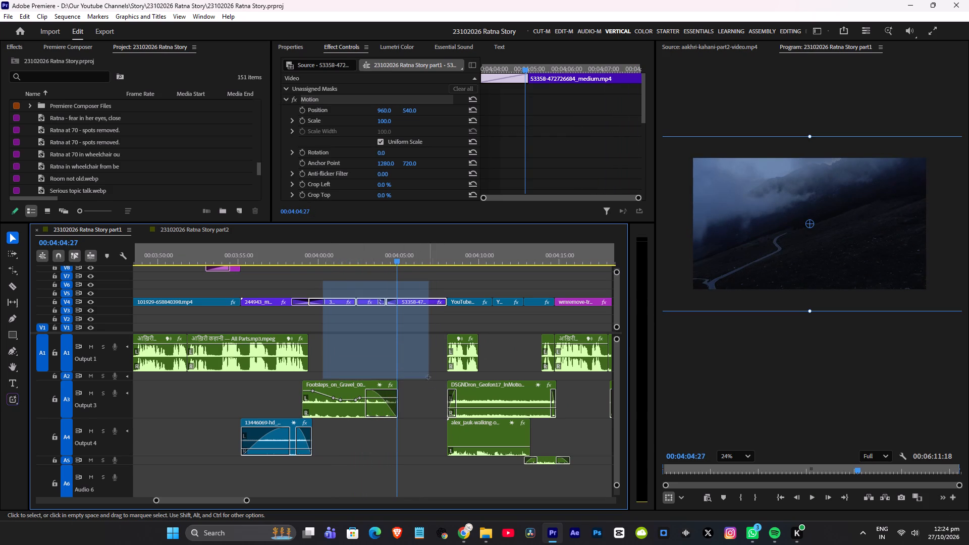
drag(428, 377, 427, 373)
click(358, 289)
drag(340, 281, 367, 373)
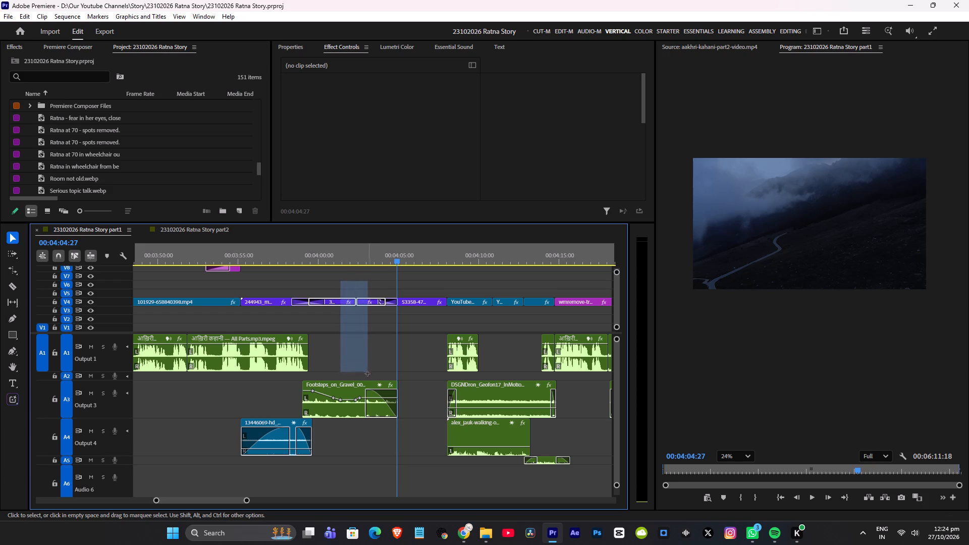
drag(367, 373, 369, 385)
key(ctrl+c)
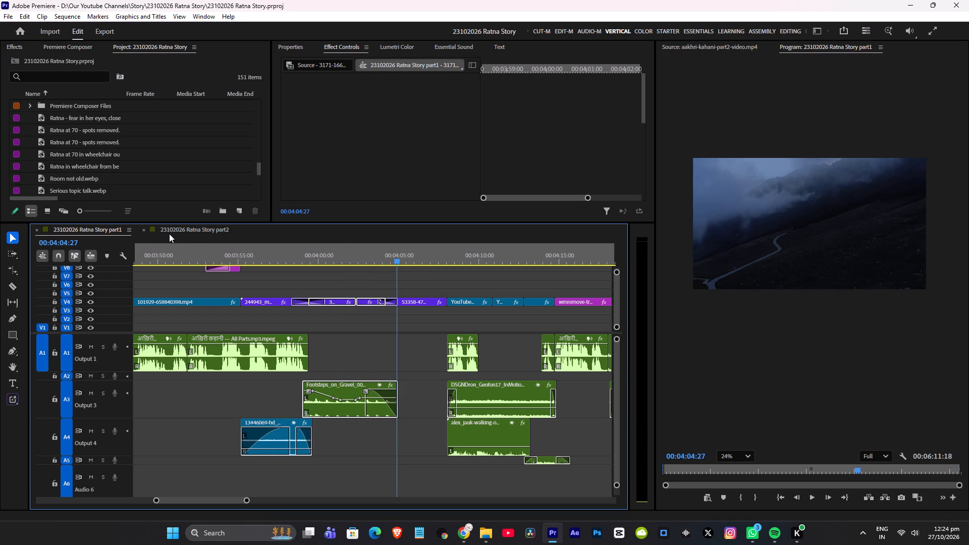
click(178, 229)
click(435, 293)
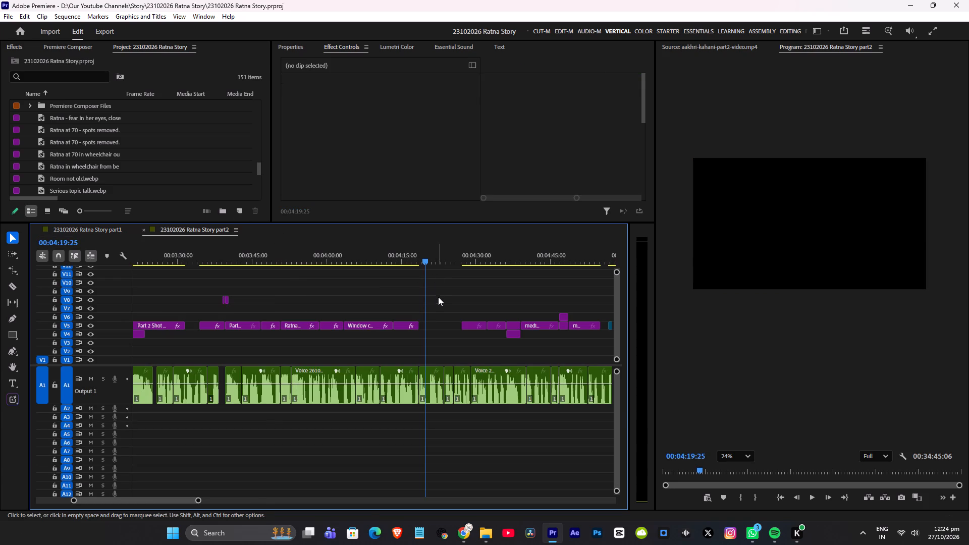
key(ctrl+v)
Play part 2 from just before the gap through the pasted clips to check them against the voice-over.
scroll(446, 310, down, 3)
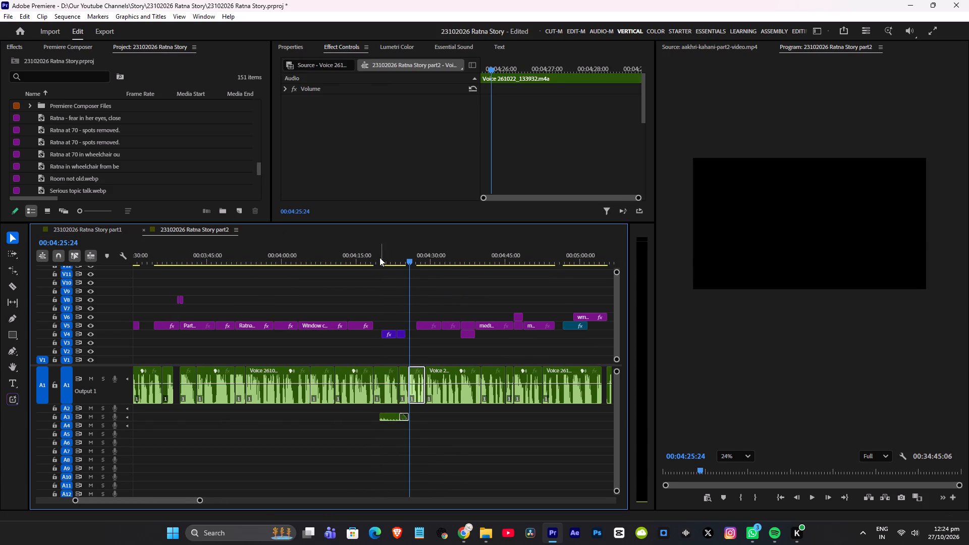
click(371, 258)
key(space)
alt+scroll(408, 295, up, 12)
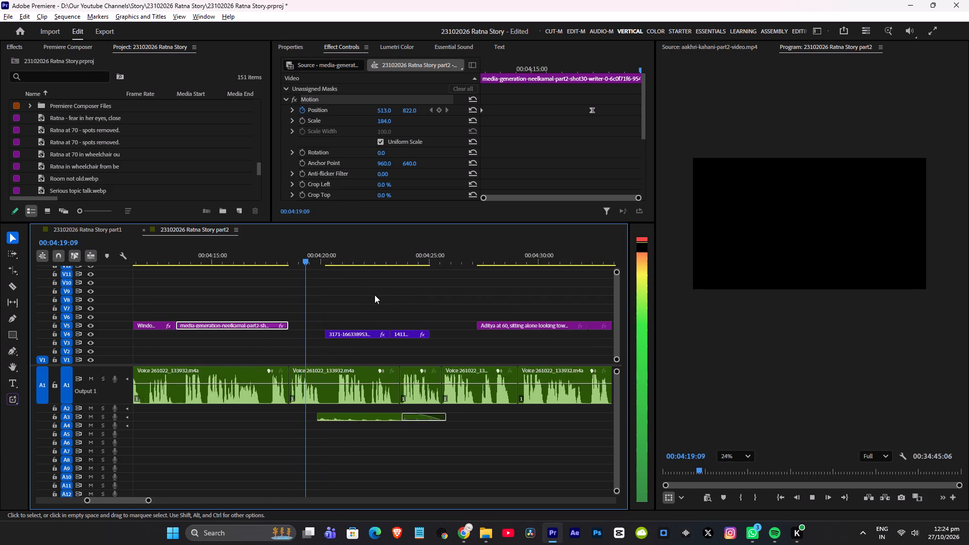
alt+scroll(374, 295, up, 7)
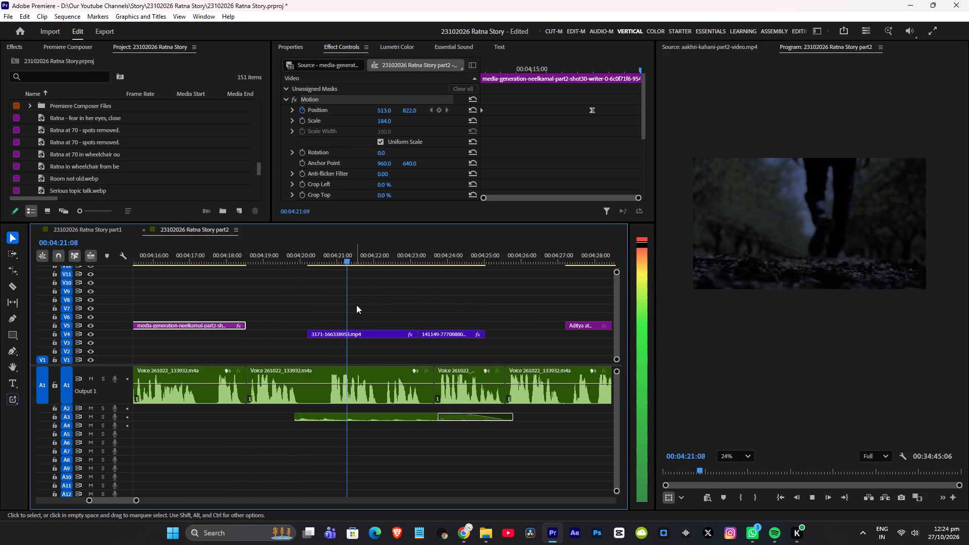
alt+scroll(396, 306, down, 7)
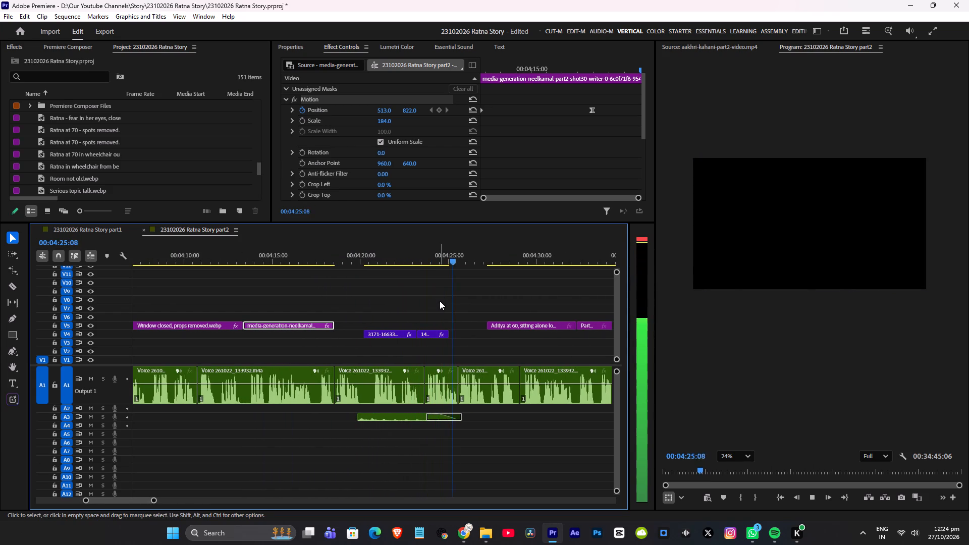
key(space)
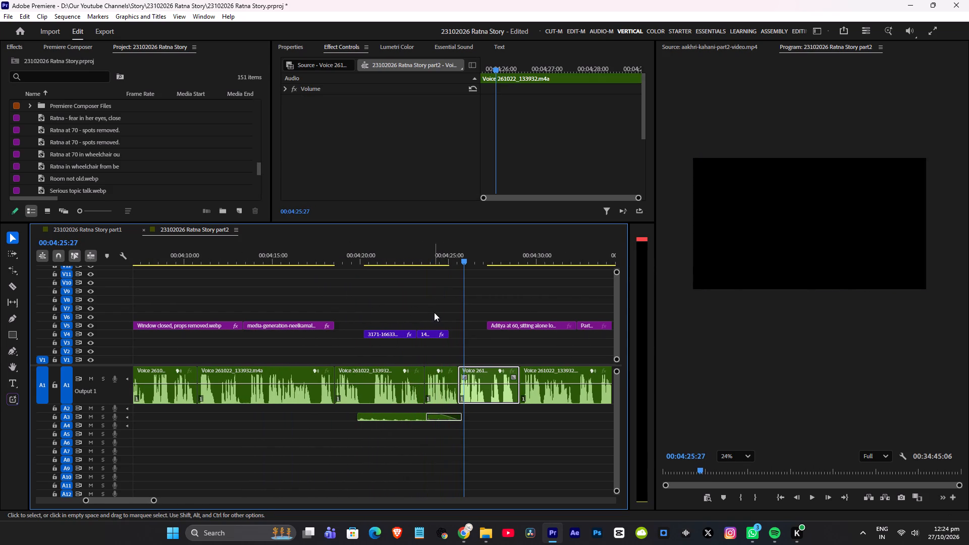
Move the pasted road clips up to V6 and shift them with the footsteps audio back to the end of V5's media-generation clip.
alt+scroll(413, 304, up, 3)
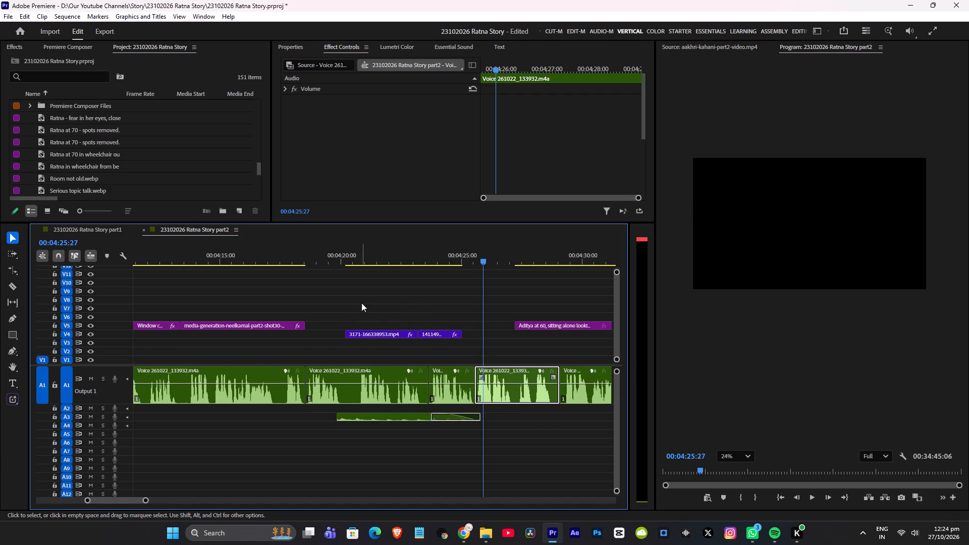
drag(361, 303, 442, 335)
shift+click(381, 418)
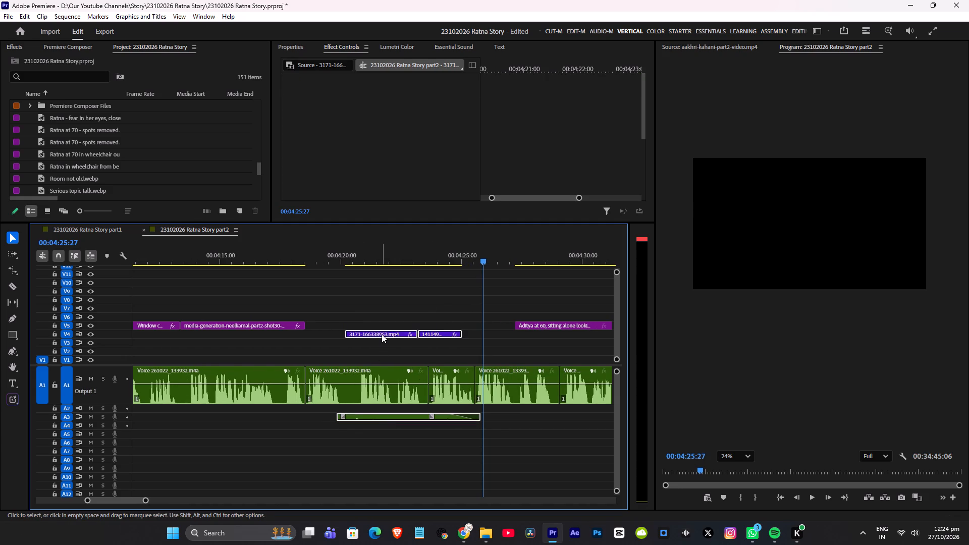
drag(382, 333, 365, 317)
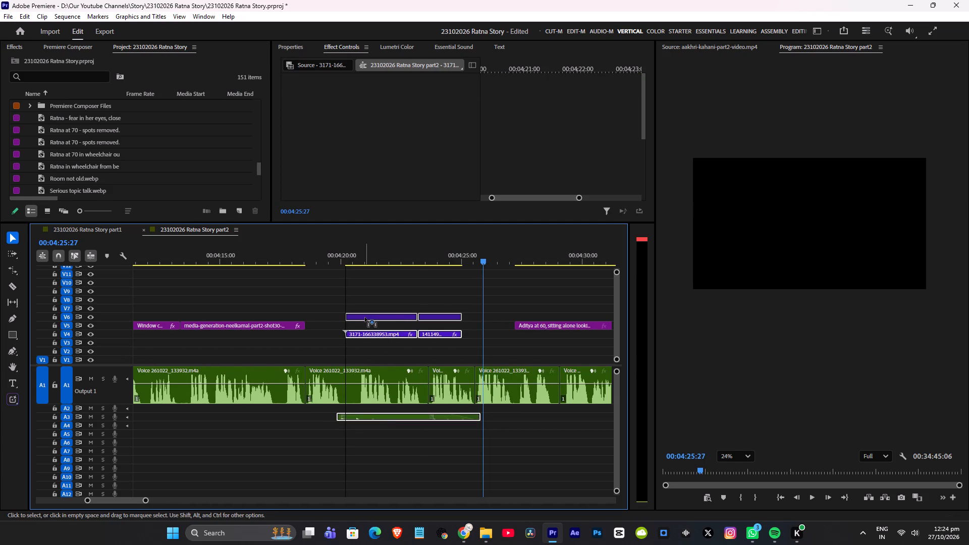
drag(365, 317, 364, 317)
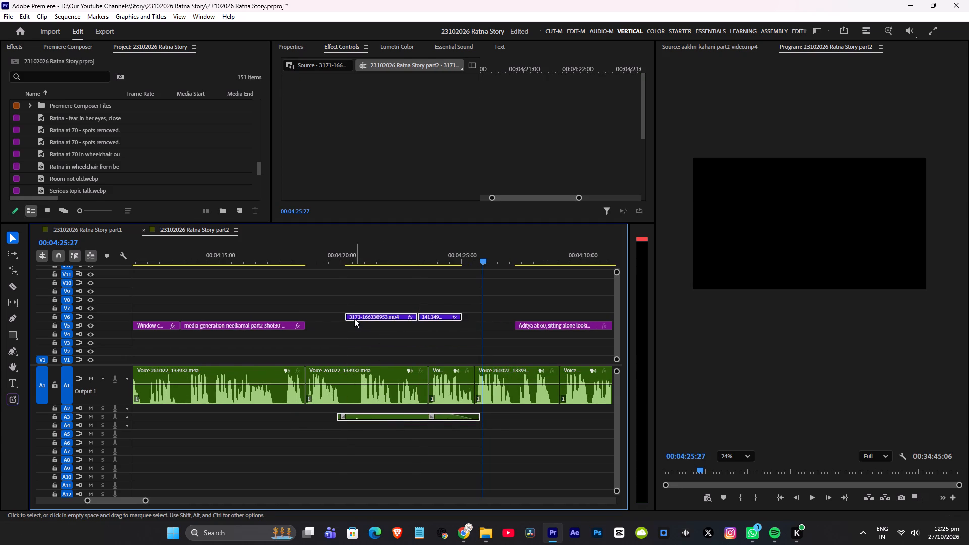
alt+scroll(333, 314, up, 10)
drag(401, 316, 301, 316)
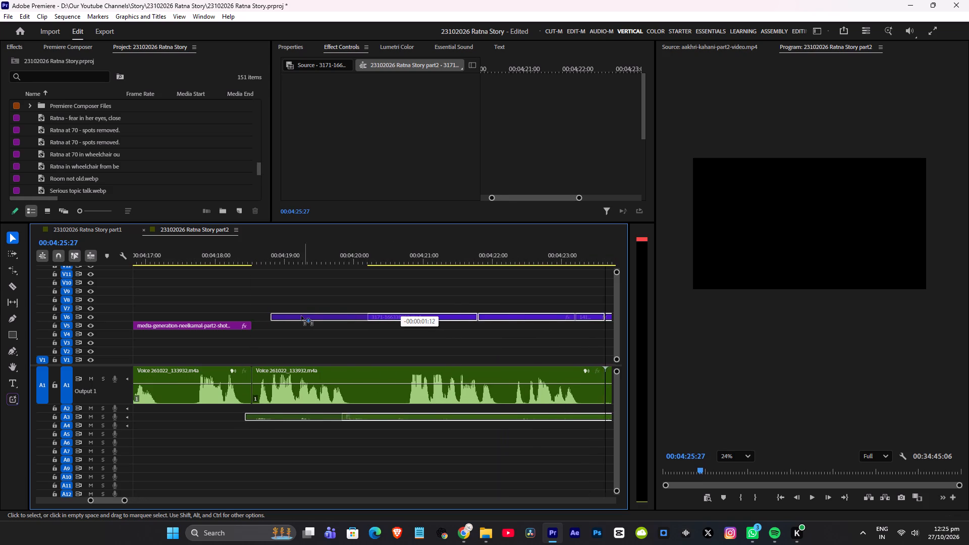
drag(301, 316, 286, 316)
Play the cut into the moved 3171-166338953.mp4 clip from just before it, and save the project.
click(229, 259)
key(space)
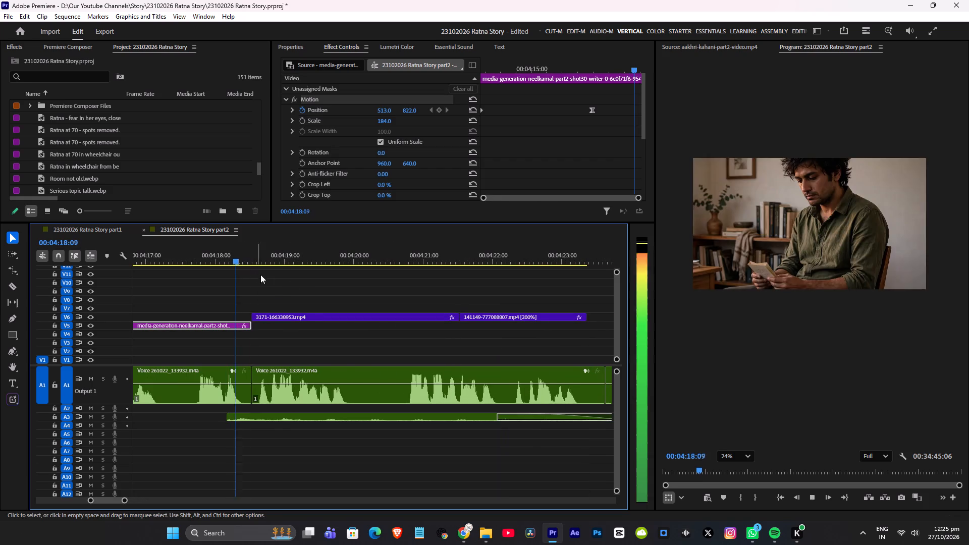
key(ctrl+s)
key(space)
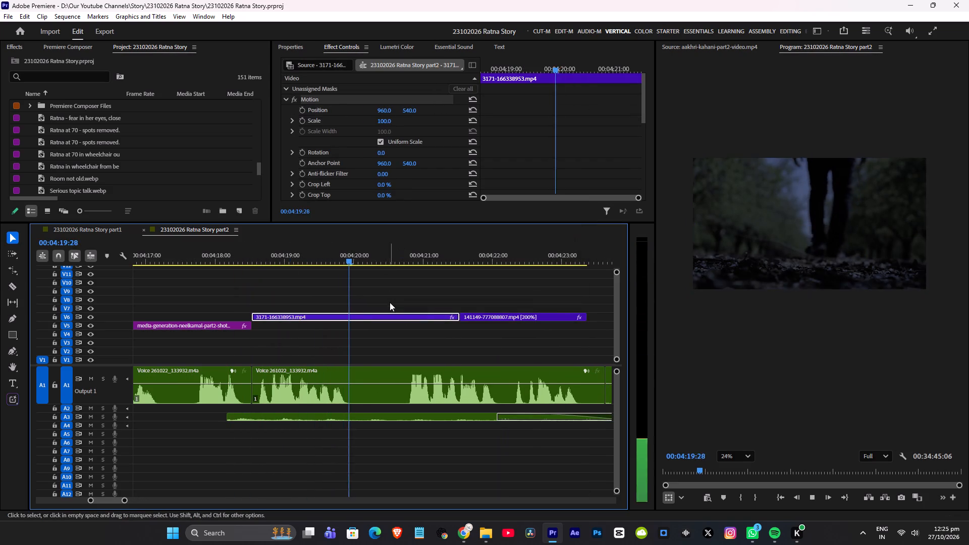
key(space)
click(178, 256)
key(space)
alt+scroll(325, 281, down, 6)
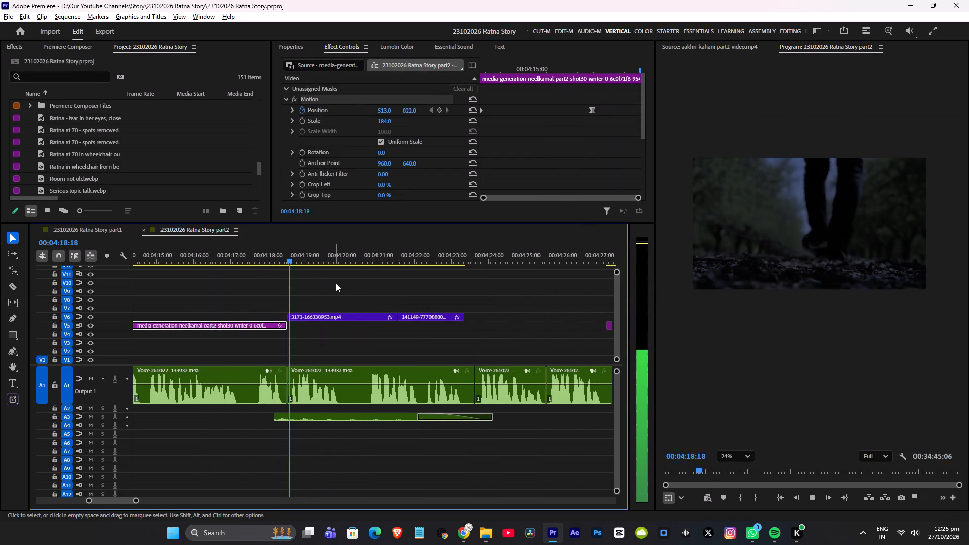
key(ctrl+s)
key(space)
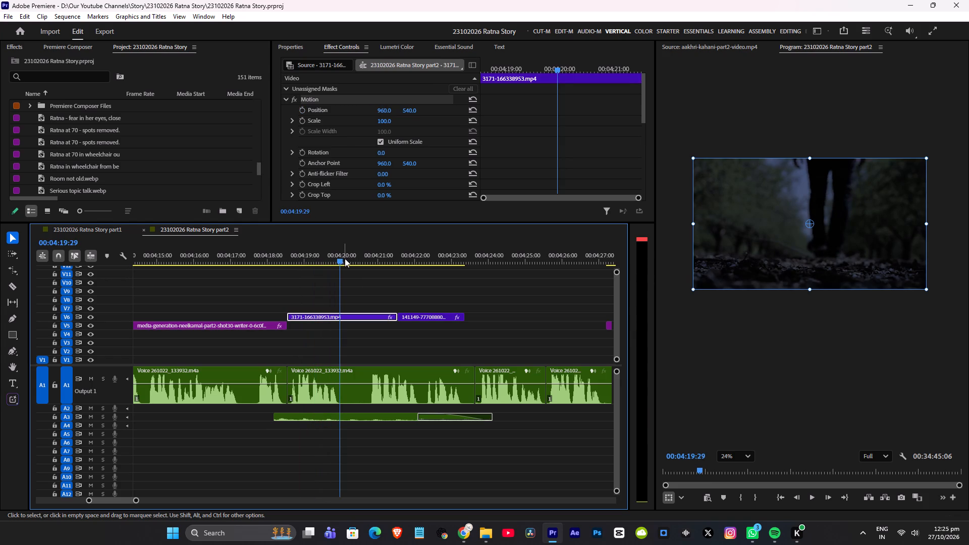
Play part 2 from about 00:04:20 to 00:04:28 to check the road clips and the remaining gap against the voice-over.
click(345, 258)
key(ctrl+s)
key(space)
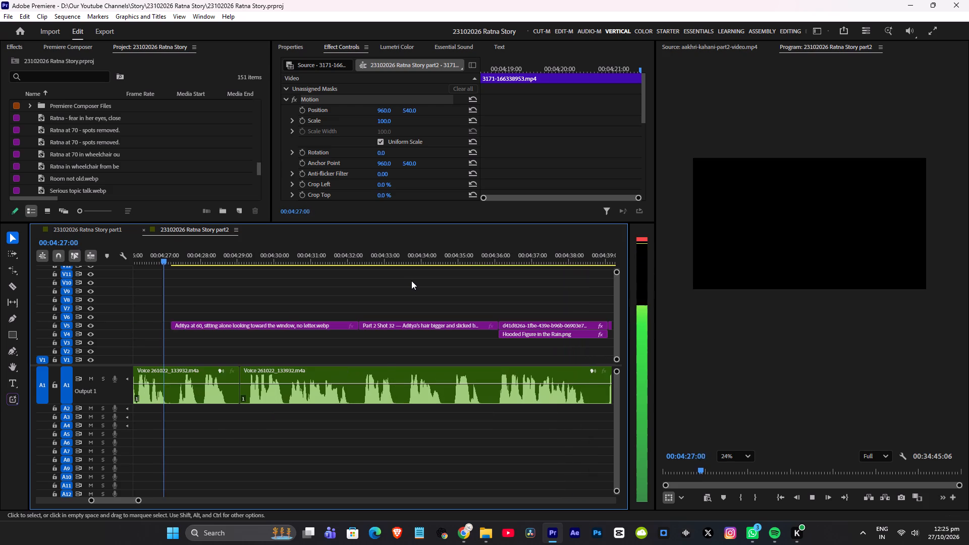
key(space)
scroll(282, 308, up, 6)
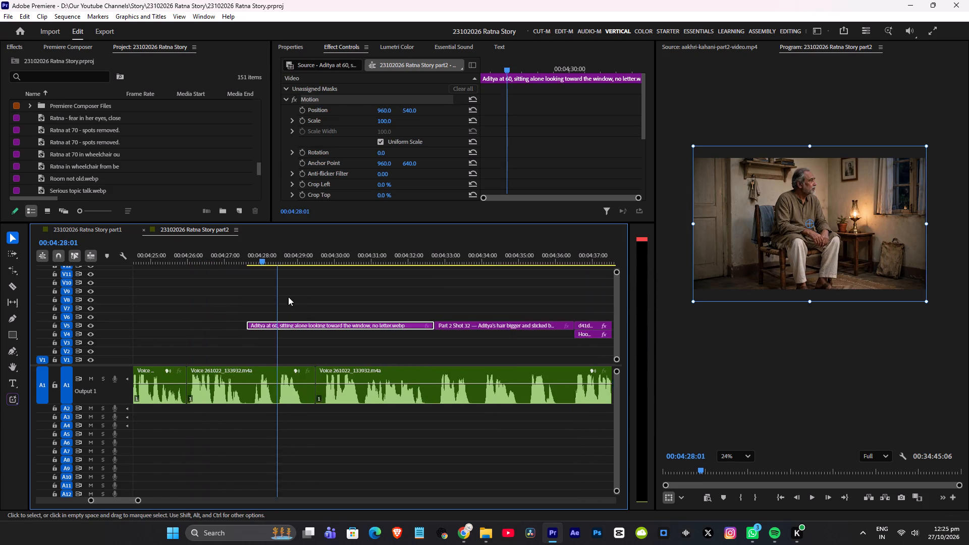
scroll(288, 297, up, 5)
scroll(436, 308, up, 2)
alt+scroll(503, 337, down, 10)
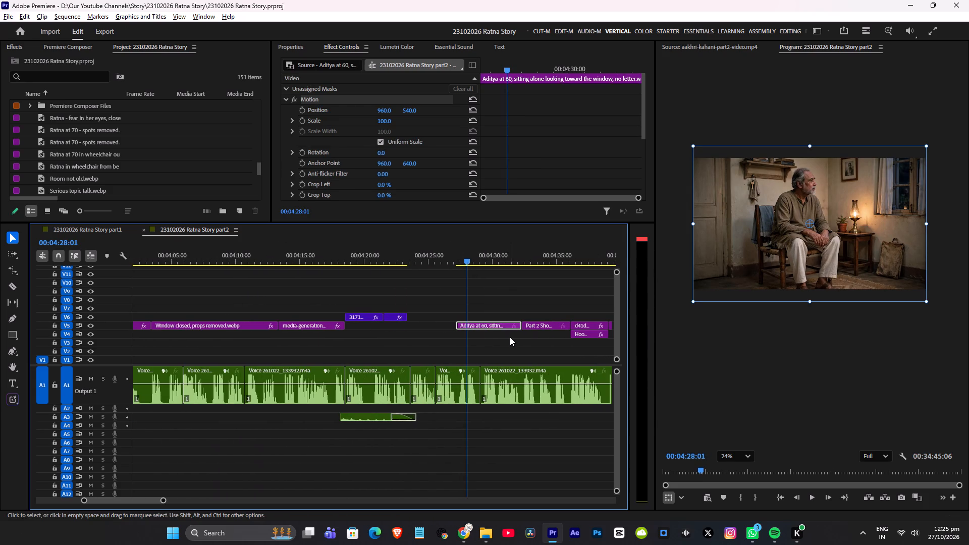
alt+scroll(512, 346, down, 4)
key(ctrl+s)
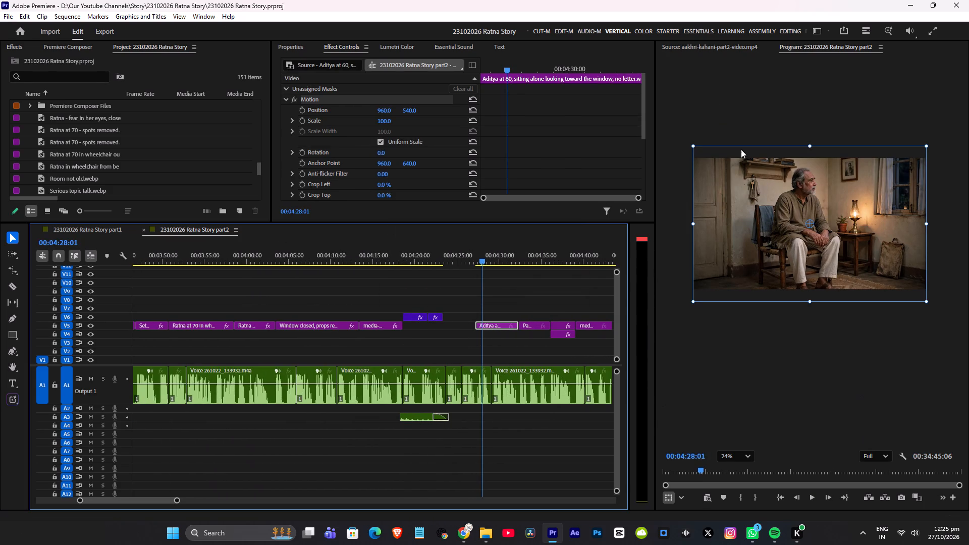
Scrub the aakhri-kahani-part2-video.mp4 source from before 00:04:10 to its end, examining its shots for the gap.
click(724, 49)
drag(872, 470, 904, 470)
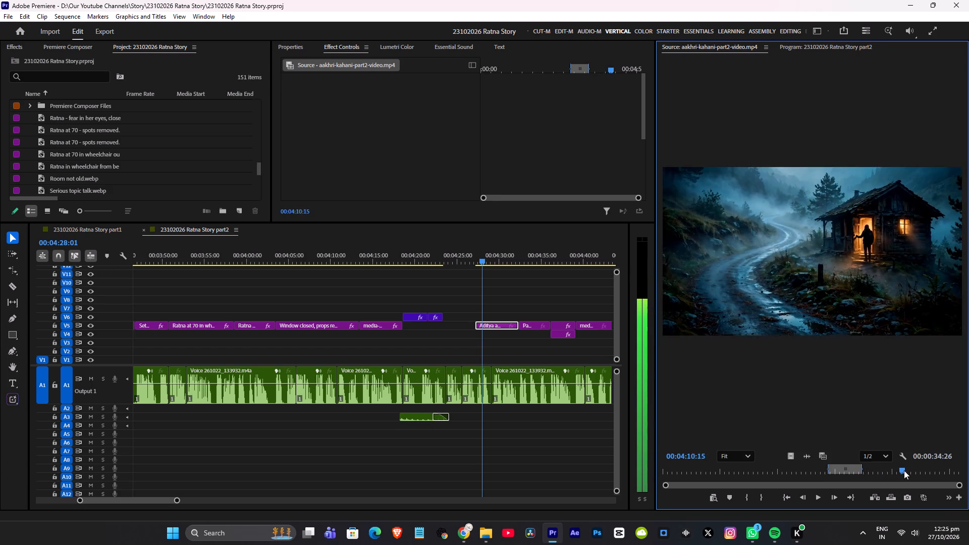
drag(904, 470, 937, 470)
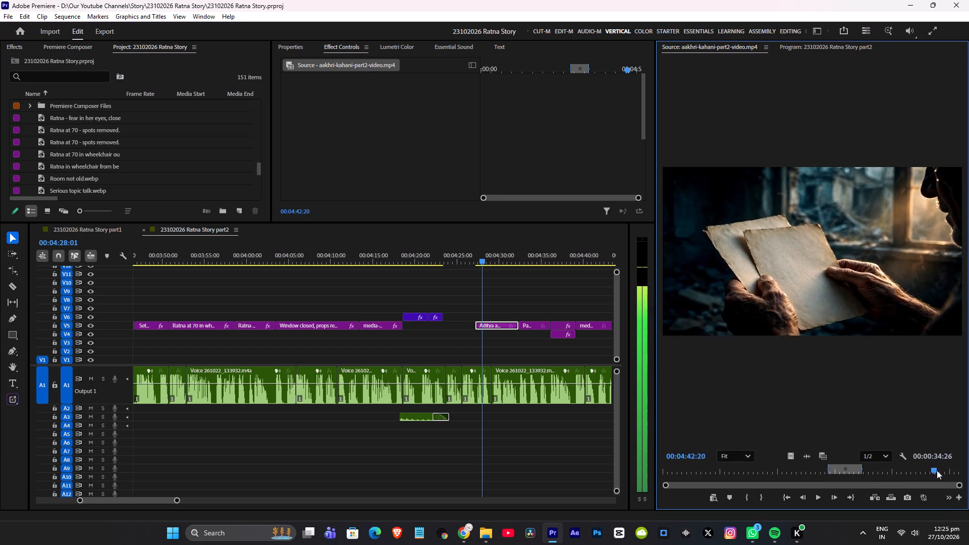
drag(937, 470, 953, 470)
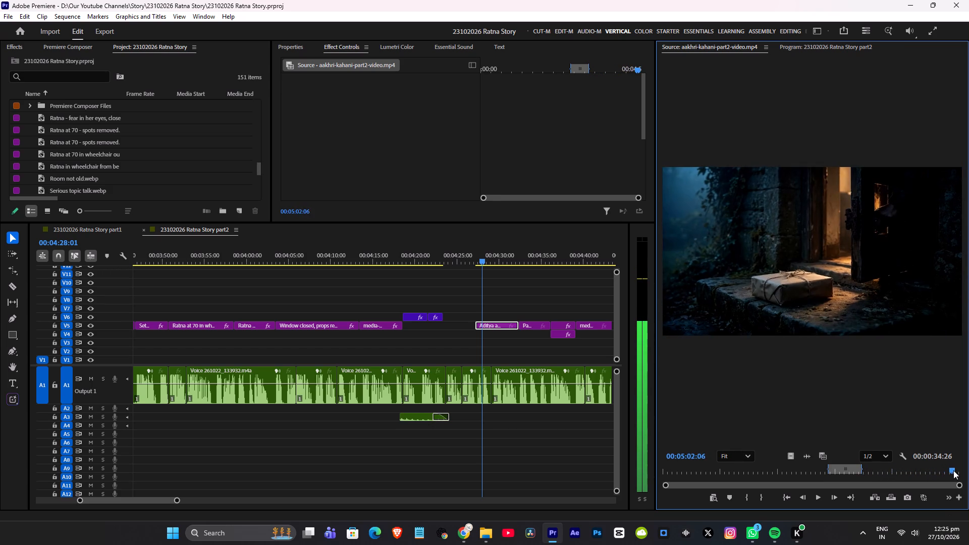
drag(953, 470, 965, 470)
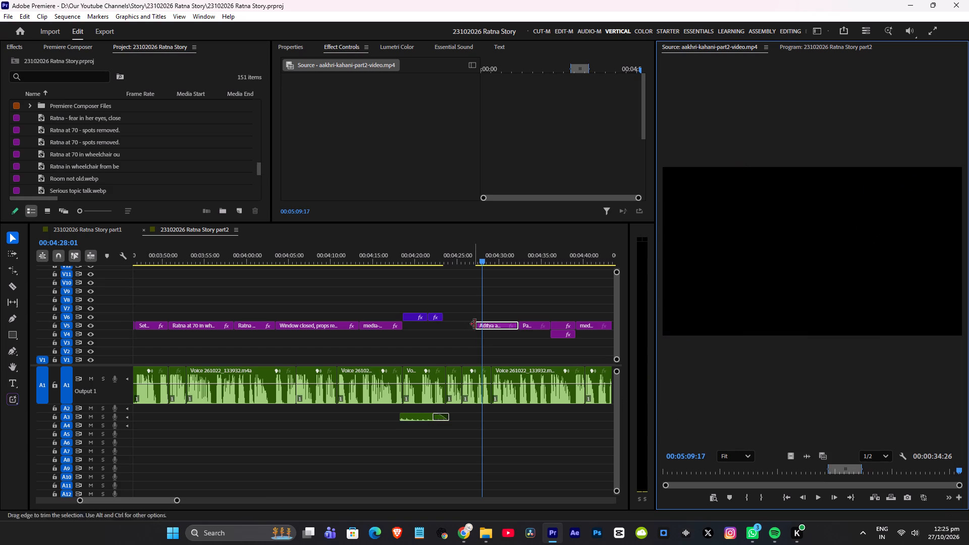
Place part 2's playhead at 00:04:23:20 and scrub part 1 from about 00:04:00 to 00:04:33, examining clips for reuse.
click(447, 253)
click(102, 228)
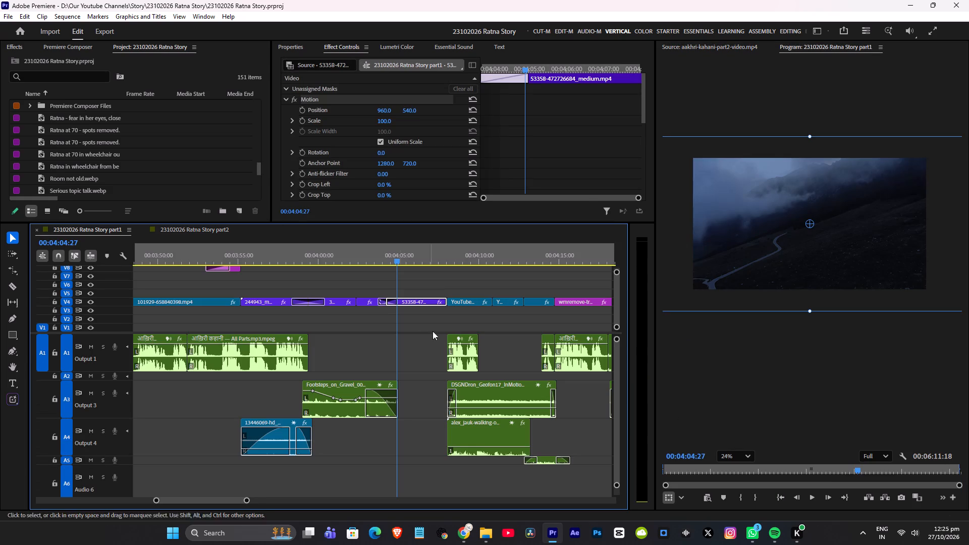
alt+scroll(369, 335, down, 14)
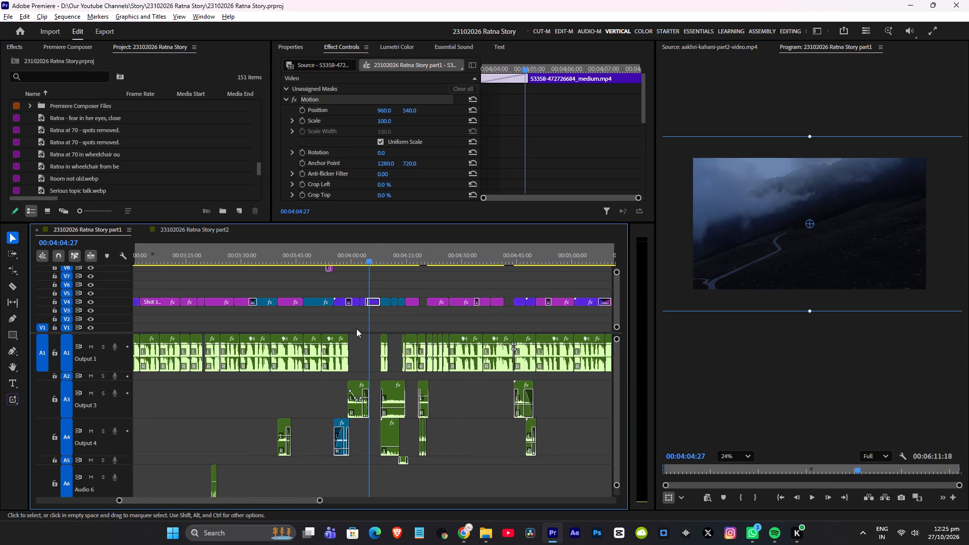
alt+scroll(356, 329, down, 1)
click(392, 257)
click(386, 256)
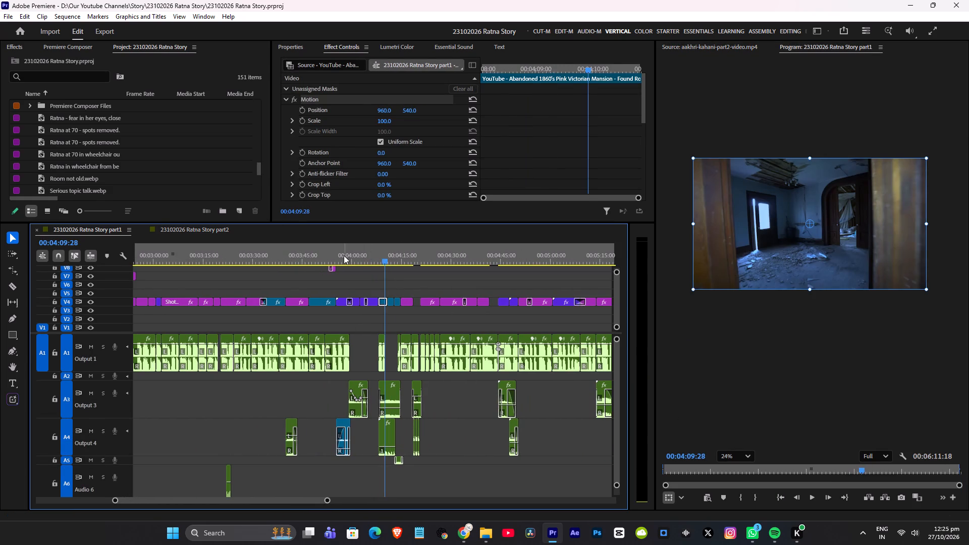
drag(344, 255, 394, 255)
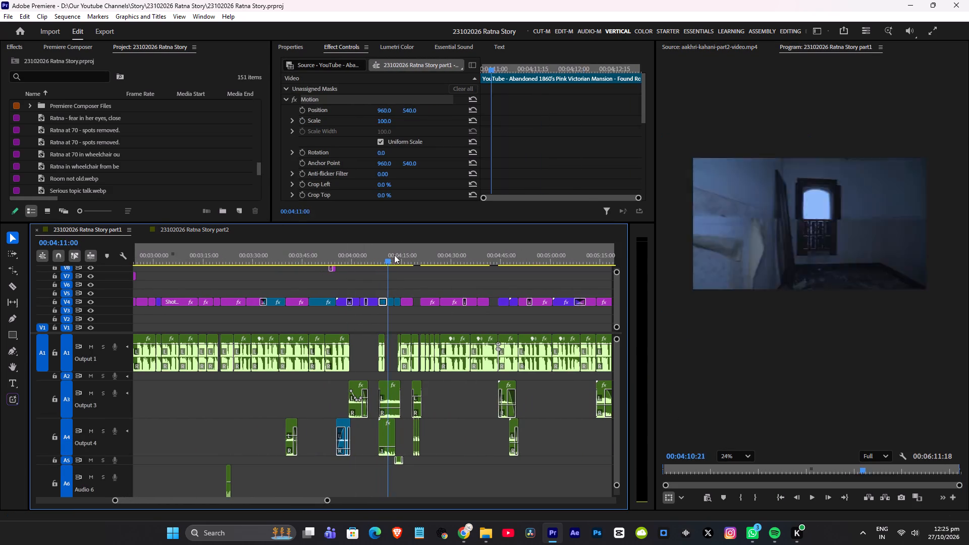
drag(394, 255, 463, 255)
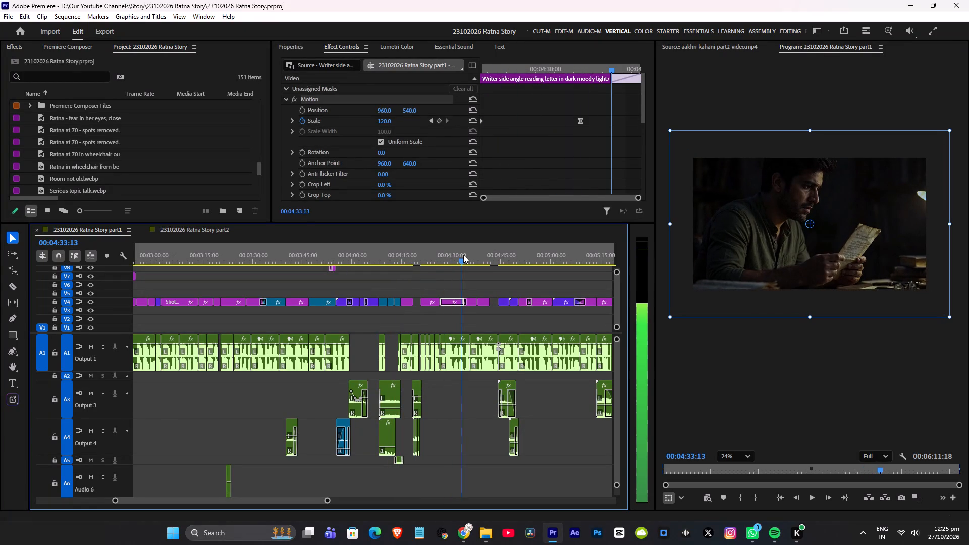
Copy part 1's "Writer side angle reading letter in dark moody light.webp" clip and paste it at 00:04:23:20 in part 2.
drag(463, 255, 452, 258)
scroll(460, 283, down, 2)
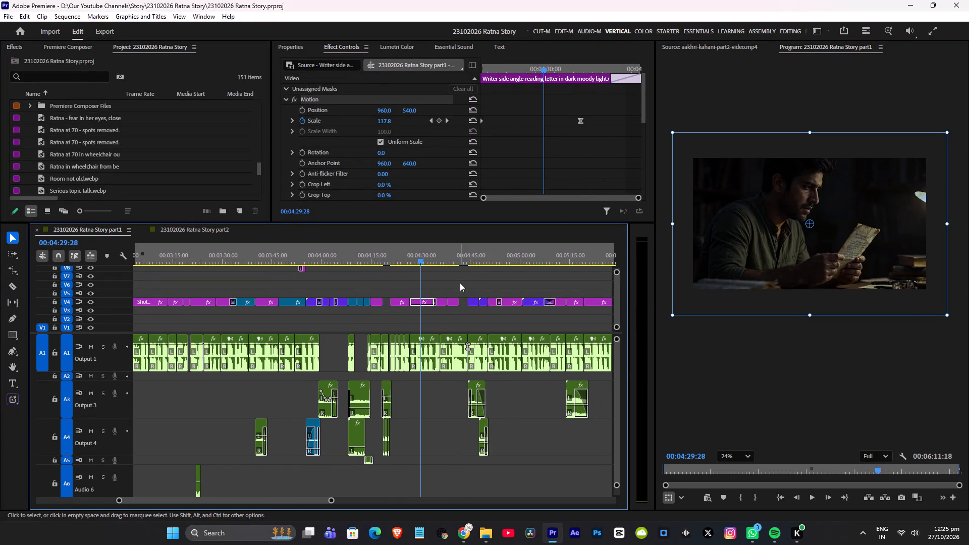
key(ctrl+c)
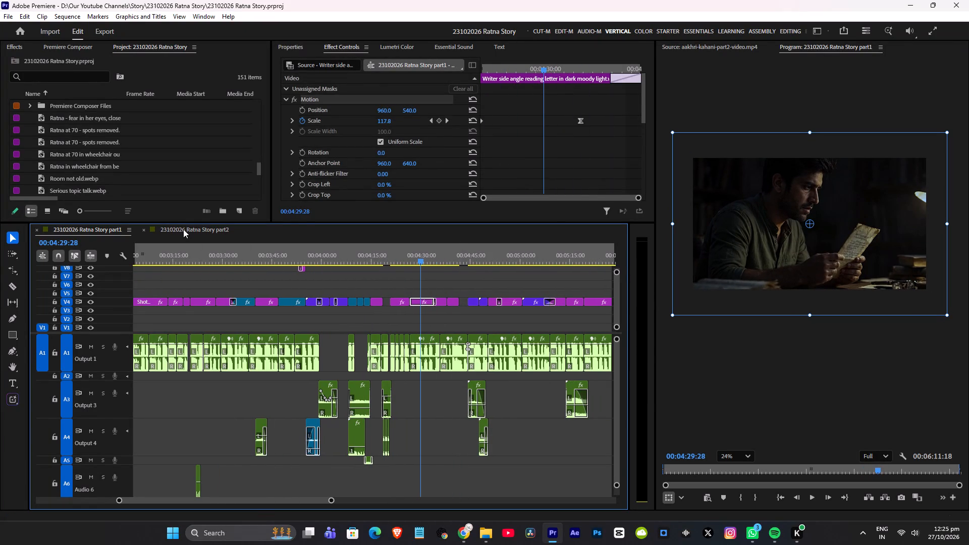
click(183, 229)
click(466, 280)
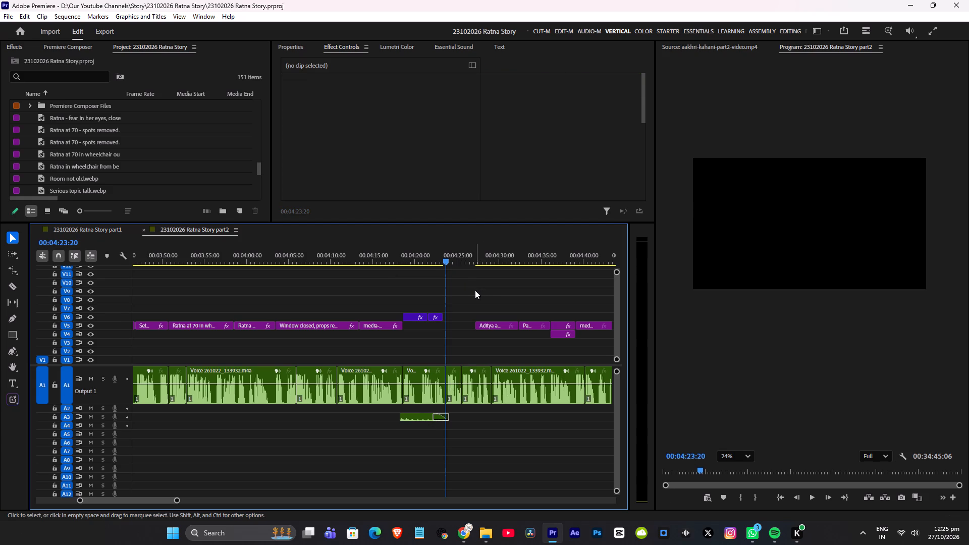
key(ctrl+v)
Play short passages of part 2 around the pasted writer clip to check it against the voice-over.
alt+scroll(475, 296, up, 4)
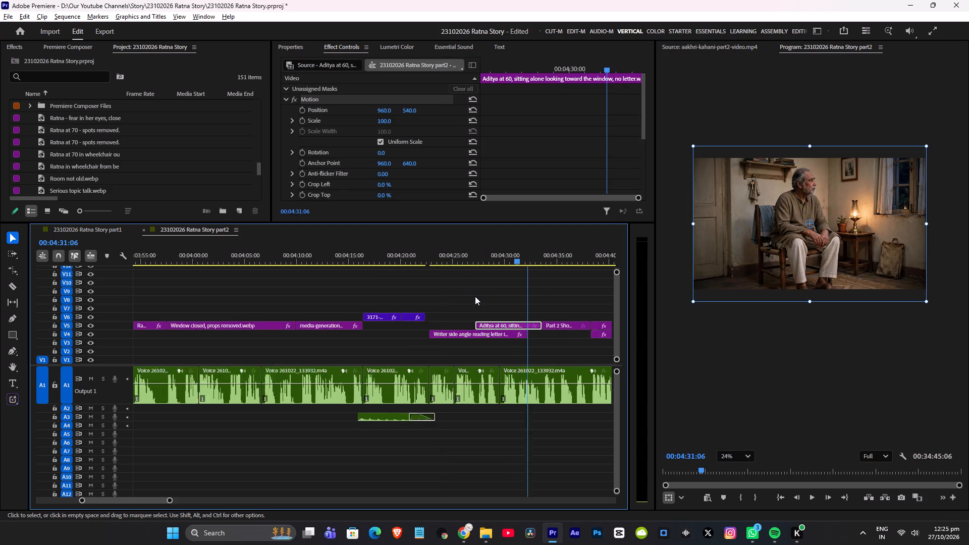
alt+scroll(475, 296, up, 4)
click(404, 259)
key(space)
key(space)
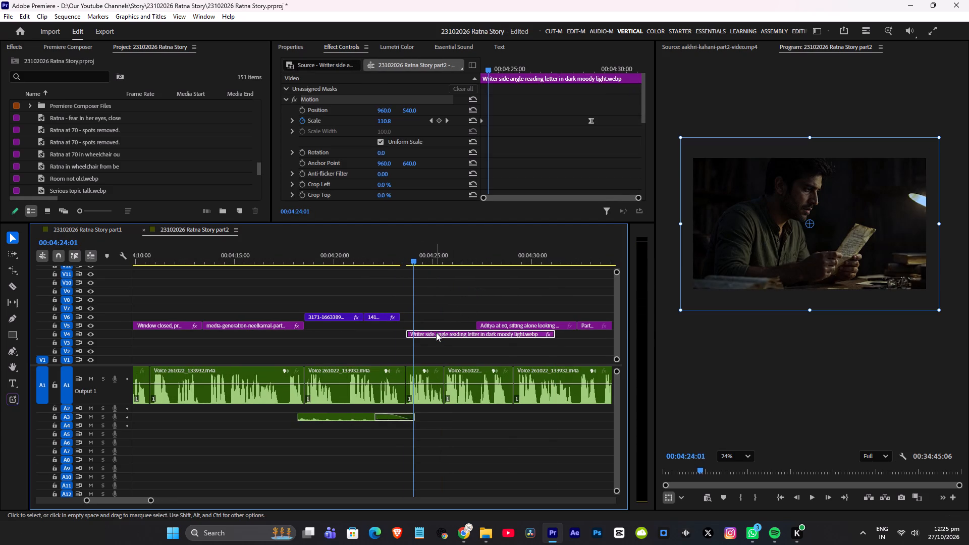
click(484, 254)
key(space)
click(420, 250)
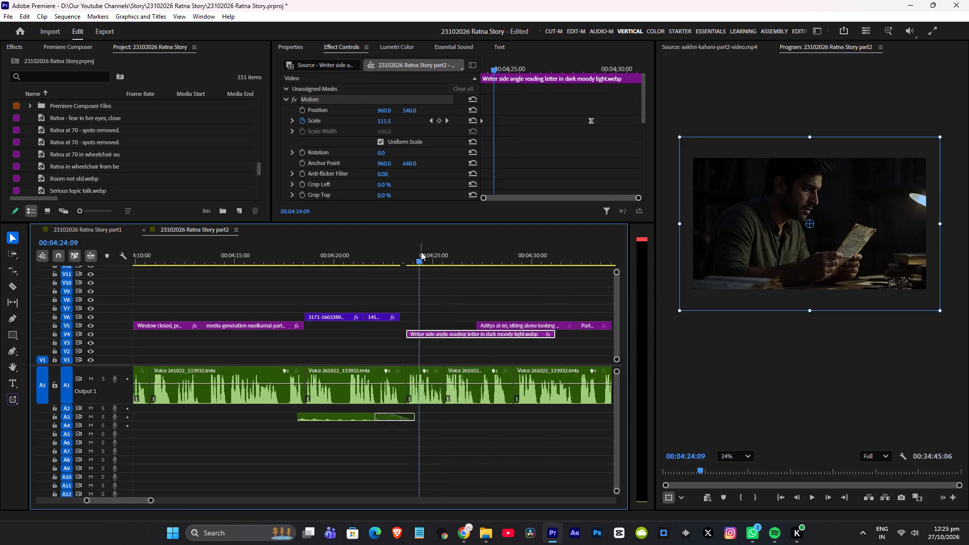
key(space)
key(space)
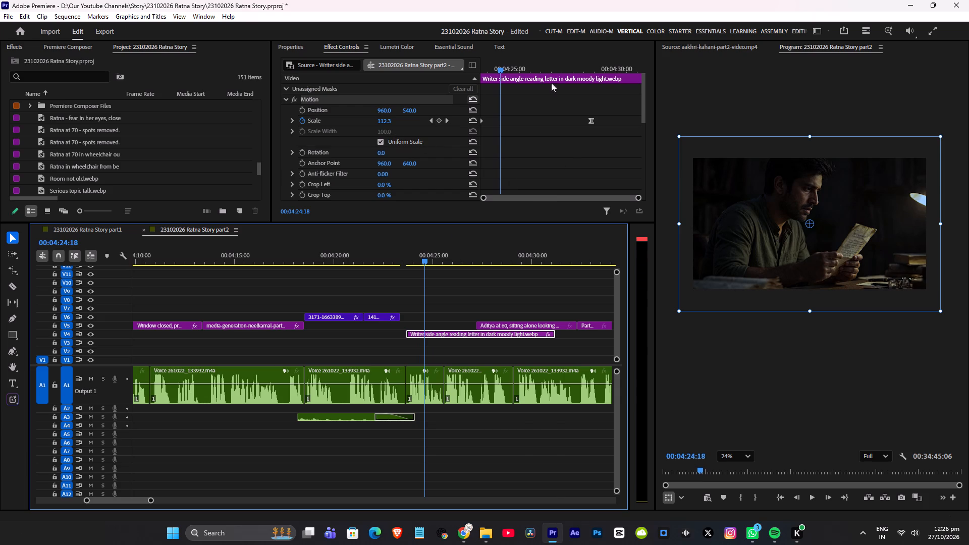
Remove the writer clip's Scale keyframes at 00:04:26:07 and set its horizontal position to 1083.
click(609, 69)
click(457, 252)
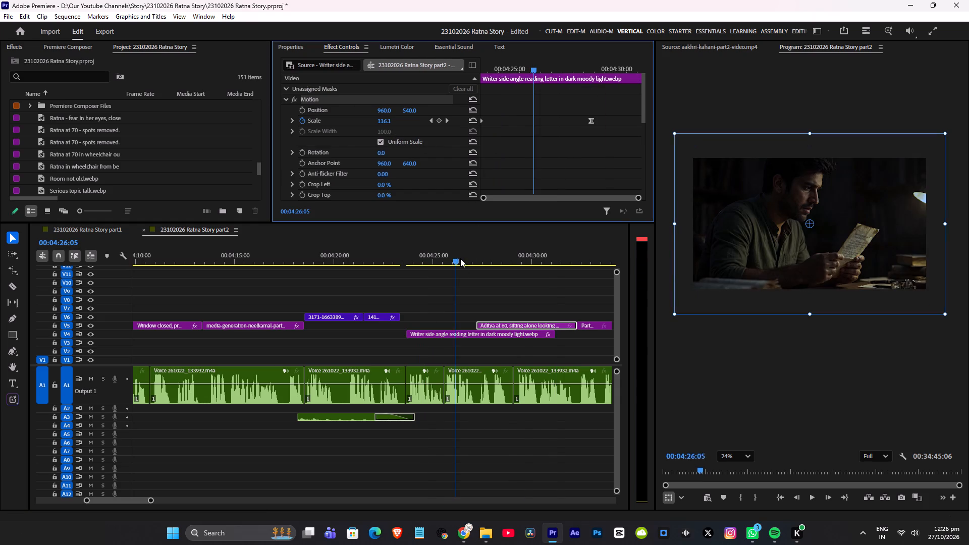
click(304, 120)
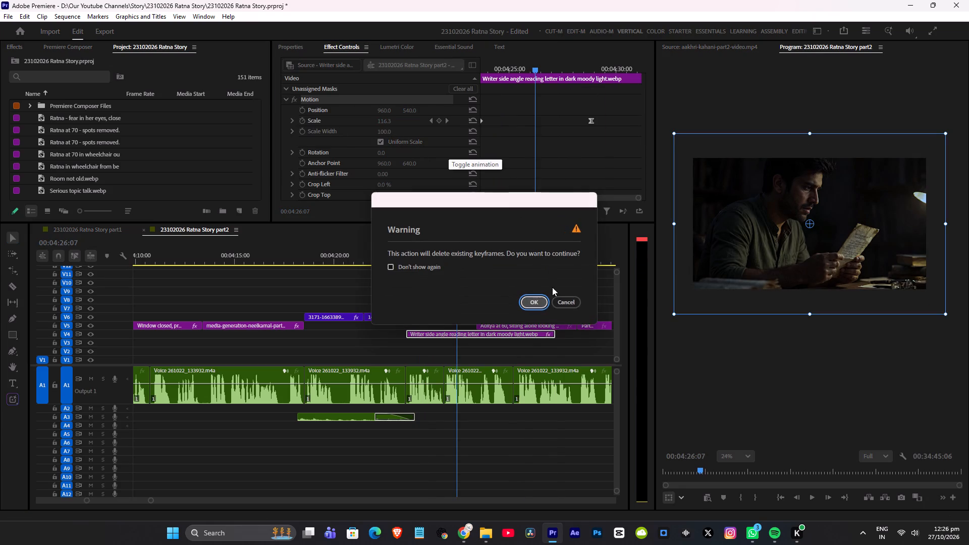
click(540, 297)
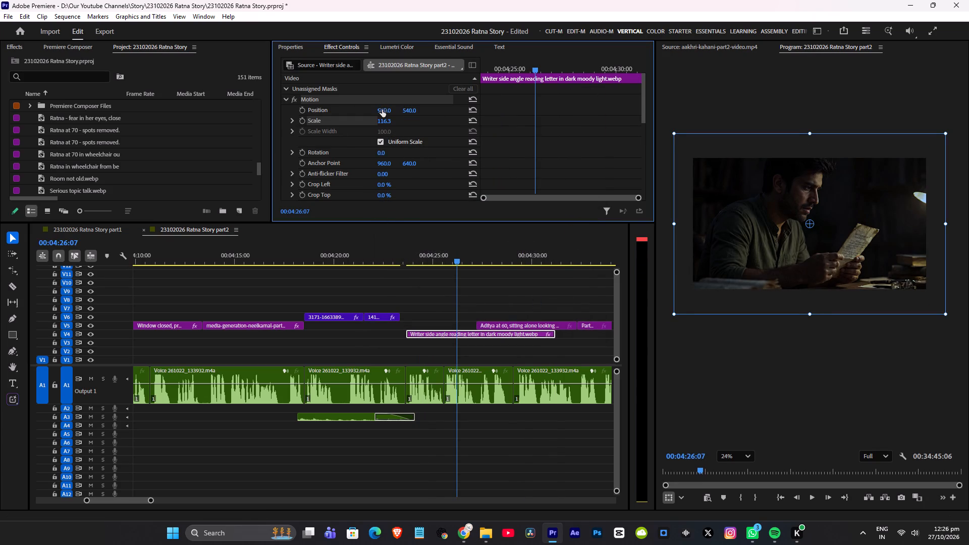
drag(382, 109, 444, 109)
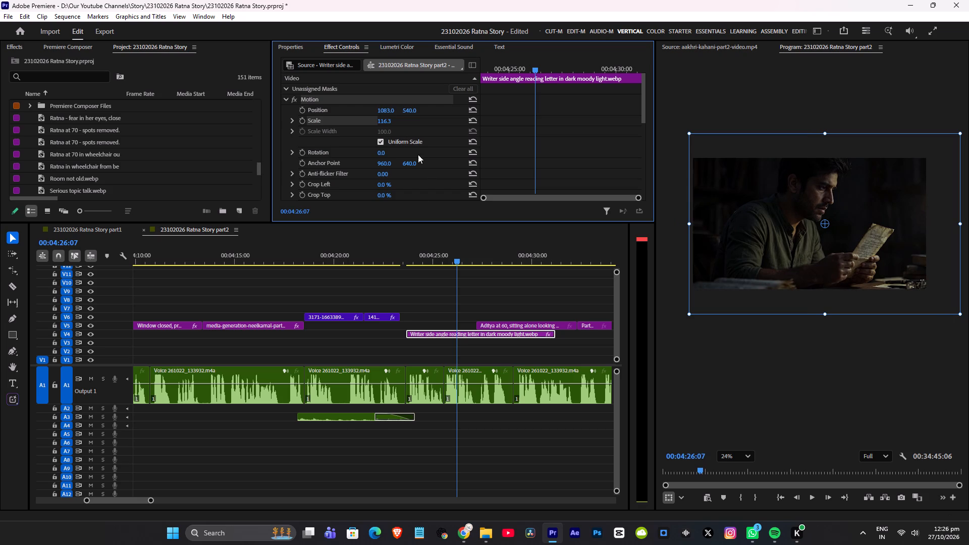
Trim the writer clip's end to the Aditya at 60 clip, move it to V5, and extend its start to the road clips' end.
drag(554, 334, 477, 336)
drag(433, 336, 434, 324)
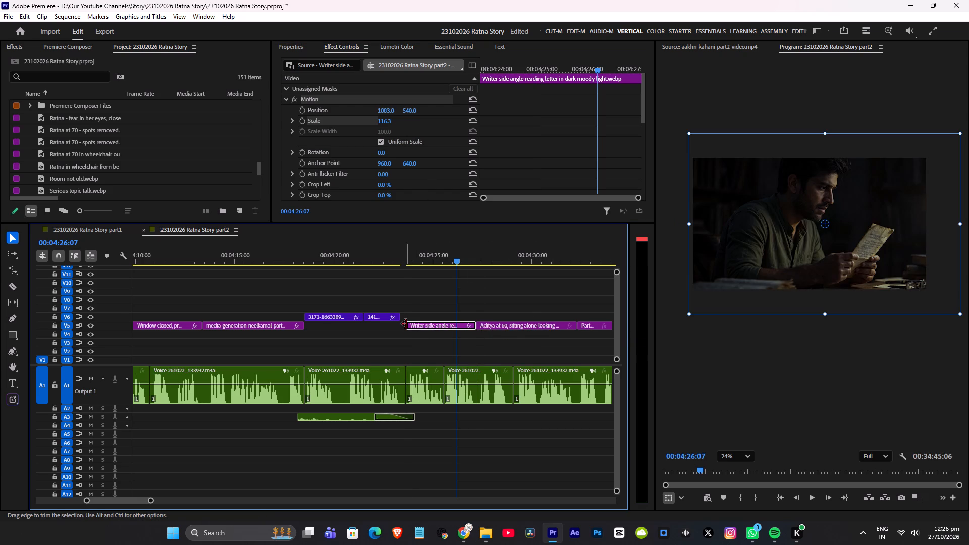
drag(406, 324, 400, 324)
key(space)
key(space)
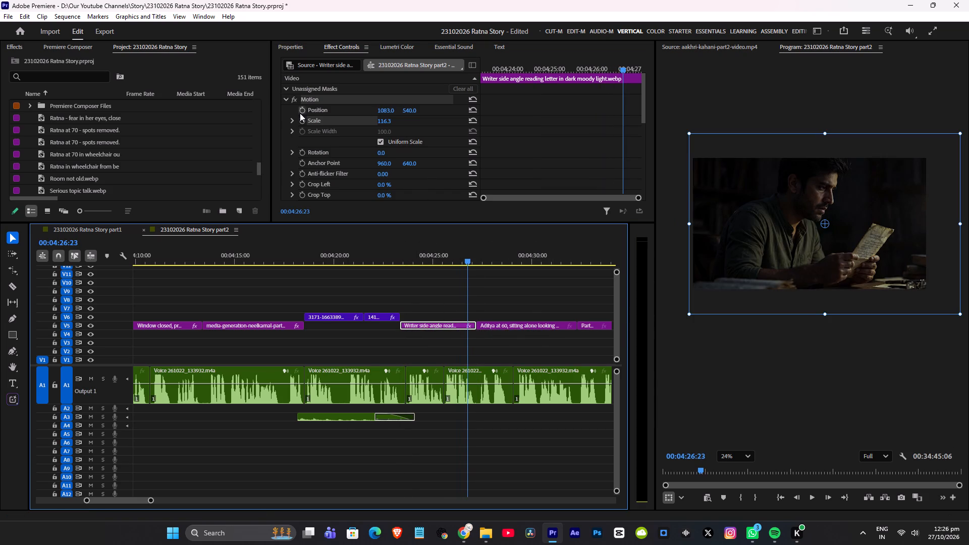
Keyframe the writer clip's horizontal position from 1105 at its start to 1083 at its end, and save the project.
click(304, 111)
drag(601, 70, 459, 82)
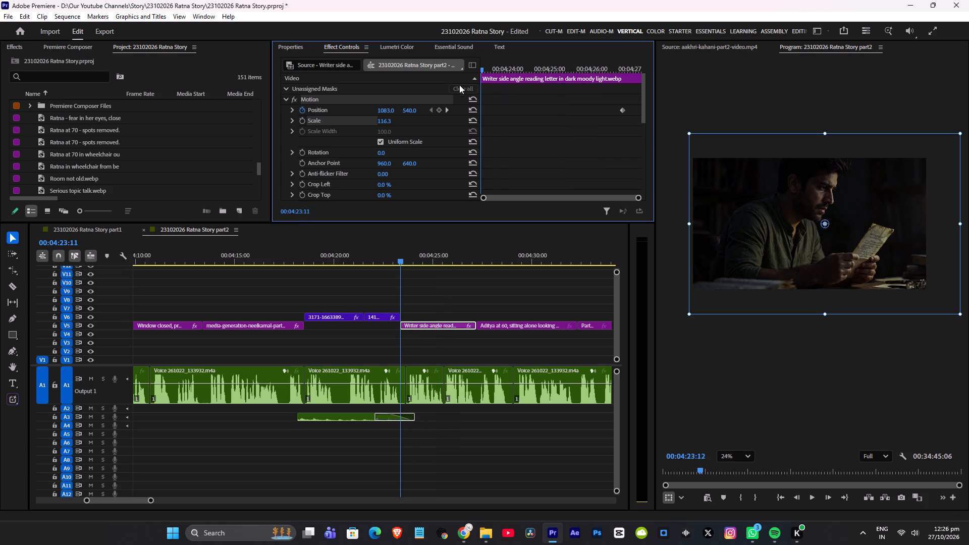
click(438, 109)
drag(389, 110, 374, 113)
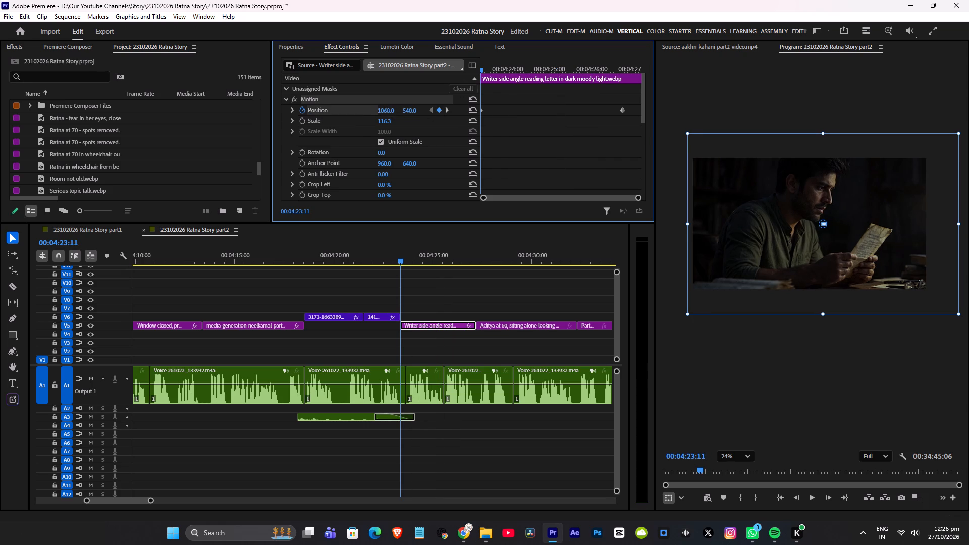
drag(374, 113, 394, 115)
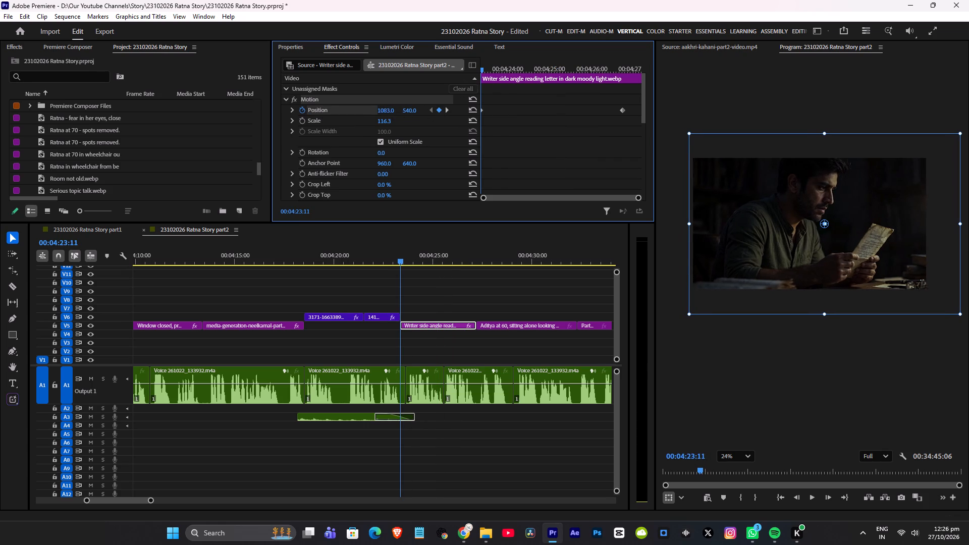
drag(394, 115, 403, 115)
key(space)
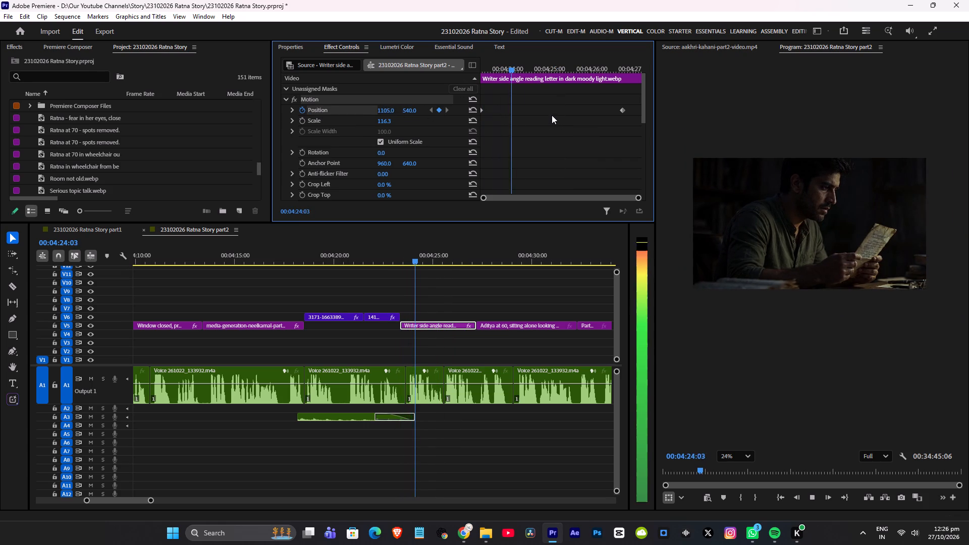
drag(624, 110, 660, 110)
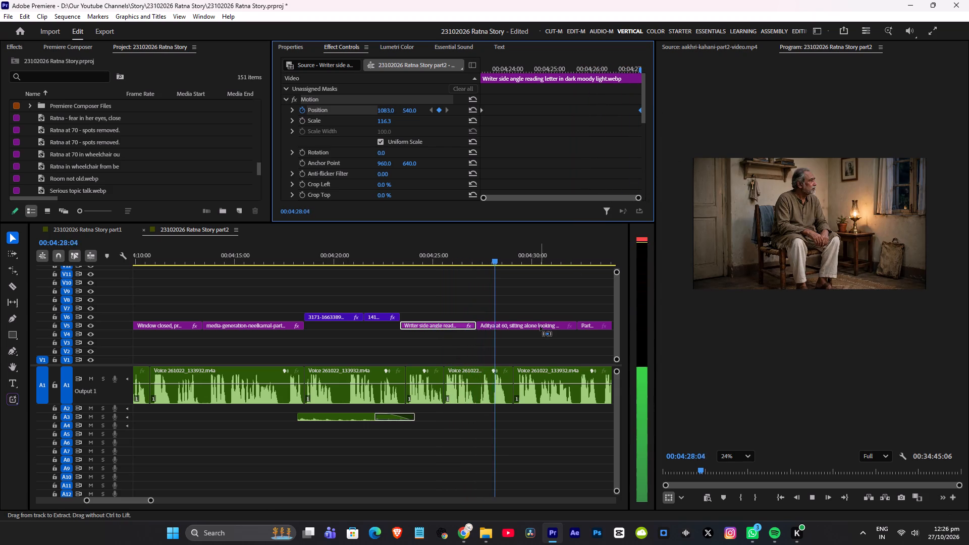
key(ctrl+s)
Keyframe the Aditya at 60 clip's Scale from 105 at its start to 100 at its end, and save the project.
scroll(531, 293, down, 4)
key(space)
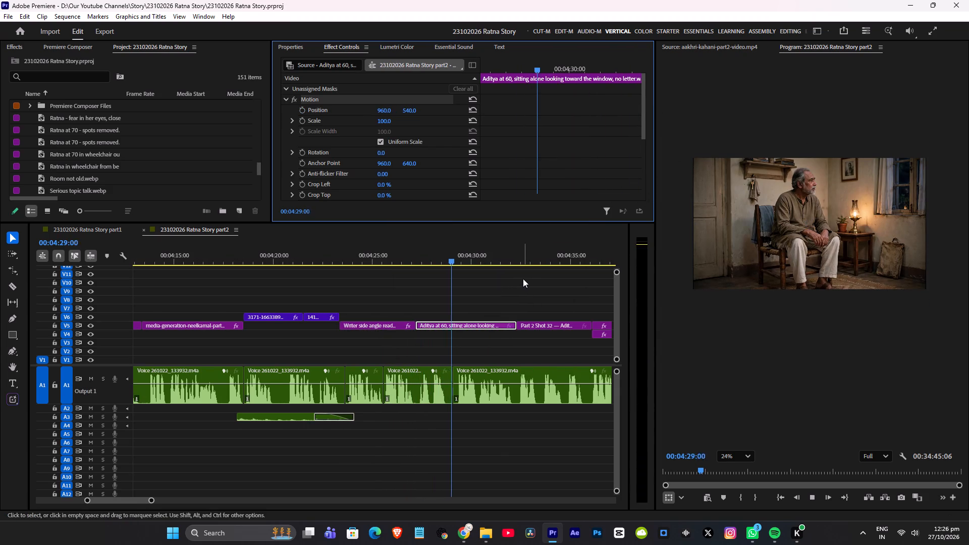
key(space)
click(301, 122)
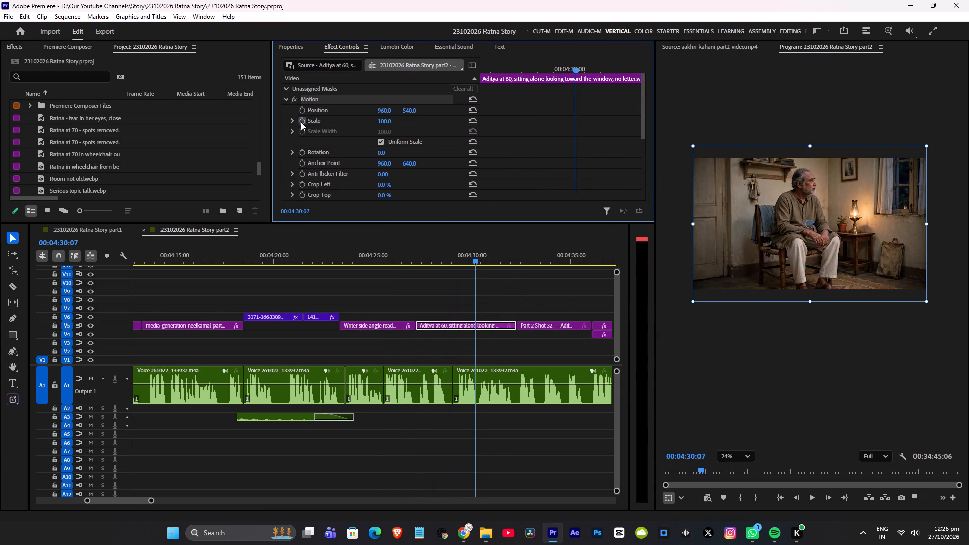
drag(544, 68, 447, 85)
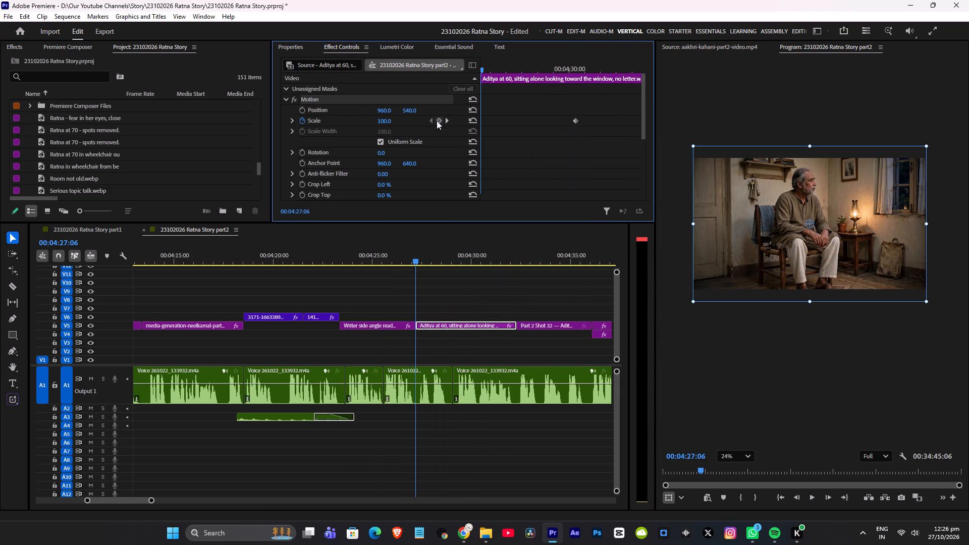
click(437, 121)
click(391, 123)
text(105)
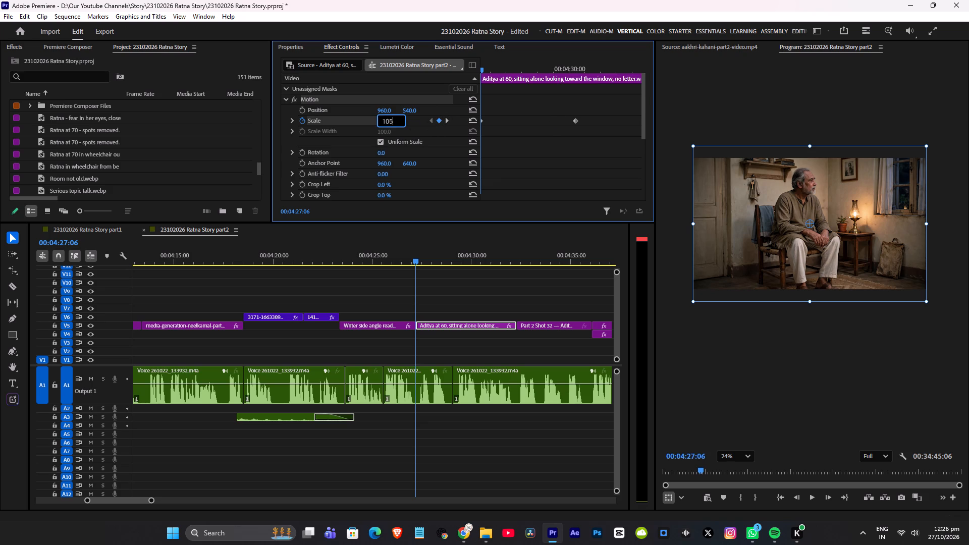
key(Return)
drag(578, 119, 626, 123)
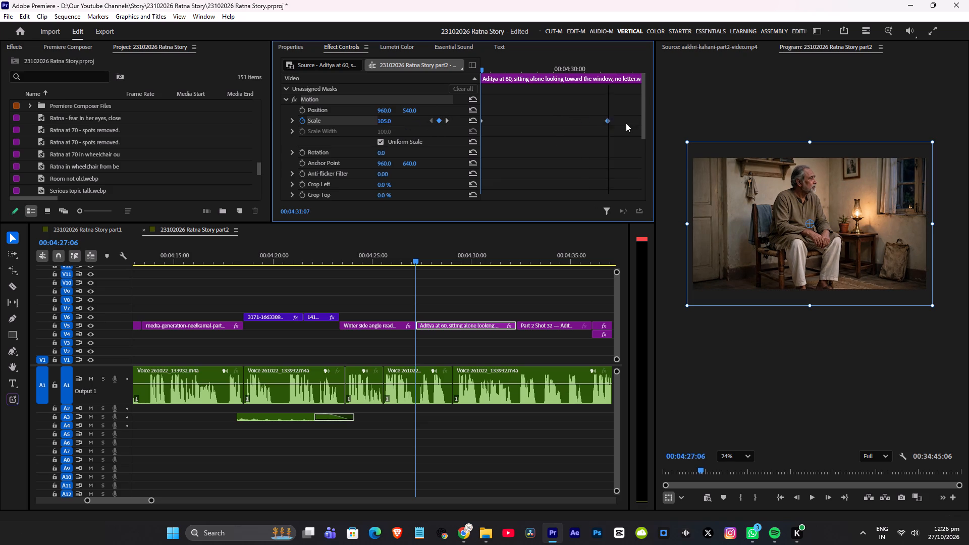
drag(626, 123, 799, 127)
key(ctrl+s)
Play on from the writer clip, delete the "Part 2 Shot 32" clip that follows the Aditya at 60 clip on V5, and save the project.
click(405, 255)
key(space)
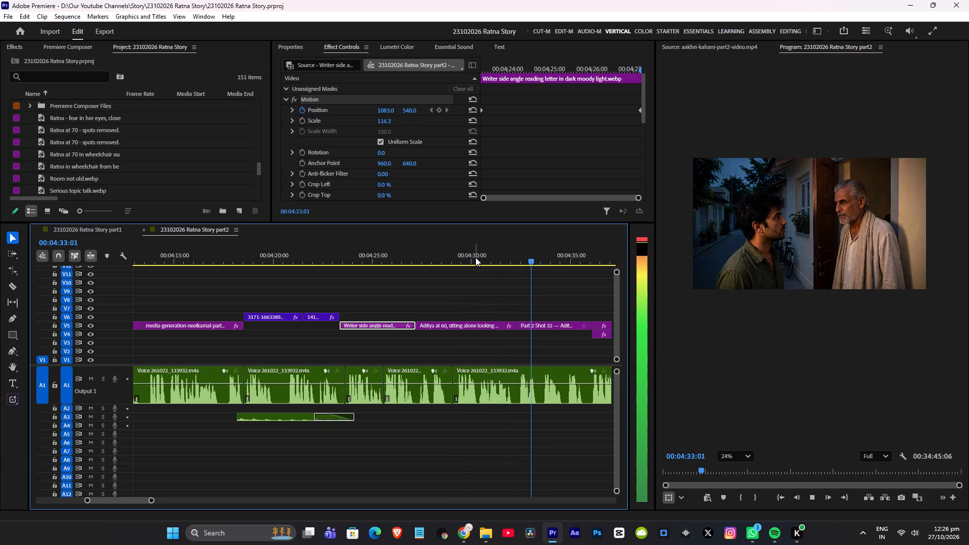
scroll(433, 317, down, 8)
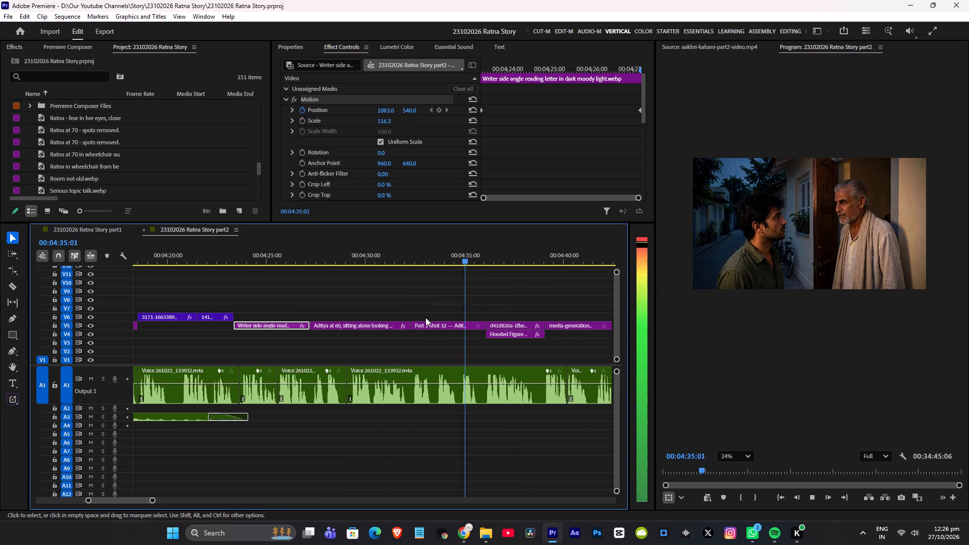
key(space)
click(441, 325)
key(Delete)
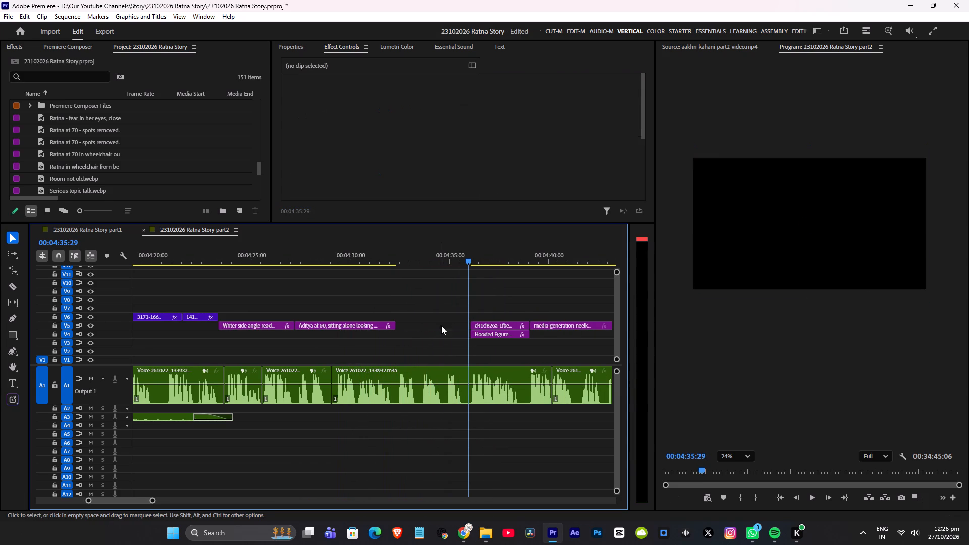
key(space)
scroll(505, 306, down, 4)
key(space)
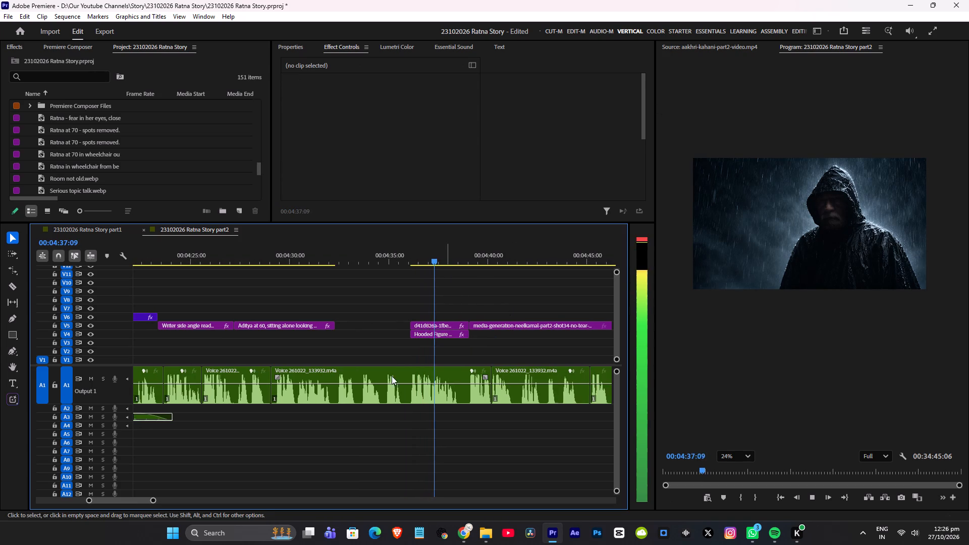
key(ctrl+s)
alt+scroll(401, 297, up, 4)
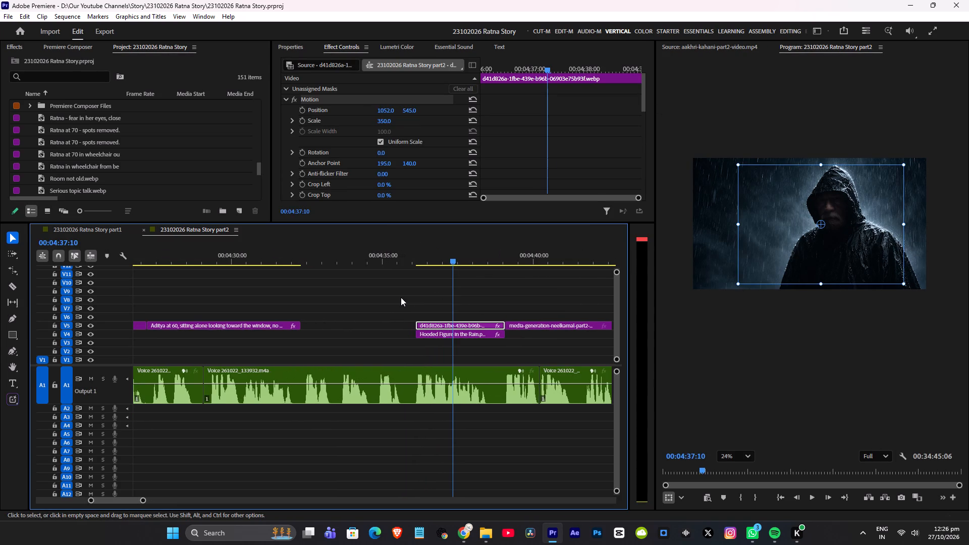
key(ctrl+s)
Play from 00:04:31:19 through the V5 gap to the hooded figure clips to hear the voice-over there.
alt+scroll(412, 298, down, 20)
alt+scroll(412, 298, down, 6)
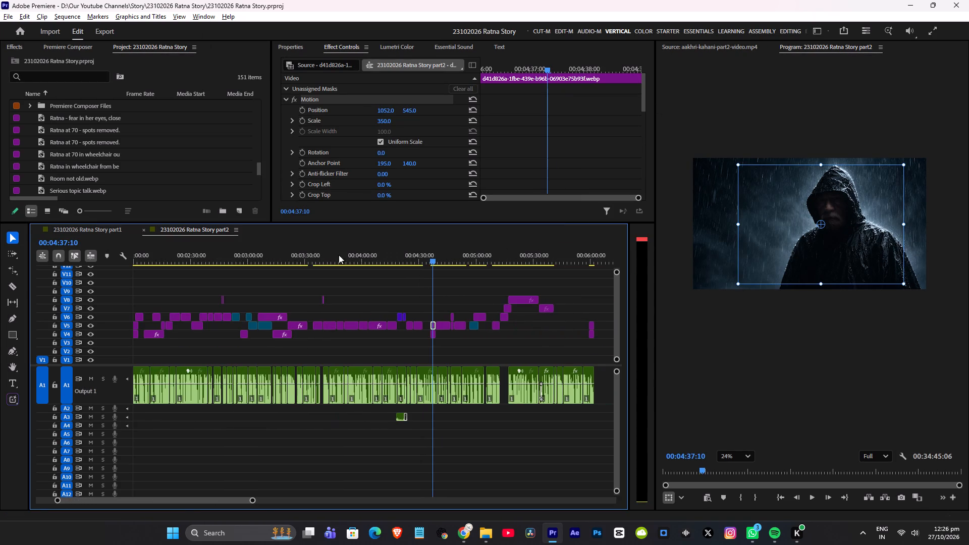
alt+scroll(438, 324, up, 20)
alt+scroll(438, 324, up, 2)
click(361, 256)
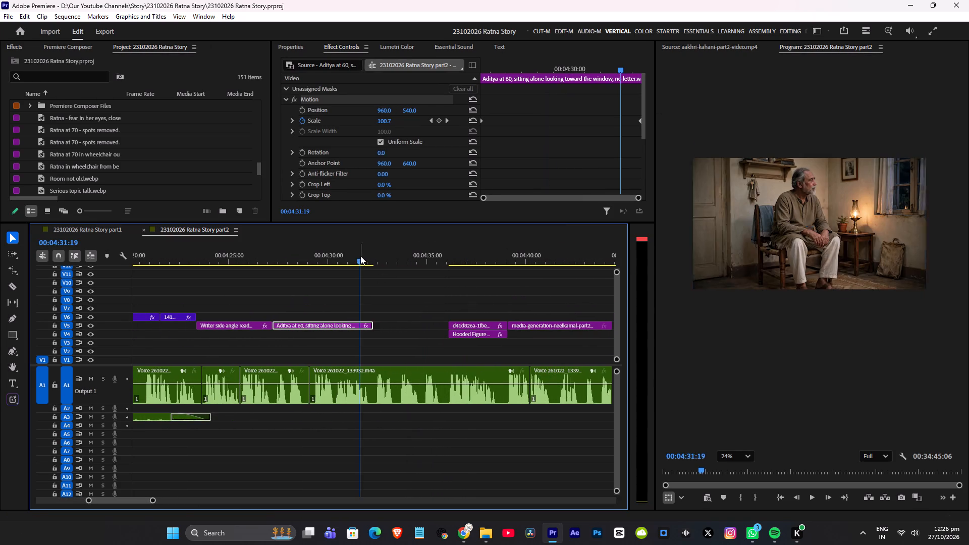
key(space)
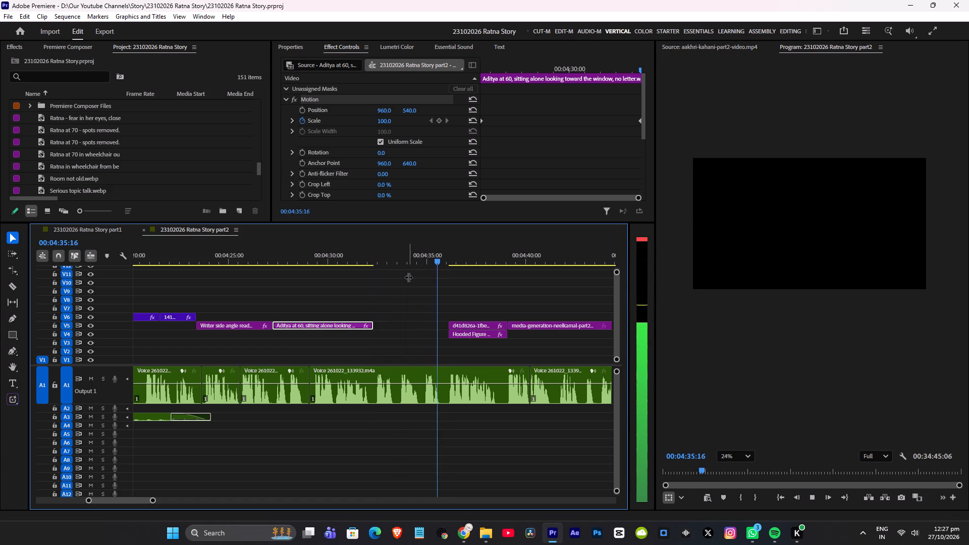
key(space)
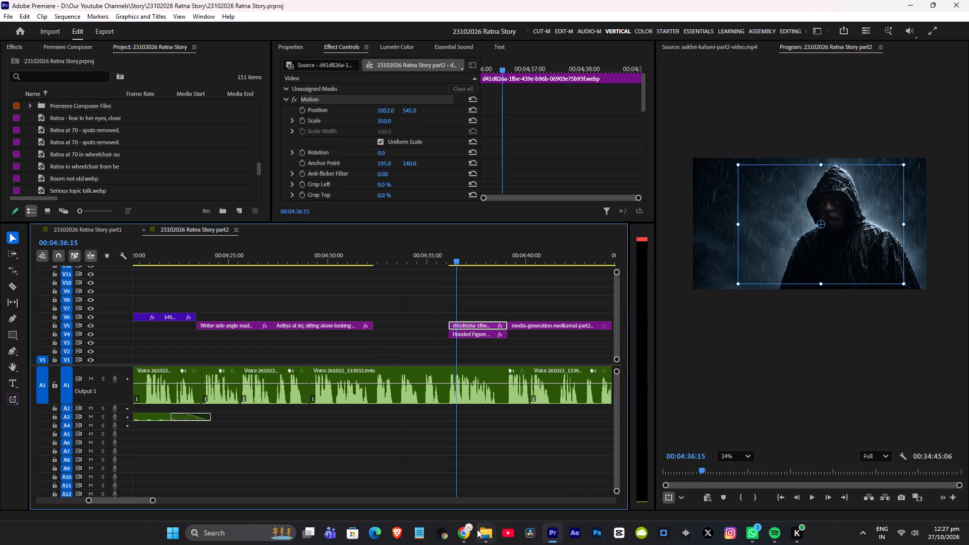
Switch to Chrome, search the web for "door open video free download" in a new tab, and open Pixabay's door opening videos.
click(470, 533)
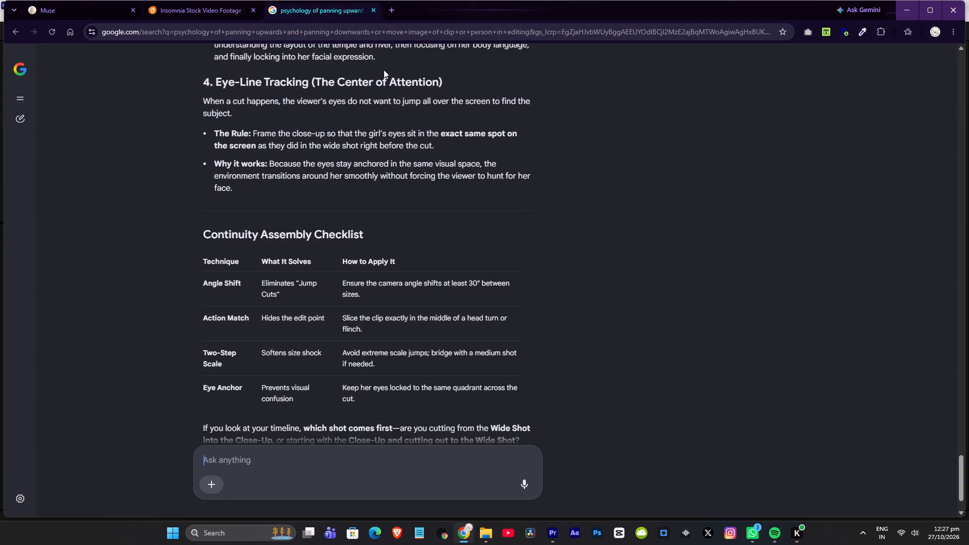
click(397, 9)
click(410, 207)
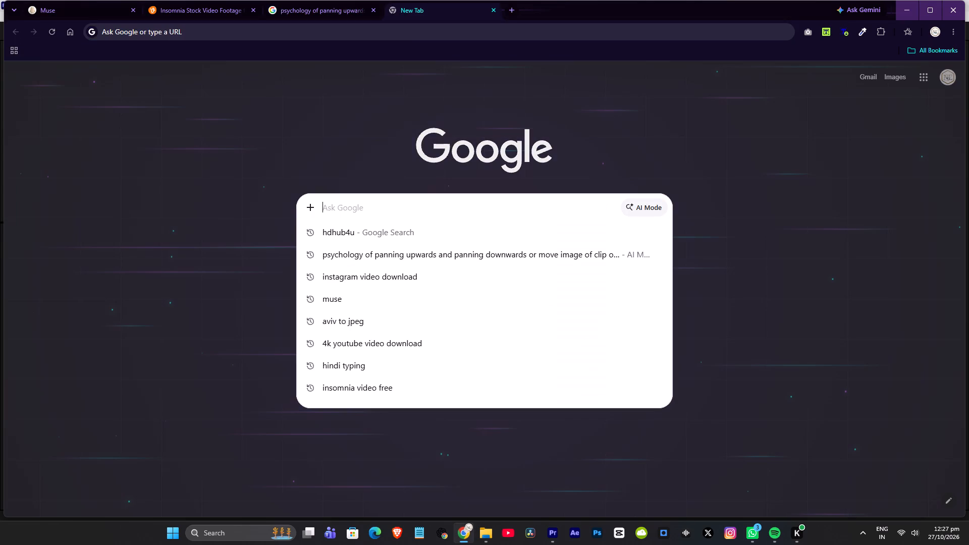
text(door open video free)
key(Return)
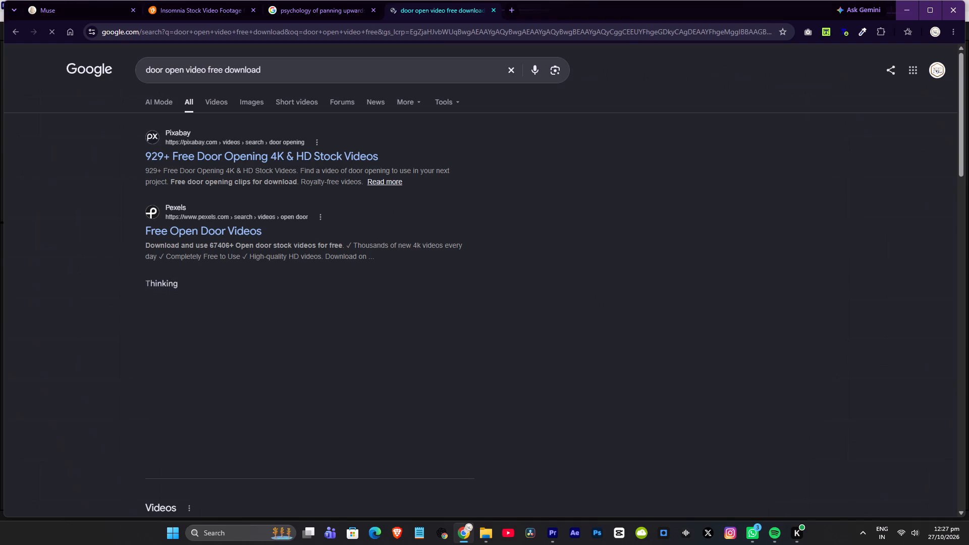
click(344, 162)
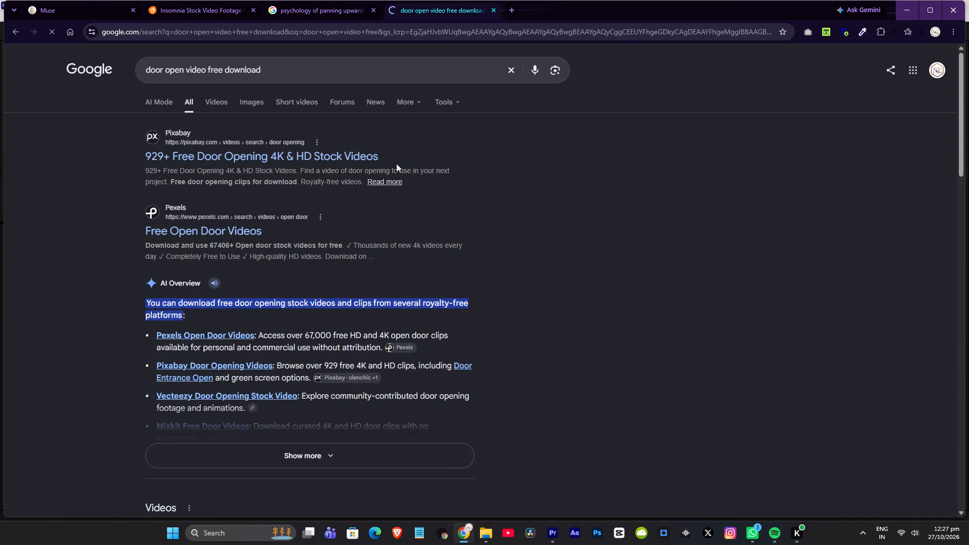
Look through the door opening videos and preview the wooden door clip with the clock and brick wall.
scroll(430, 234, down, 2)
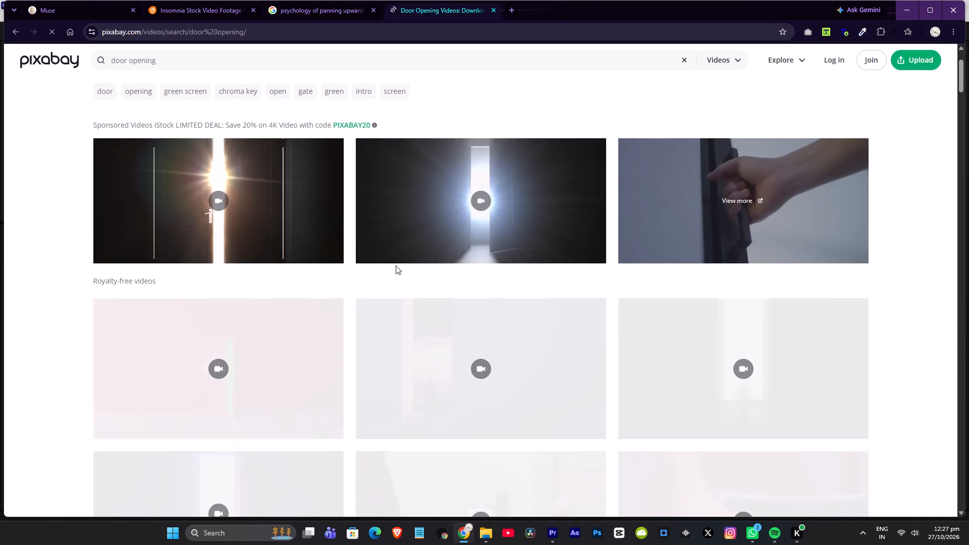
scroll(396, 268, down, 4)
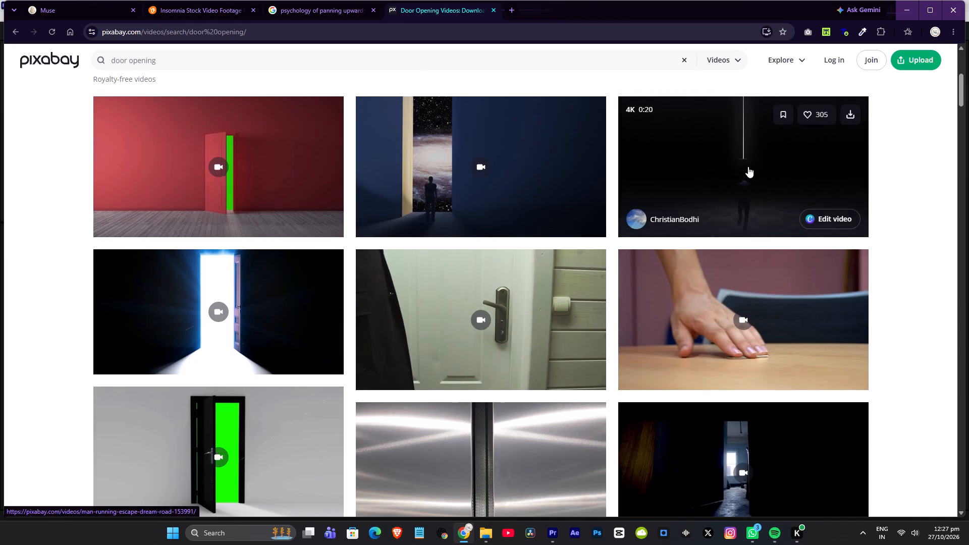
scroll(537, 220, down, 4)
scroll(251, 101, up, 2)
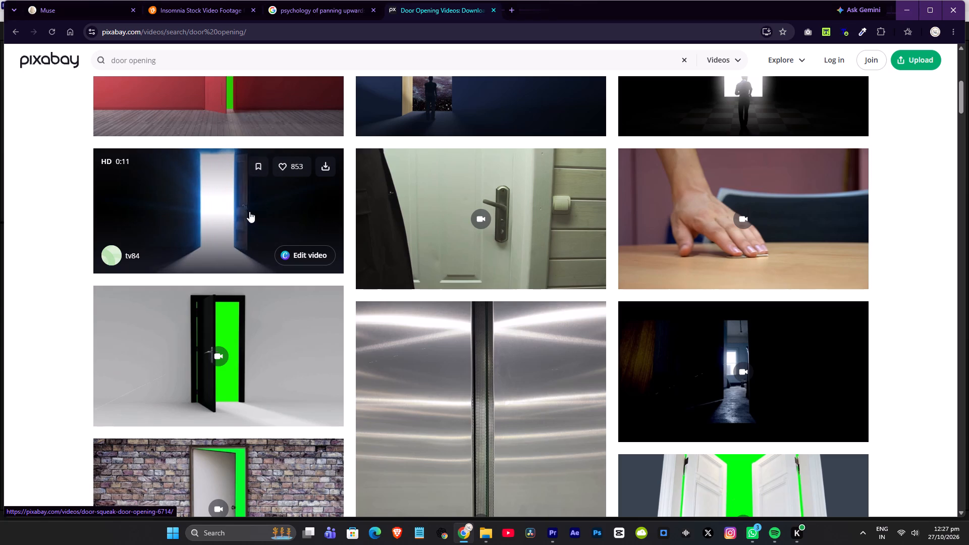
scroll(249, 210, down, 3)
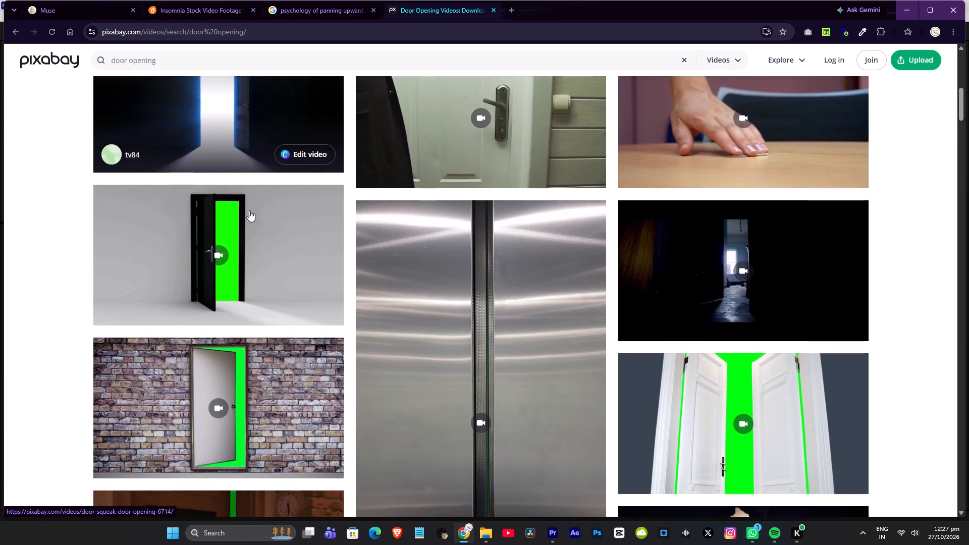
scroll(249, 210, down, 6)
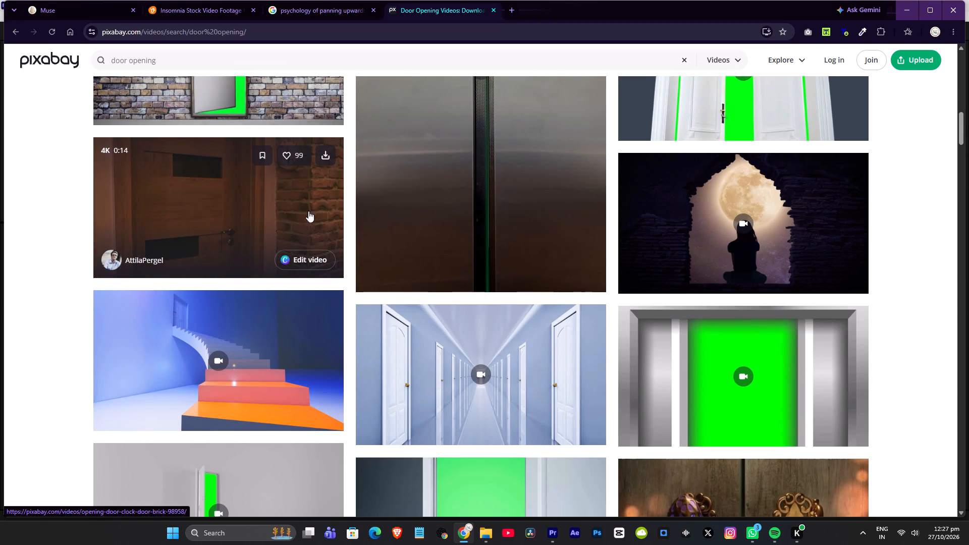
click(273, 208)
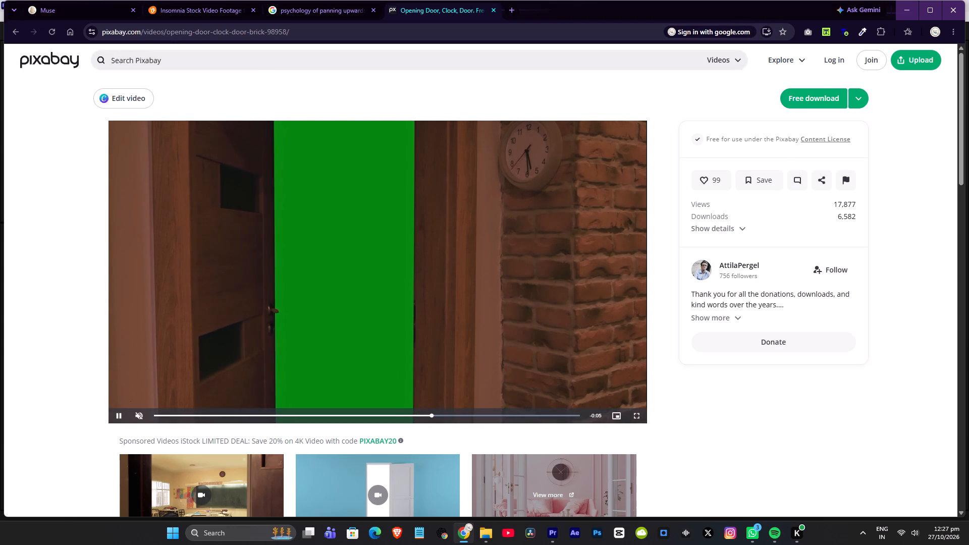
click(15, 35)
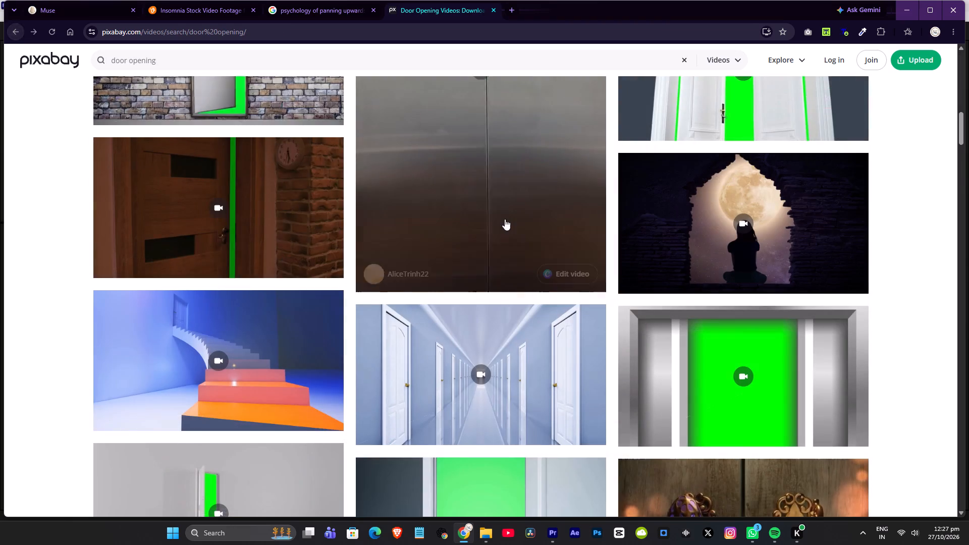
Look further through Pixabay's door opening videos, checking clip previews for a realistic shot that fits the V5 gap.
scroll(512, 223, down, 6)
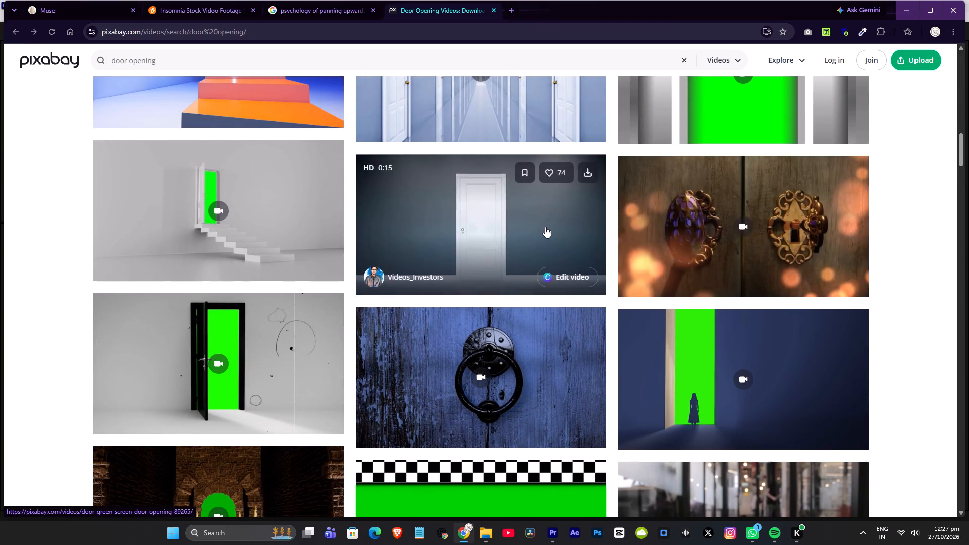
scroll(548, 227, down, 4)
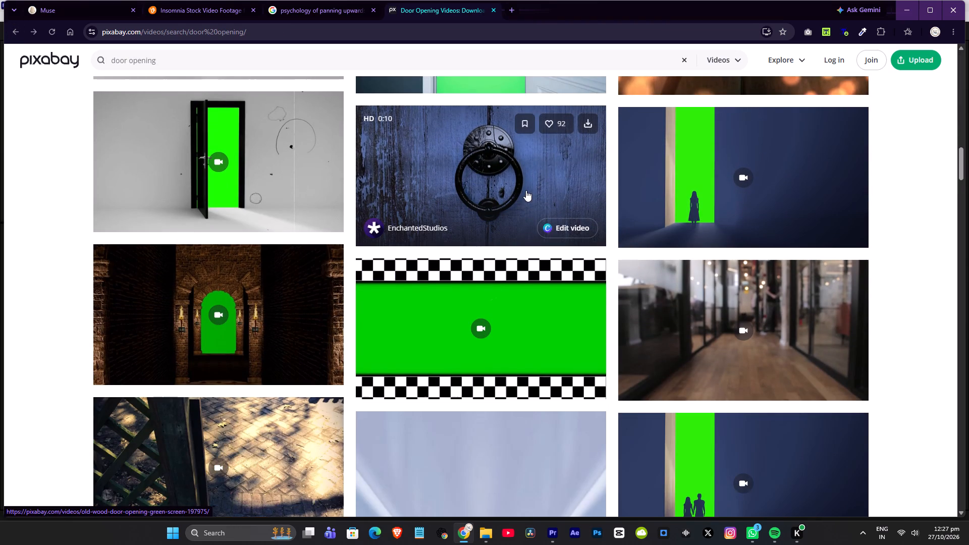
scroll(526, 190, down, 6)
scroll(483, 201, down, 6)
scroll(481, 203, up, 4)
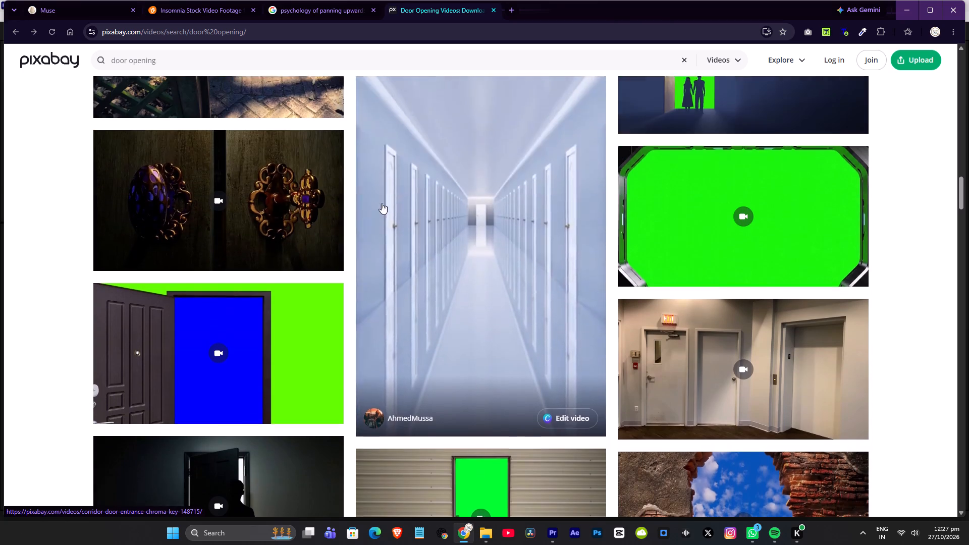
scroll(412, 204, down, 6)
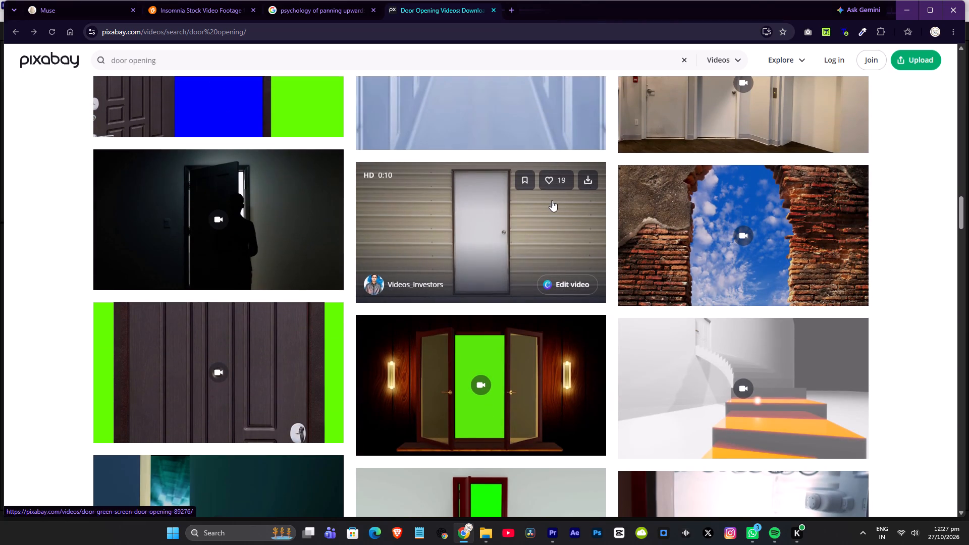
scroll(552, 200, down, 5)
scroll(552, 203, up, 5)
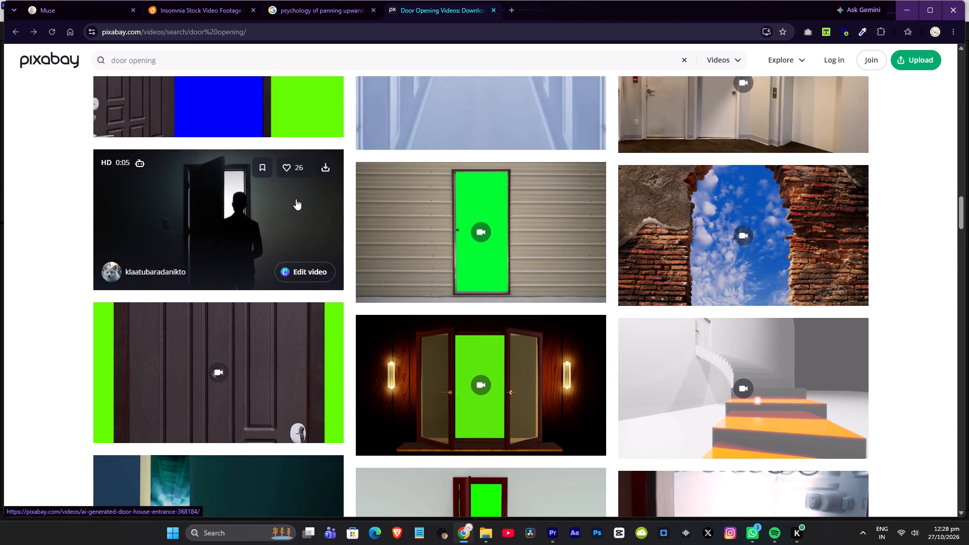
scroll(300, 203, down, 6)
scroll(399, 225, down, 3)
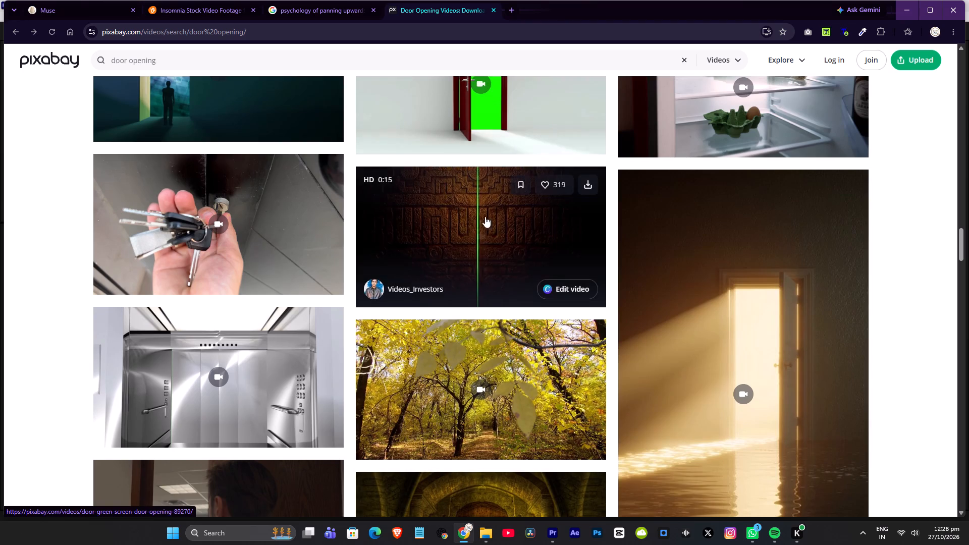
scroll(501, 216, down, 5)
scroll(594, 193, down, 13)
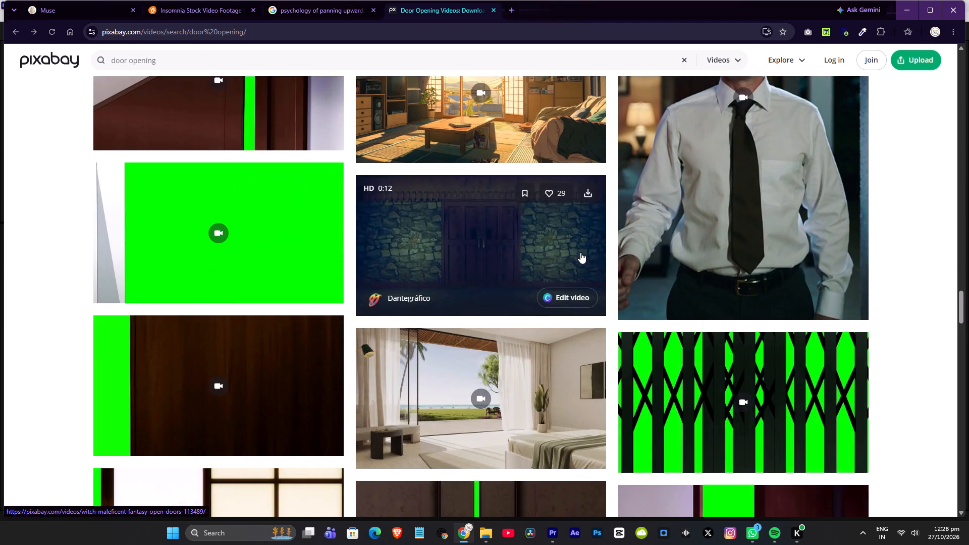
scroll(528, 224, up, 3)
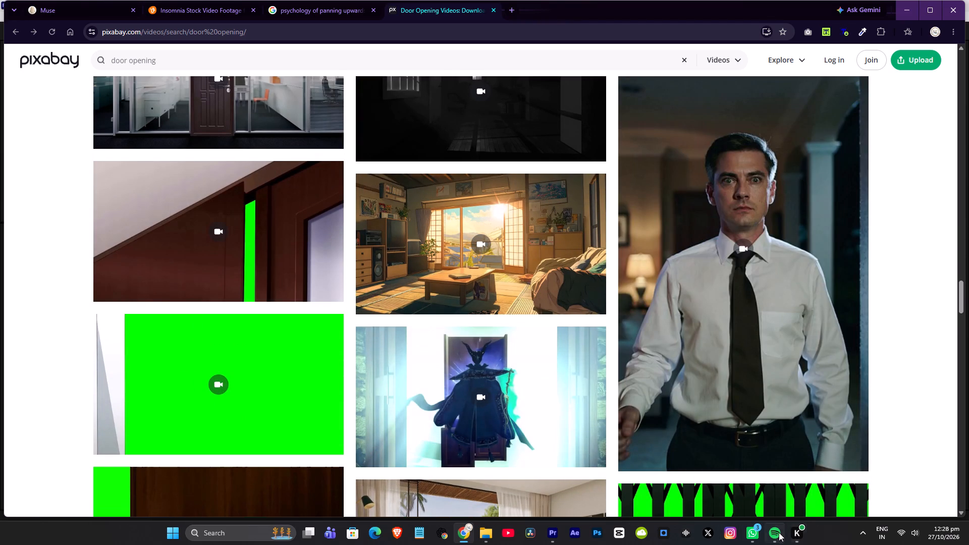
Skip to the next track in Spotify.
click(796, 506)
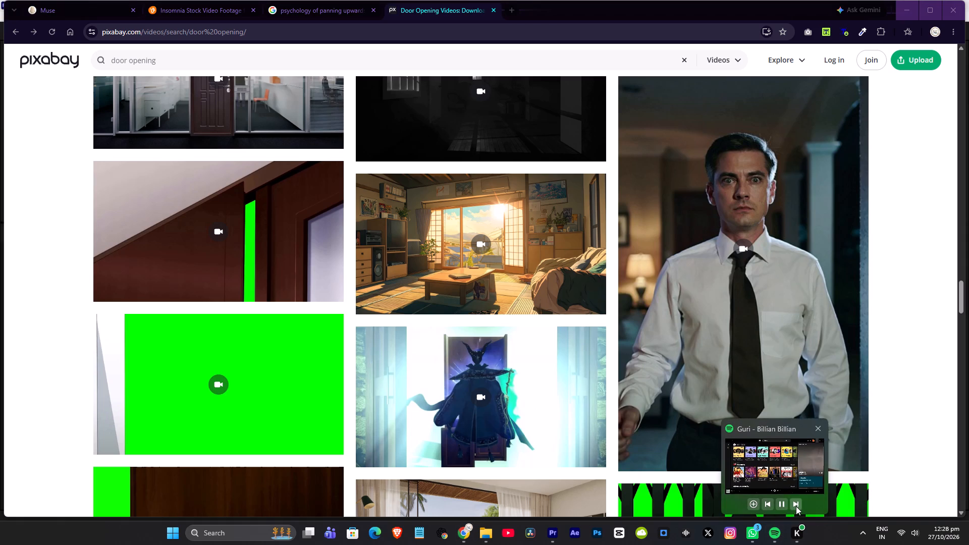
Look through the remaining door opening videos on the Pixabay results page.
scroll(410, 299, down, 11)
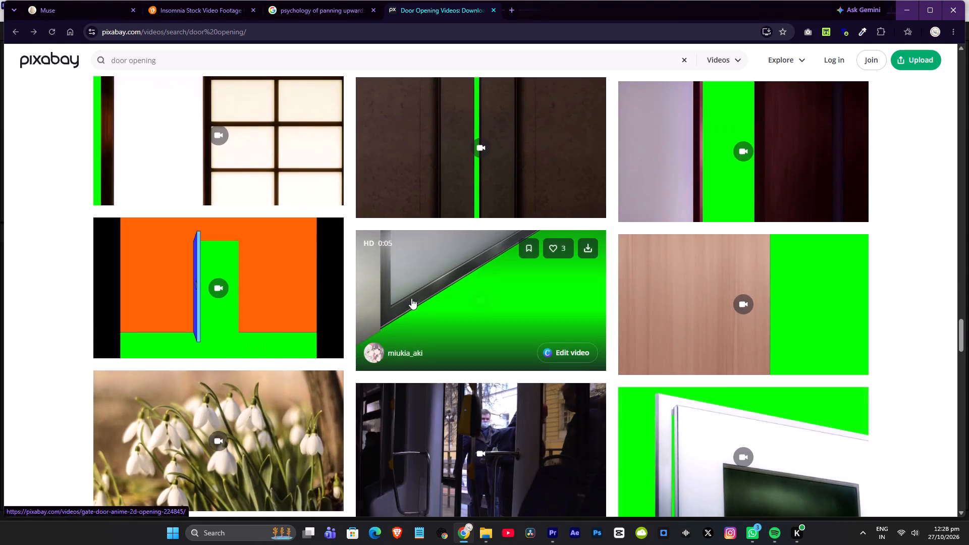
scroll(411, 298, down, 17)
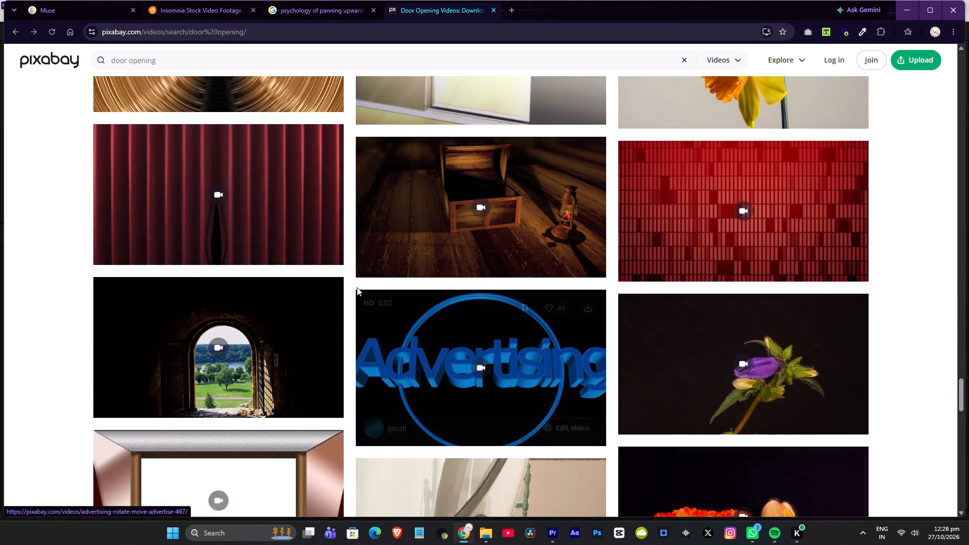
scroll(353, 287, down, 5)
Return to the Google results, open Pexels' Free Open Door Videos, and look through the clips there.
click(15, 35)
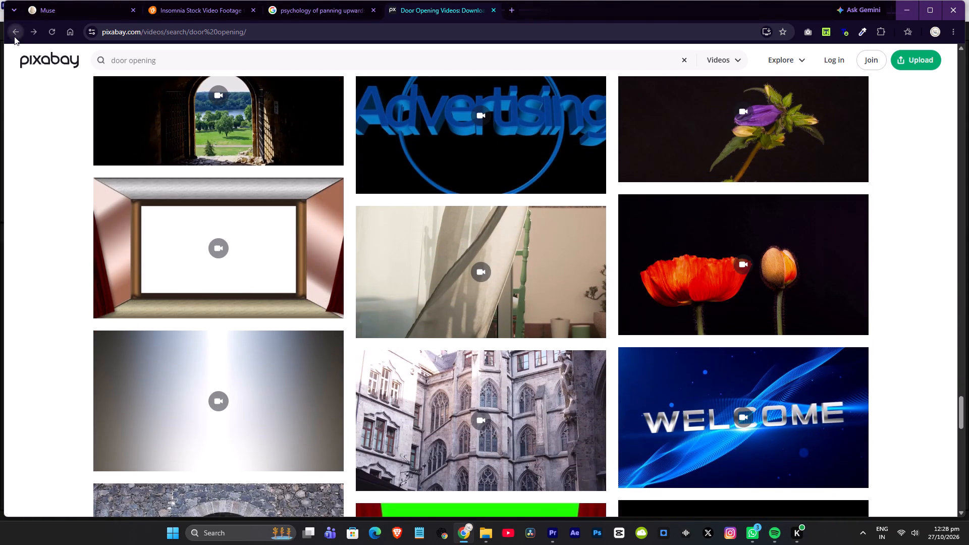
click(195, 233)
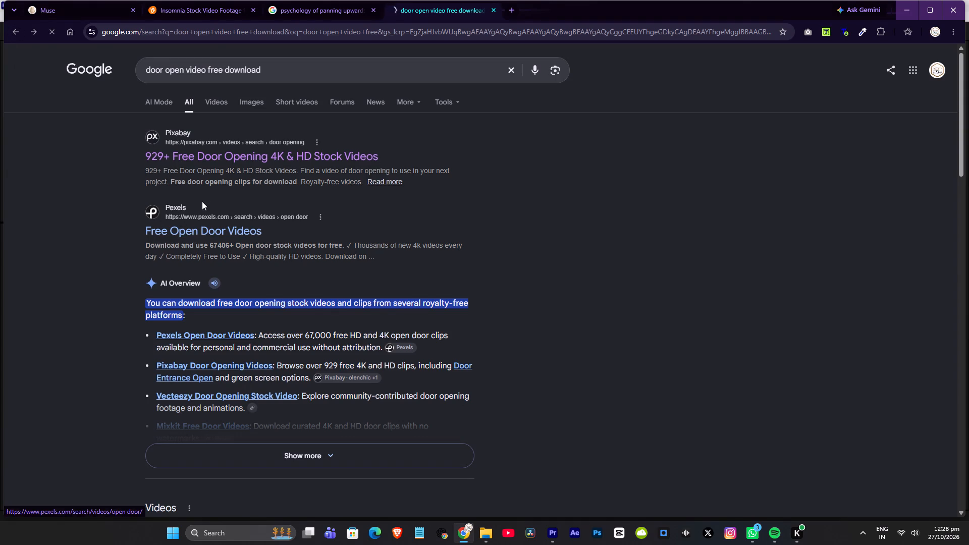
scroll(428, 267, down, 2)
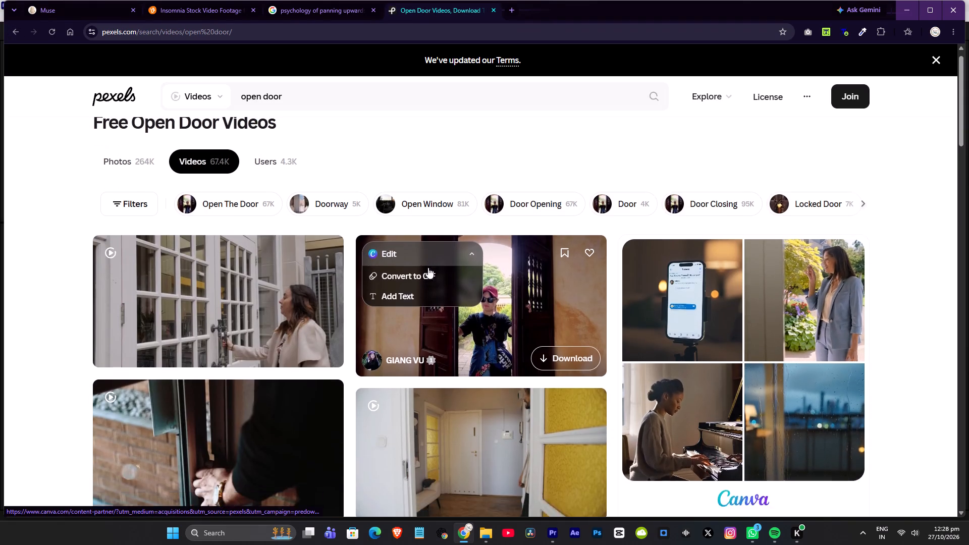
scroll(428, 267, down, 13)
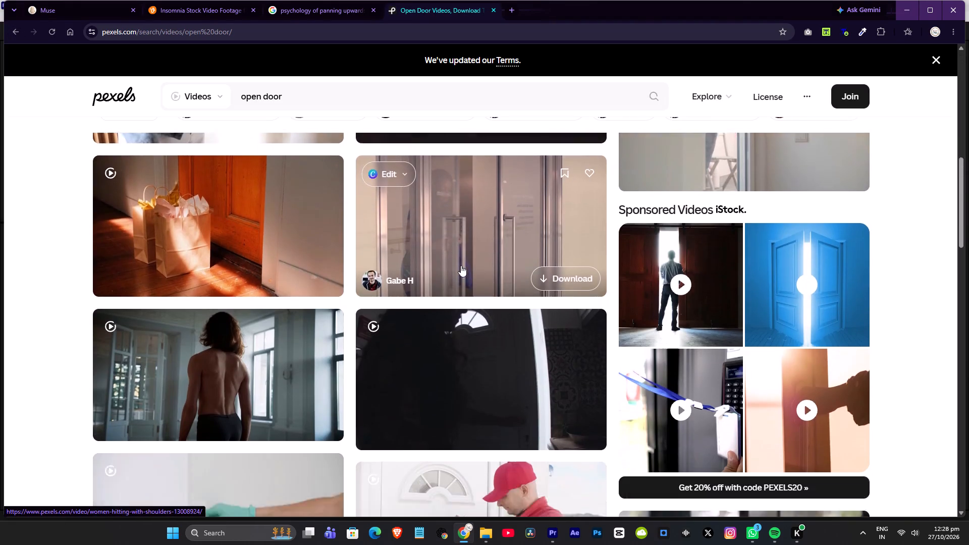
scroll(461, 265, up, 1)
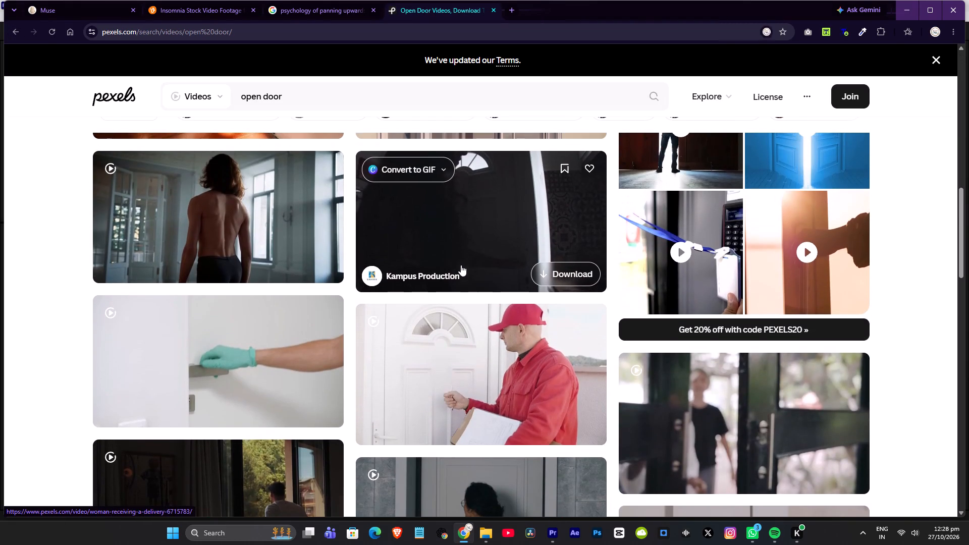
scroll(461, 269, down, 3)
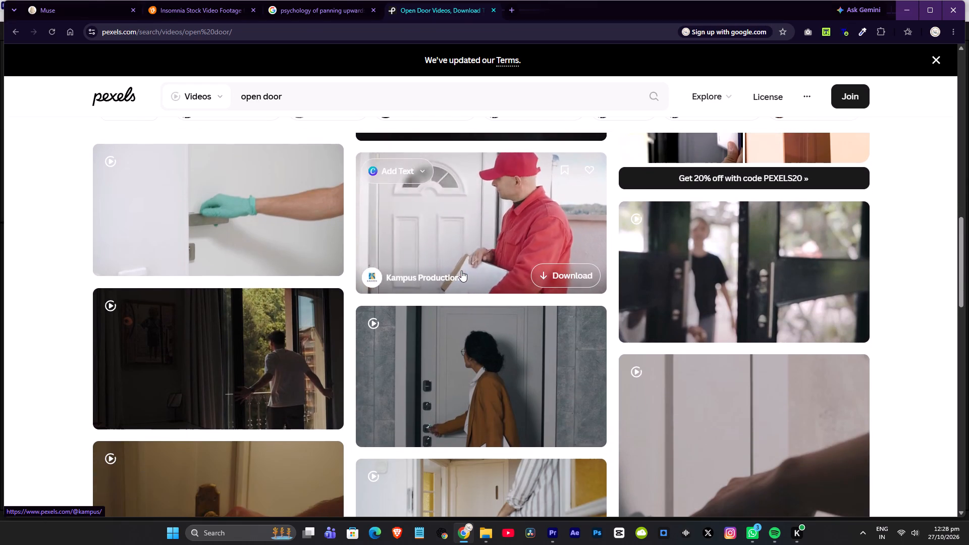
scroll(461, 271, down, 6)
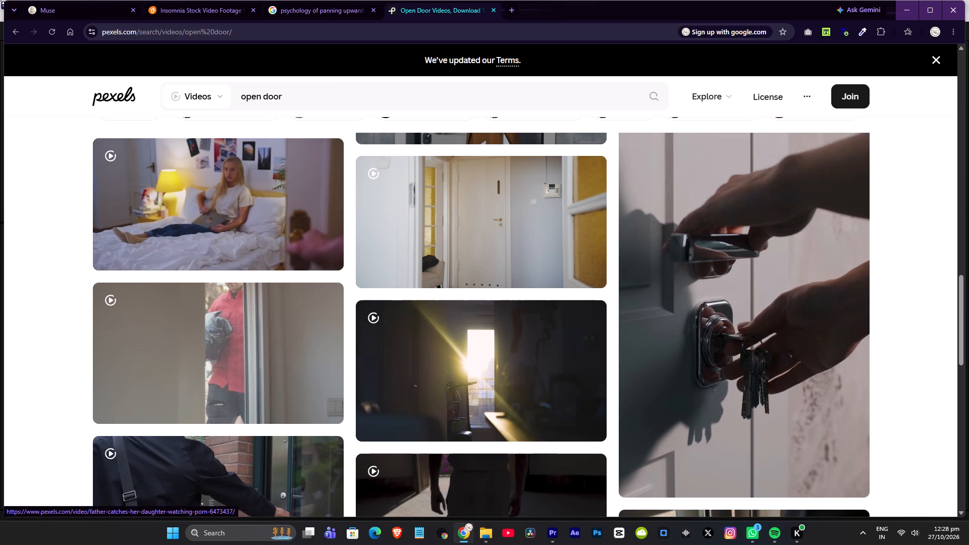
Preview the cottonbro studio clip of a girl on a bed with a door opening in the foreground.
click(237, 204)
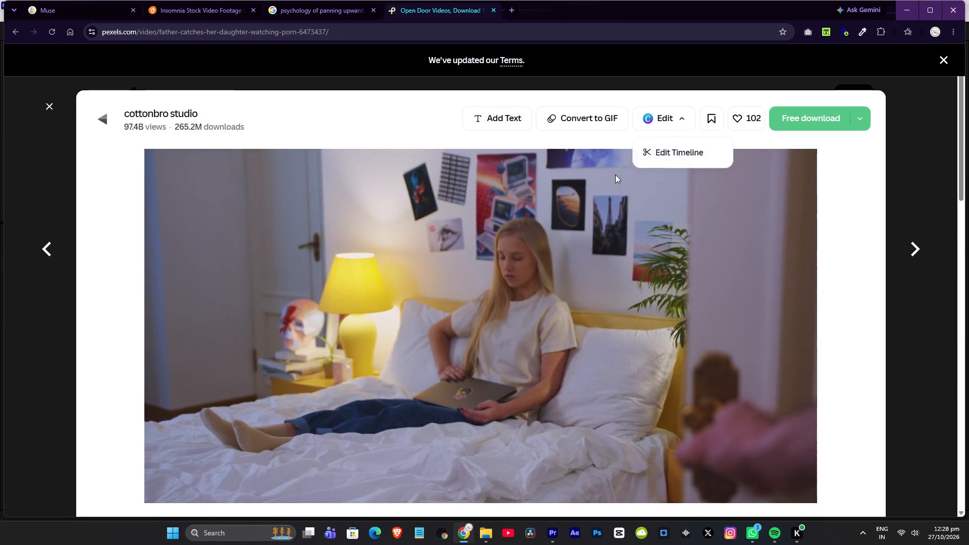
click(50, 104)
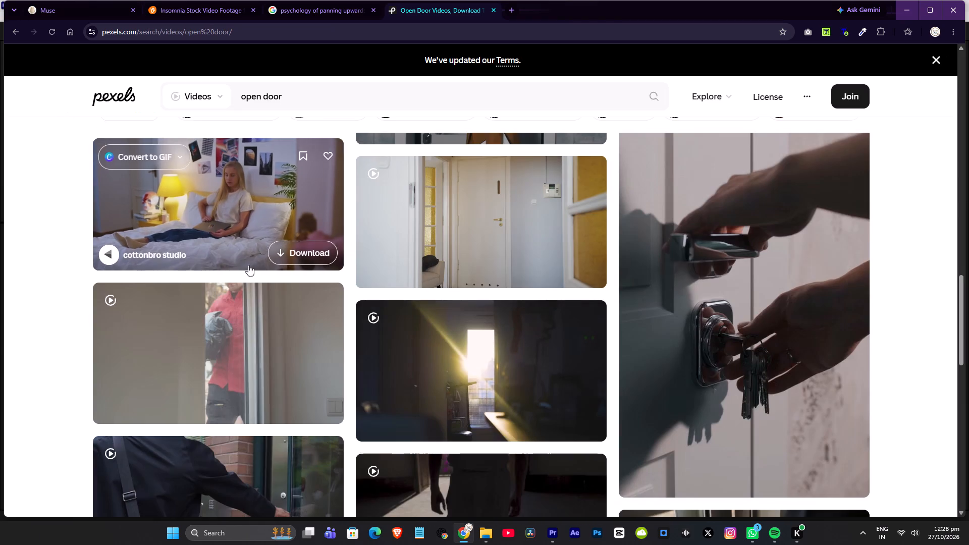
Reopen the cottonbro studio bedroom clip and look through its similar door videos for a suitable shot.
click(255, 208)
scroll(566, 318, down, 6)
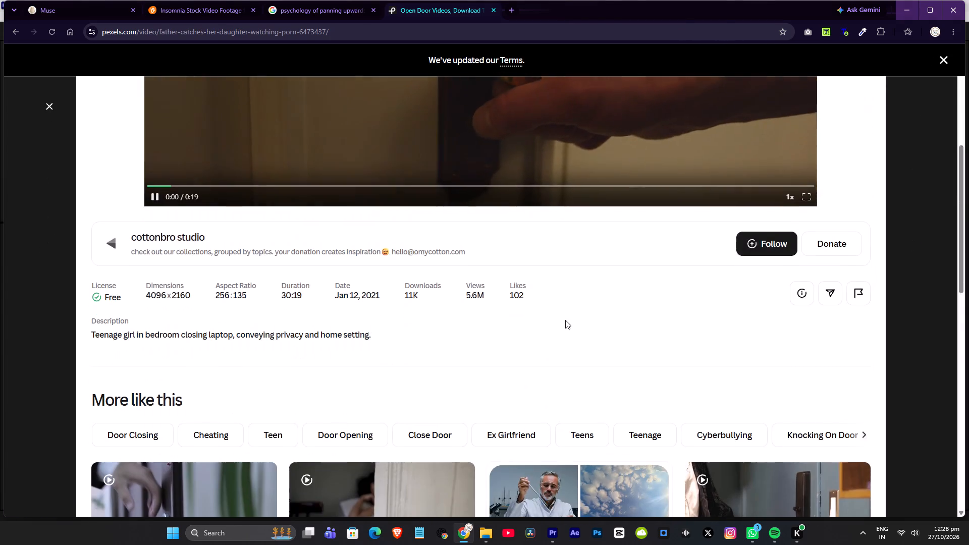
scroll(561, 325, down, 4)
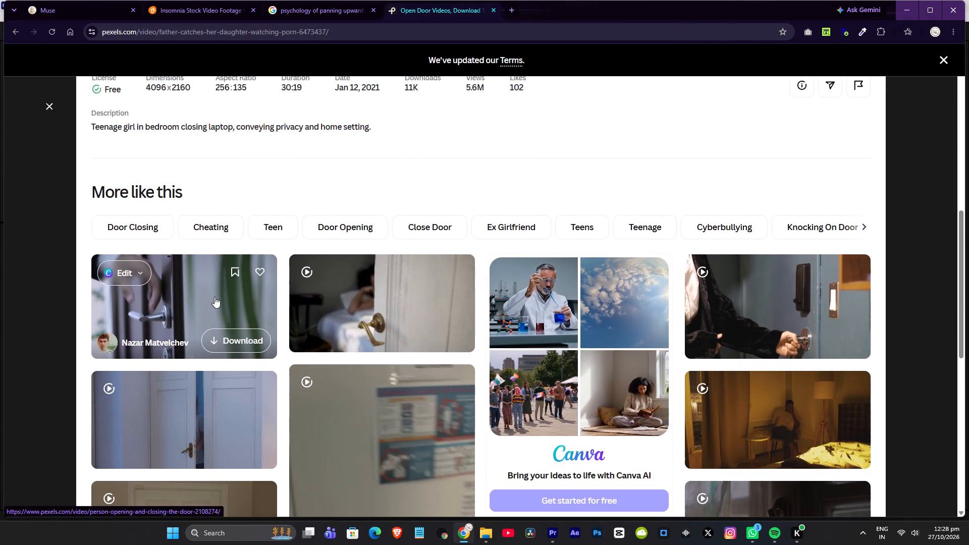
scroll(587, 292, down, 3)
scroll(240, 264, down, 5)
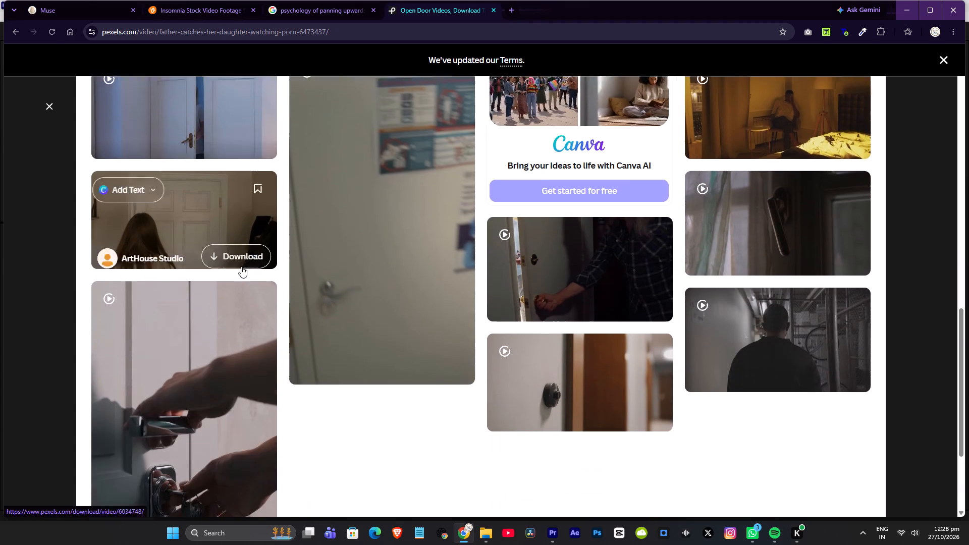
scroll(244, 269, down, 1)
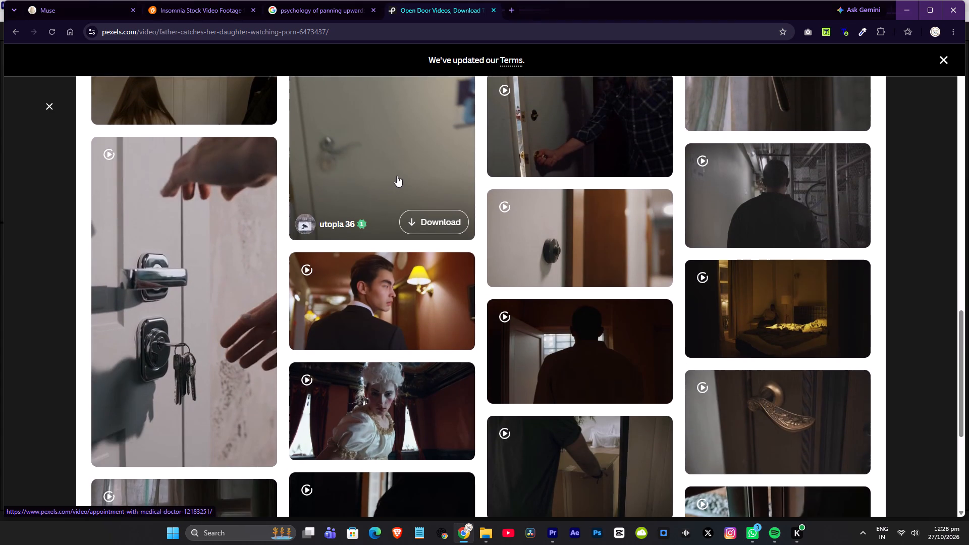
scroll(401, 172, up, 1)
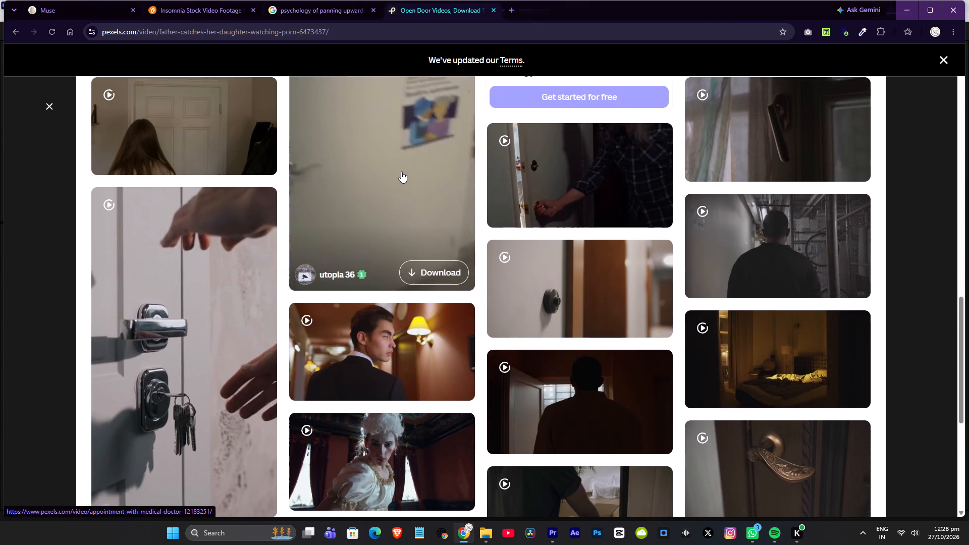
scroll(401, 172, down, 5)
scroll(401, 172, up, 5)
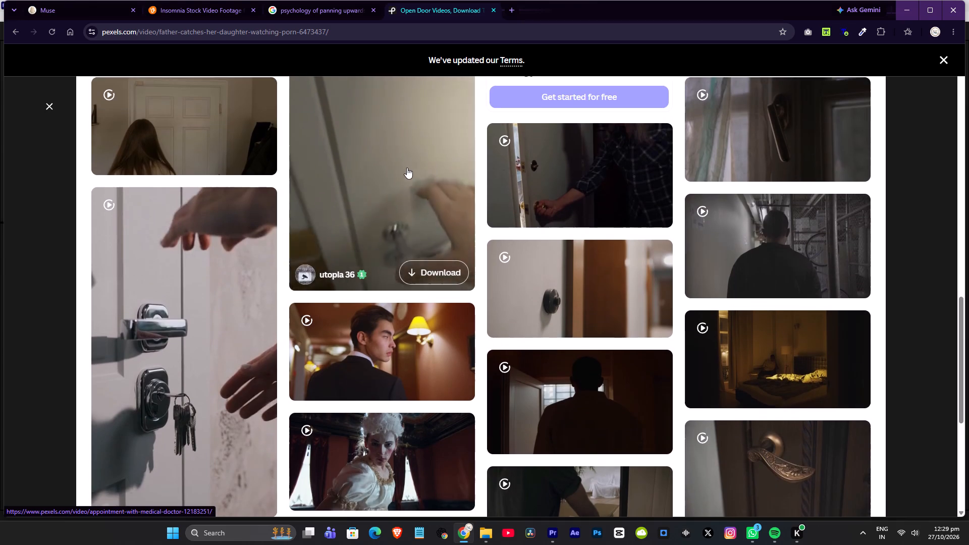
scroll(407, 166, down, 4)
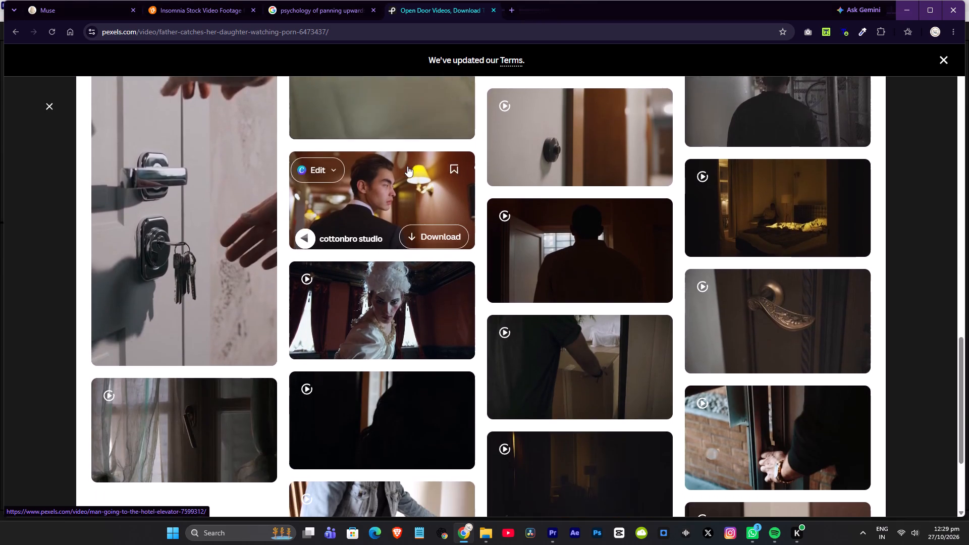
scroll(407, 166, down, 2)
scroll(664, 203, down, 3)
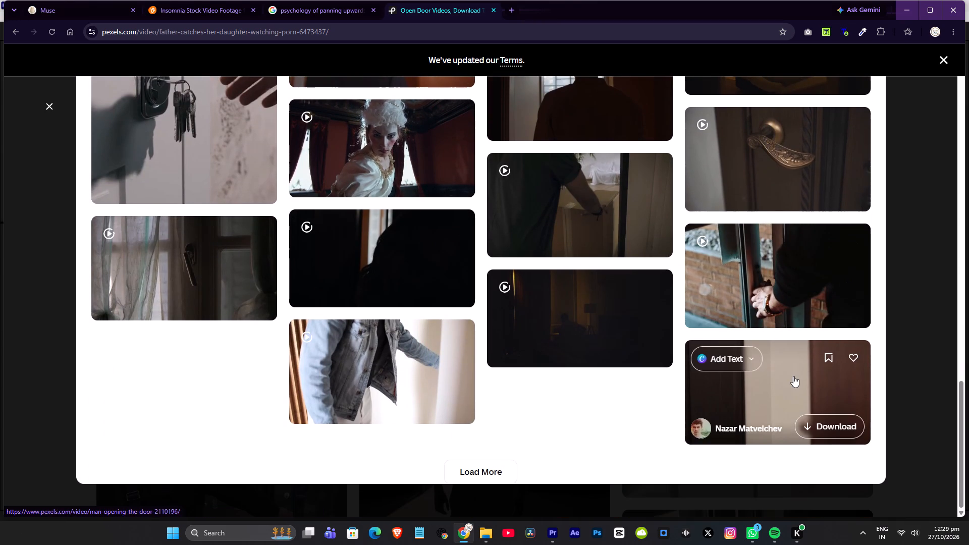
scroll(616, 334, down, 4)
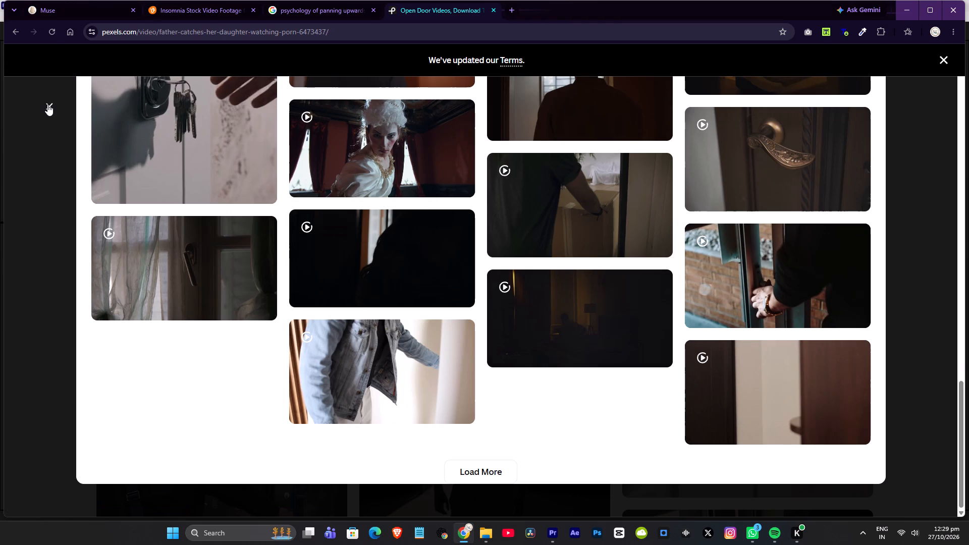
click(47, 104)
Look through further clips in the Pexels open door results, checking the preview of the hand on a dark door's handle.
scroll(447, 249, down, 16)
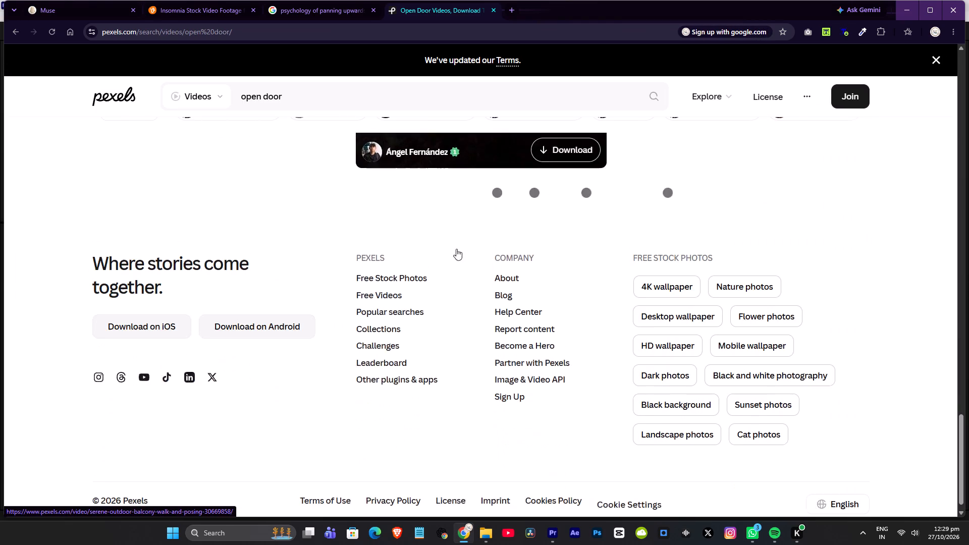
scroll(473, 241, down, 4)
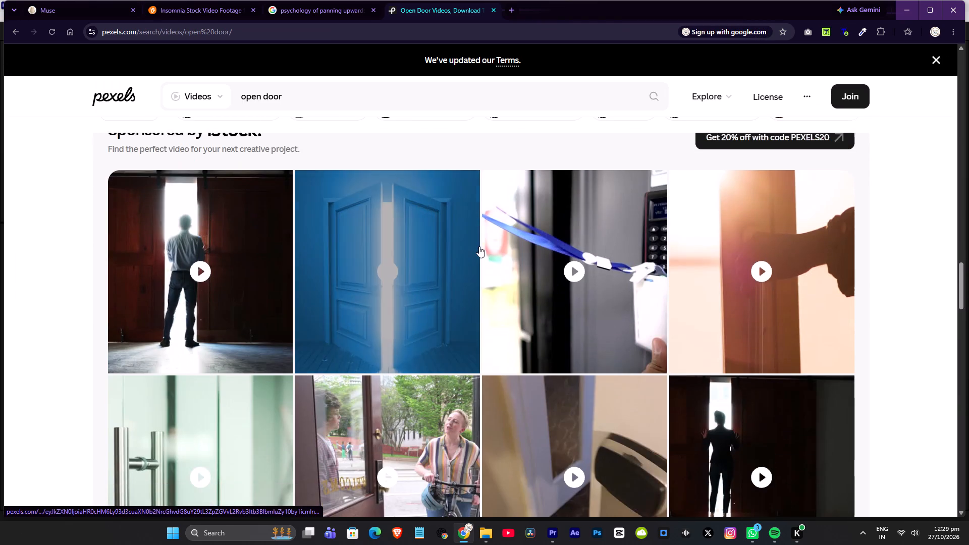
scroll(479, 245, down, 13)
scroll(480, 257, up, 4)
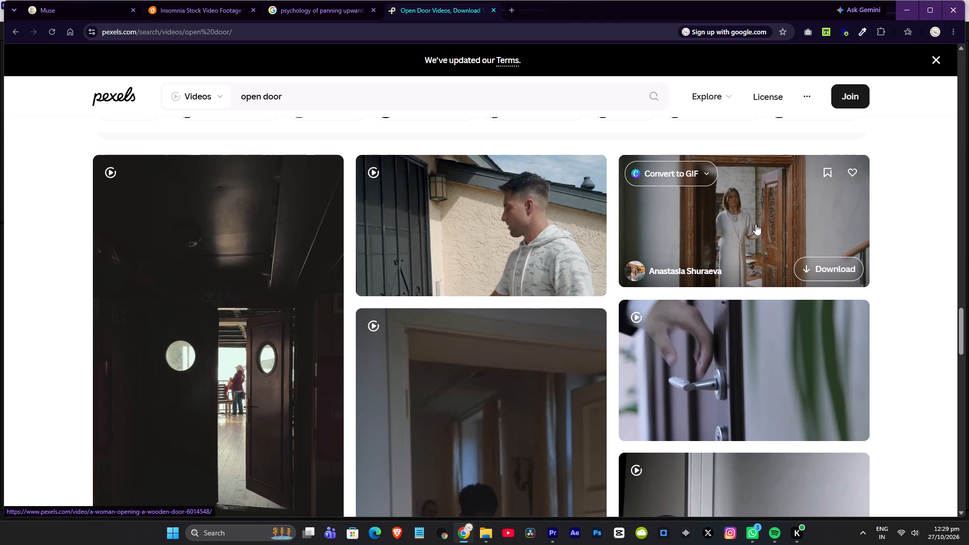
scroll(756, 225, down, 5)
scroll(696, 212, up, 2)
scroll(687, 227, down, 3)
scroll(304, 265, down, 3)
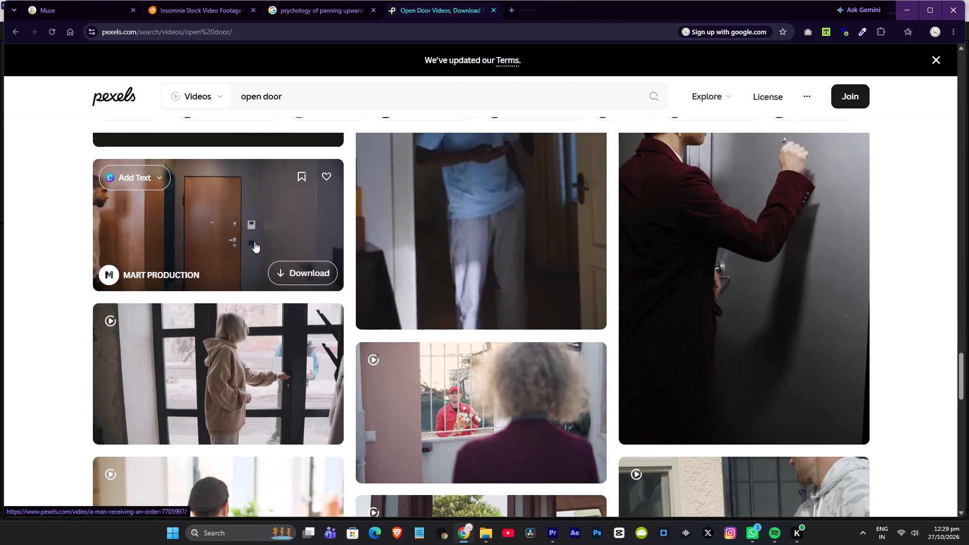
scroll(317, 252, down, 5)
scroll(486, 242, down, 2)
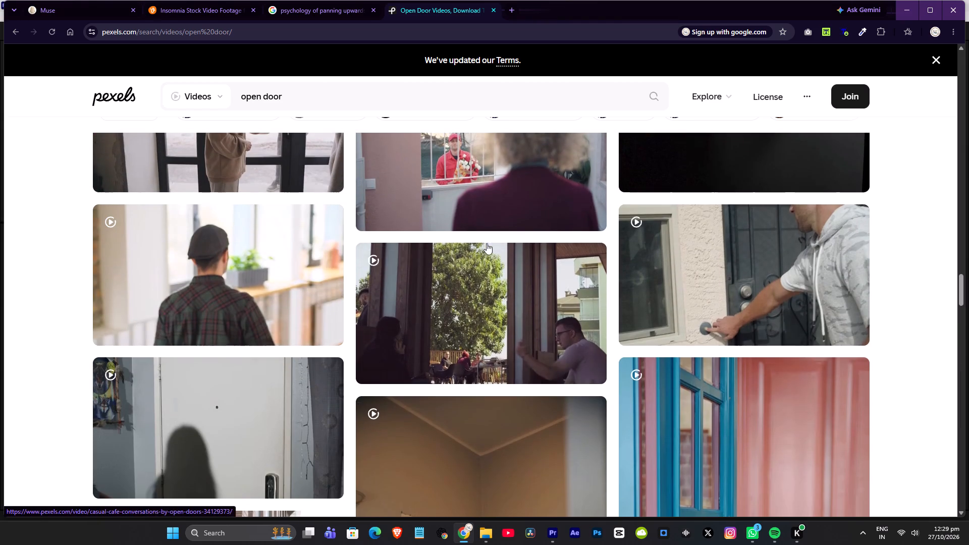
scroll(487, 243, down, 3)
scroll(305, 245, down, 5)
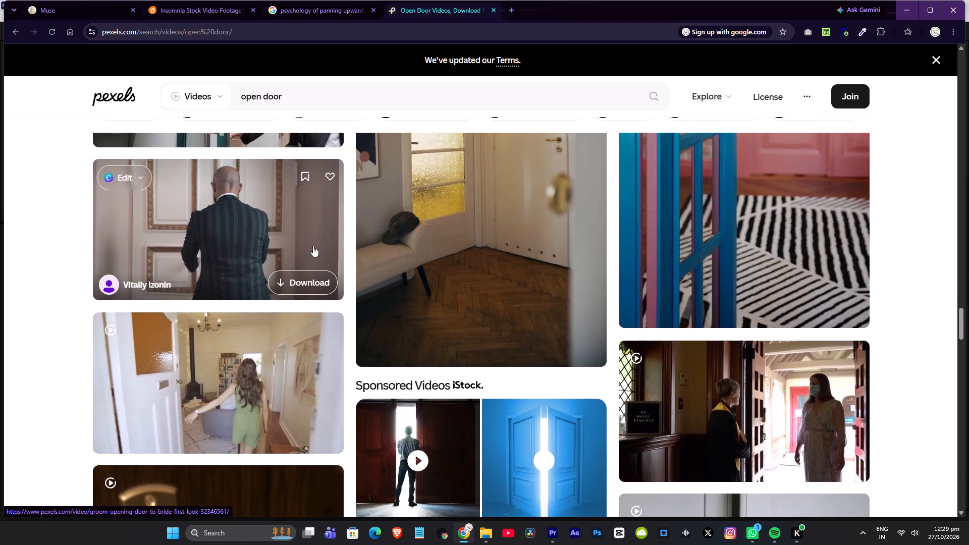
scroll(338, 246, down, 3)
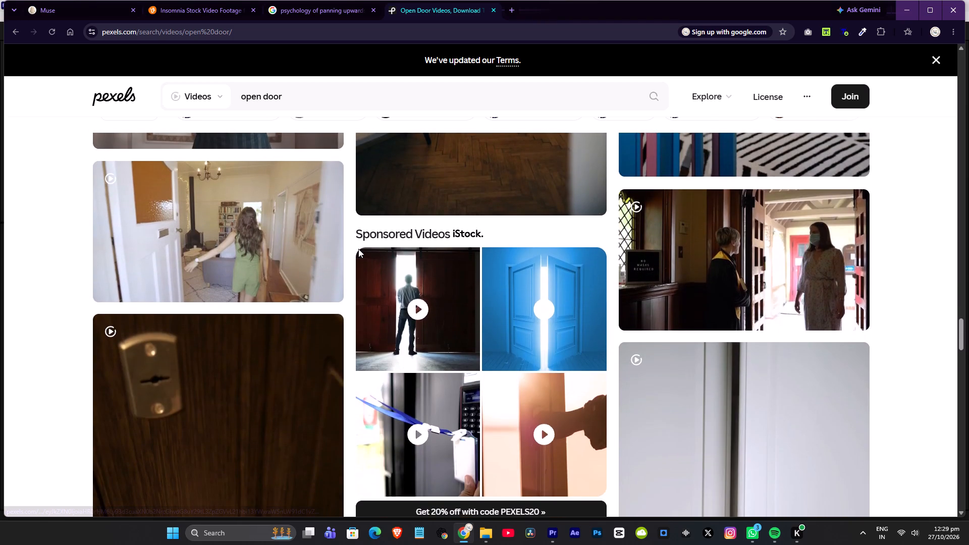
scroll(359, 248, down, 12)
scroll(357, 250, up, 4)
scroll(143, 235, up, 3)
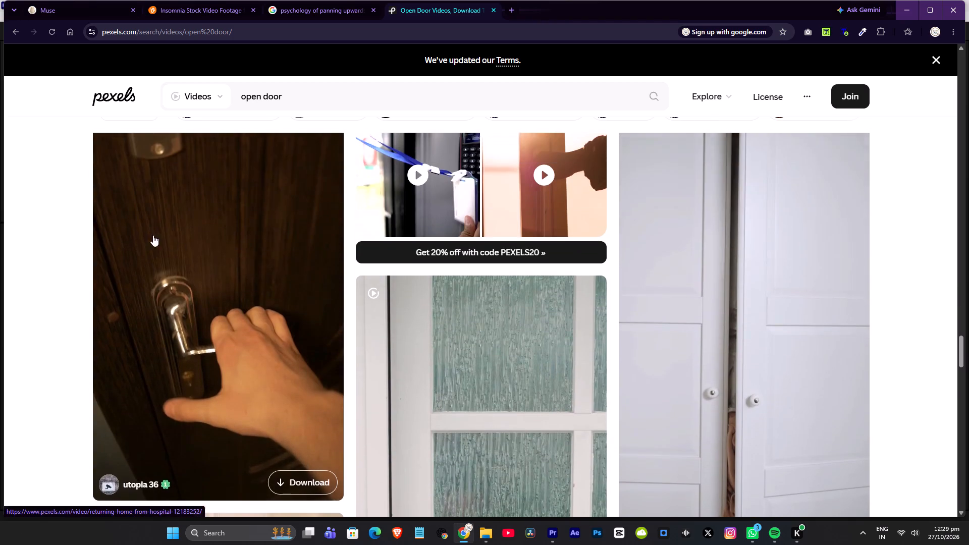
scroll(220, 267, up, 2)
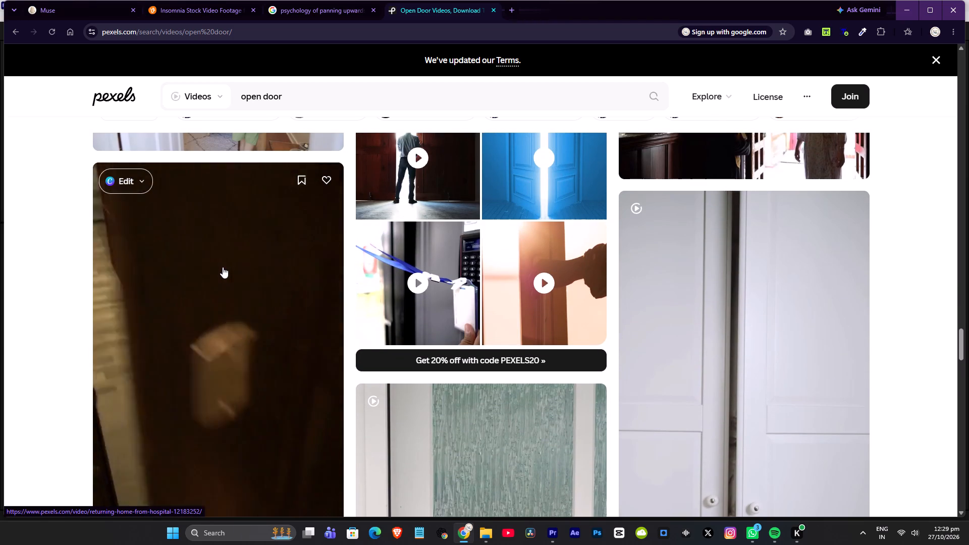
Continue through the Pexels open door results, examining the antique door and dark wooden door previews for a suitable opening shot.
scroll(226, 266, down, 15)
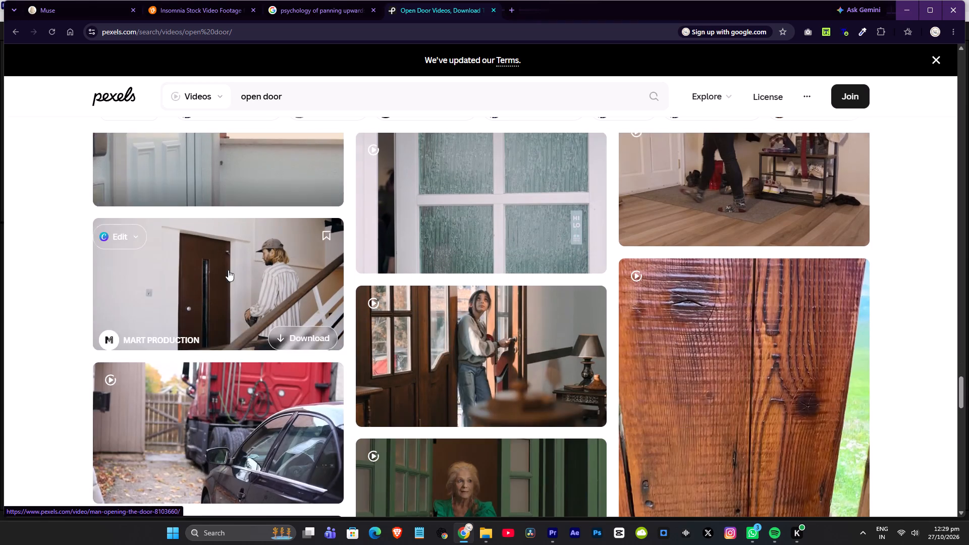
scroll(246, 268, down, 6)
scroll(352, 294, down, 4)
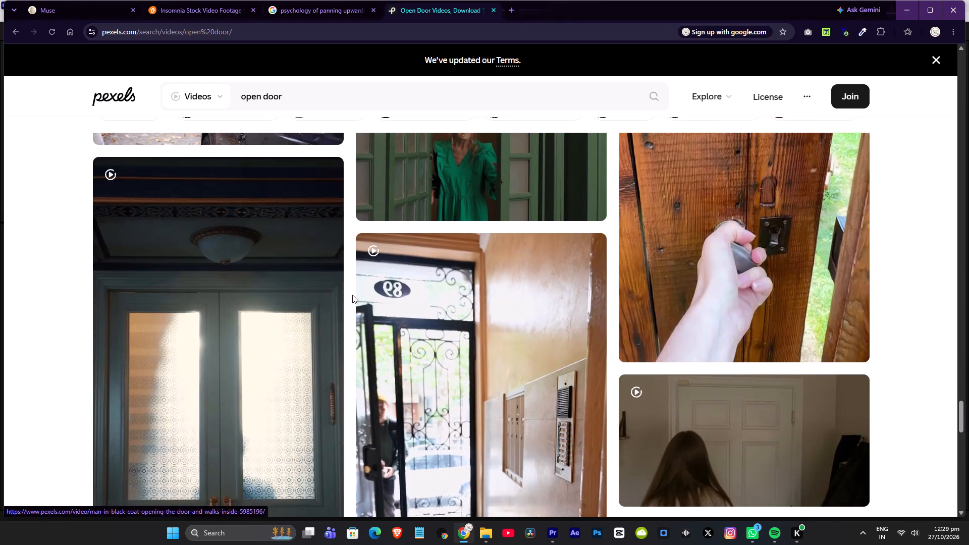
scroll(352, 295, down, 9)
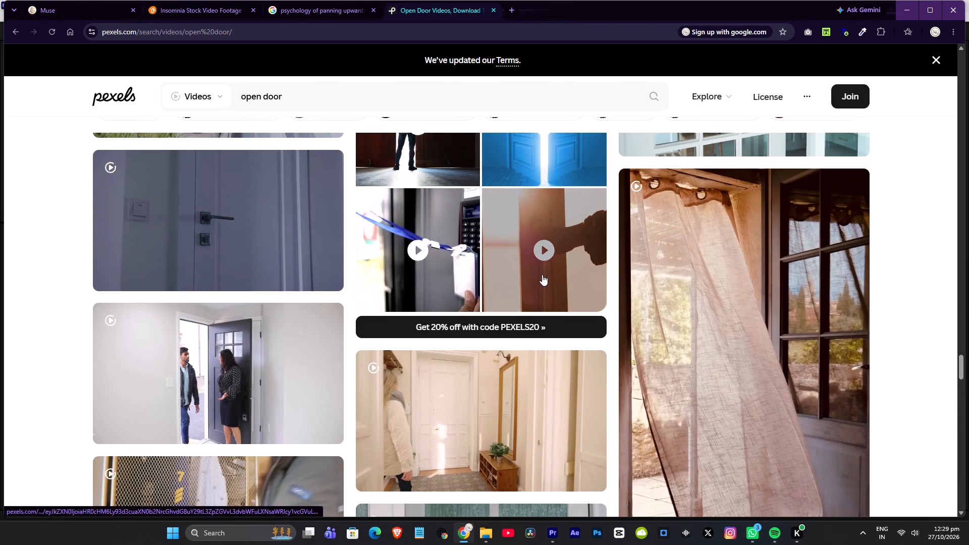
scroll(547, 277, down, 18)
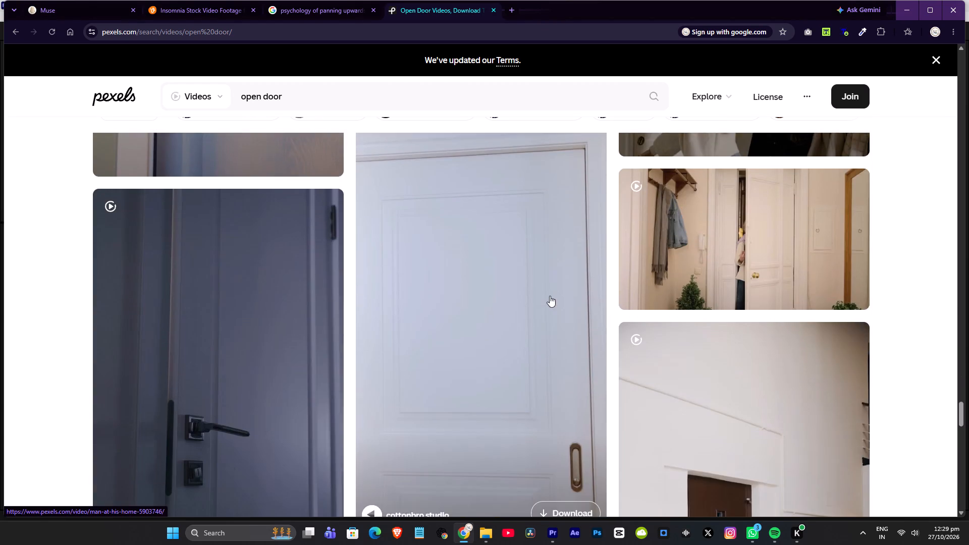
scroll(552, 294, down, 11)
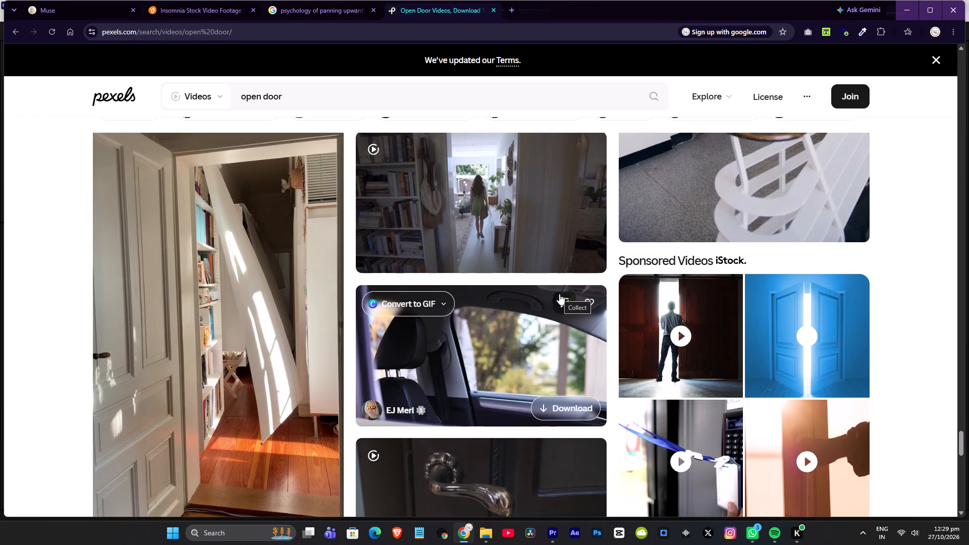
scroll(559, 294, down, 16)
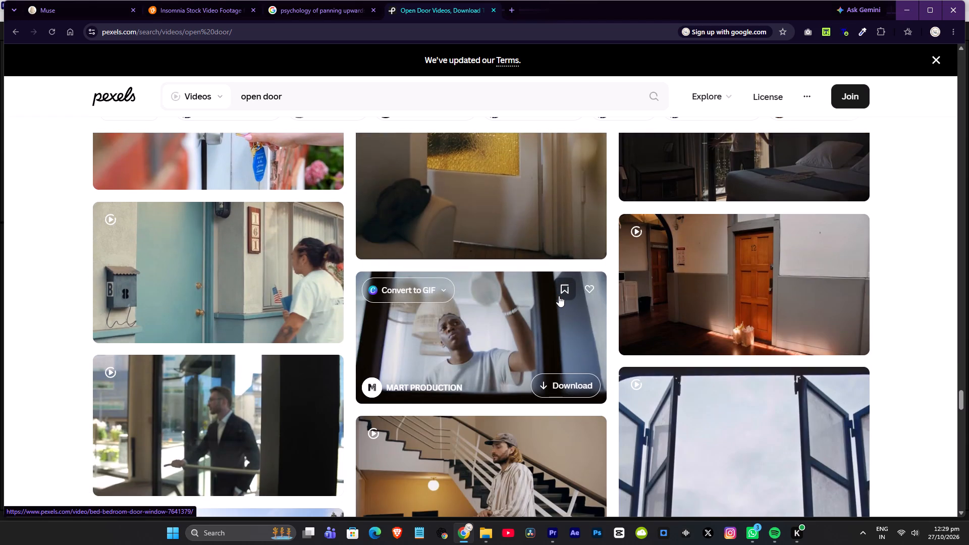
scroll(558, 296, down, 12)
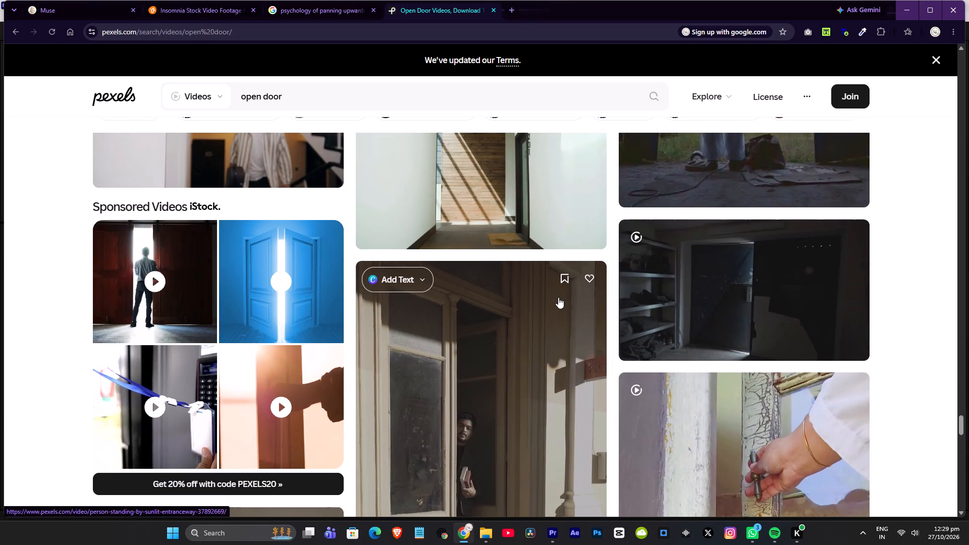
scroll(563, 298, down, 9)
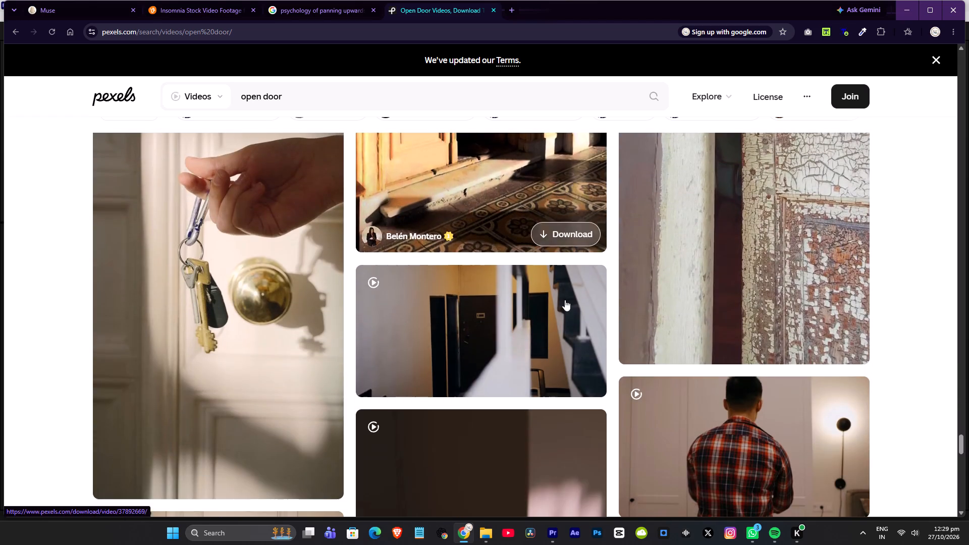
scroll(694, 266, up, 7)
scroll(757, 226, up, 1)
scroll(763, 298, down, 3)
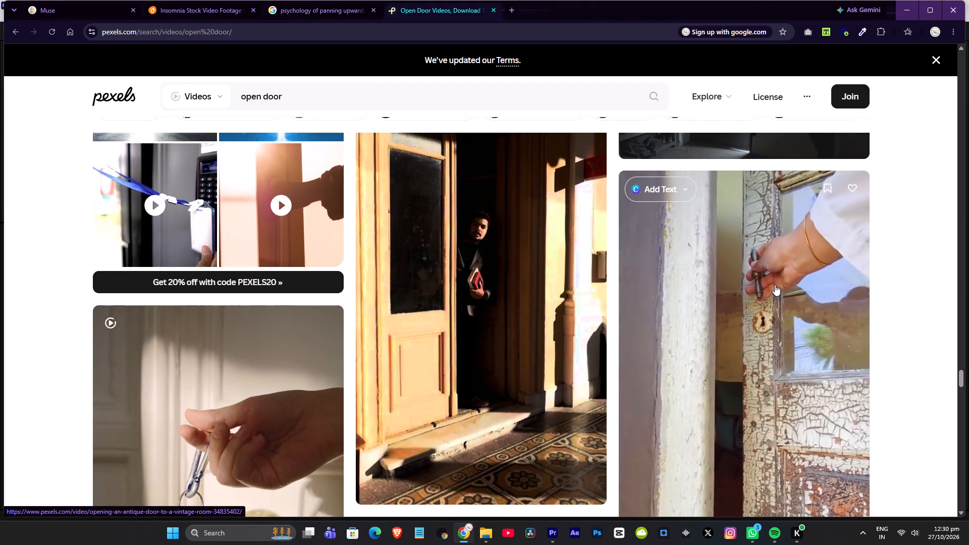
scroll(776, 283, down, 6)
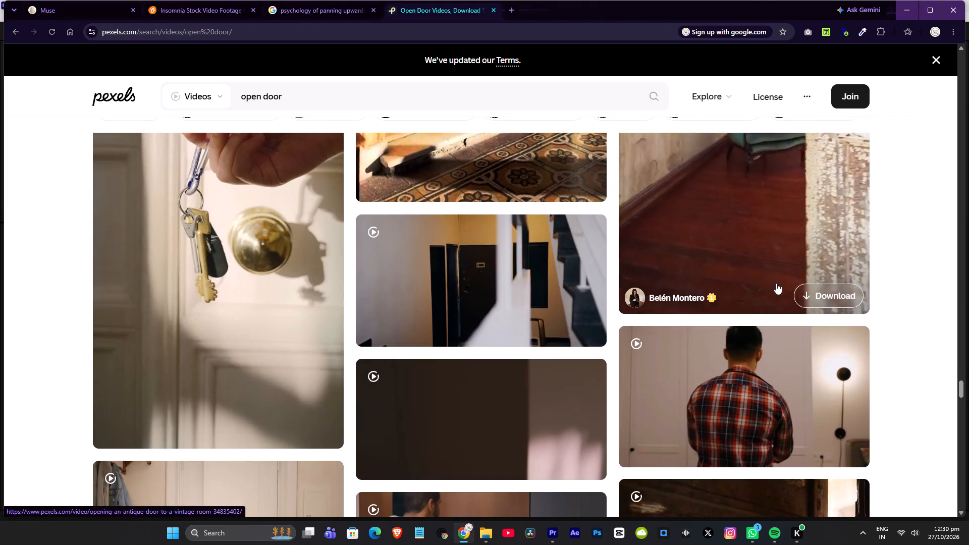
scroll(776, 283, down, 3)
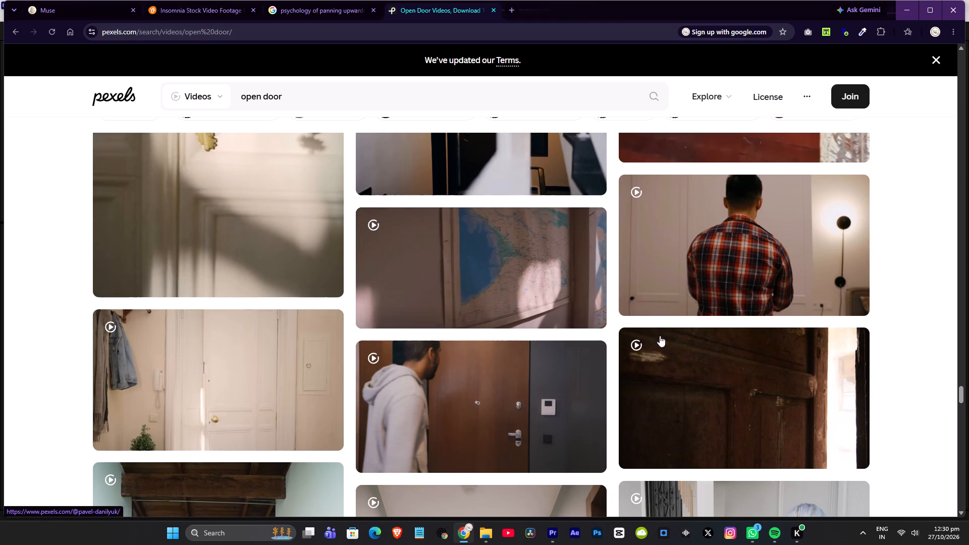
scroll(723, 377, down, 2)
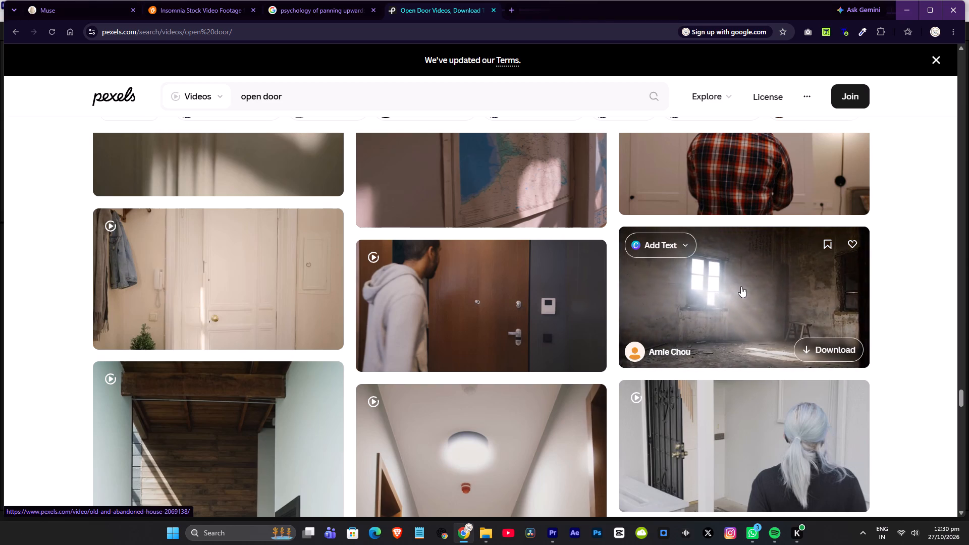
Download the old and abandoned house video from Pexels in Full HD 1920x1080 and dismiss the thank-you popup and clip view.
click(741, 286)
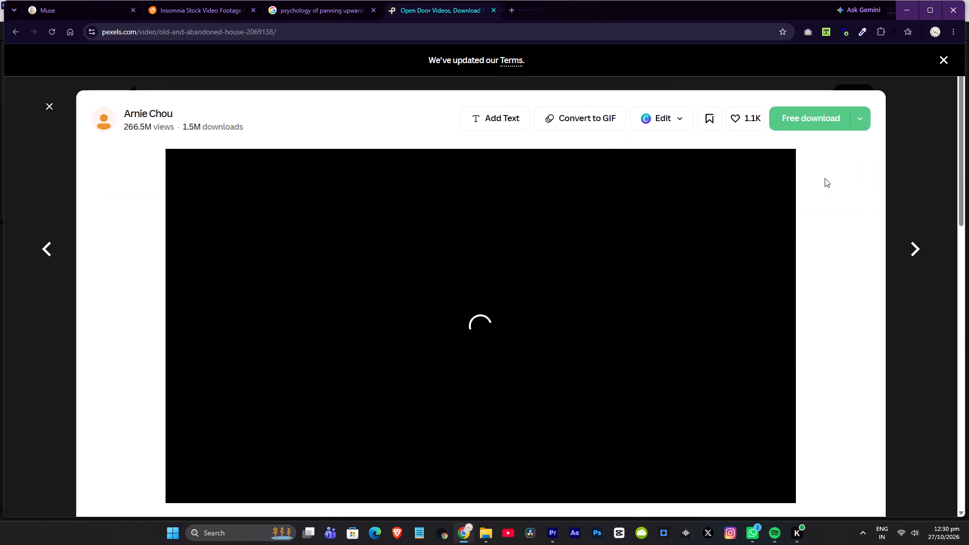
click(864, 123)
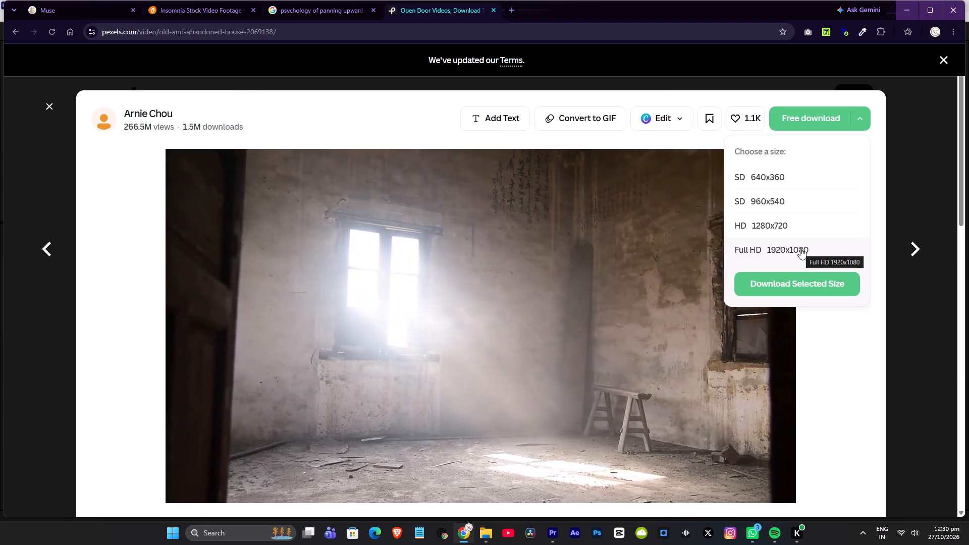
click(800, 248)
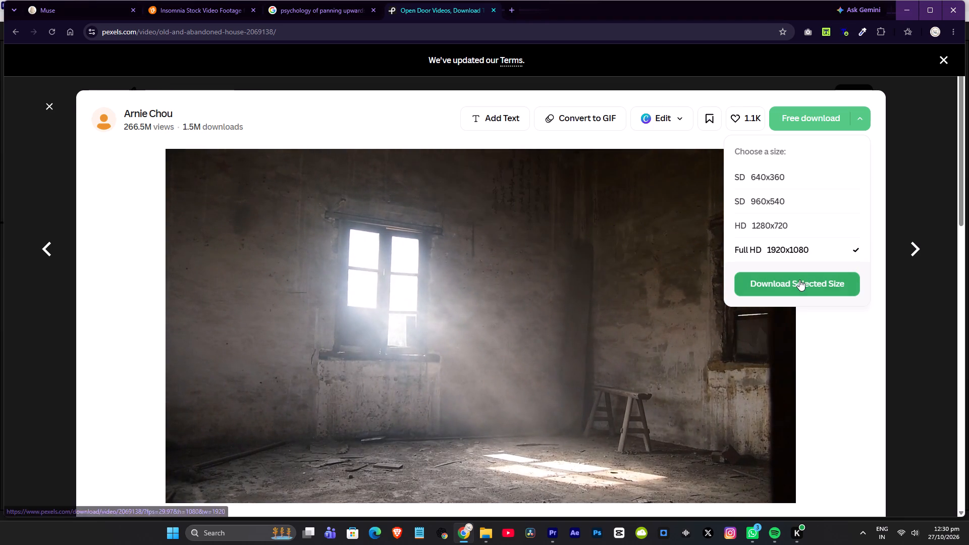
click(799, 280)
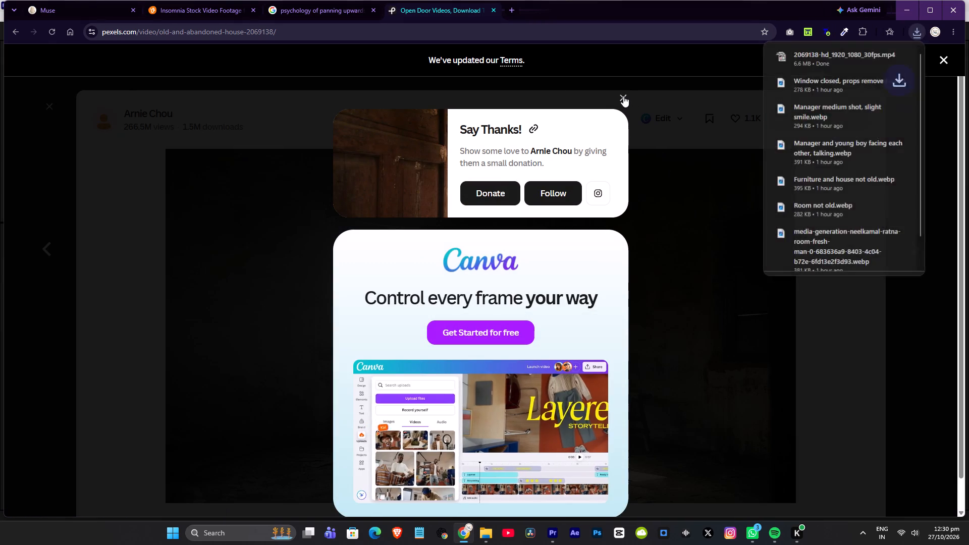
click(623, 96)
click(47, 104)
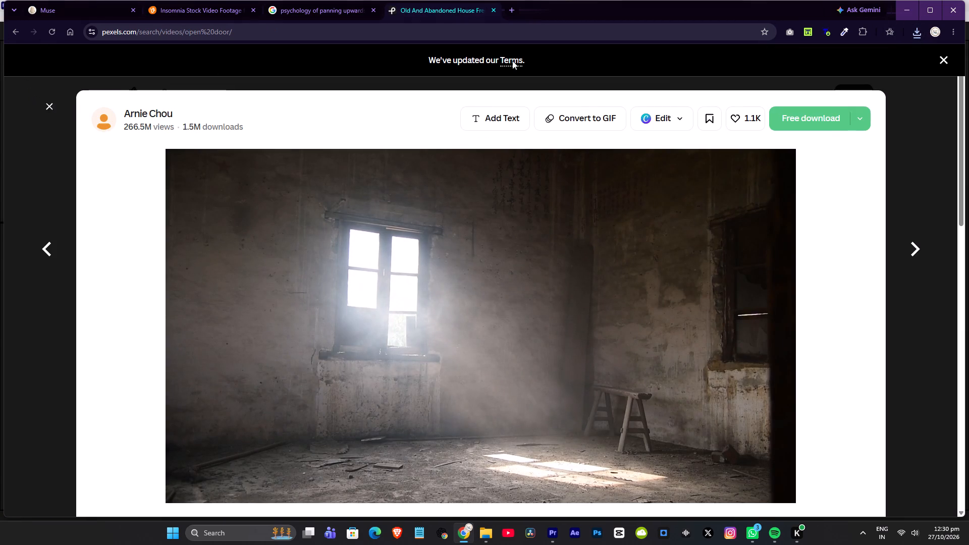
Move the downloaded 2069138-hd_1920_1080_30fps.mp4 from Downloads into the 23102026 Ratna Story part2 folder.
click(915, 31)
click(880, 74)
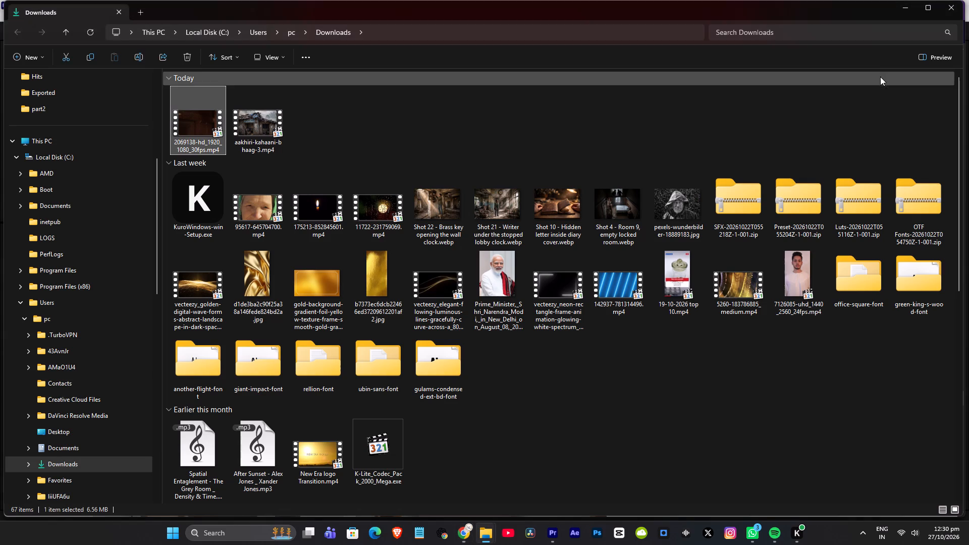
key(ctrl+x)
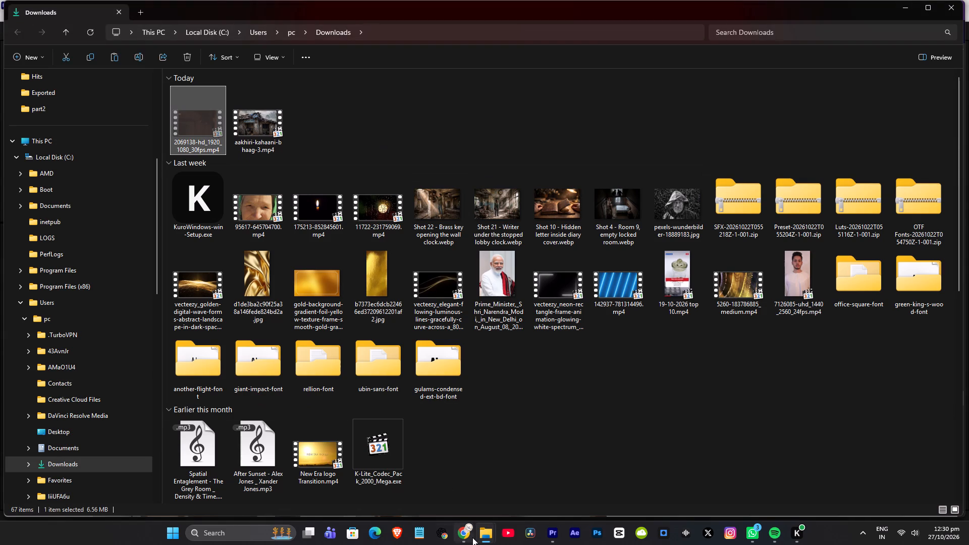
click(486, 533)
click(533, 490)
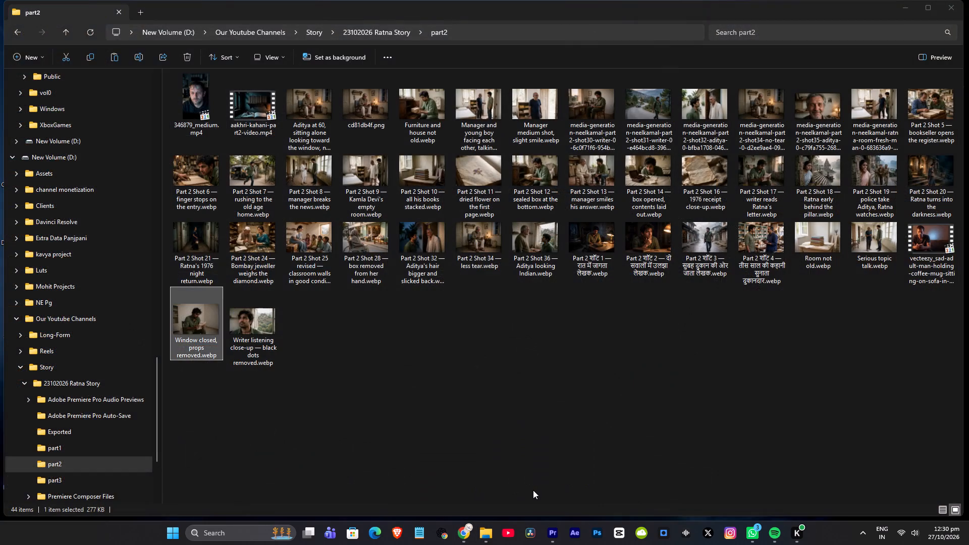
click(524, 413)
key(ctrl+v)
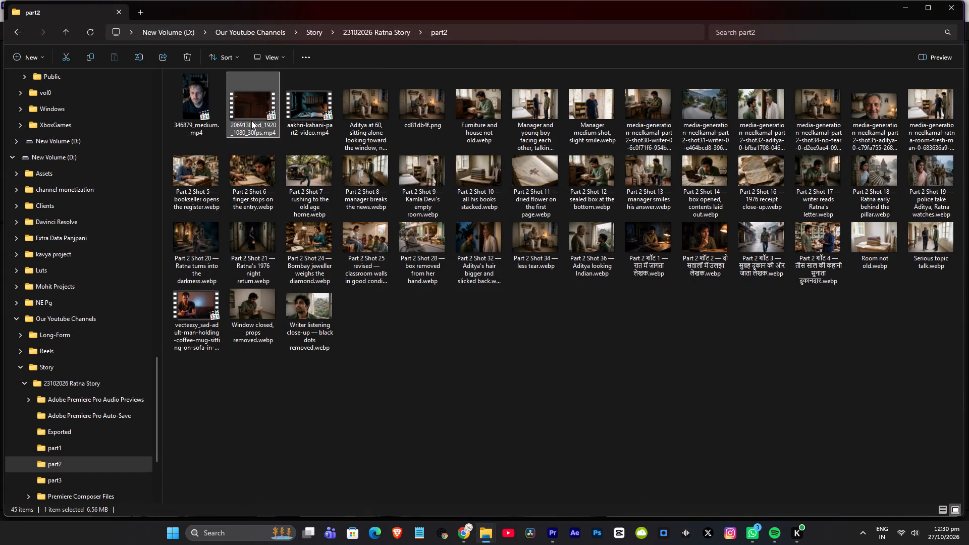
Bring 2069138-hd_1920_1080_30fps.mp4 from the part2 folder into Premiere's Ratna Story part2 sequence on V9, starting at about 00:04:31.
drag(252, 106, 557, 525)
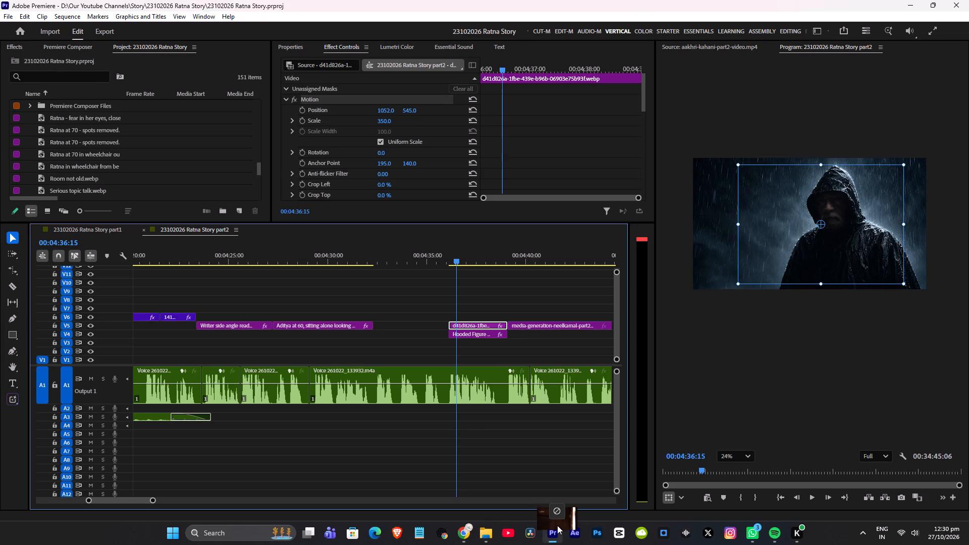
drag(557, 525, 351, 288)
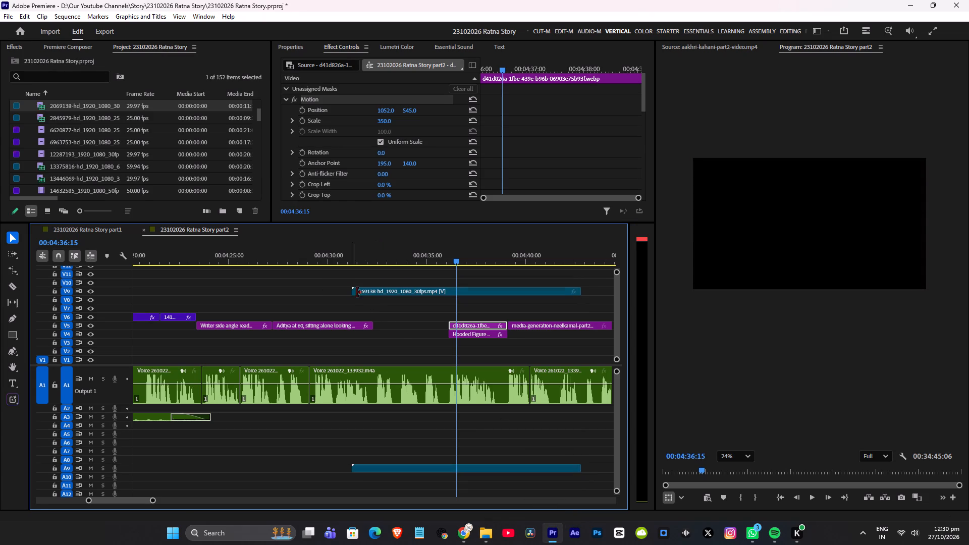
Delete only the audio portion of the abandoned house clip on A9, keeping its video on V9.
click(441, 447)
alt+drag(381, 439, 477, 469)
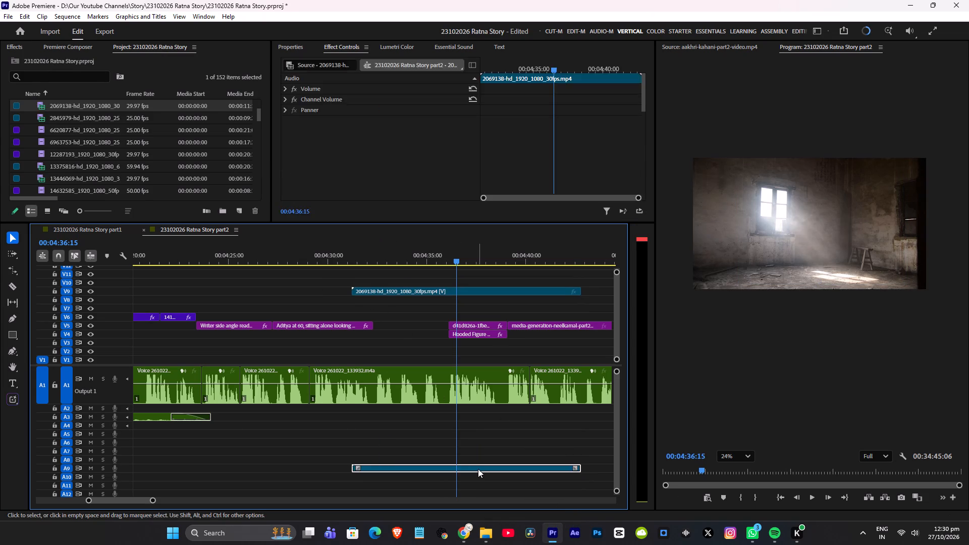
key(Delete)
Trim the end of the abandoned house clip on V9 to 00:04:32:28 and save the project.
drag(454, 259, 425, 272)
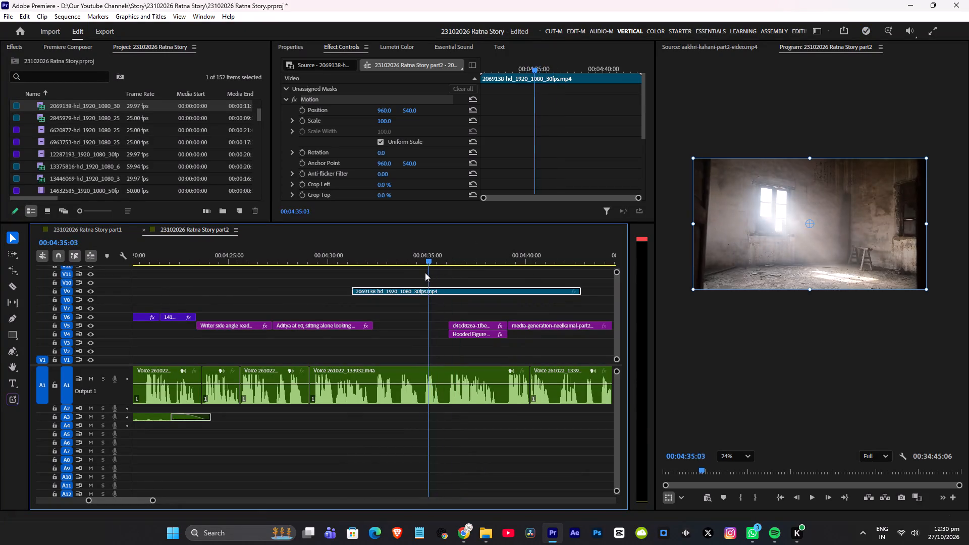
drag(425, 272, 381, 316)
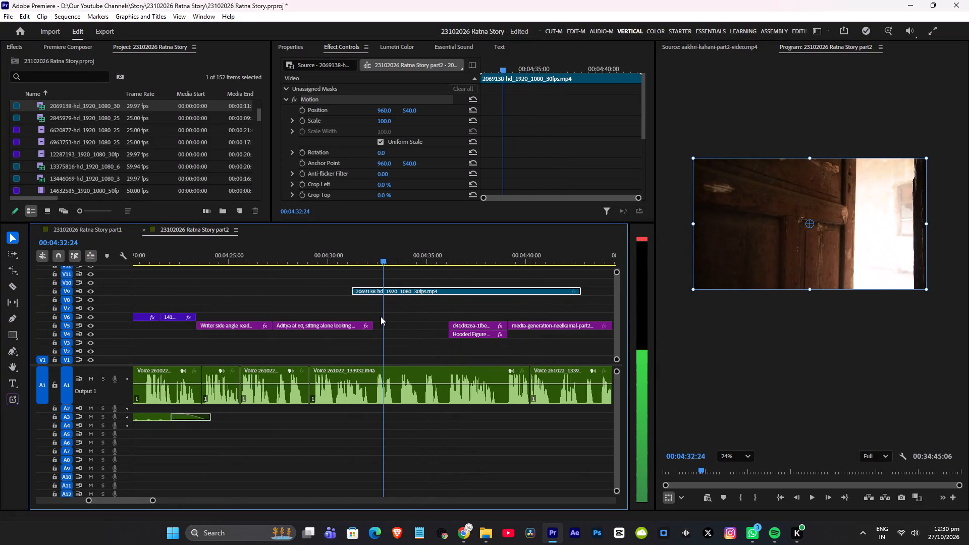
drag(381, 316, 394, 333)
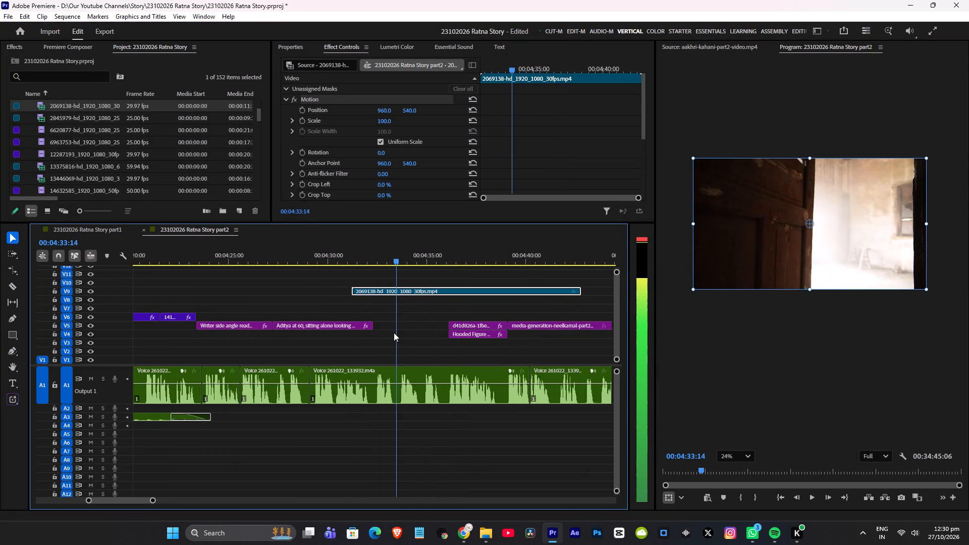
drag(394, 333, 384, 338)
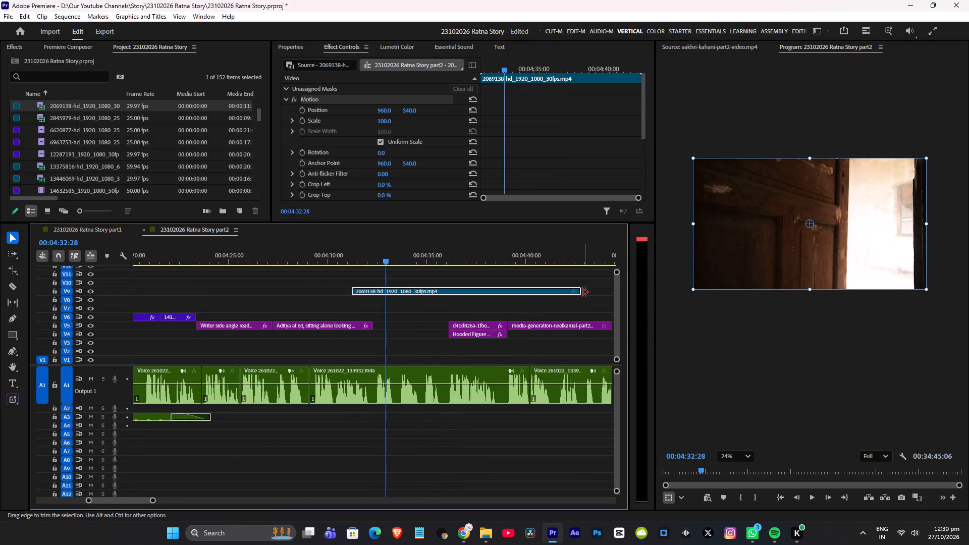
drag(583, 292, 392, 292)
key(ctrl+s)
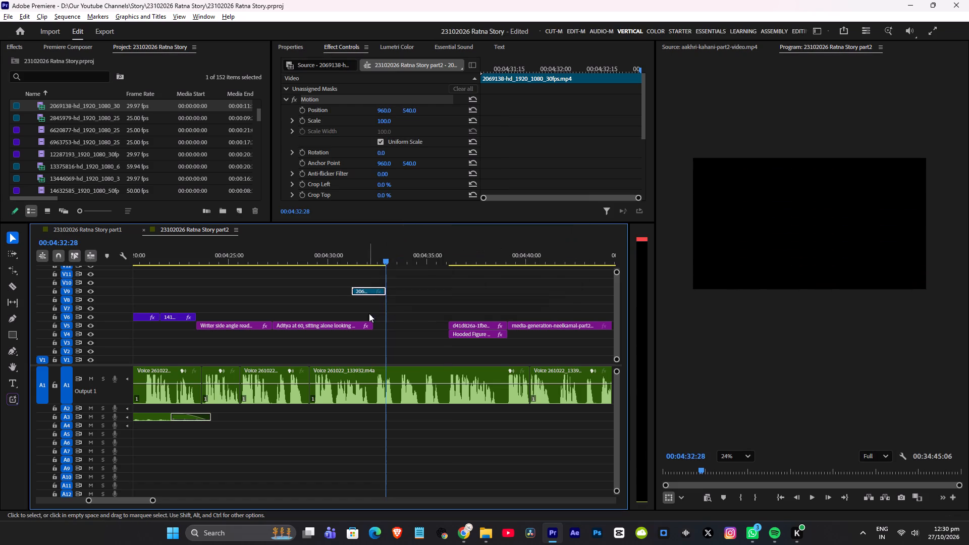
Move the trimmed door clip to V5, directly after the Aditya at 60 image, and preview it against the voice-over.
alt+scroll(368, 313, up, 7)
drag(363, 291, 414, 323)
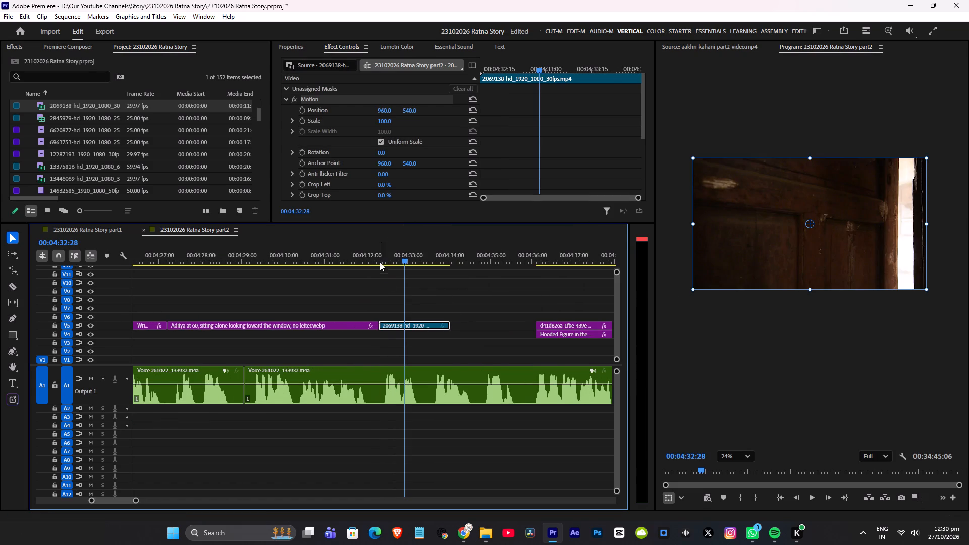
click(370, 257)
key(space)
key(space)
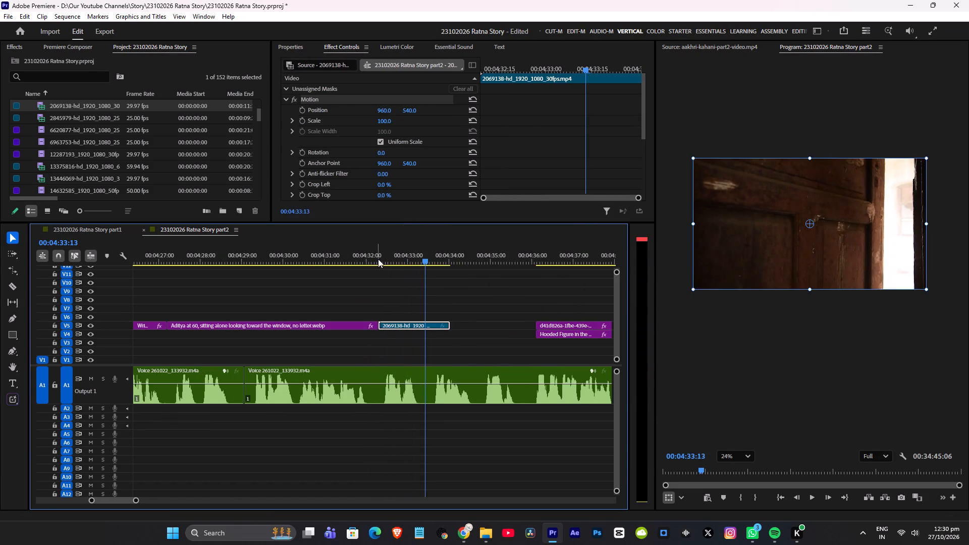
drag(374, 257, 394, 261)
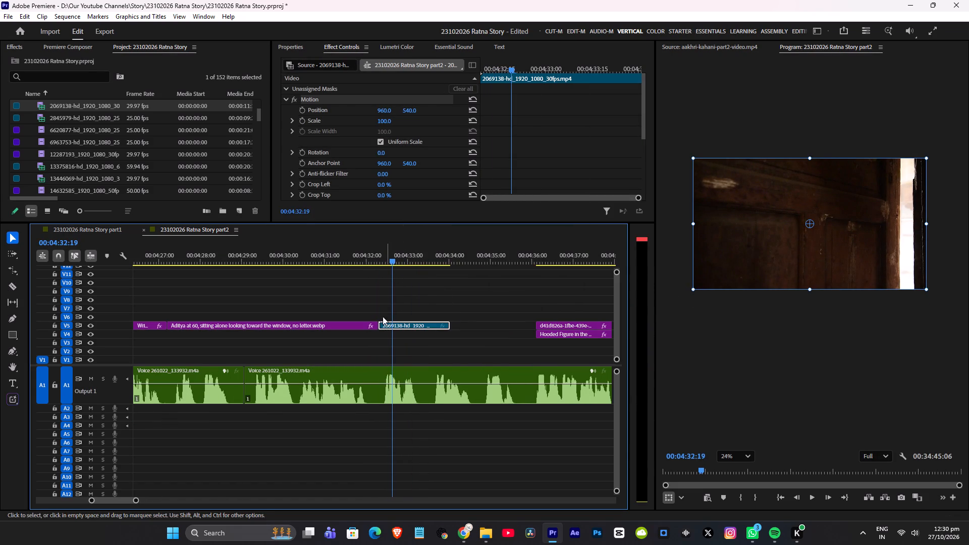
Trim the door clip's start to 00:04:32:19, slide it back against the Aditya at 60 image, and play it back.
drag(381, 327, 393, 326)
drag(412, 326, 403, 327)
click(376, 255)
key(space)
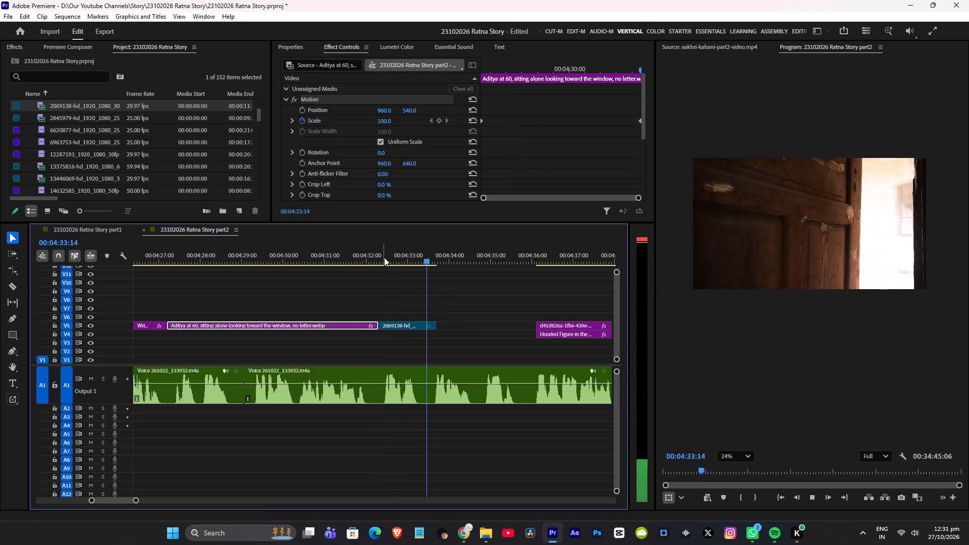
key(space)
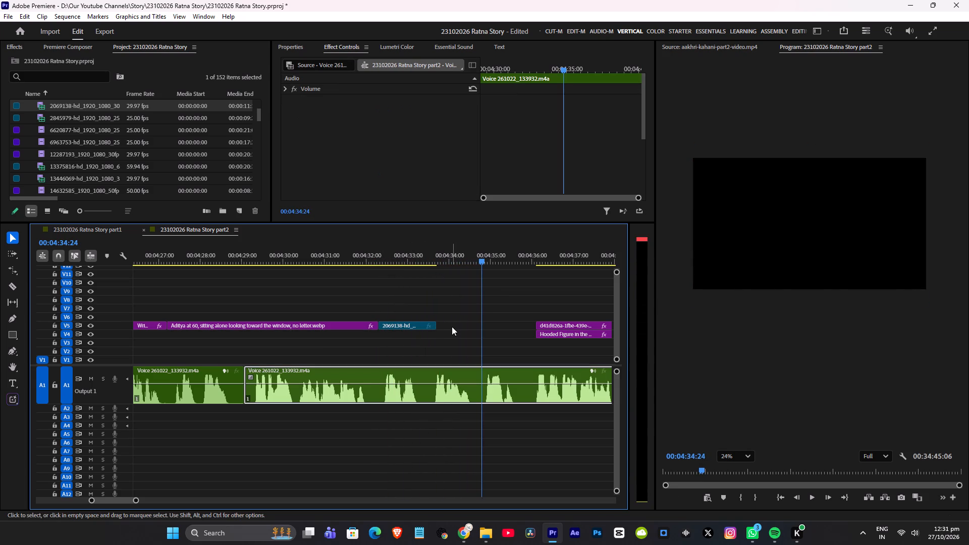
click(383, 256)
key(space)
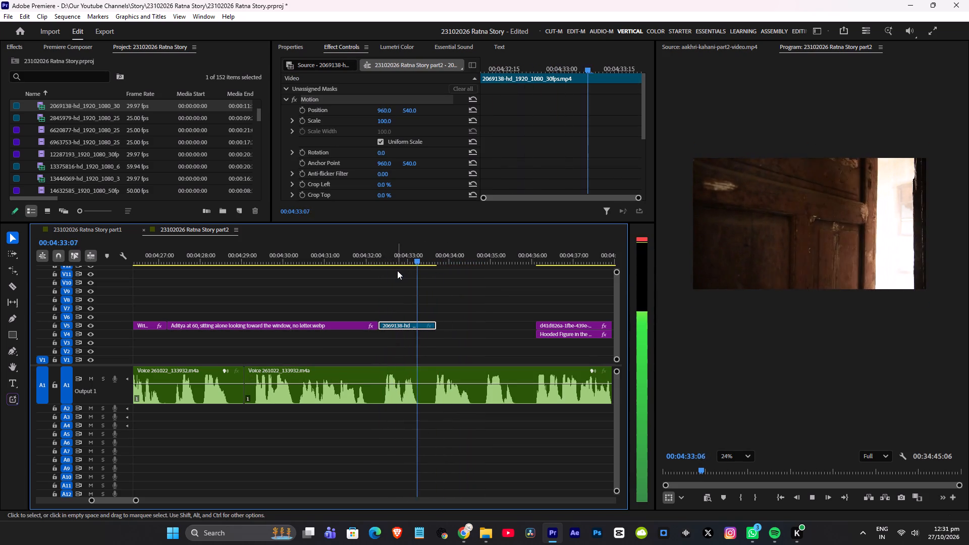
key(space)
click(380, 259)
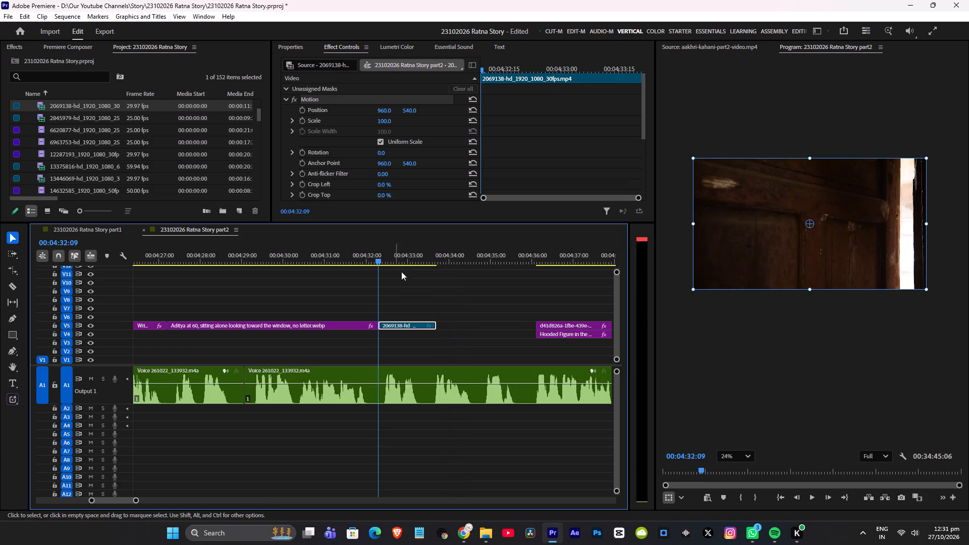
Undo the abandoned house clip edits back through its import, removing 2069138-hd_1920_1080_30fps.mp4 from the sequence and project.
key(ctrl+z)
key(ctrl+z)
key(ctrl+z)
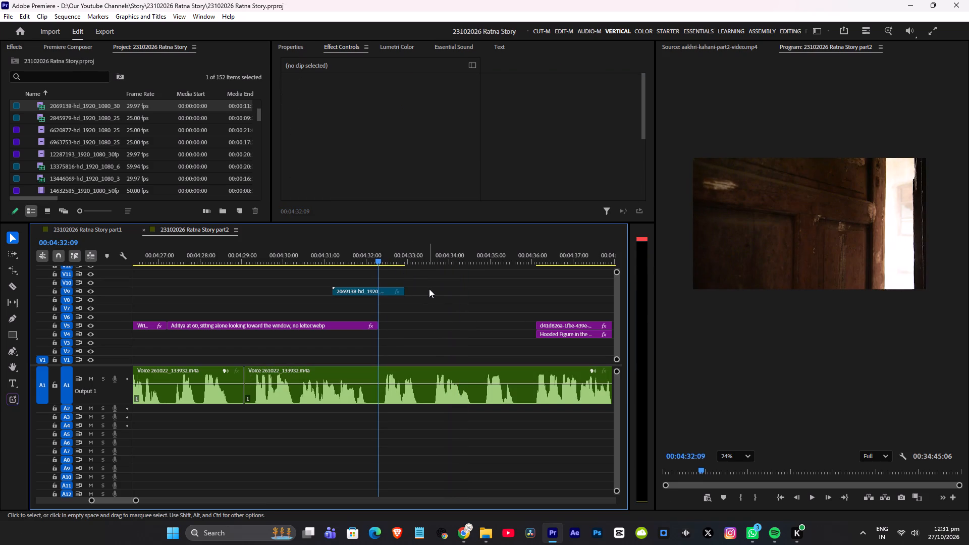
key(ctrl+z)
key(ctrl+z)
key(ctrl+z)
Delete 2069138-hd_1920_1080_30fps.mp4 from the part2 folder in File Explorer.
key(alt+Tab)
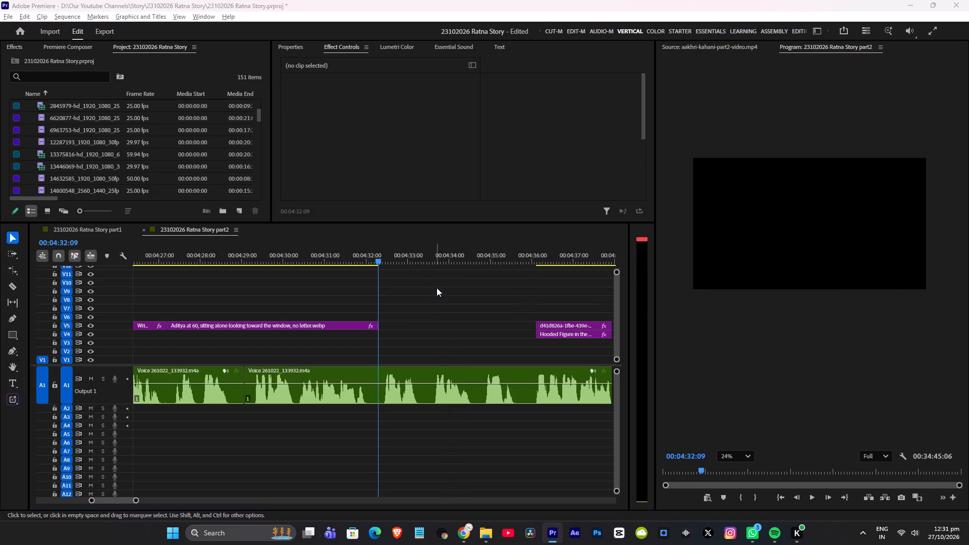
click(366, 365)
click(252, 114)
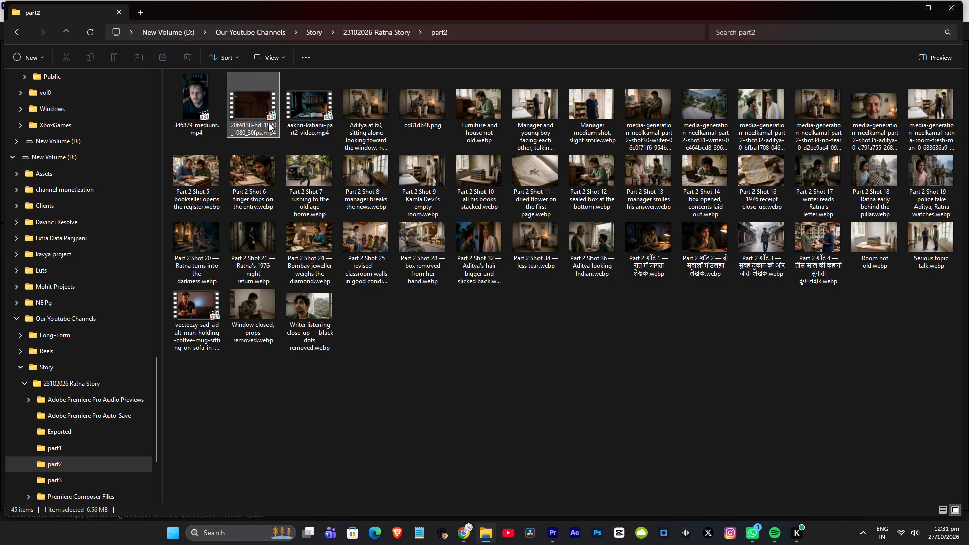
key(Delete)
Switch to Chrome and browse the Pexels "open door" video results for a replacement door-opening clip.
click(467, 532)
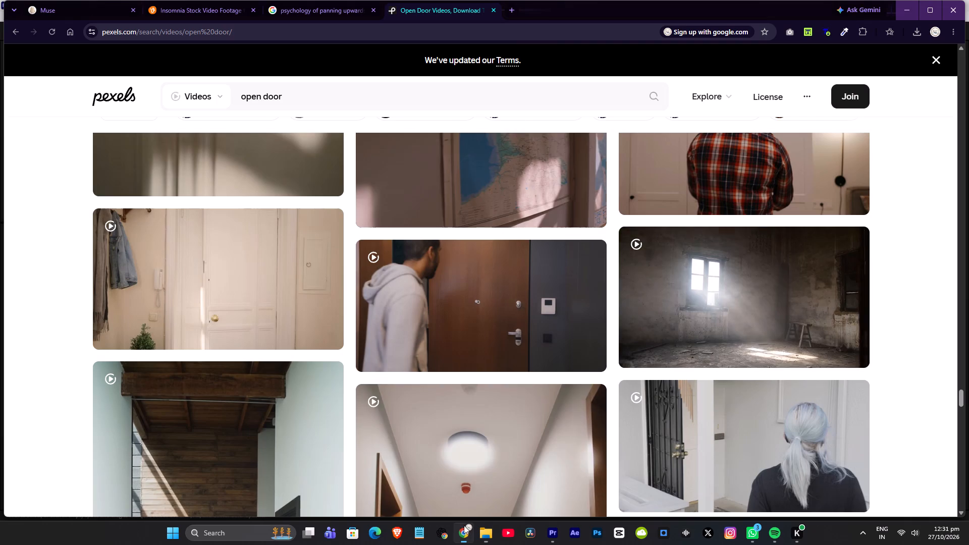
scroll(499, 329, down, 6)
scroll(573, 341, down, 6)
scroll(617, 335, up, 7)
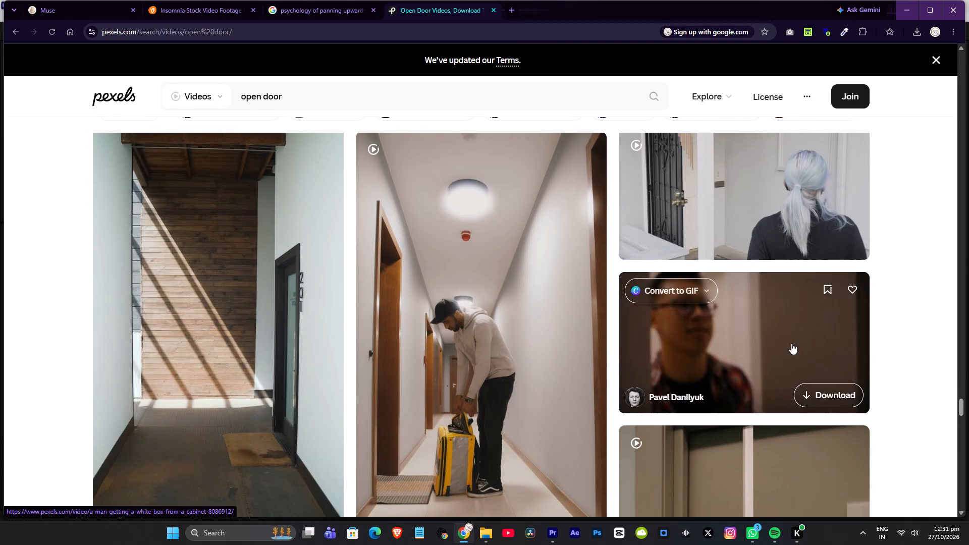
scroll(791, 343, down, 7)
scroll(676, 327, down, 4)
scroll(390, 298, down, 6)
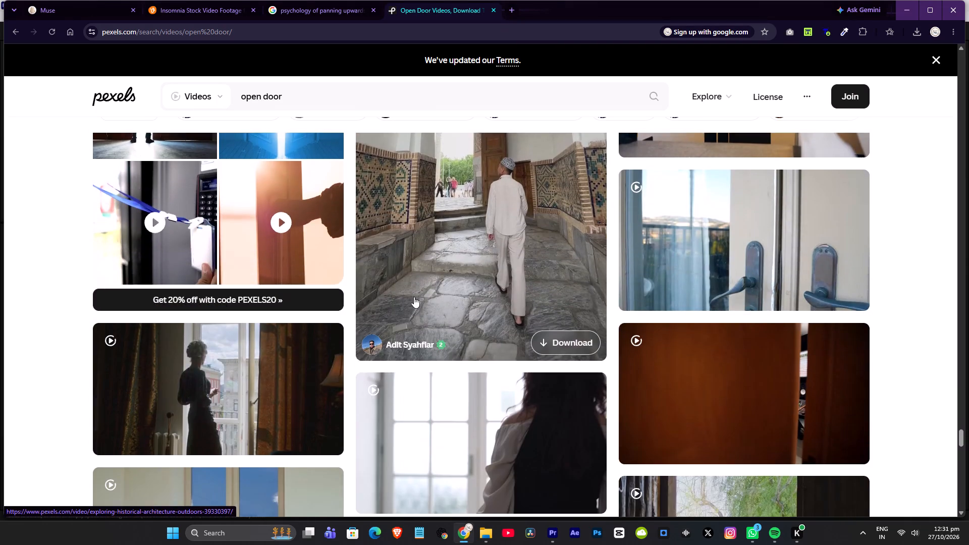
scroll(449, 298, down, 16)
scroll(470, 341, up, 7)
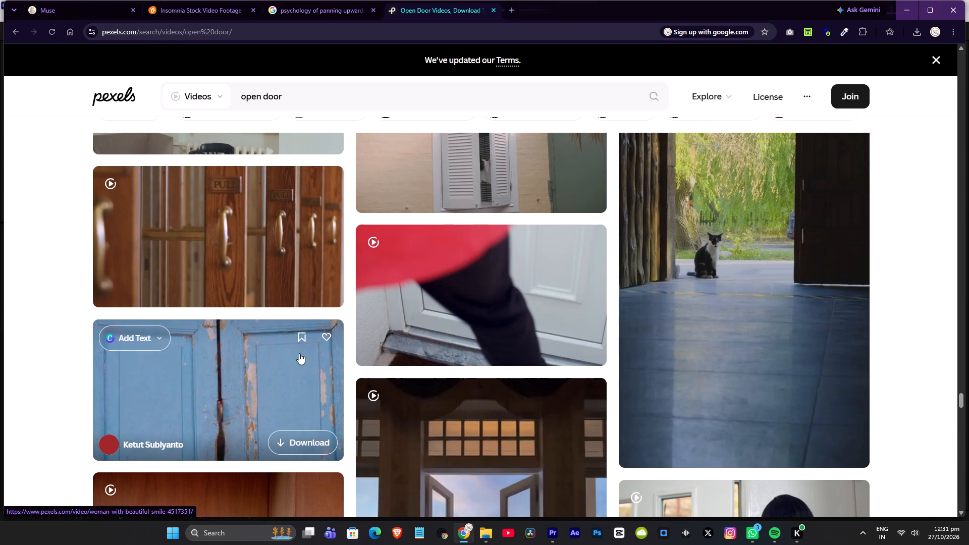
scroll(305, 356, down, 6)
scroll(484, 321, down, 14)
scroll(462, 320, down, 7)
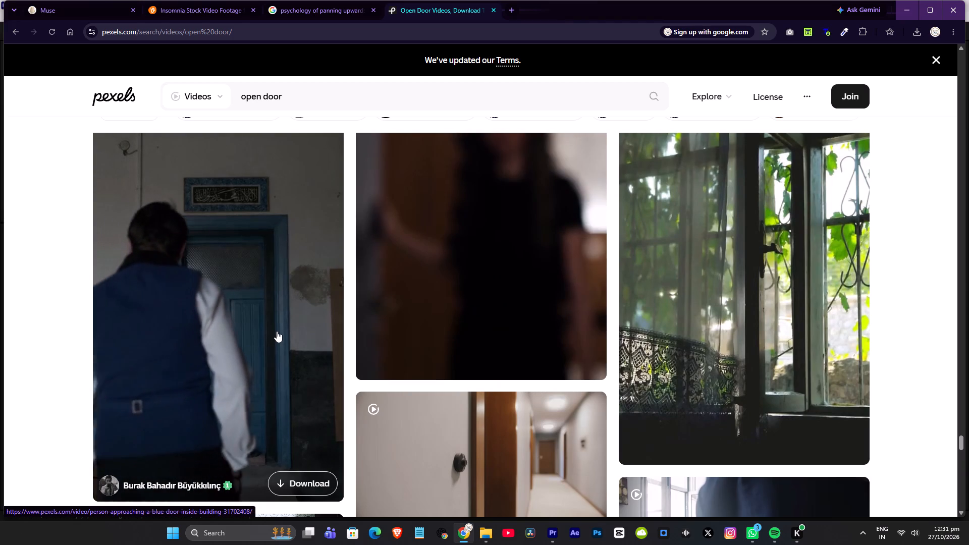
scroll(277, 331, down, 6)
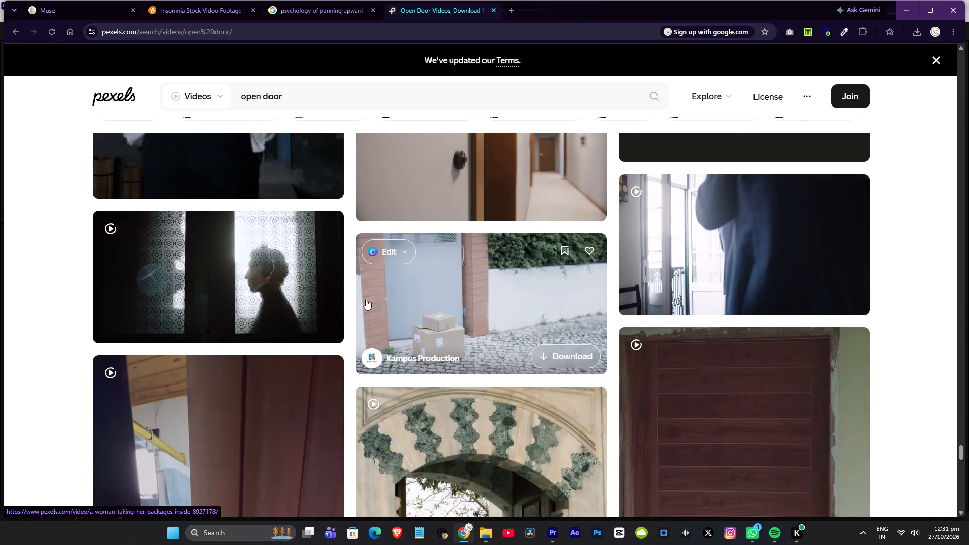
scroll(383, 301, down, 4)
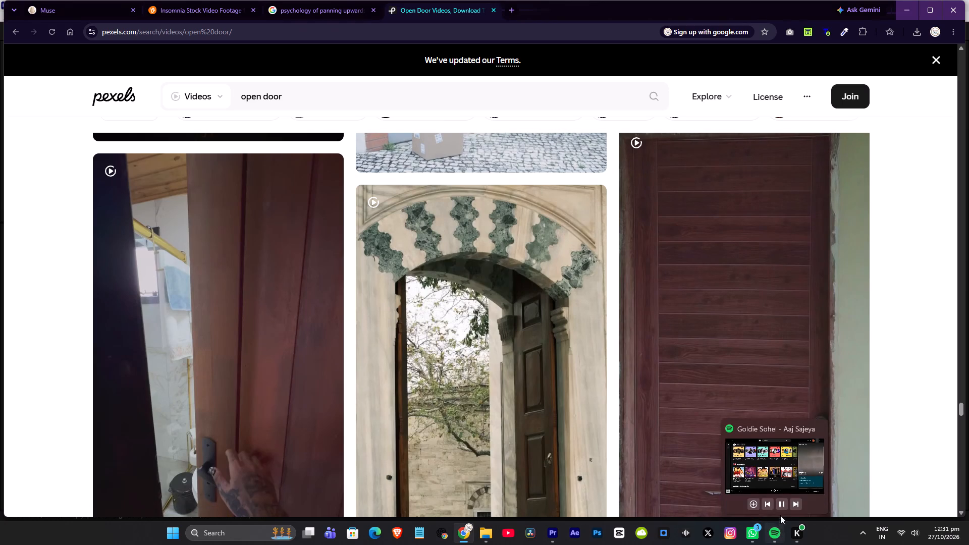
Skip to the next track in Spotify.
click(794, 505)
Look through more of the Pexels "open door" video results for a suitable replacement door-opening clip.
scroll(382, 399, down, 9)
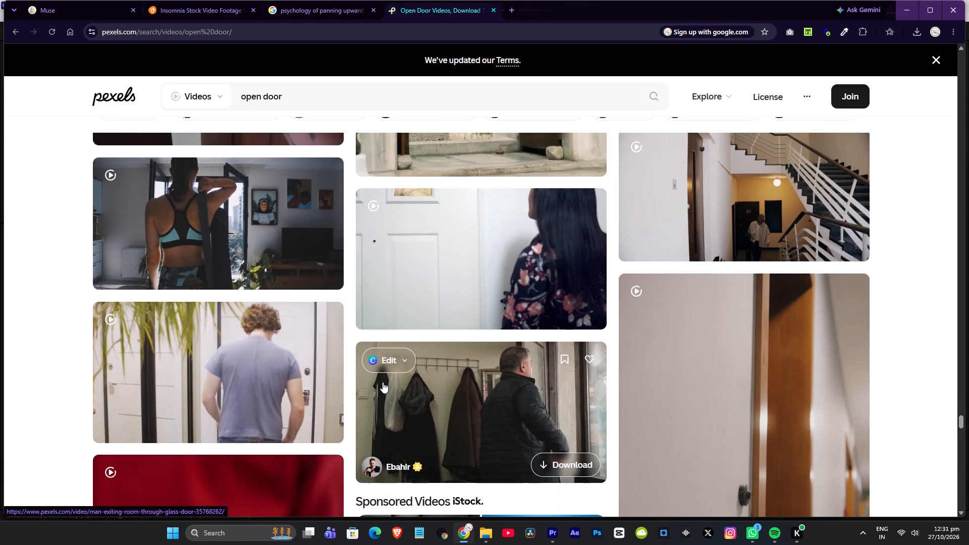
scroll(421, 400, down, 14)
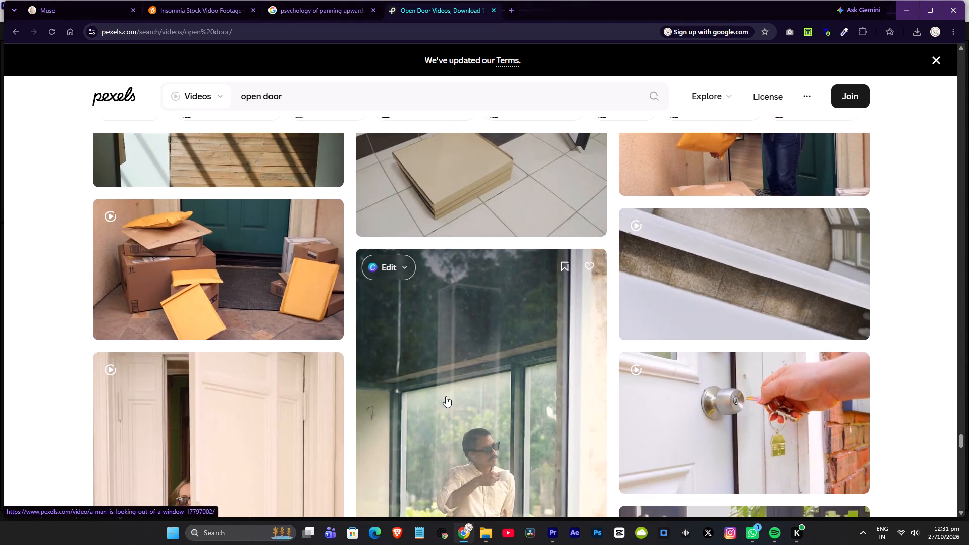
scroll(446, 397, down, 20)
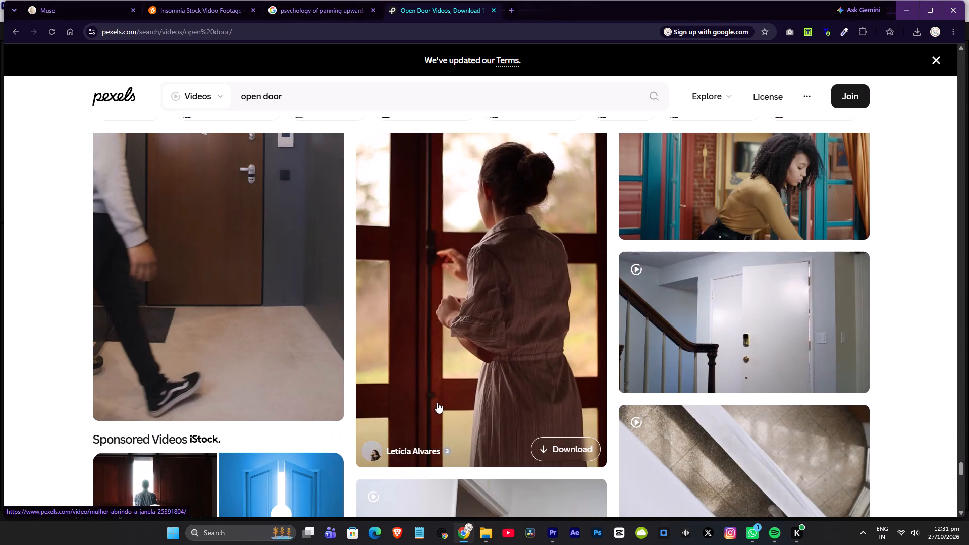
scroll(440, 397, down, 14)
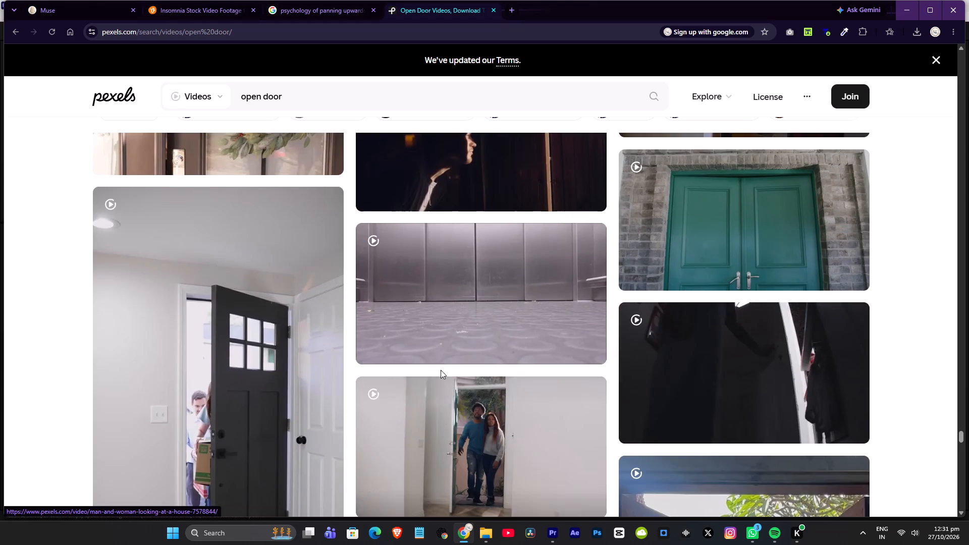
scroll(441, 370, down, 7)
scroll(449, 377, up, 3)
scroll(449, 377, down, 6)
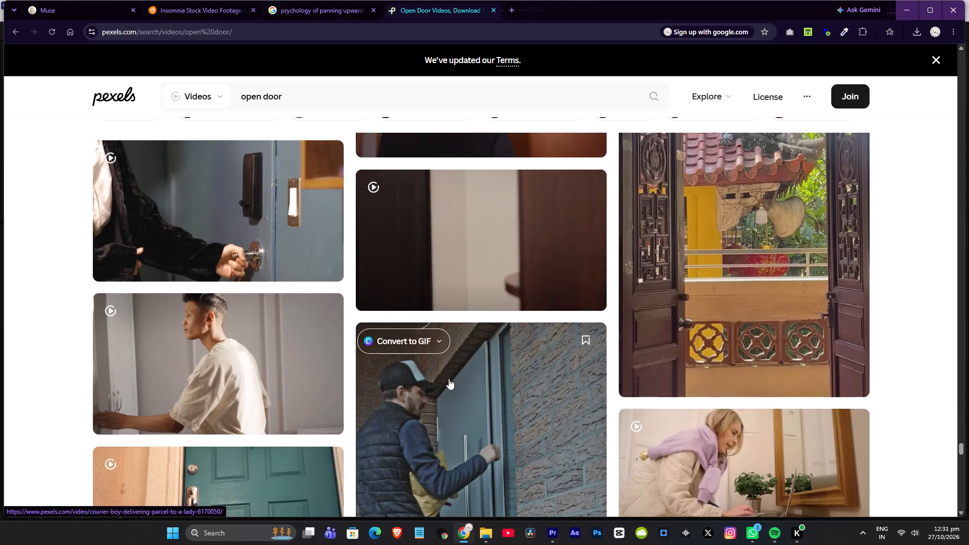
scroll(449, 378, down, 7)
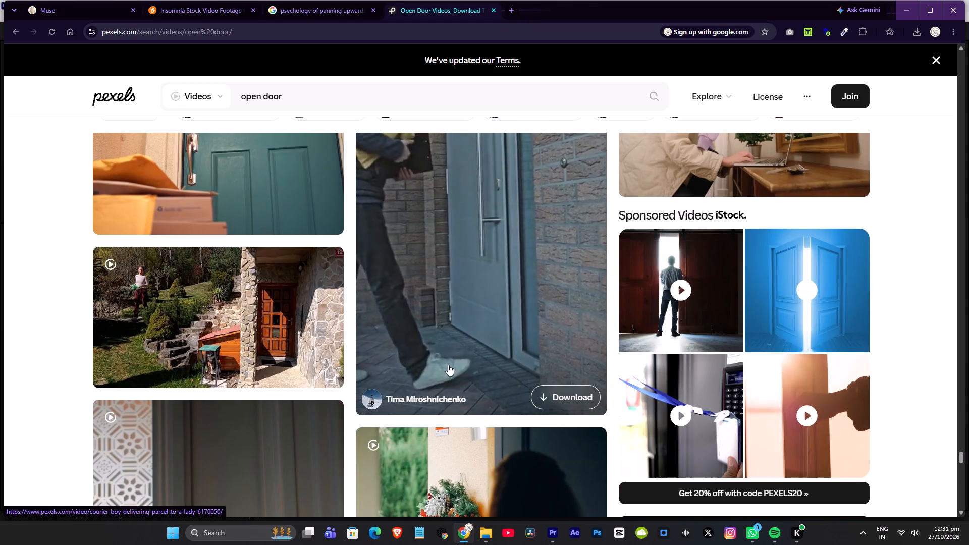
scroll(535, 276, down, 15)
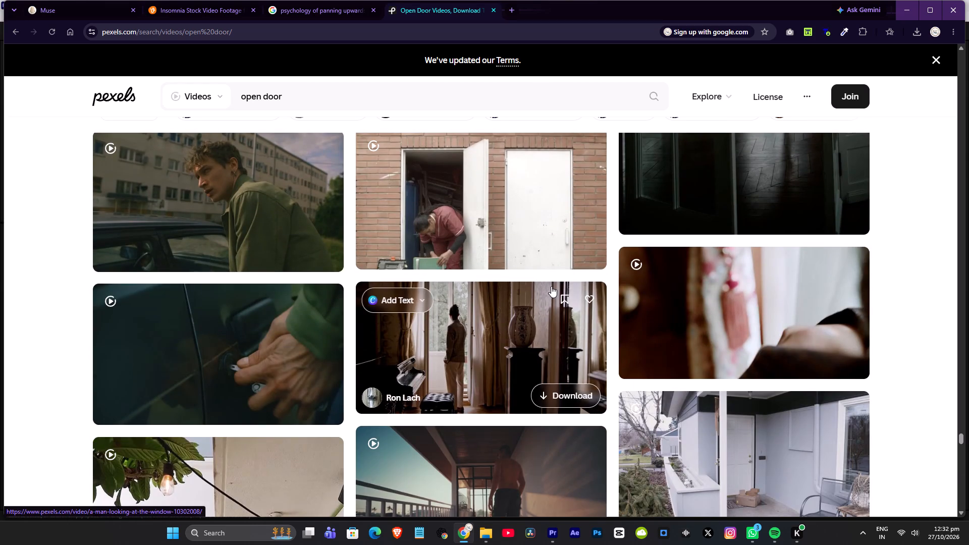
scroll(551, 286, down, 7)
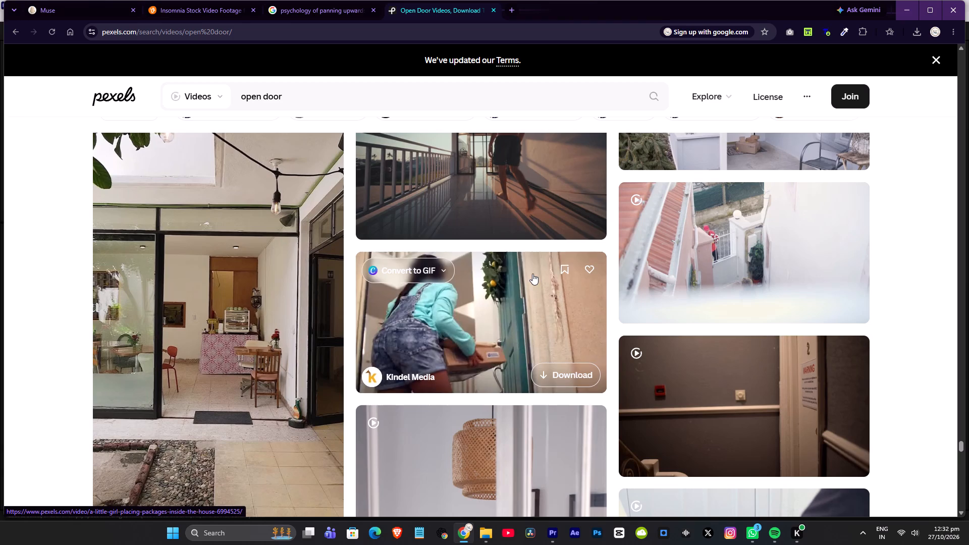
scroll(532, 276, down, 7)
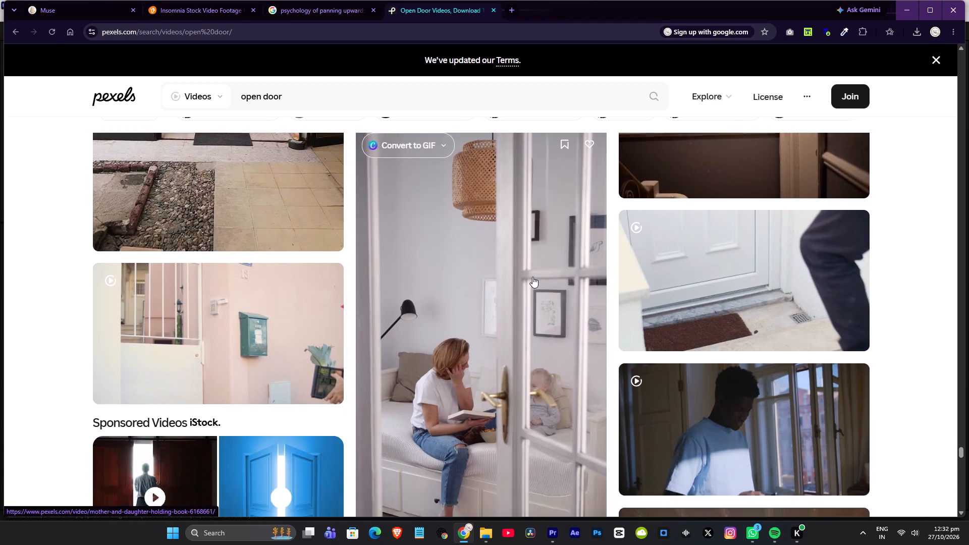
scroll(532, 277, down, 12)
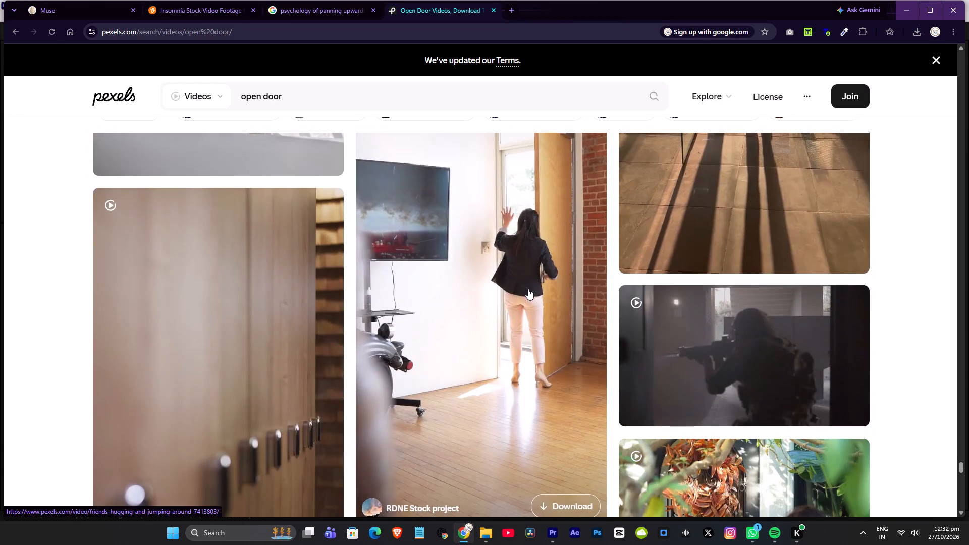
scroll(529, 288, down, 6)
scroll(528, 289, up, 6)
scroll(575, 284, down, 20)
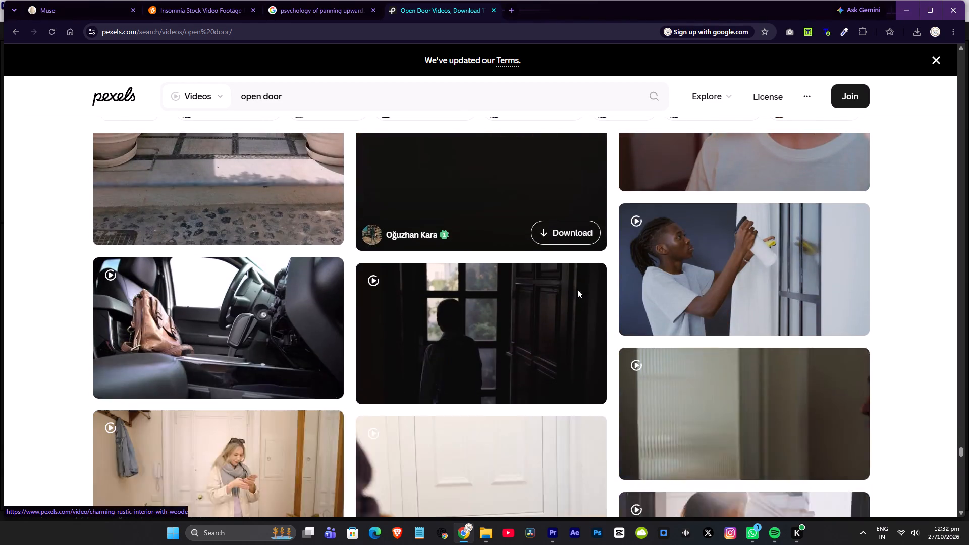
scroll(577, 289, down, 12)
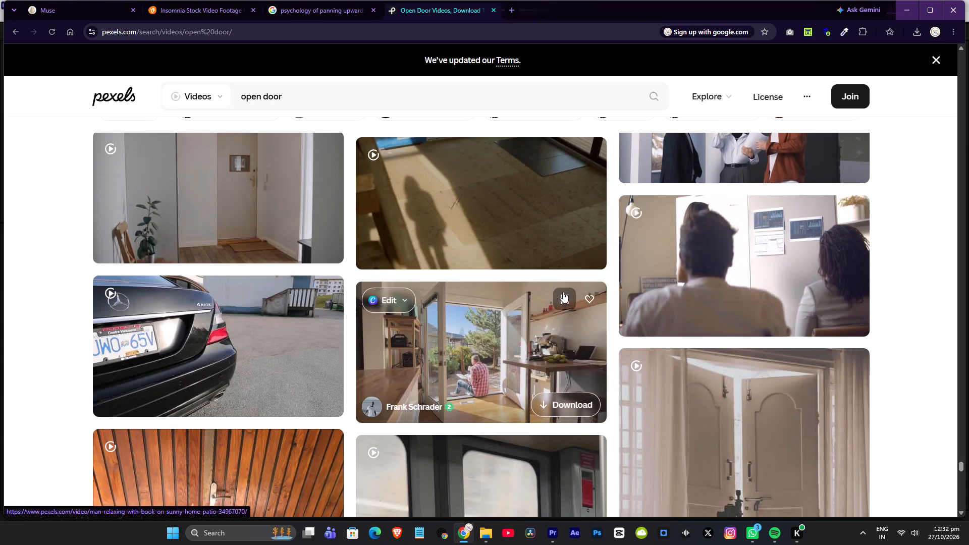
scroll(563, 294, down, 12)
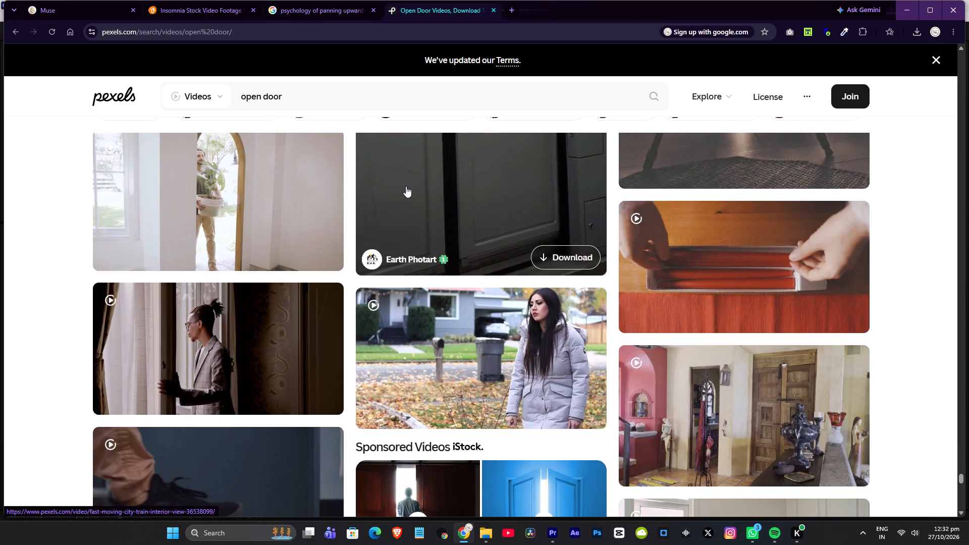
Return to the Google results for "door open video free download" and open Vecteezy's door opening stock video page.
click(15, 32)
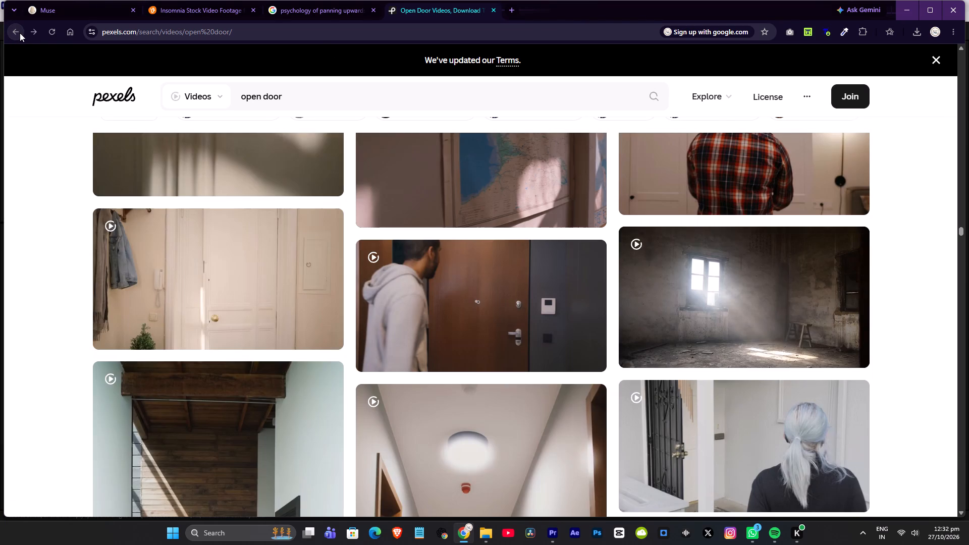
click(20, 33)
click(20, 34)
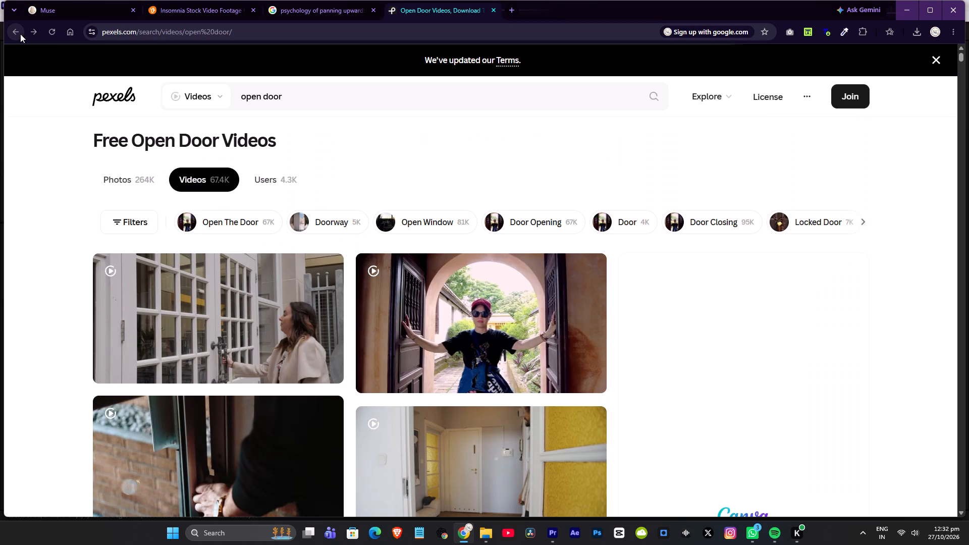
click(23, 35)
scroll(315, 369, down, 7)
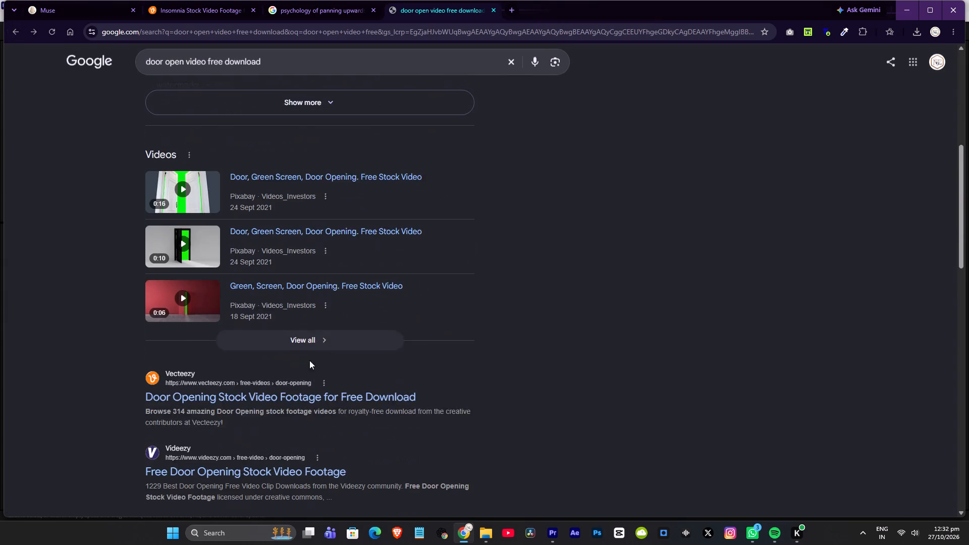
scroll(257, 333, down, 4)
click(271, 199)
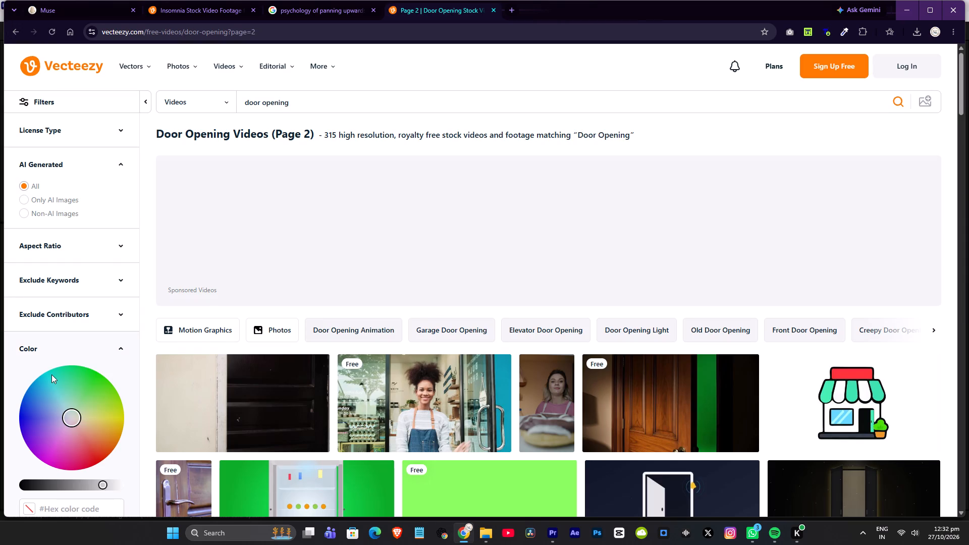
Examine the Vecteezy door opening videos on page 2 for a usable free clip.
scroll(89, 426, down, 3)
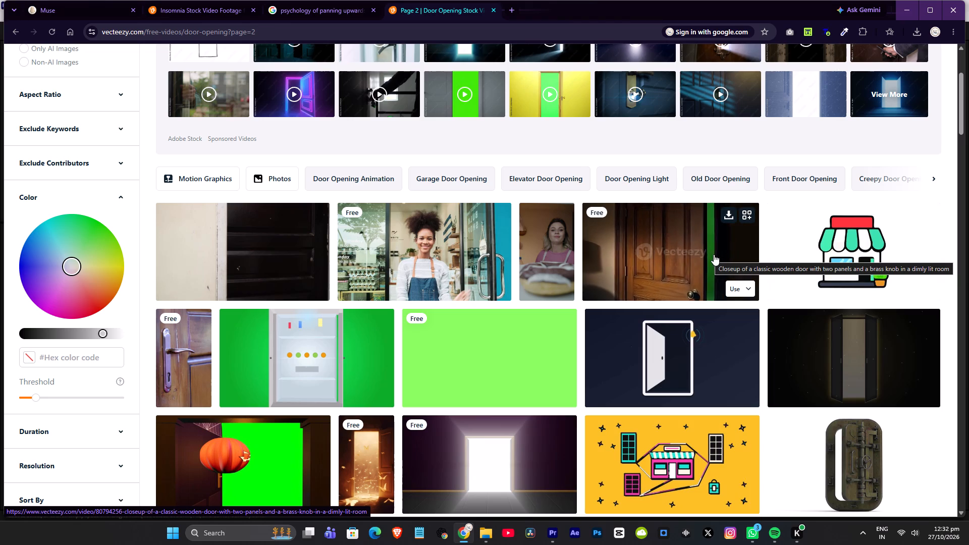
scroll(713, 256, down, 5)
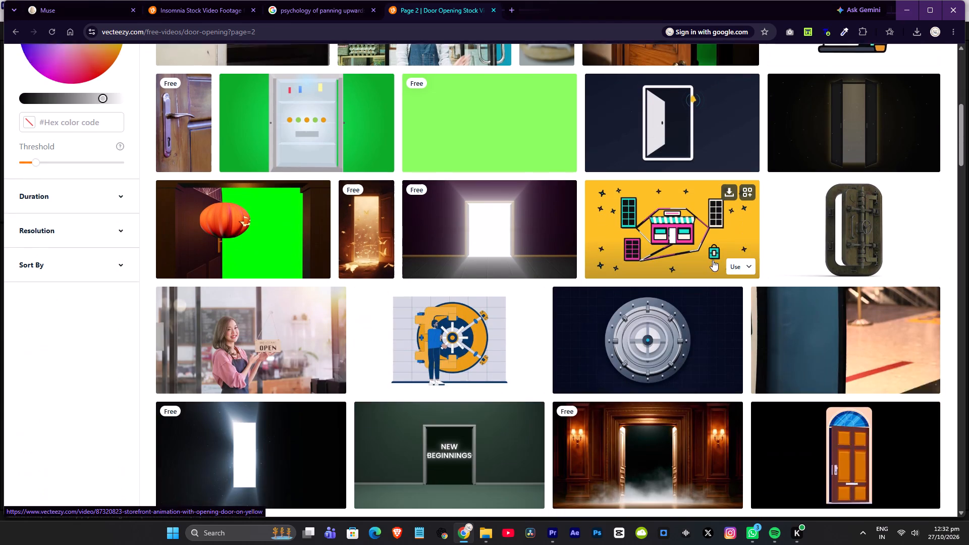
scroll(660, 262, down, 3)
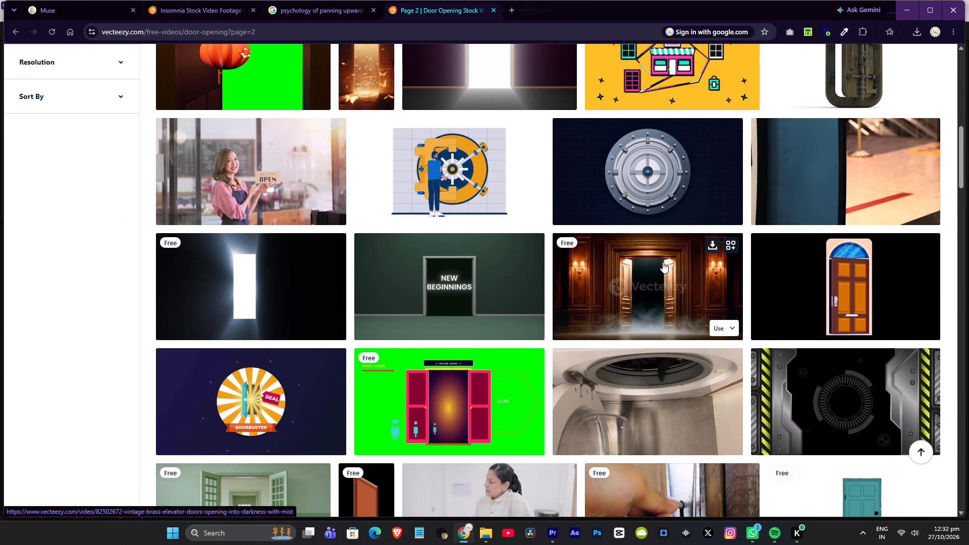
scroll(663, 262, down, 11)
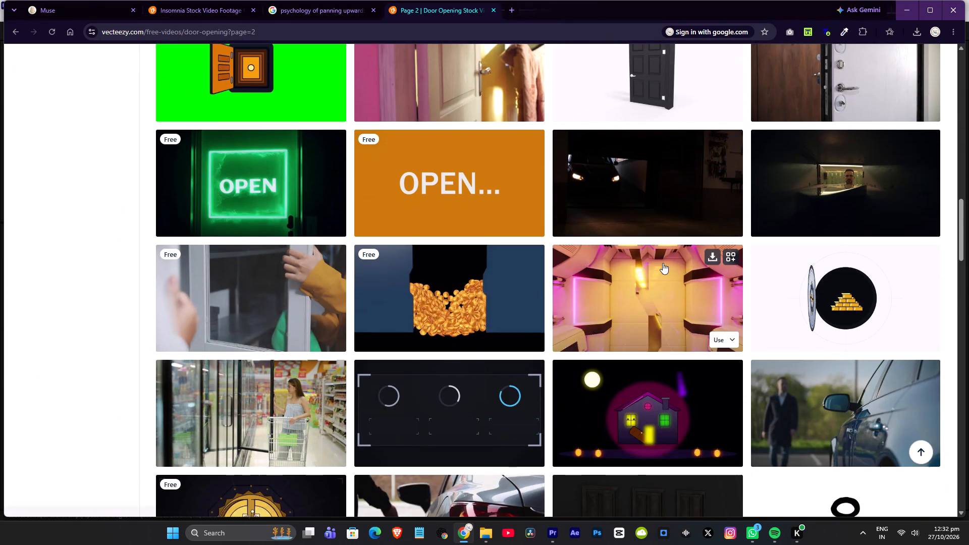
scroll(663, 263, down, 15)
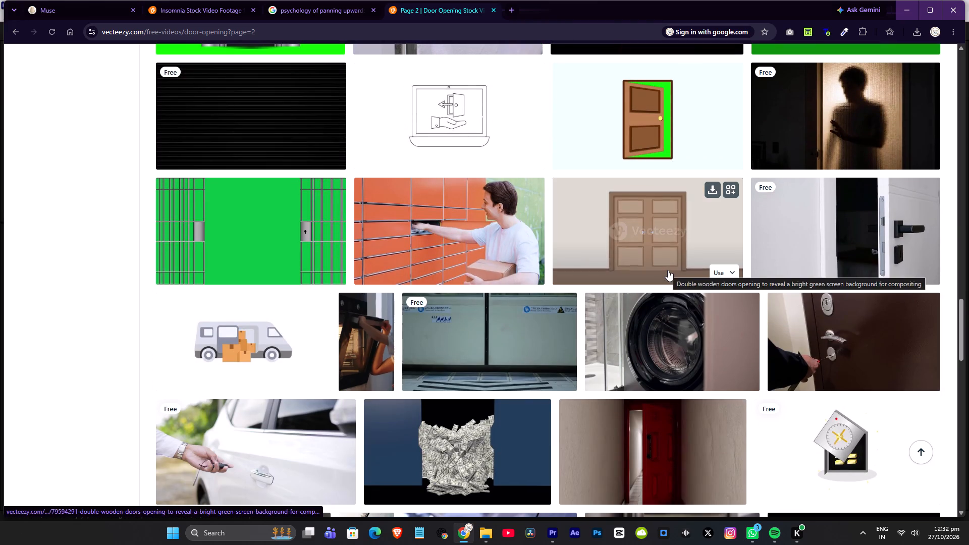
scroll(668, 270, down, 7)
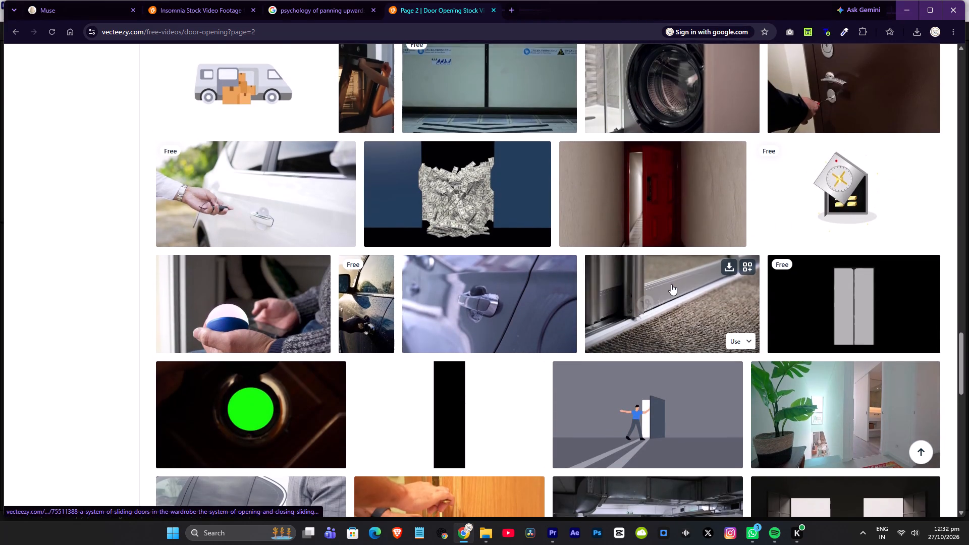
scroll(671, 284, down, 1)
scroll(671, 284, up, 9)
scroll(671, 284, up, 17)
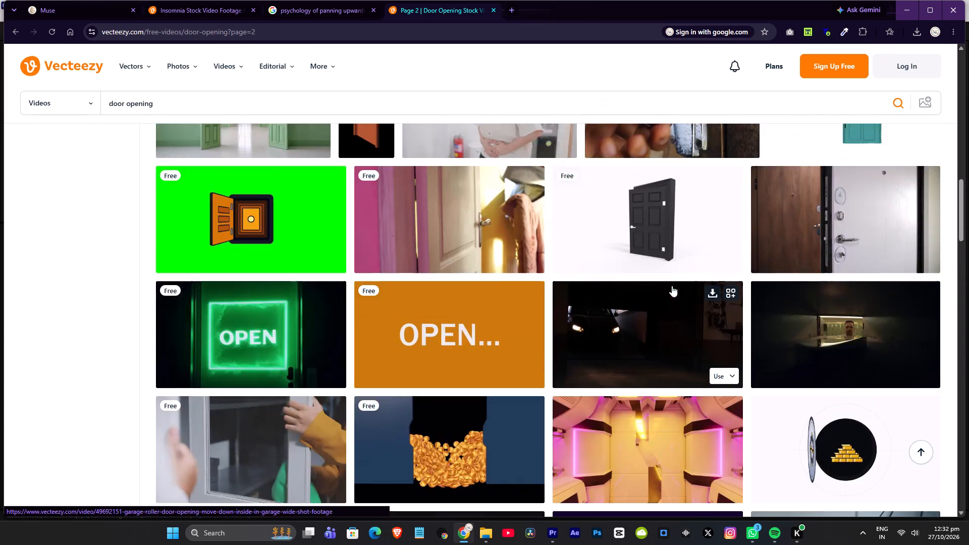
scroll(672, 286, up, 19)
scroll(673, 287, up, 7)
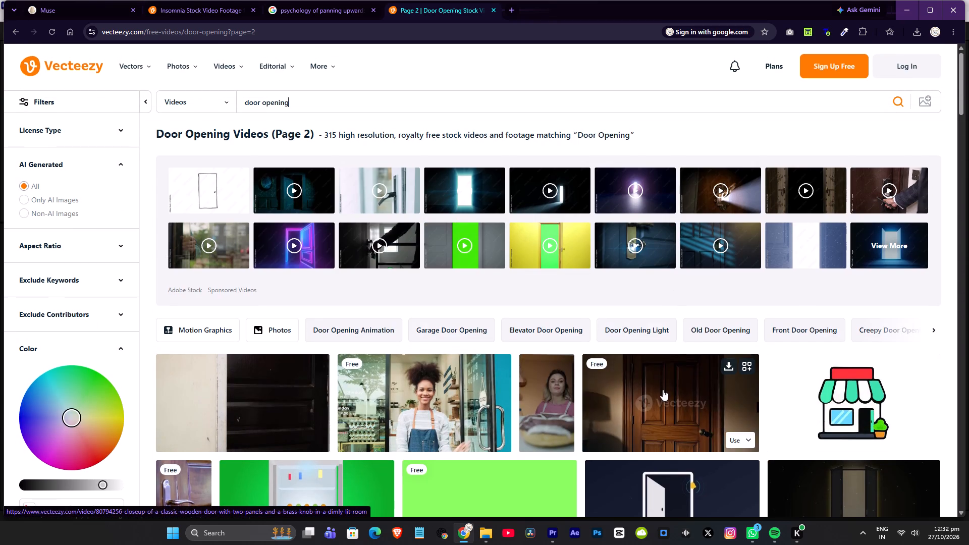
Open the free Vecteezy closeup of a classic wooden door with a brass knob and download it in 1080p.
click(663, 390)
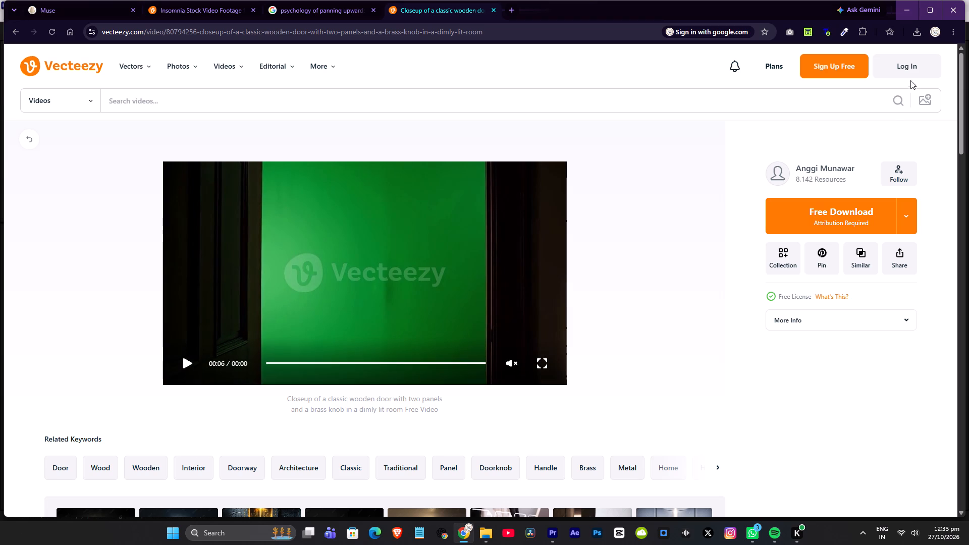
click(904, 213)
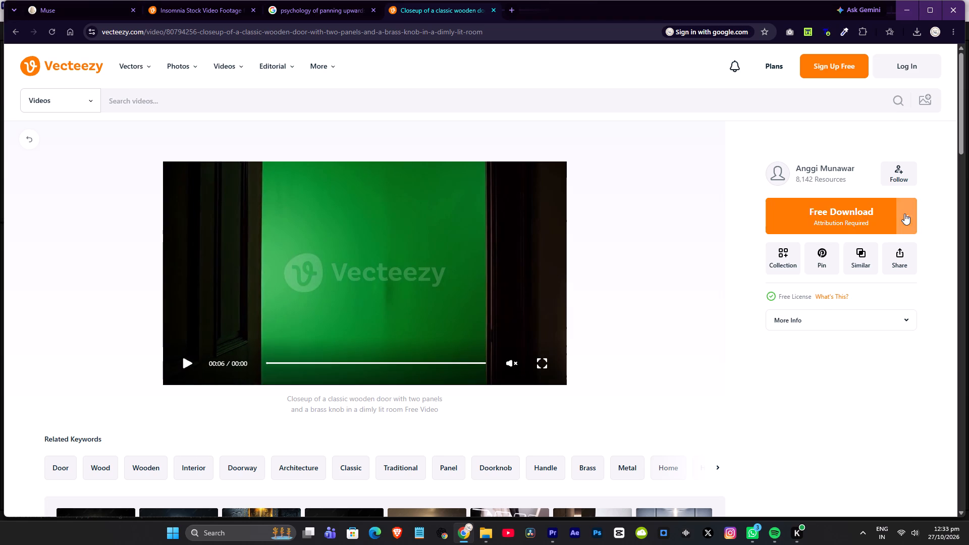
click(840, 300)
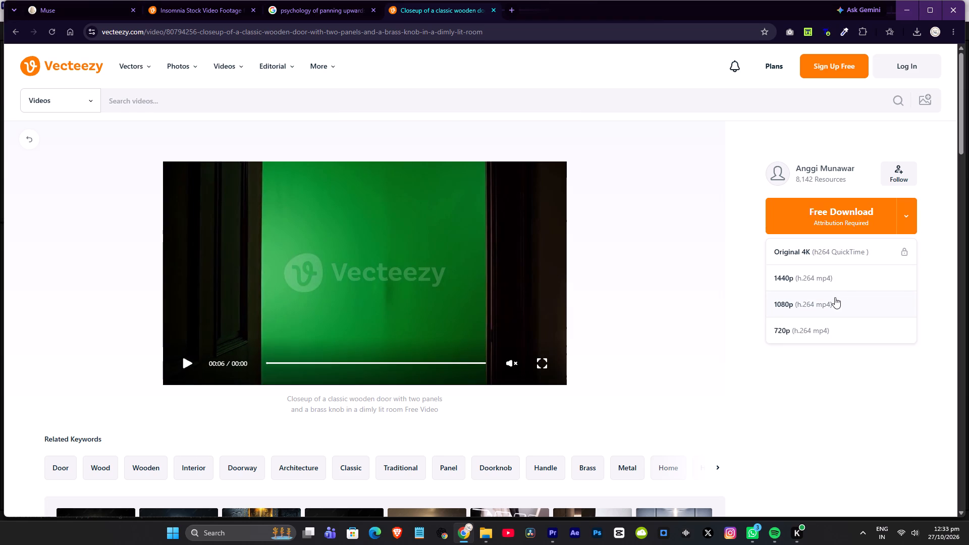
click(612, 110)
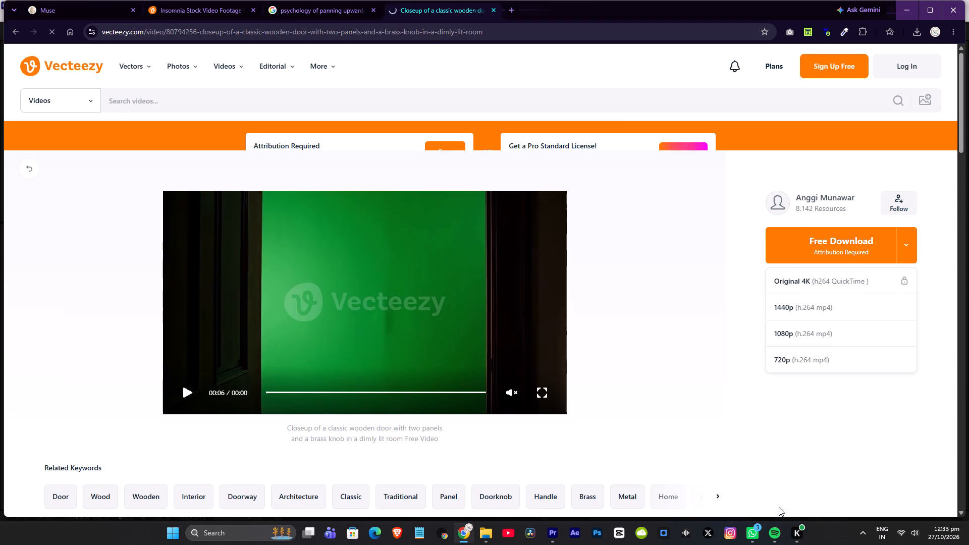
Skip ahead two tracks in Spotify.
click(794, 505)
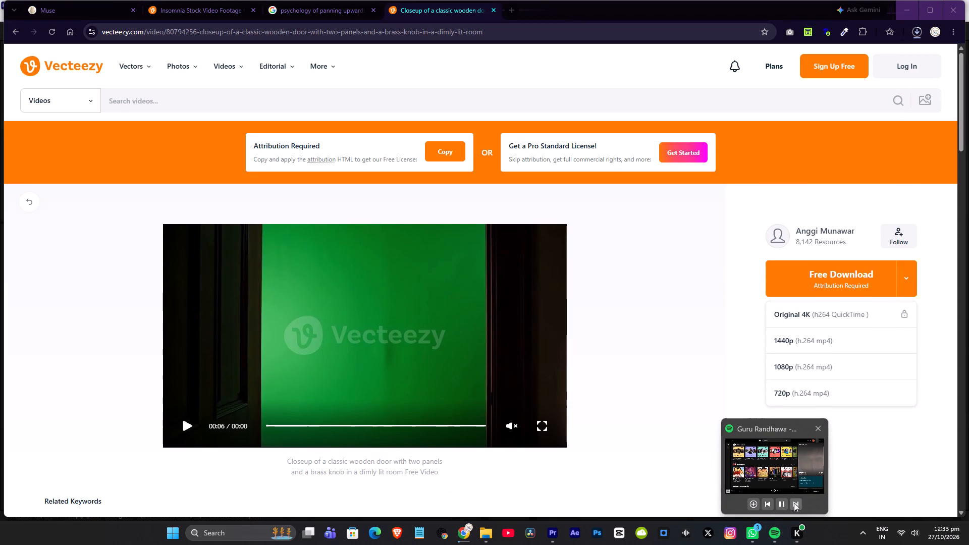
click(794, 506)
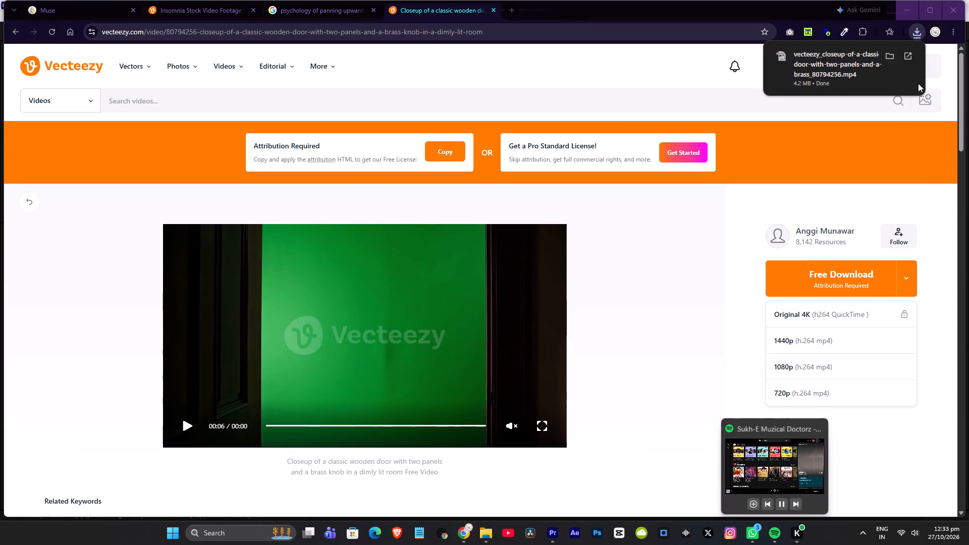
Move the downloaded vecteezy_closeup-of-a-classic wooden door clip from the Downloads folder into the part2 folder in File Explorer.
click(891, 58)
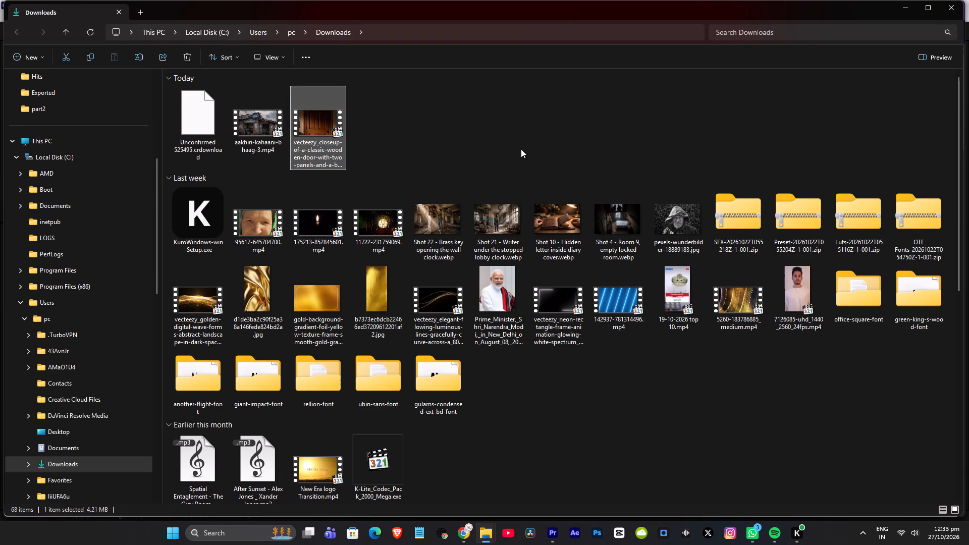
key(ctrl+x)
click(489, 530)
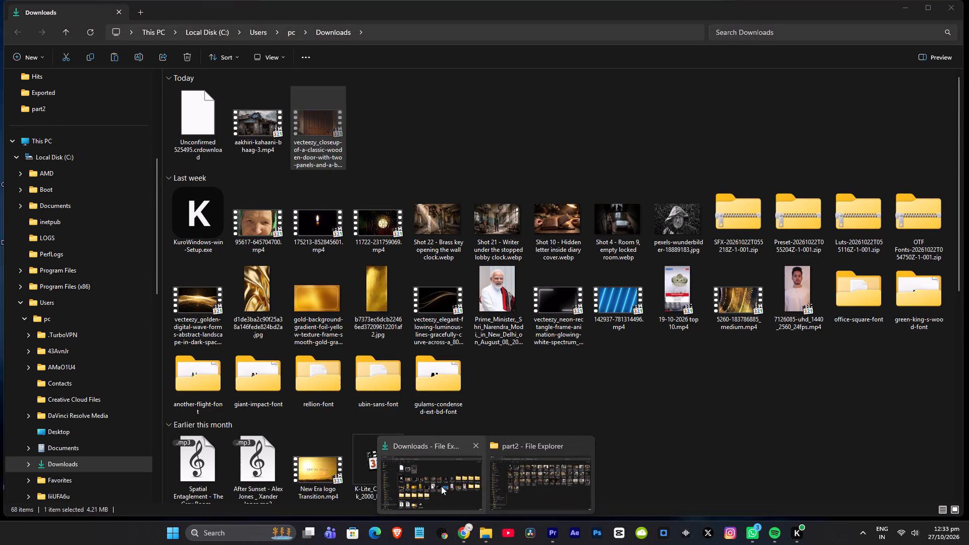
click(541, 485)
click(547, 458)
key(ctrl+v)
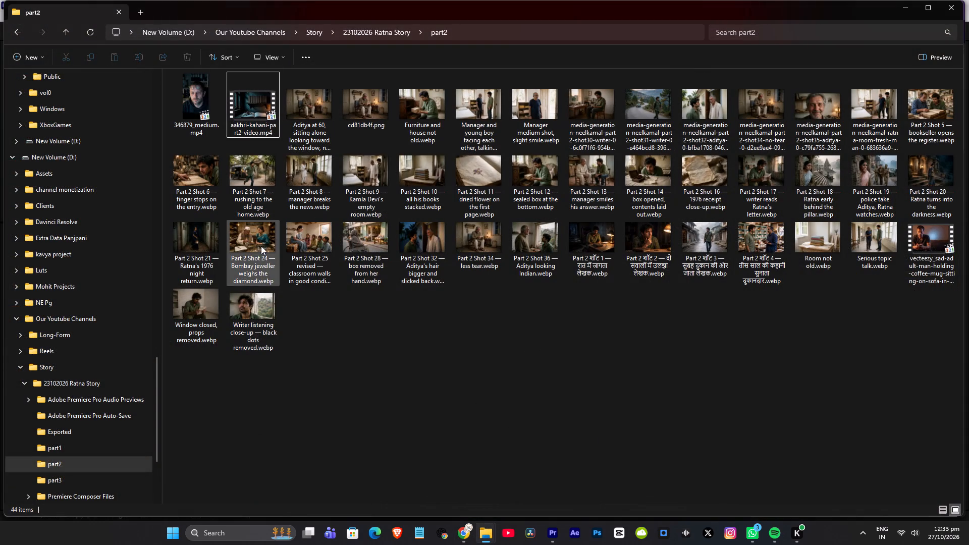
Bring the vecteezy_closeup-of-a-classic-wooden-door clip from the part2 folder into the Premiere part2 sequence on V9 at about 00:04:32.
drag(920, 252, 550, 520)
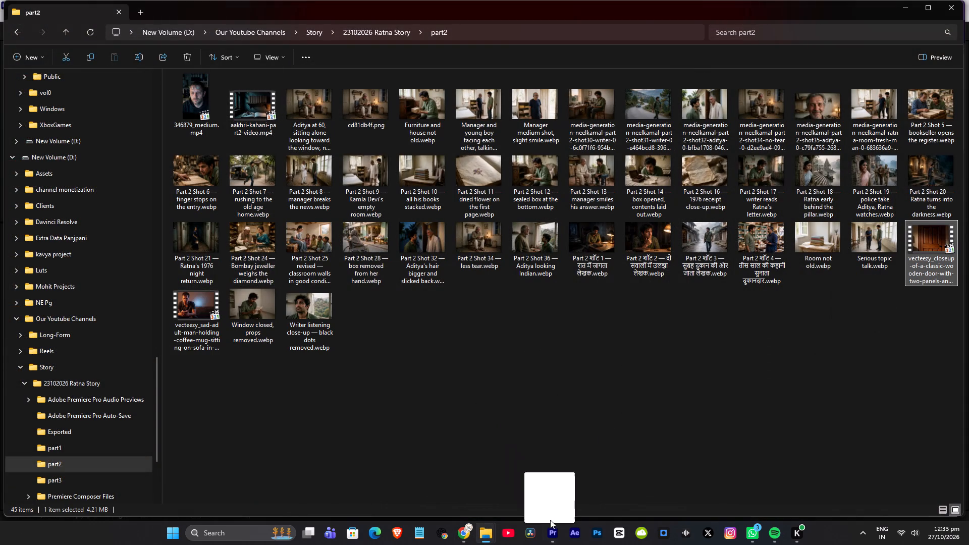
drag(550, 520, 365, 291)
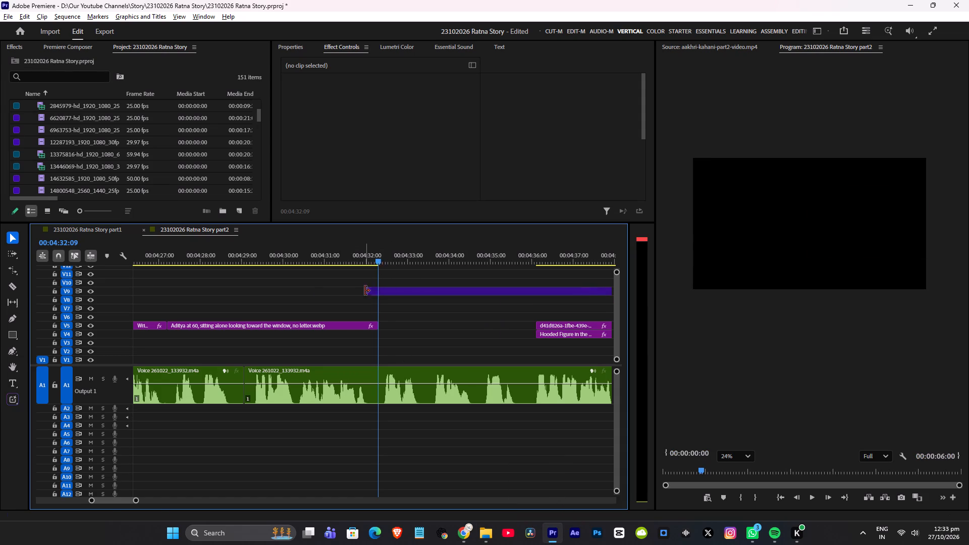
key(grave)
key(grave)
scroll(398, 285, down, 5)
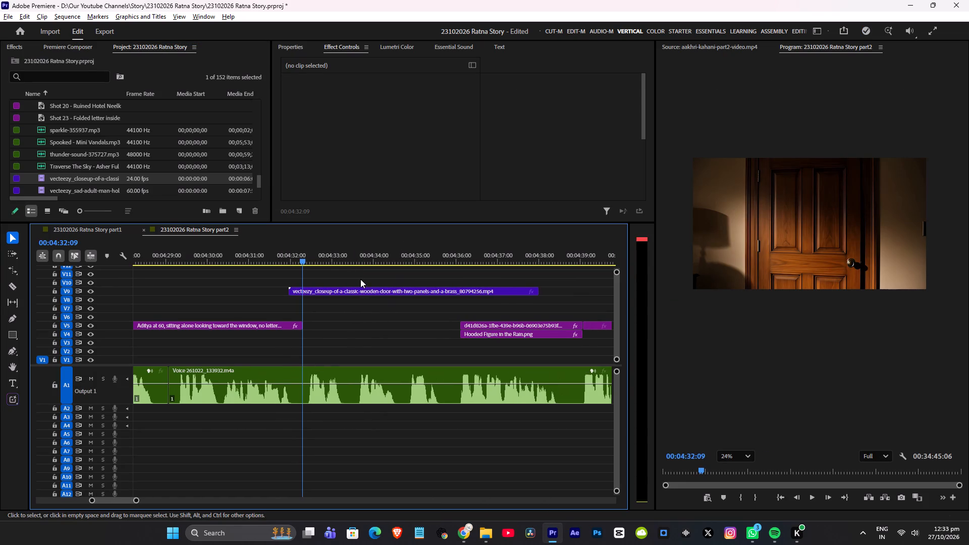
Trim the door clip's end at 00:04:35:12, move it onto V5 directly after the Aditya at 60 clip, and save the project.
drag(336, 261, 432, 272)
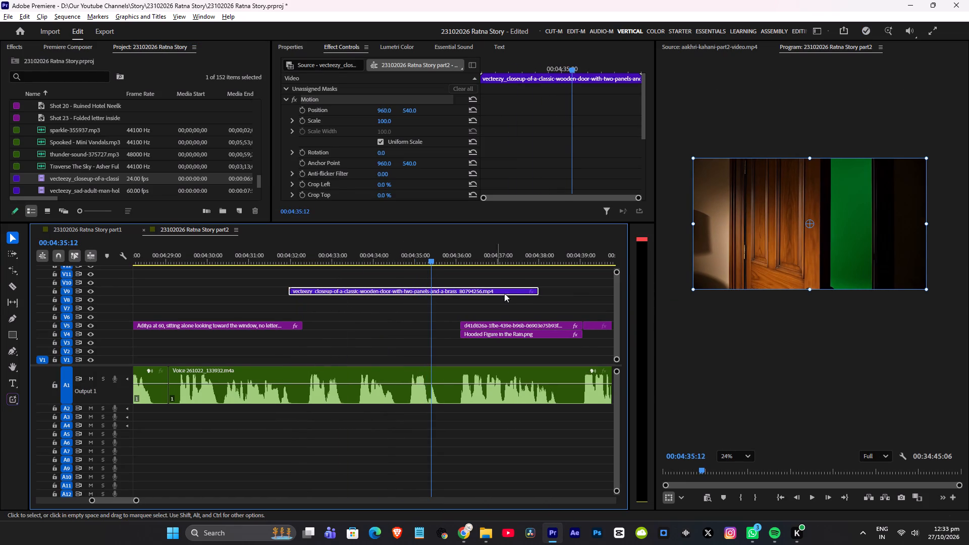
drag(540, 292, 431, 293)
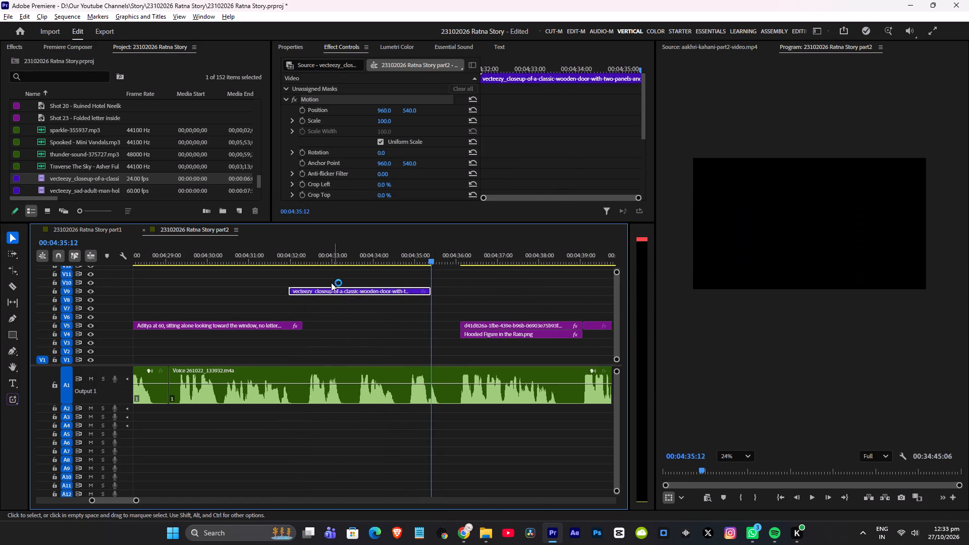
click(312, 293)
drag(316, 292, 334, 316)
drag(303, 317, 316, 317)
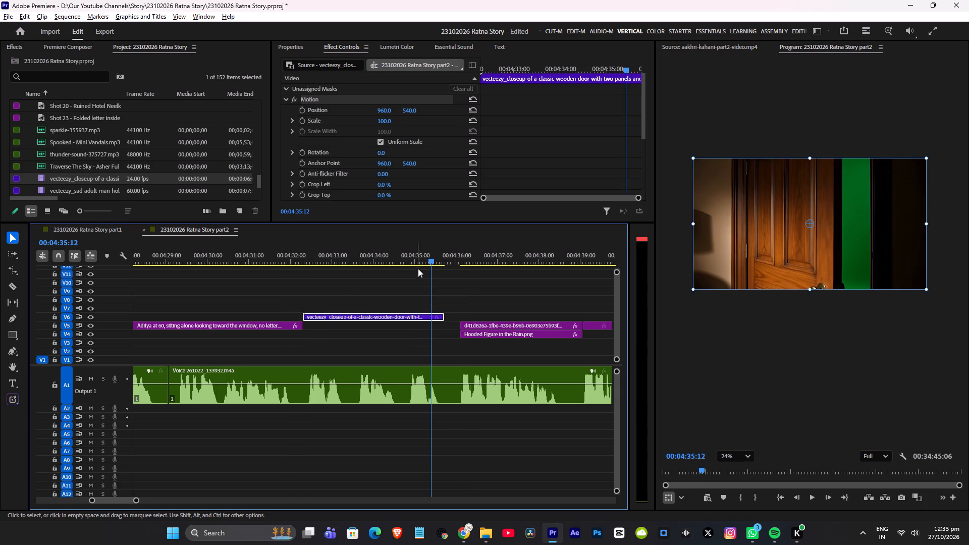
key(space)
key(space)
click(347, 255)
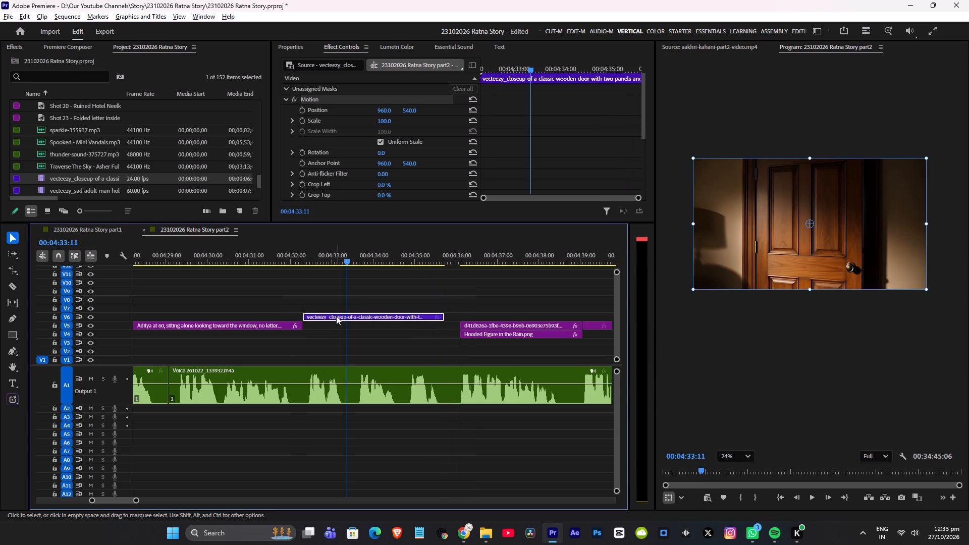
drag(336, 316, 336, 324)
key(ctrl+s)
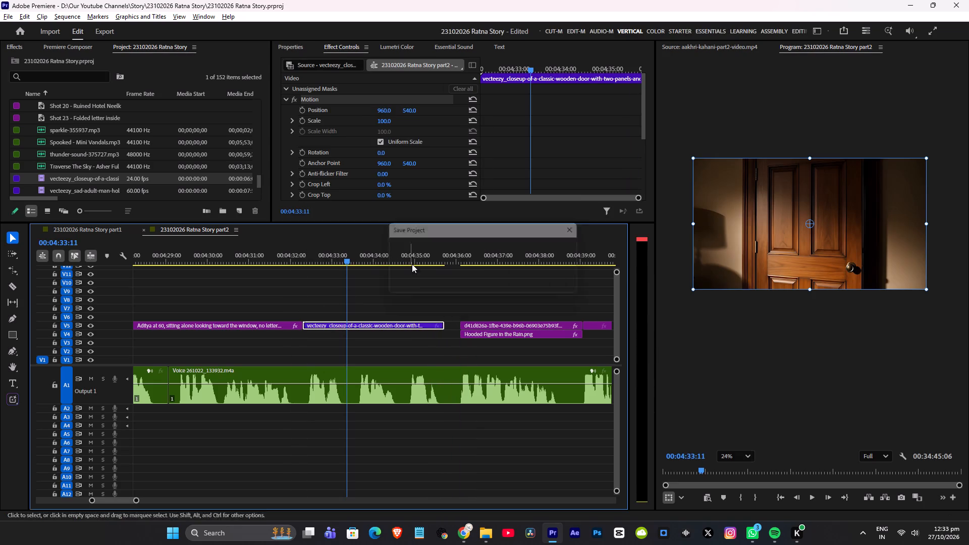
Apply the Ultra Key effect to the door clip, with the playhead at 00:04:35:16 where the green area shows.
drag(420, 244, 439, 248)
key(alt+space)
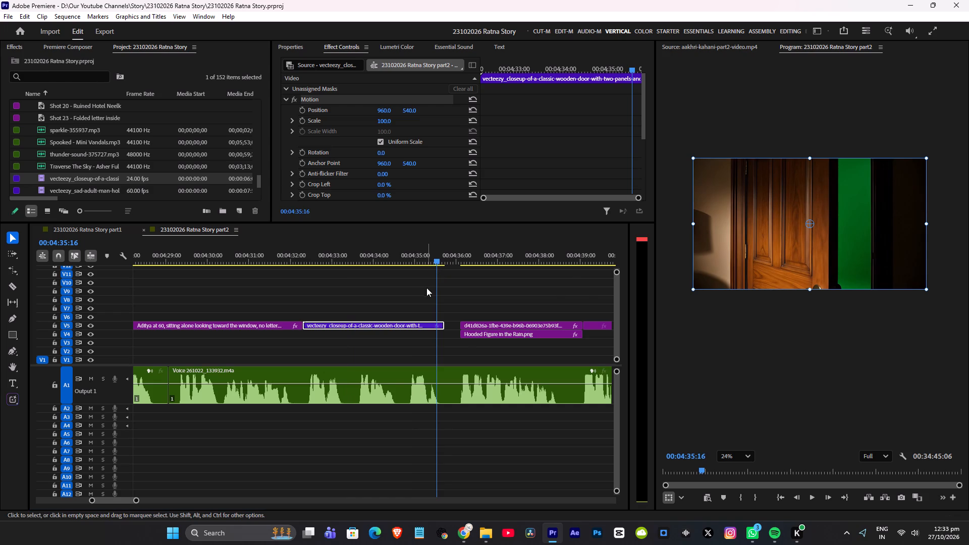
text(ultra)
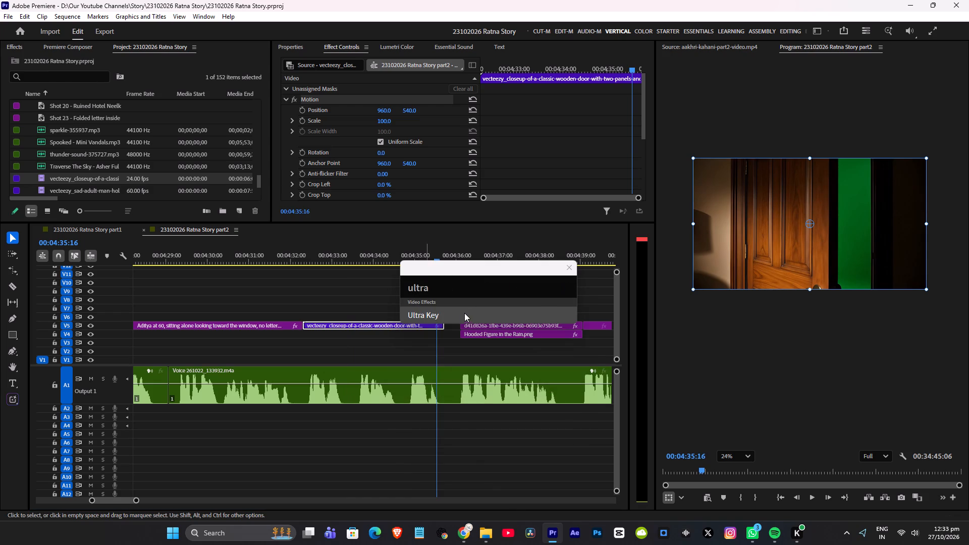
click(460, 314)
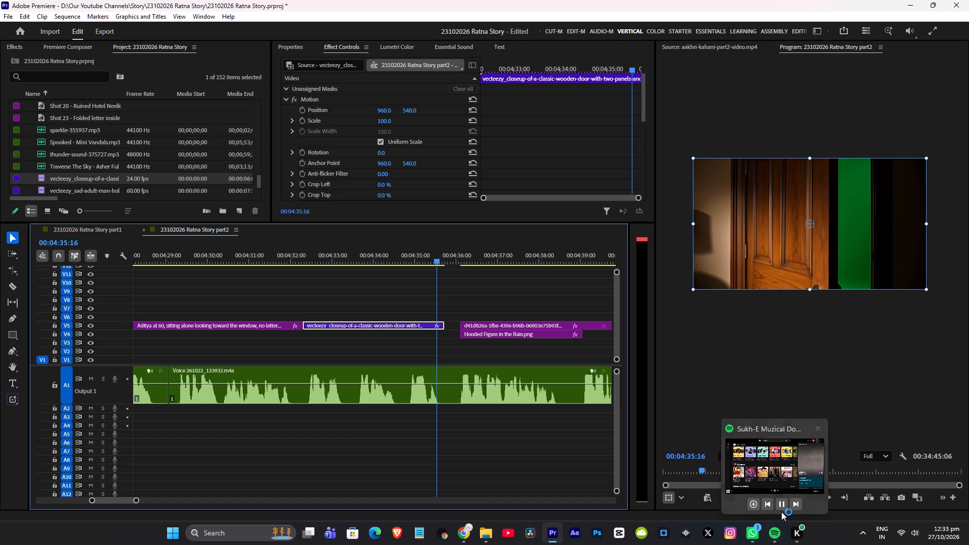
Skip ahead in the Spotify queue.
click(800, 505)
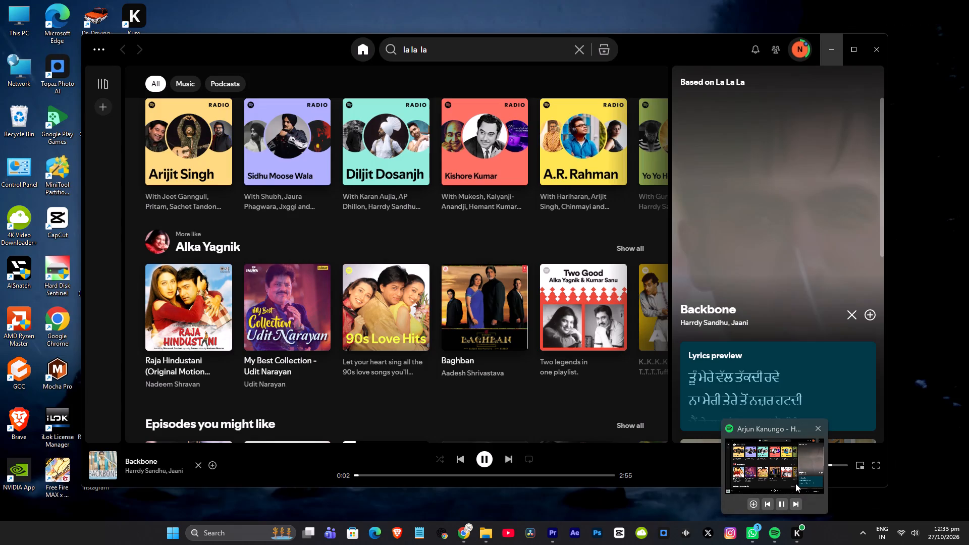
click(798, 500)
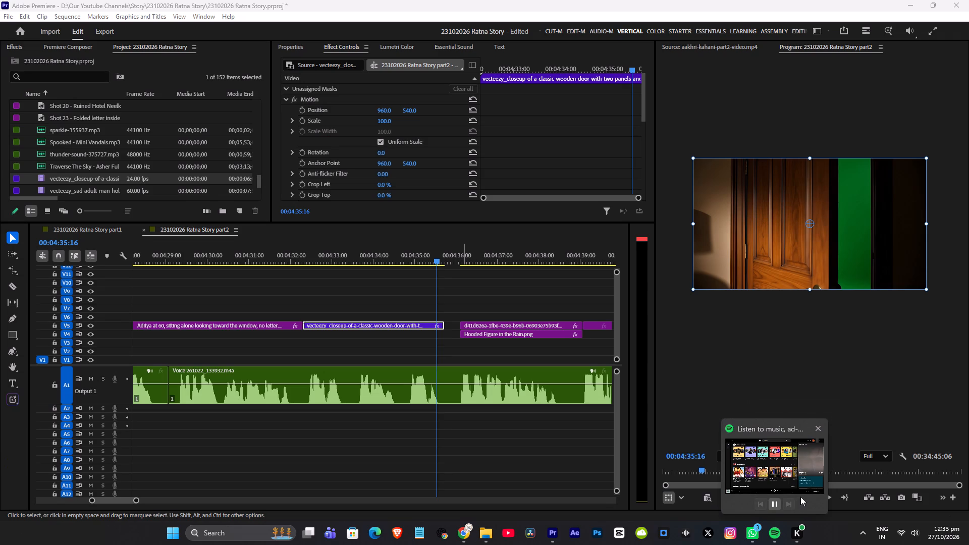
Sample the green area behind the opening door as the Ultra Key's key color.
scroll(450, 135, down, 3)
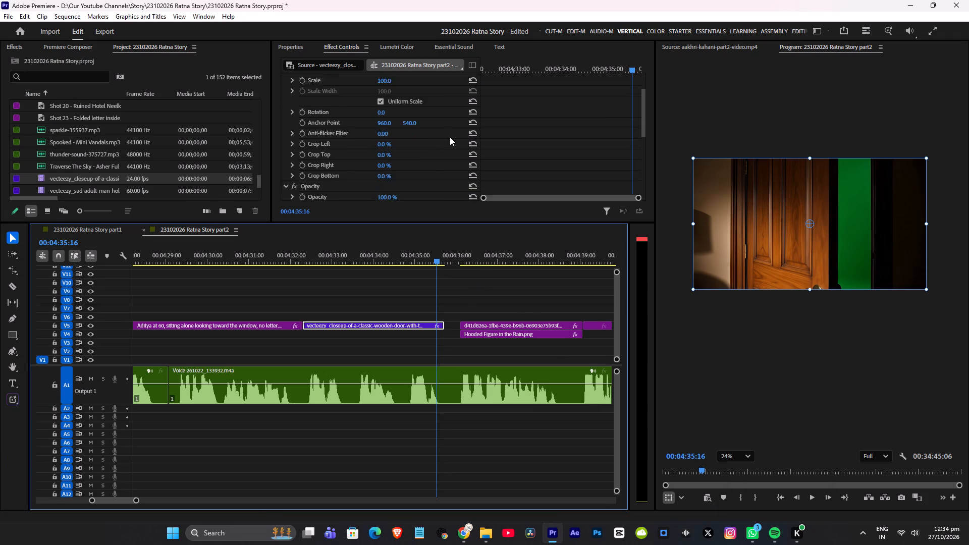
scroll(450, 137, down, 17)
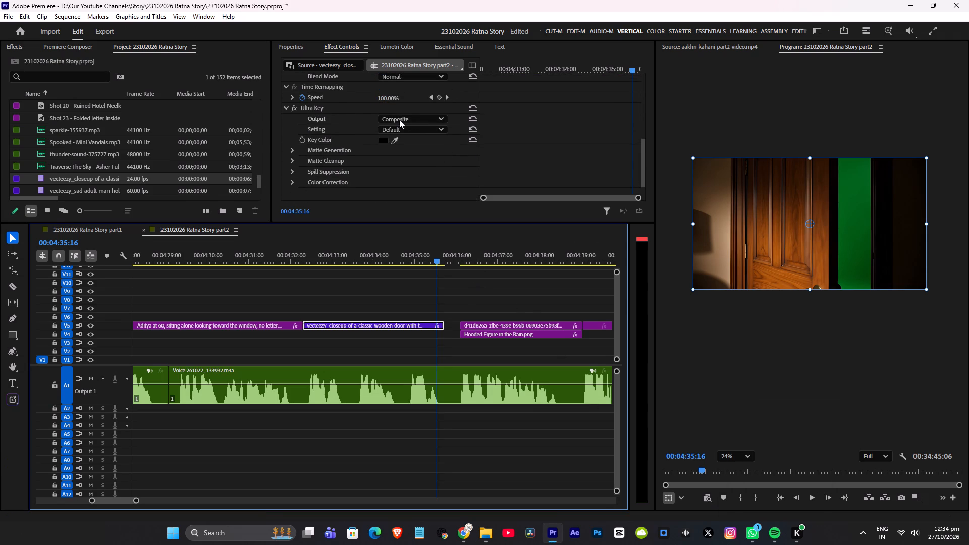
click(397, 120)
click(858, 261)
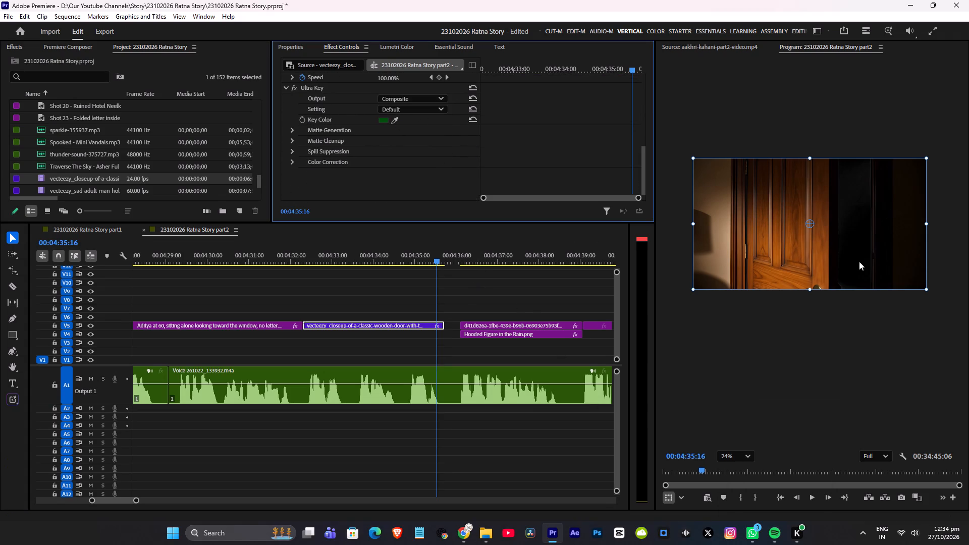
Set the Ultra Key's Pedestal to 100 and Soften to 20, play back the door shot, and save the project.
click(293, 131)
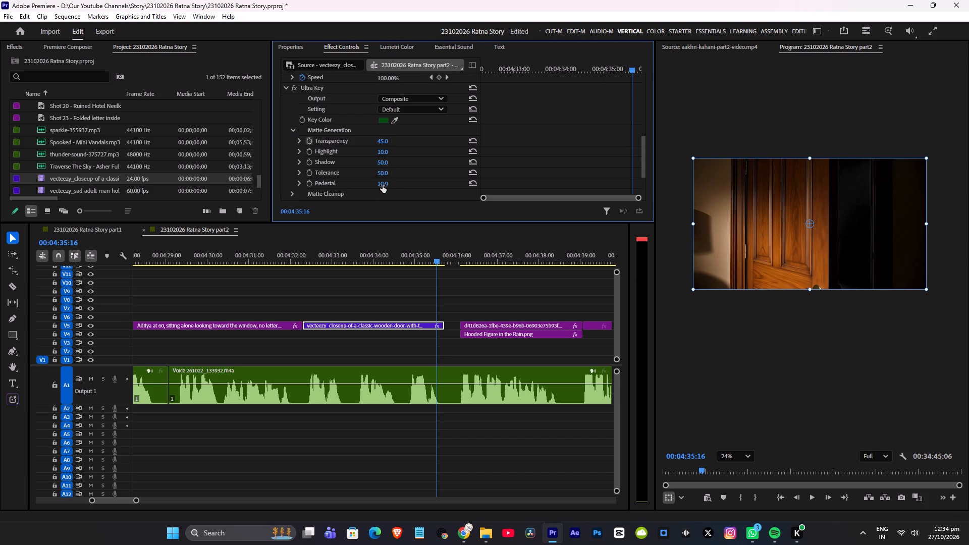
drag(384, 184, 420, 184)
scroll(429, 159, down, 2)
click(292, 176)
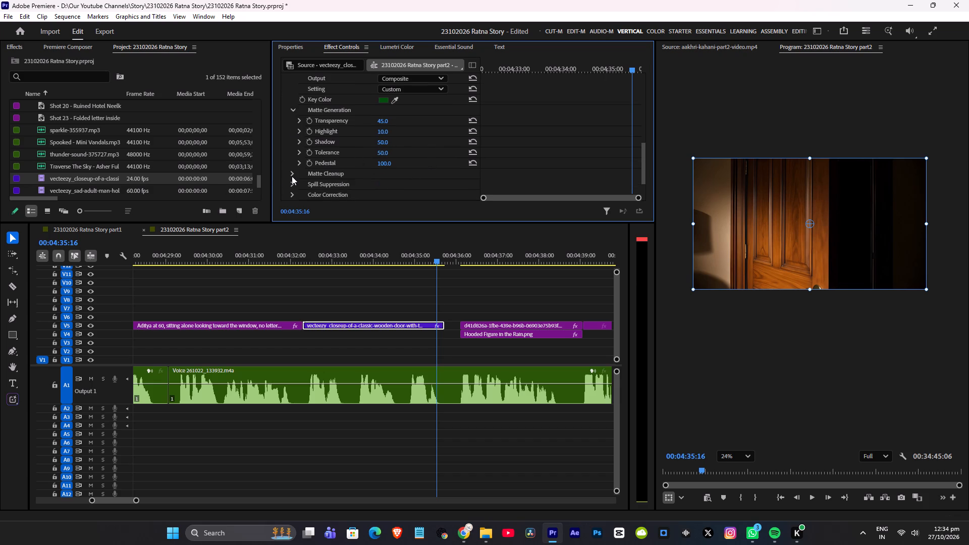
scroll(338, 175, down, 3)
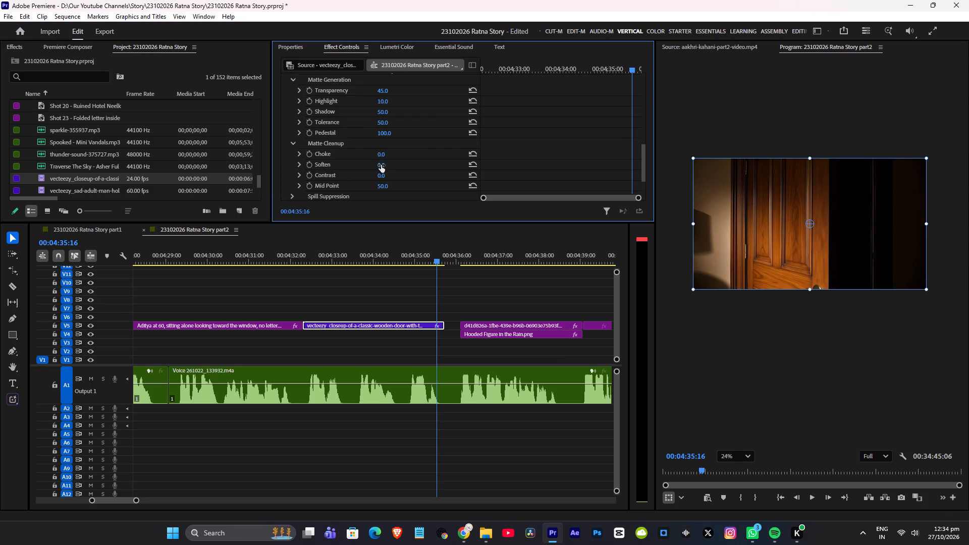
click(381, 165)
key(2)
key(0)
key(Return)
click(410, 286)
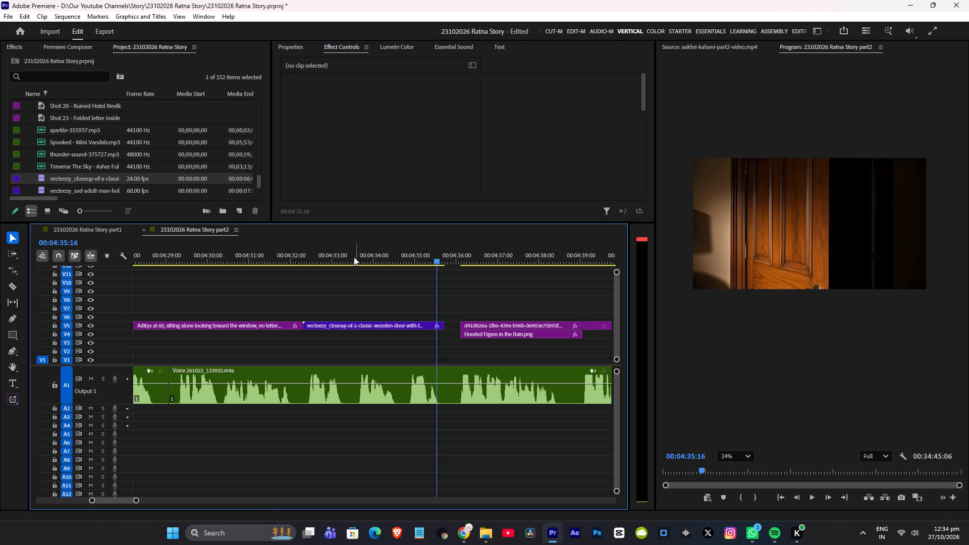
drag(352, 256, 294, 270)
key(space)
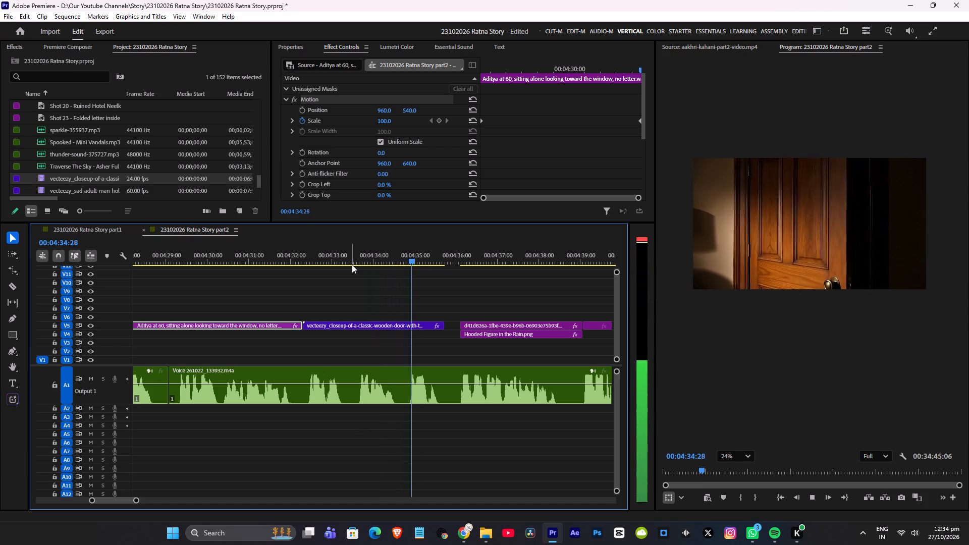
key(space)
key(ctrl+s)
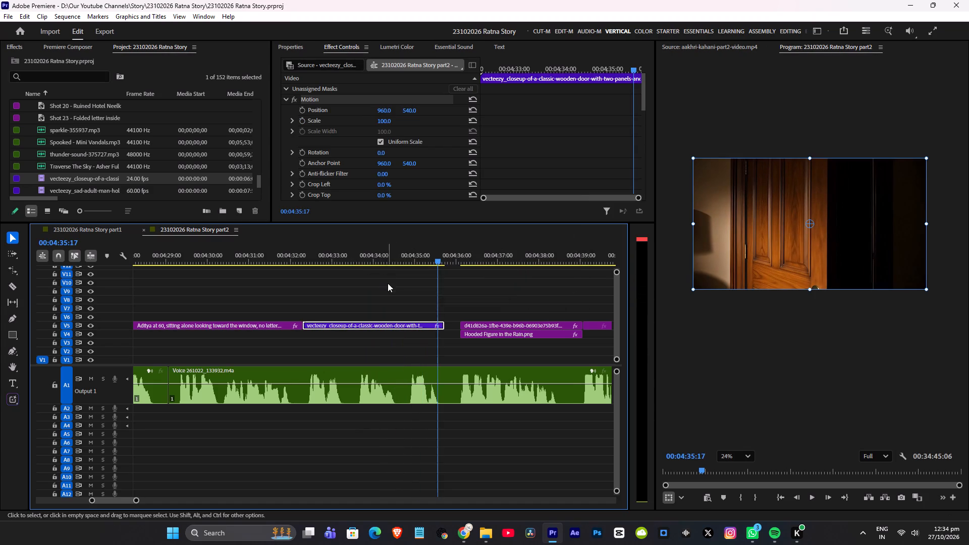
Shorten the door clip on V5 to end at 00:04:34:28, matching the voice-over, and save the project.
scroll(386, 292, down, 4)
click(339, 253)
key(space)
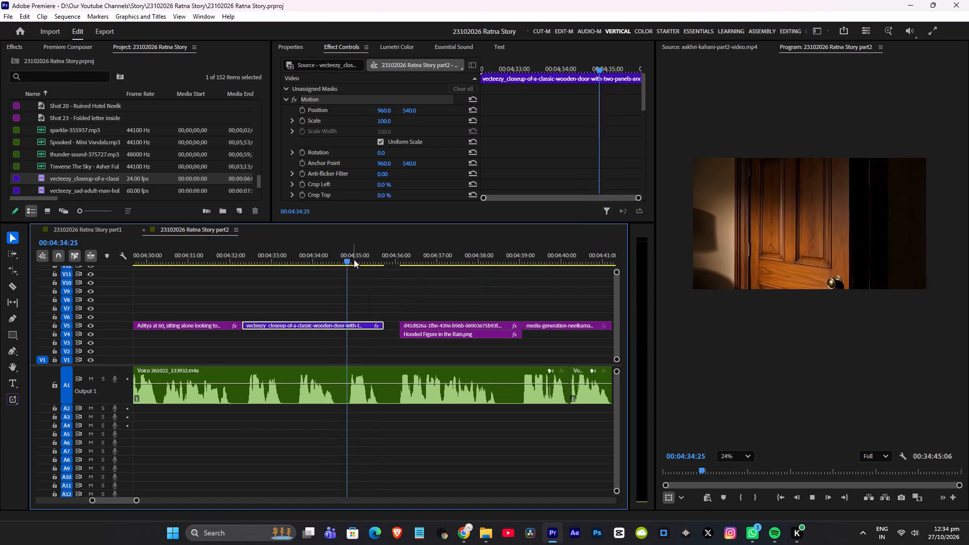
key(space)
drag(384, 329, 350, 332)
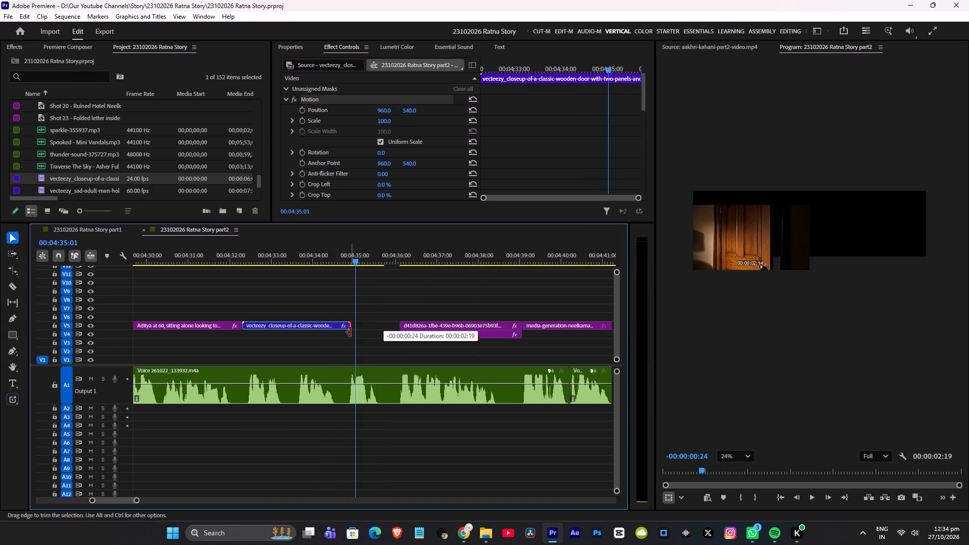
drag(350, 332, 351, 333)
key(ctrl+s)
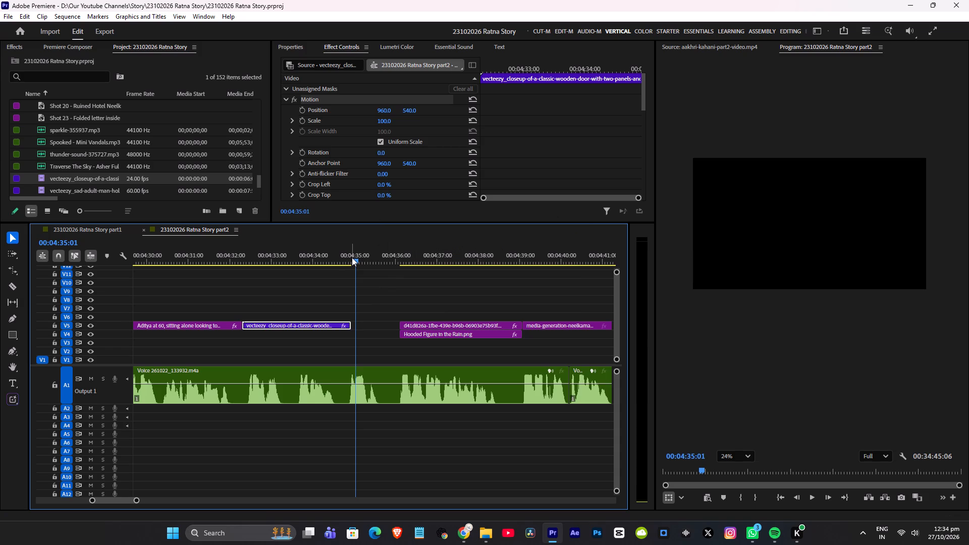
key(shift+Up)
key(ctrl+s)
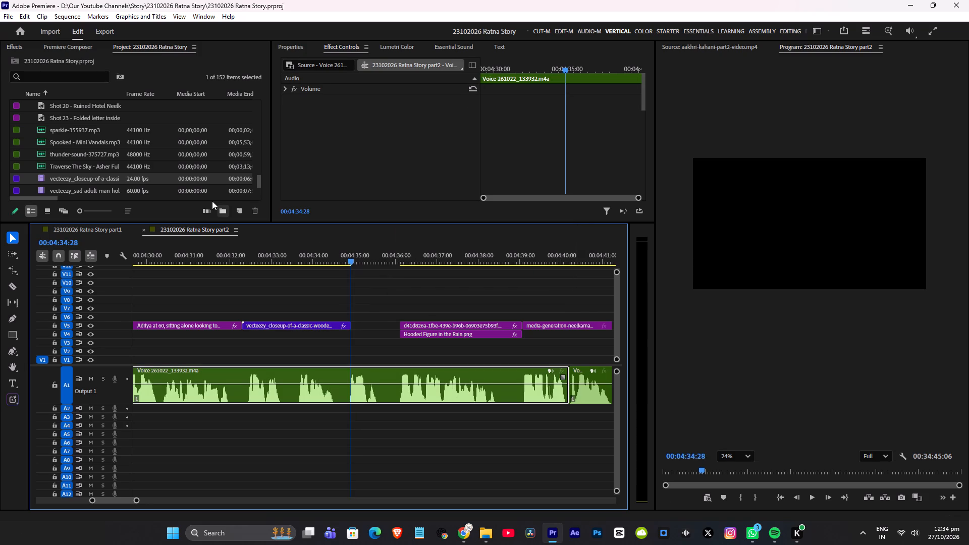
Add Premiere Composer's Fade to Black transition on V7 at the end of the door clip and play it back.
click(83, 47)
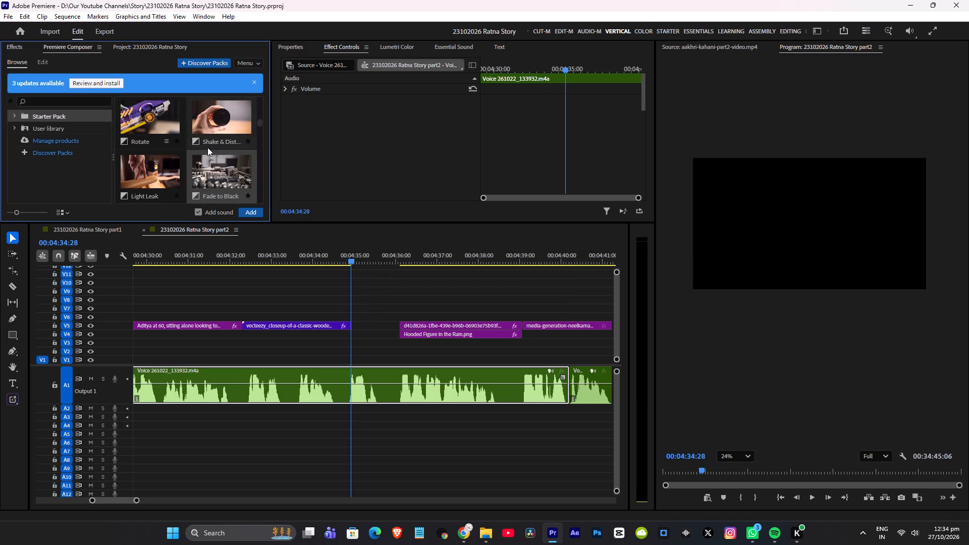
drag(221, 171, 357, 308)
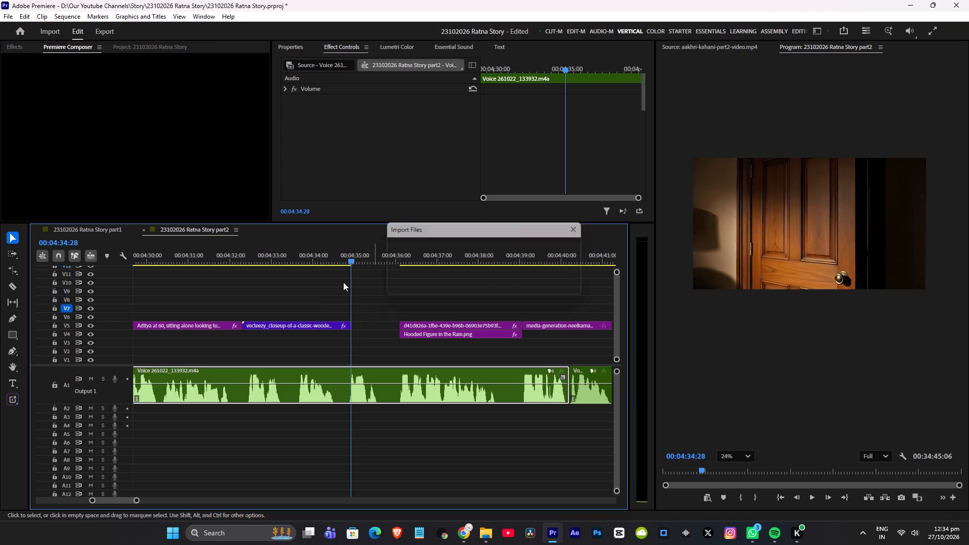
click(317, 258)
key(space)
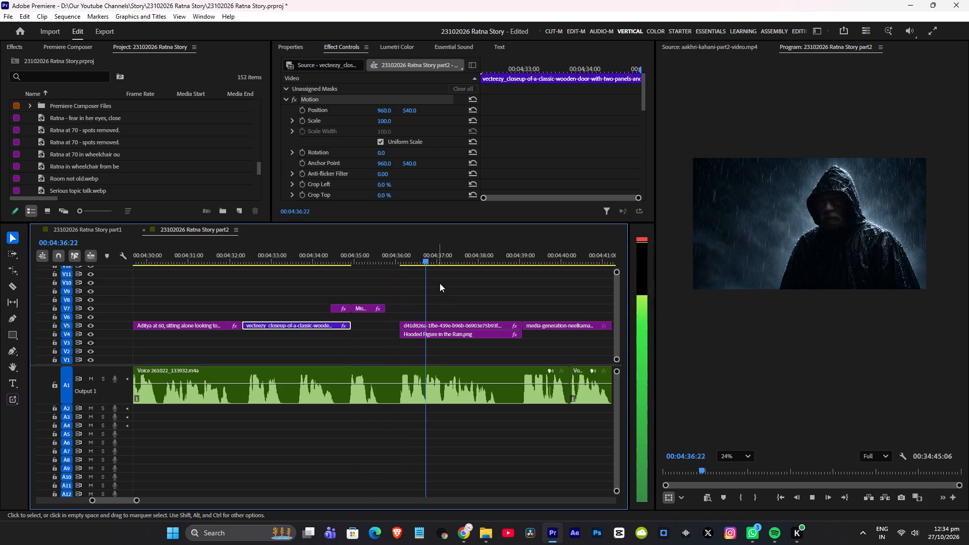
key(space)
Duplicate the Fade to Black transition onto V9 over the start of the Hooded Figure in the Rain shot, play it back, and save.
click(358, 308)
alt+drag(362, 308, 391, 293)
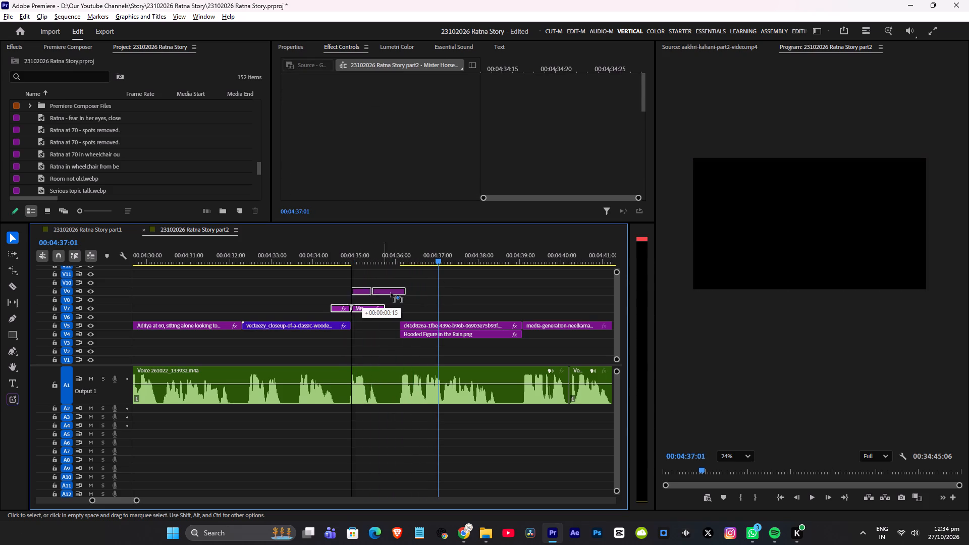
alt+drag(391, 293, 405, 293)
click(373, 257)
key(space)
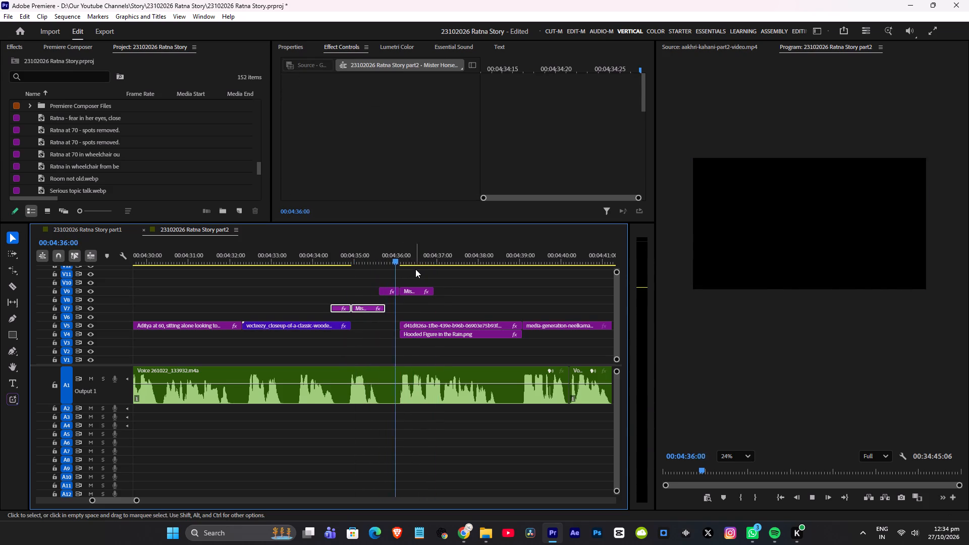
scroll(459, 285, down, 5)
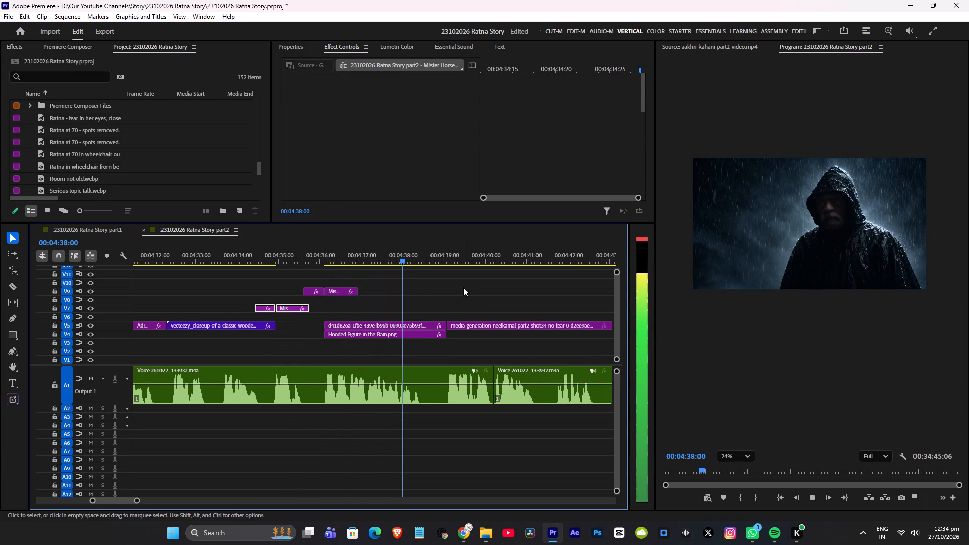
key(ctrl+s)
key(space)
key(space)
scroll(472, 287, down, 3)
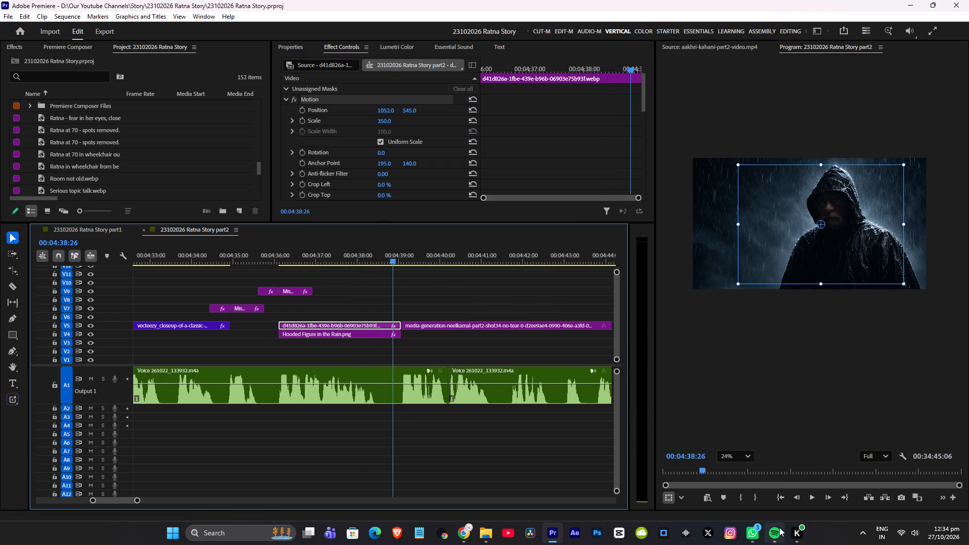
click(449, 289)
key(ctrl+s)
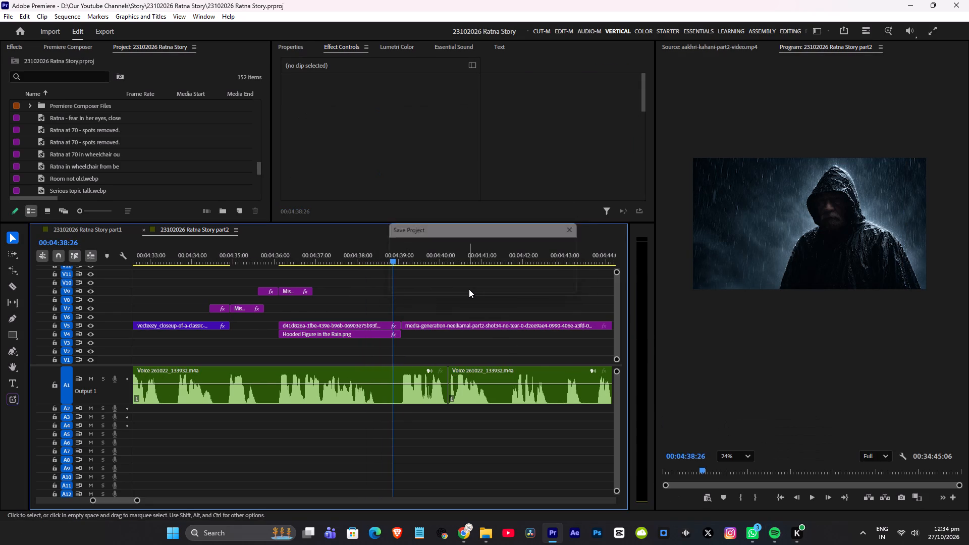
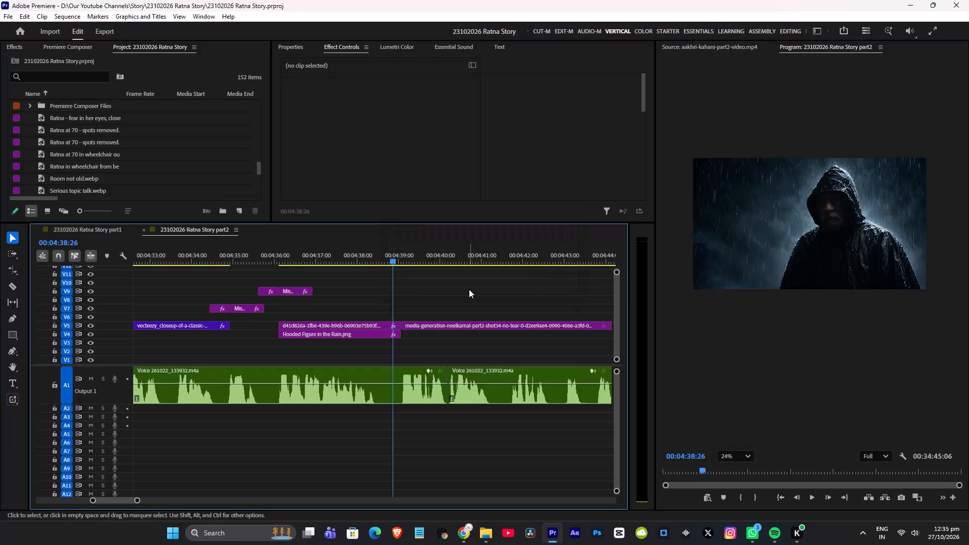
Play back the sequence from the Hooded Figure shot through the letter-reading shot on V5 and review it against the voice-over.
key(space)
scroll(460, 289, down, 4)
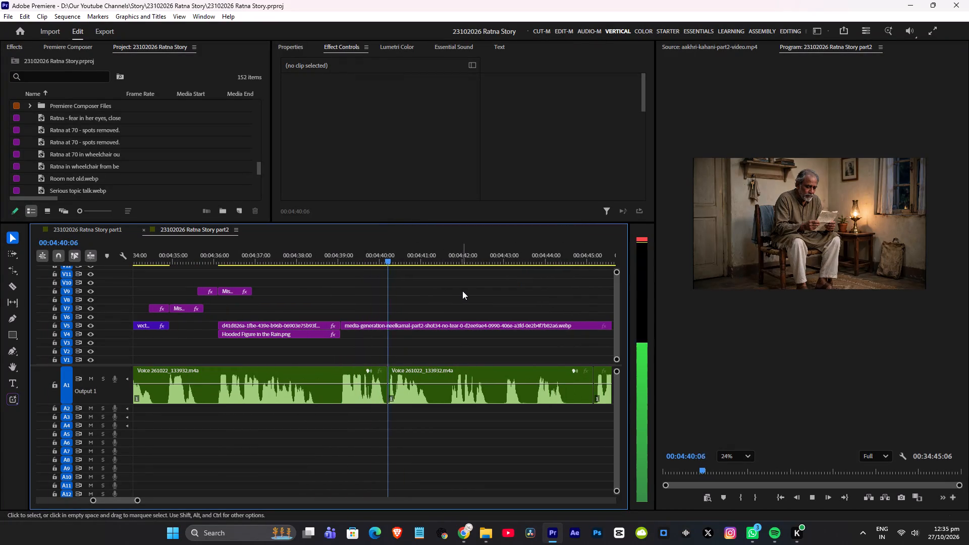
alt+scroll(462, 291, down, 8)
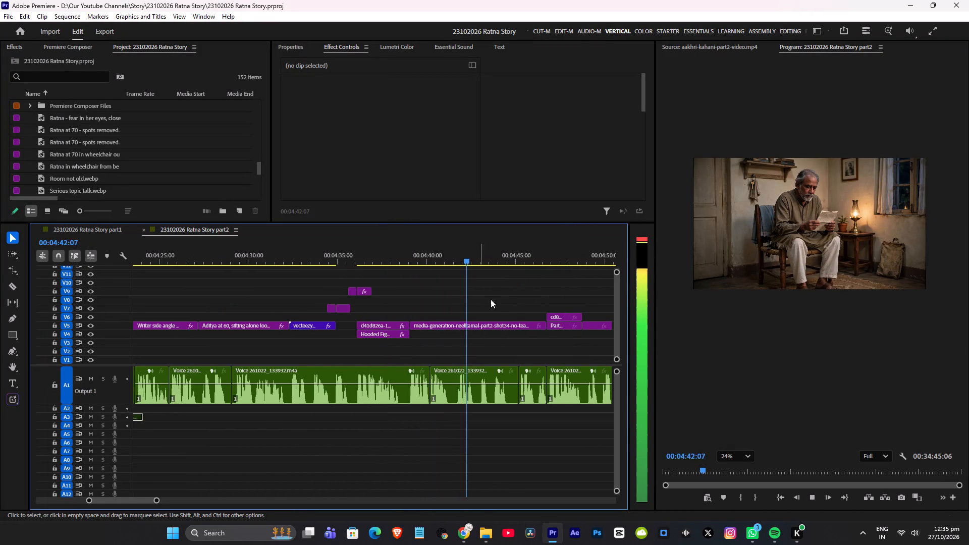
alt+scroll(514, 304, up, 3)
alt+scroll(515, 304, down, 5)
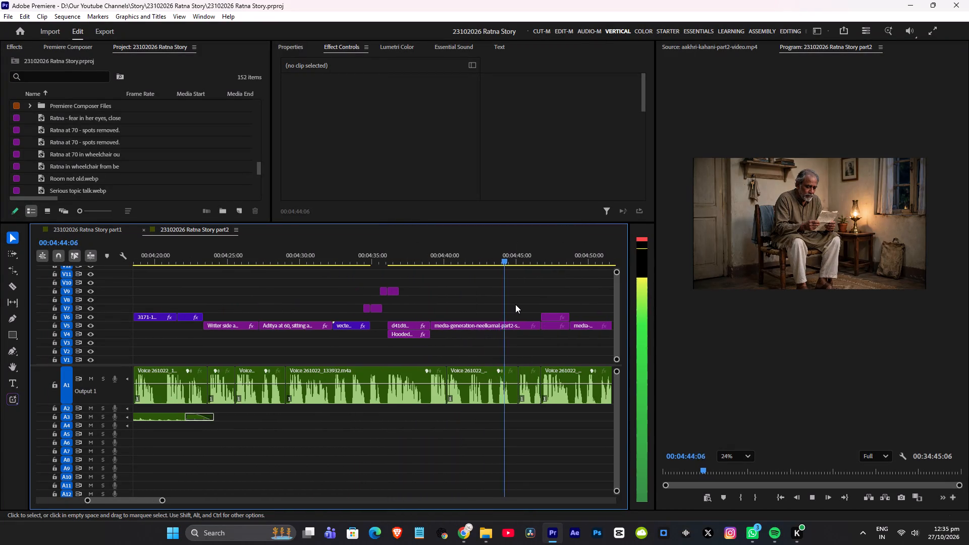
scroll(515, 304, down, 3)
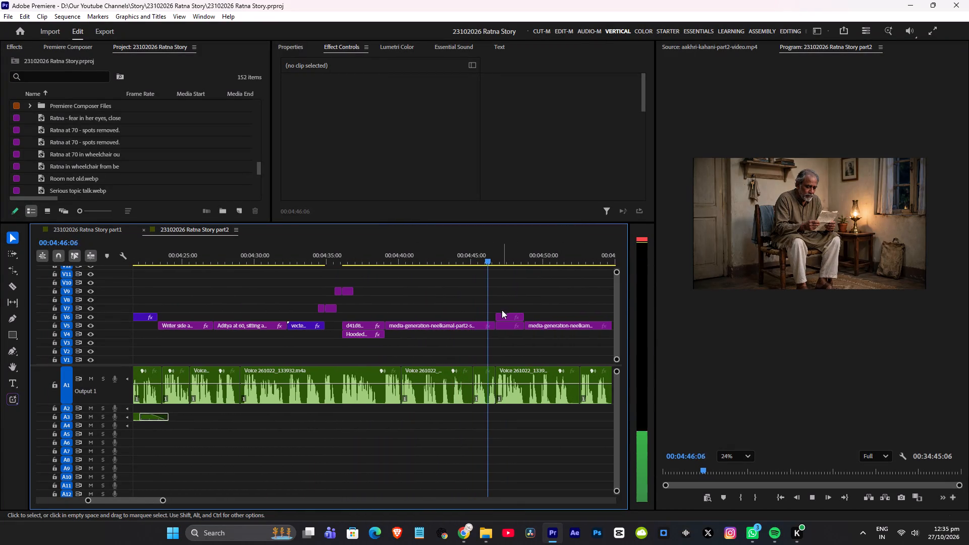
key(space)
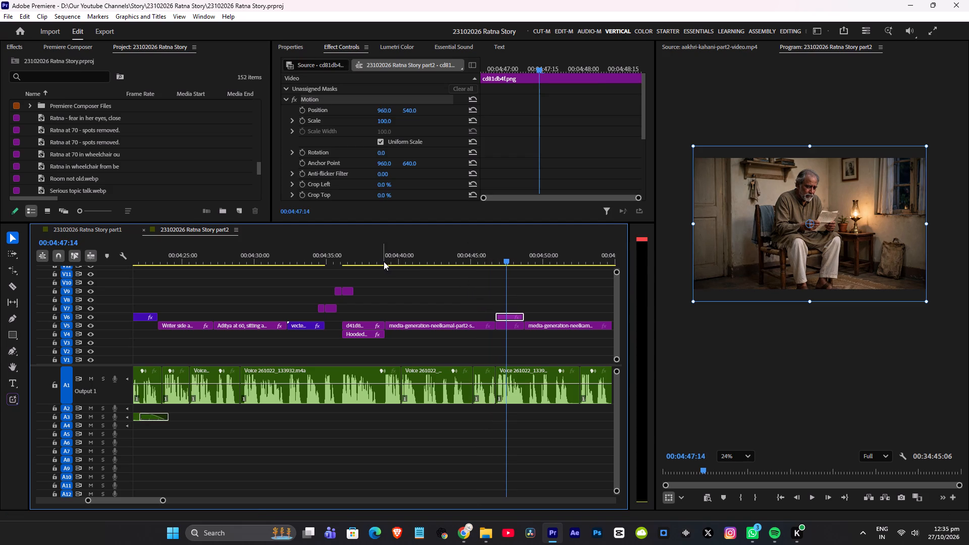
click(384, 261)
key(space)
alt+scroll(400, 292, up, 5)
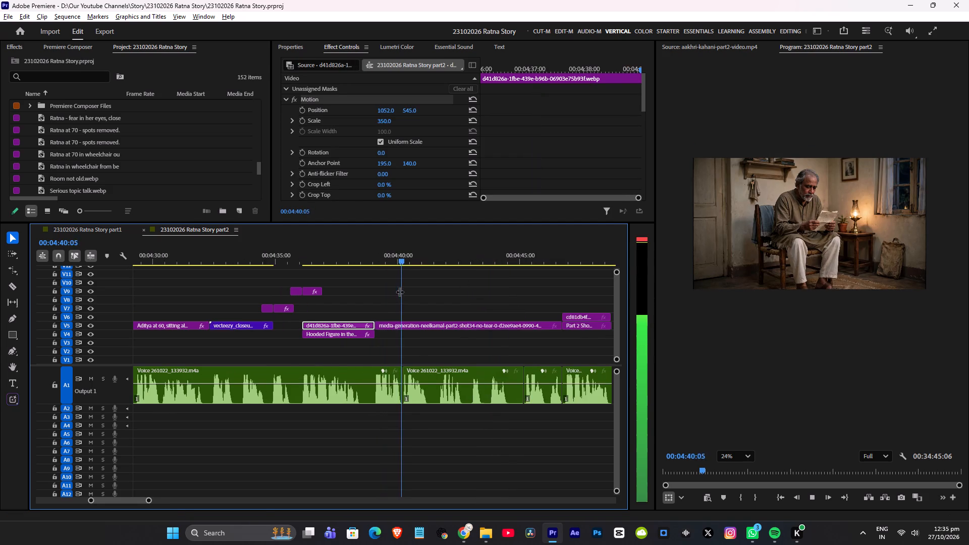
alt+scroll(400, 292, up, 3)
alt+scroll(442, 282, down, 13)
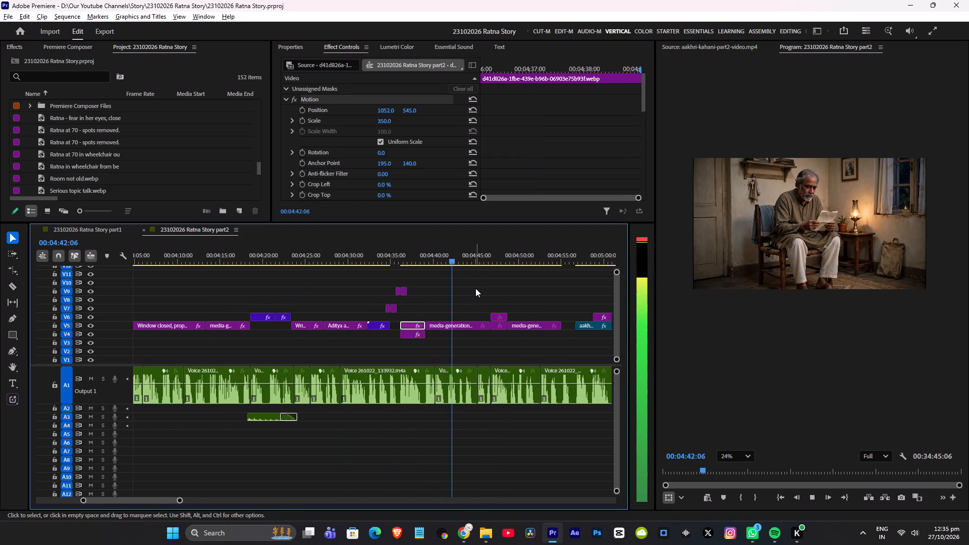
alt+scroll(475, 288, up, 5)
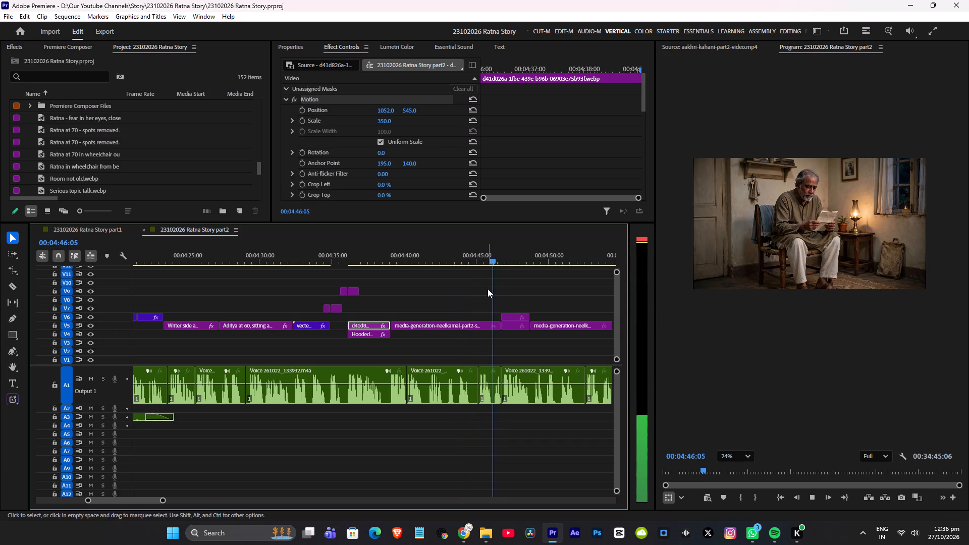
key(space)
Keyframe the V5 letter-reading clip's Scale from 100 at its start to 110 at its end, and play it back.
click(497, 261)
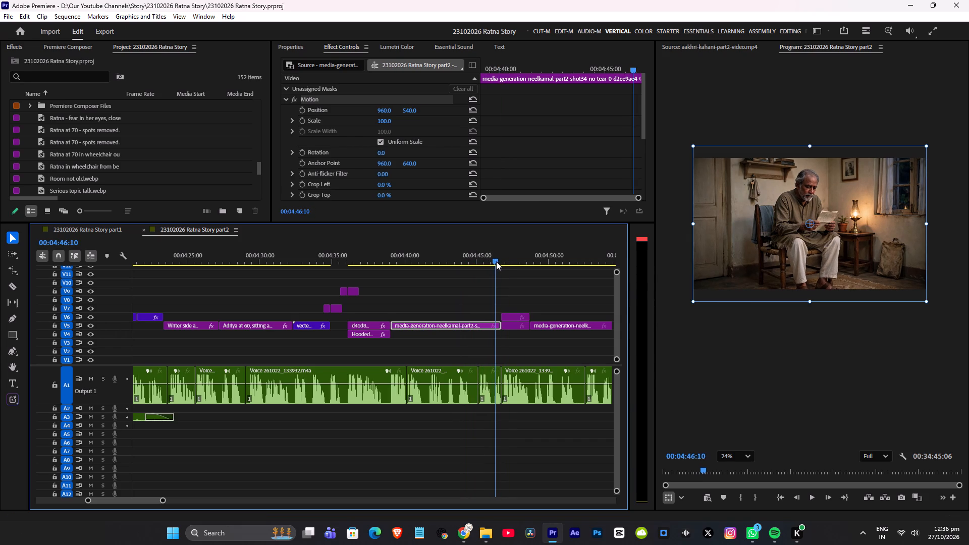
click(302, 119)
drag(528, 65, 526, 65)
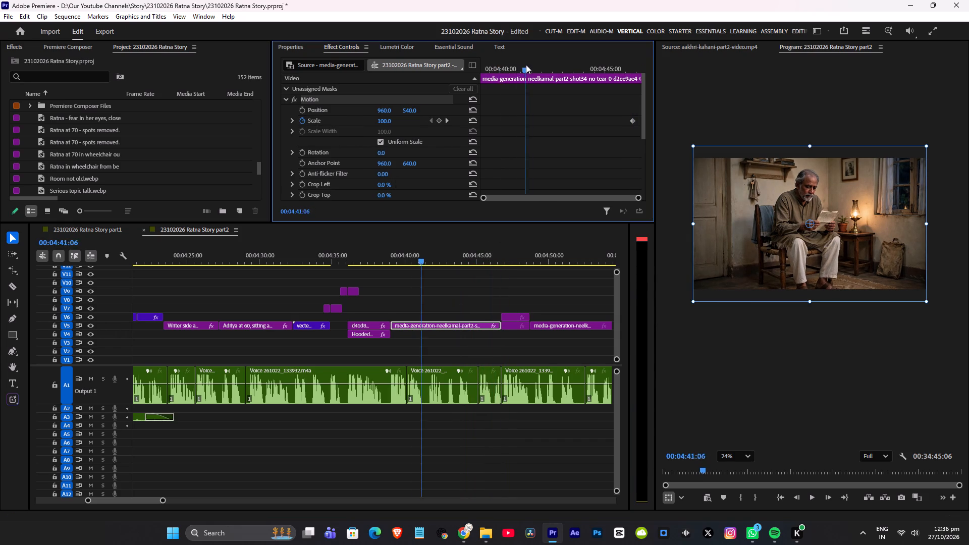
drag(526, 65, 466, 76)
click(438, 118)
click(445, 120)
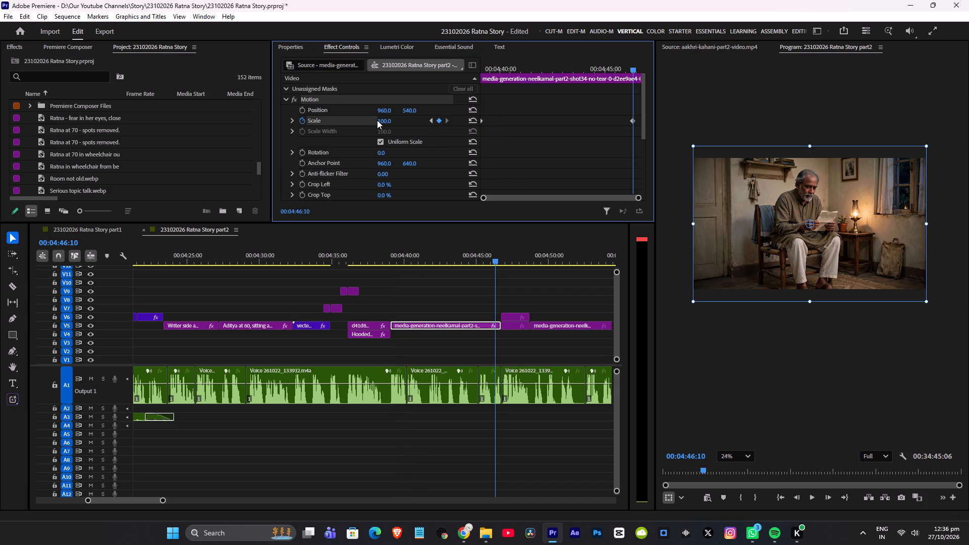
click(387, 121)
key(shift+Up)
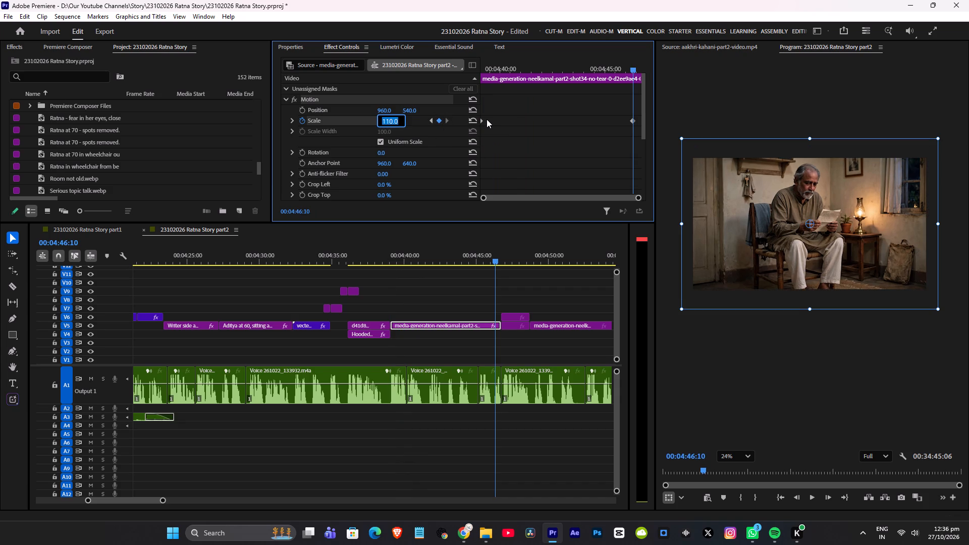
click(561, 116)
drag(633, 121, 730, 123)
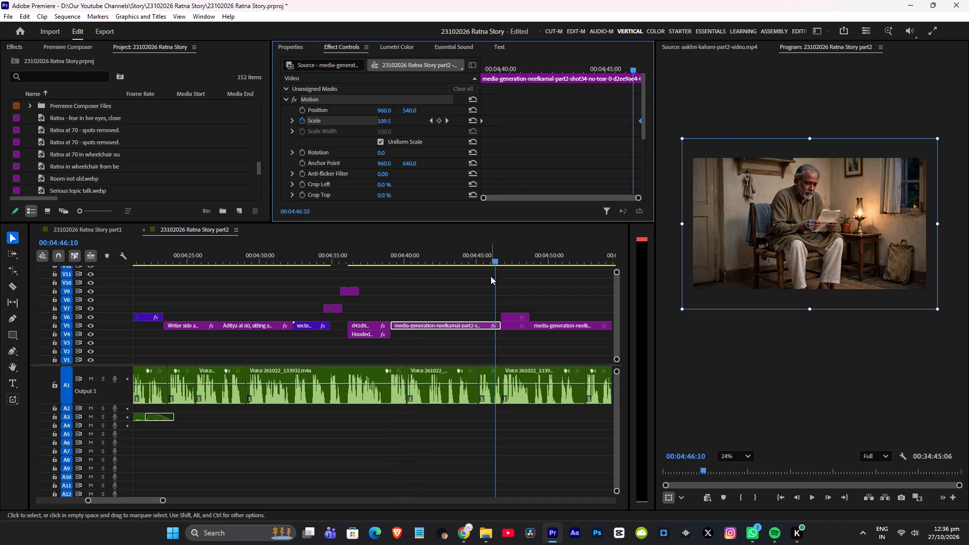
click(387, 255)
key(space)
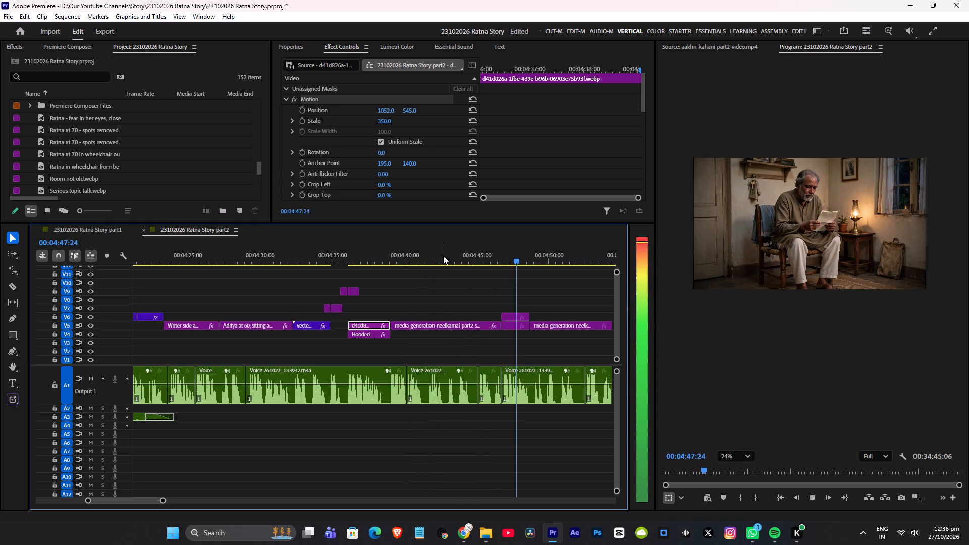
key(space)
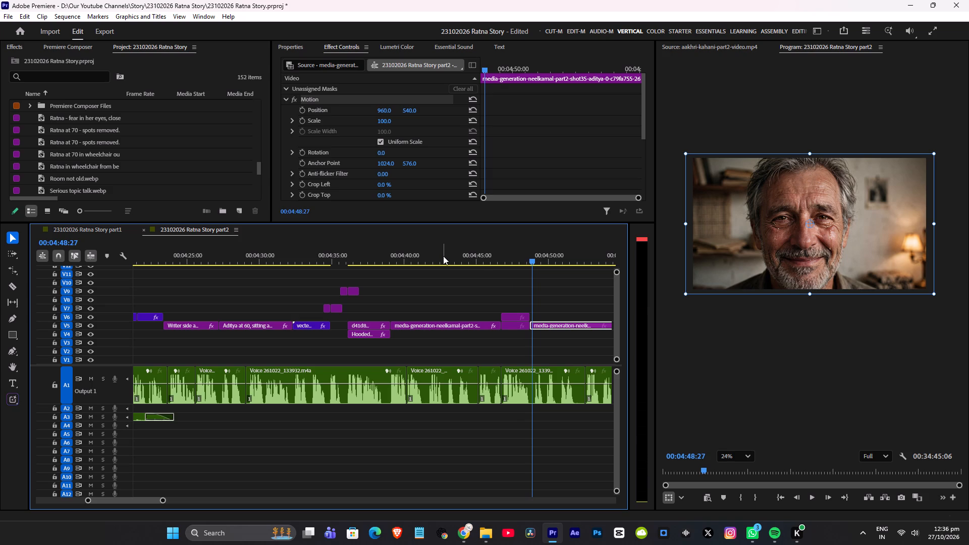
Draw a five-point Pen opacity mask around the man's under-eye and cheek area on the V6 cd81db4f.png clip at 00:04:47:14.
click(480, 265)
click(486, 257)
alt+scroll(547, 299, up, 6)
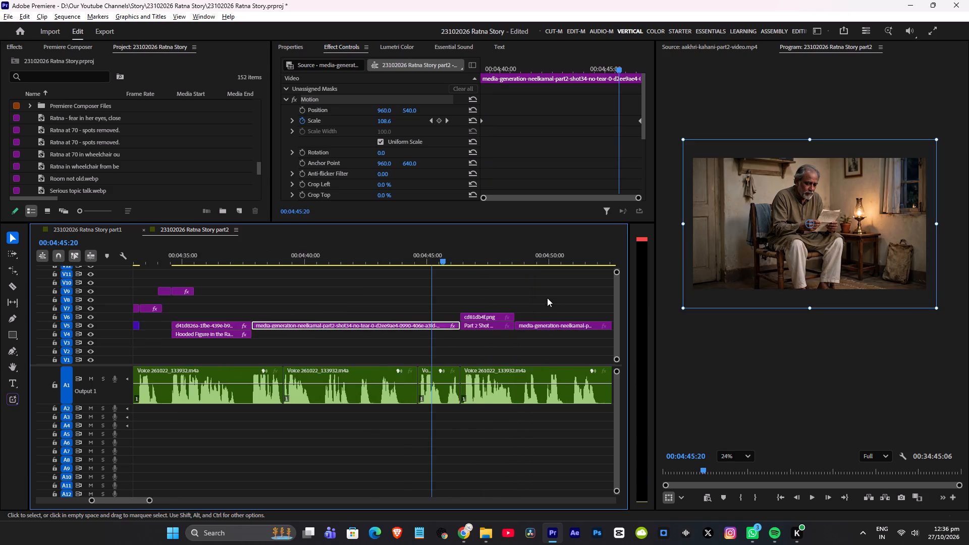
alt+scroll(547, 298, up, 5)
click(428, 256)
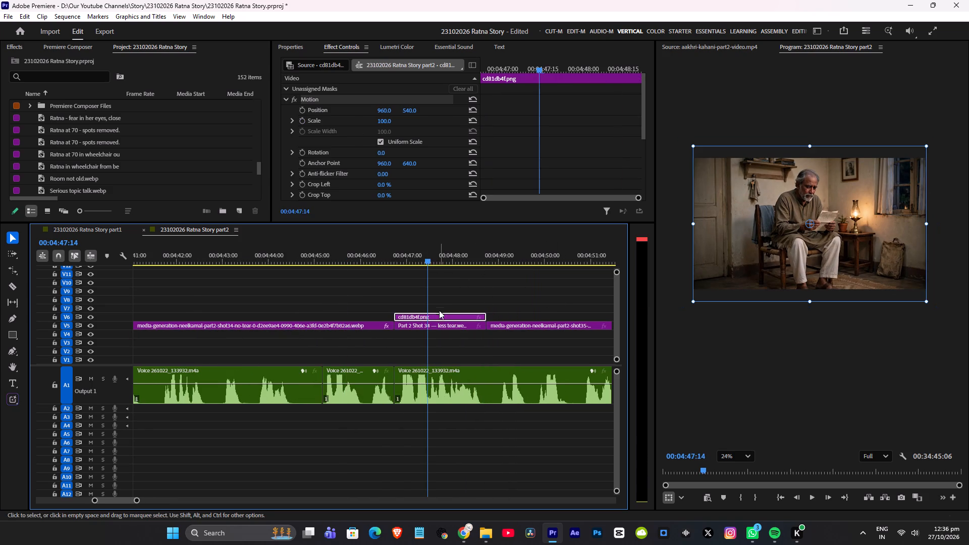
scroll(813, 177, up, 15)
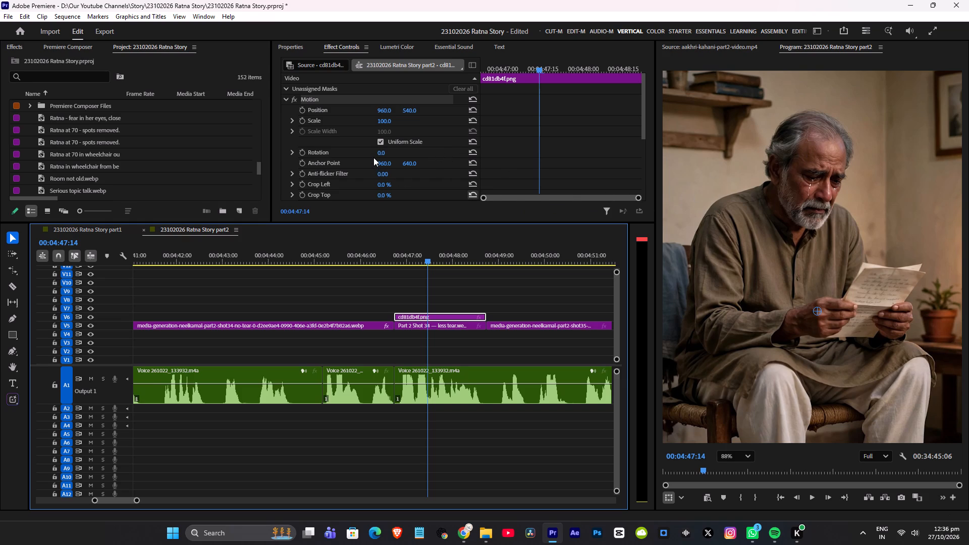
scroll(373, 157, down, 12)
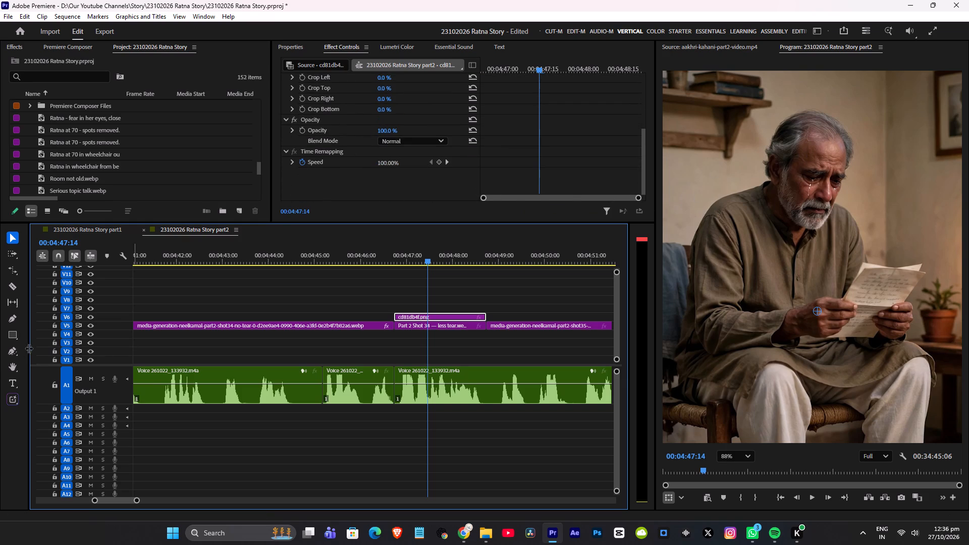
click(12, 351)
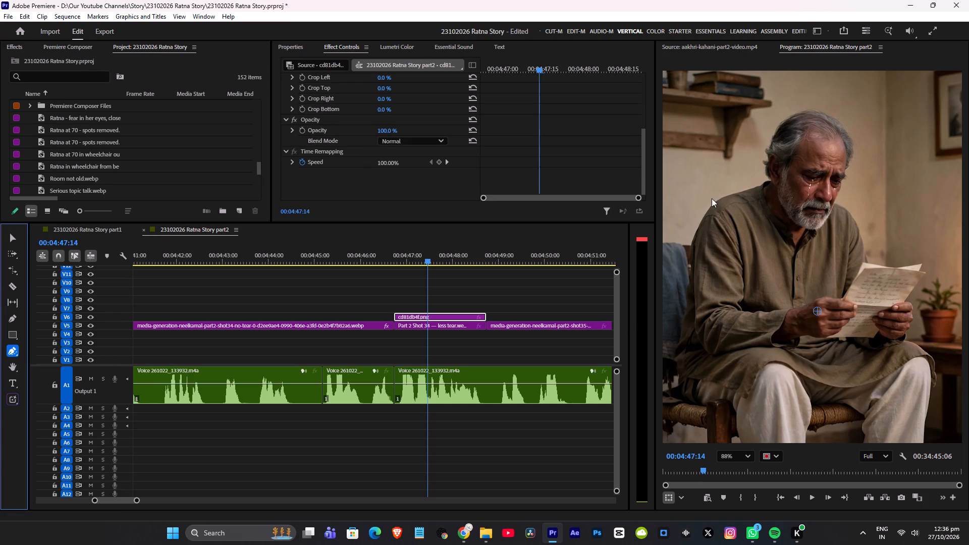
click(323, 131)
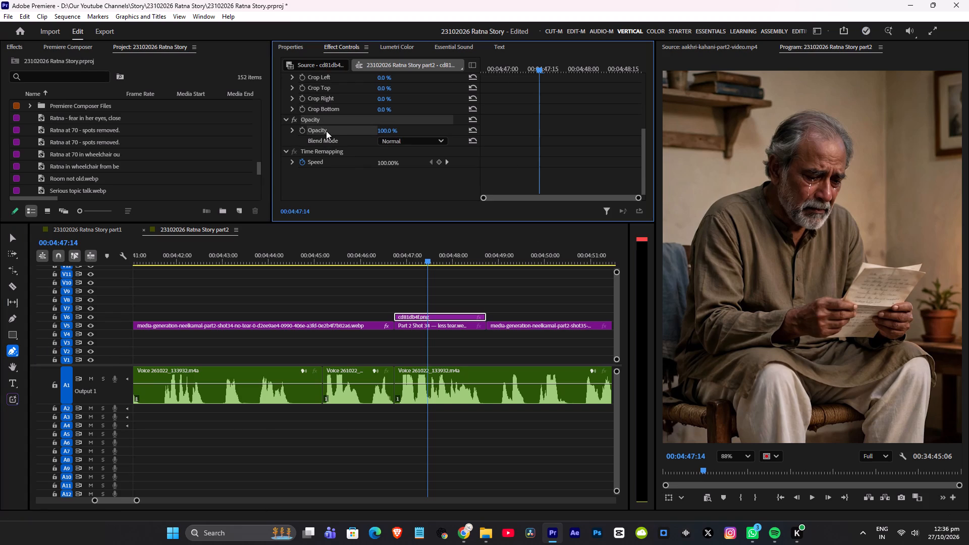
click(798, 176)
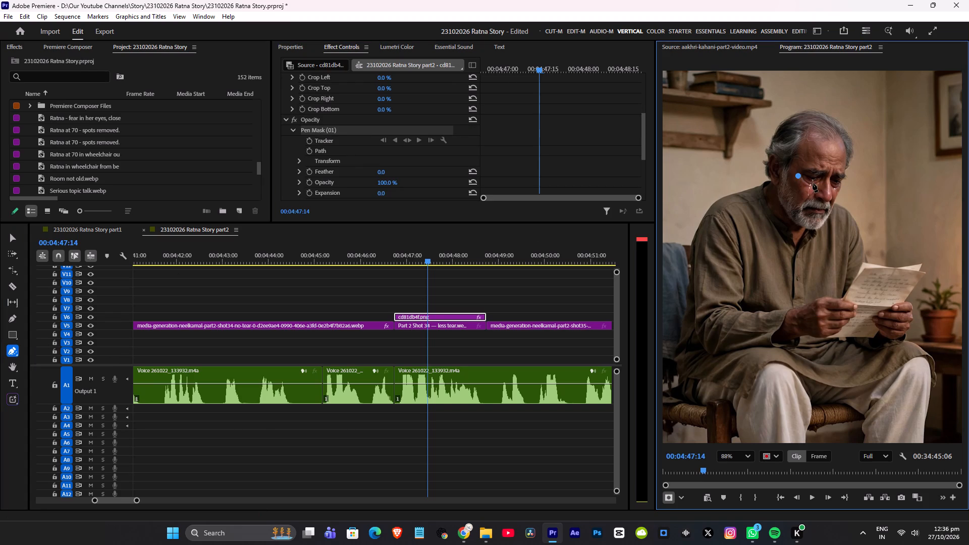
click(810, 183)
click(843, 183)
click(830, 207)
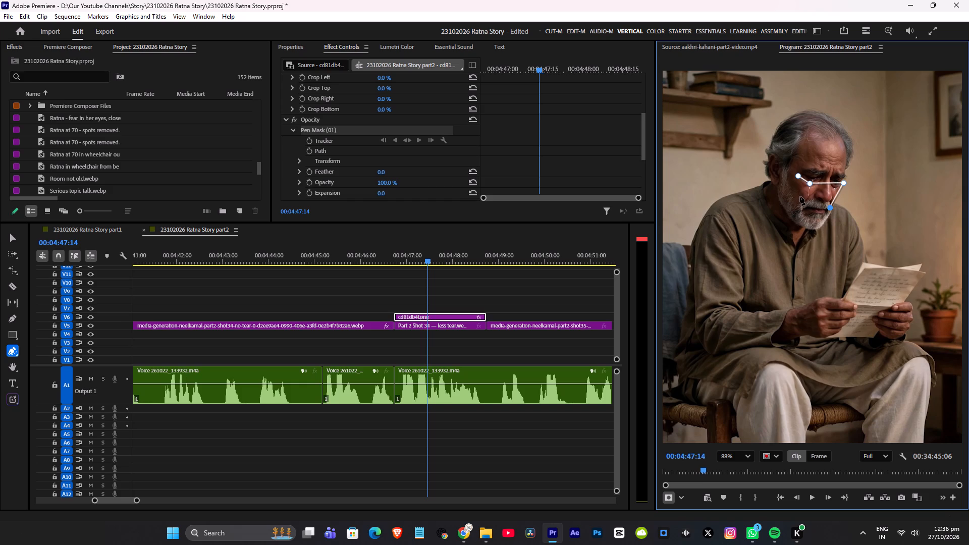
click(797, 196)
click(797, 175)
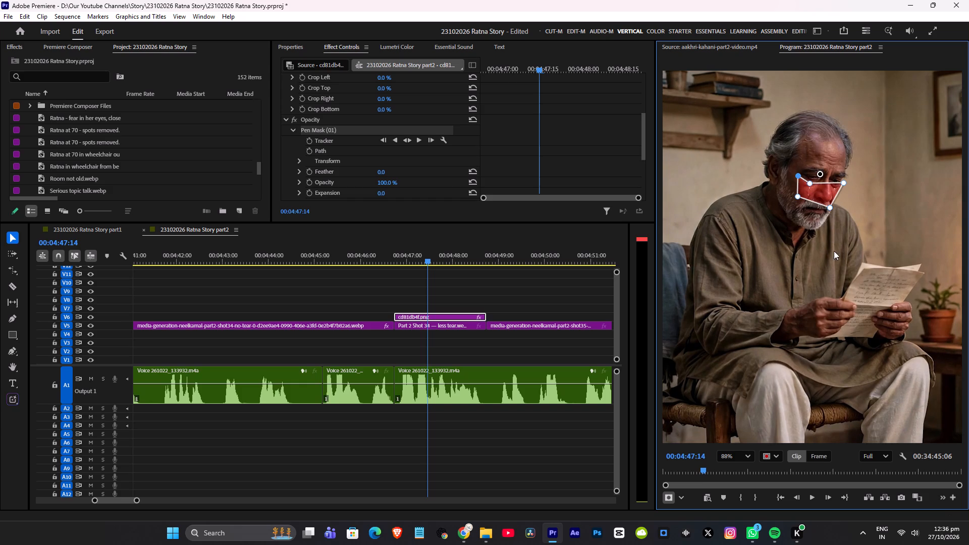
drag(809, 183, 812, 178)
click(845, 182)
Set the face mask's Feather to 12 and inspect the blended tears up close.
scroll(346, 162, down, 5)
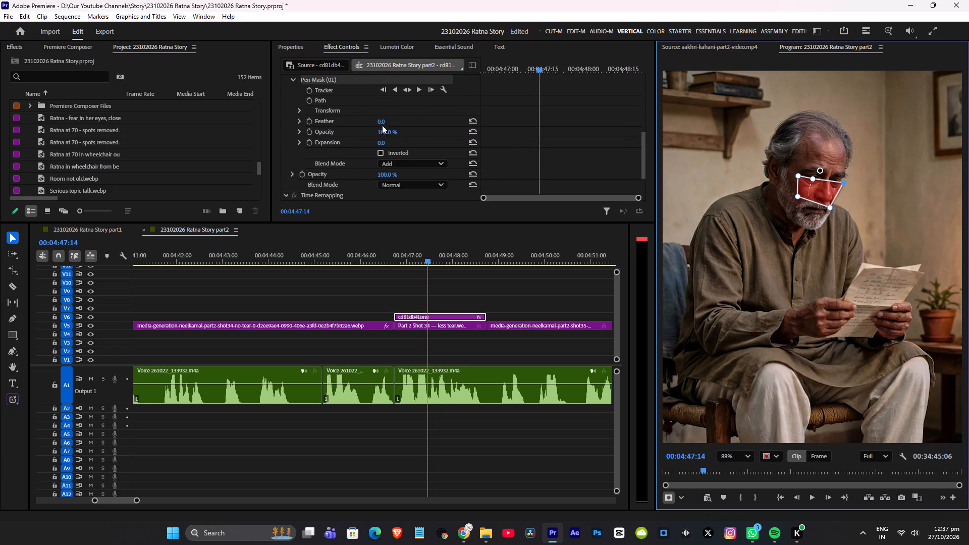
drag(382, 122, 389, 123)
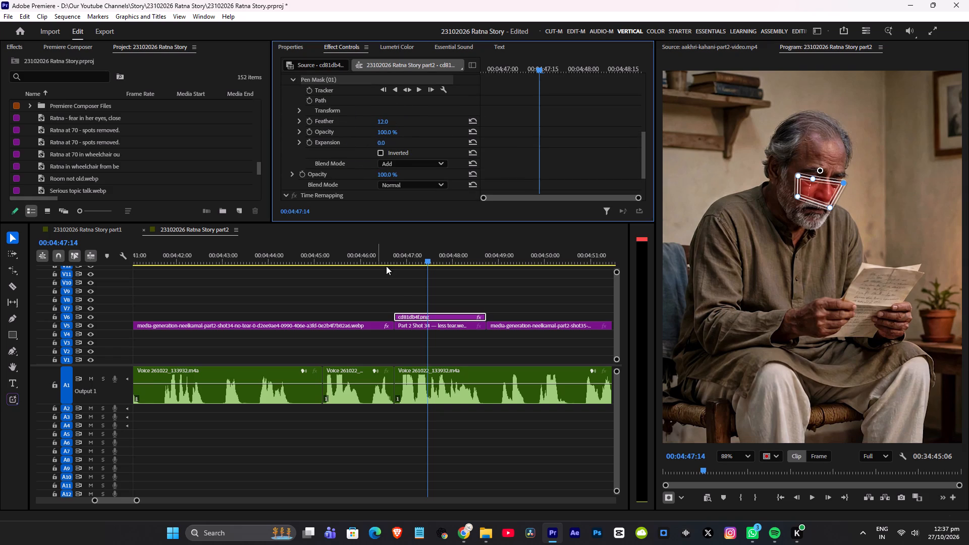
click(399, 283)
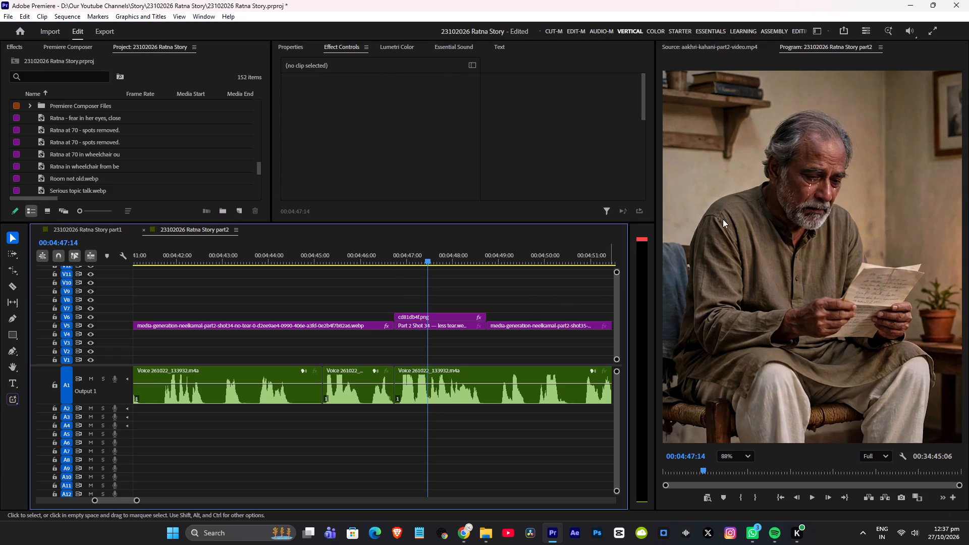
scroll(826, 180, down, 2)
scroll(821, 170, up, 4)
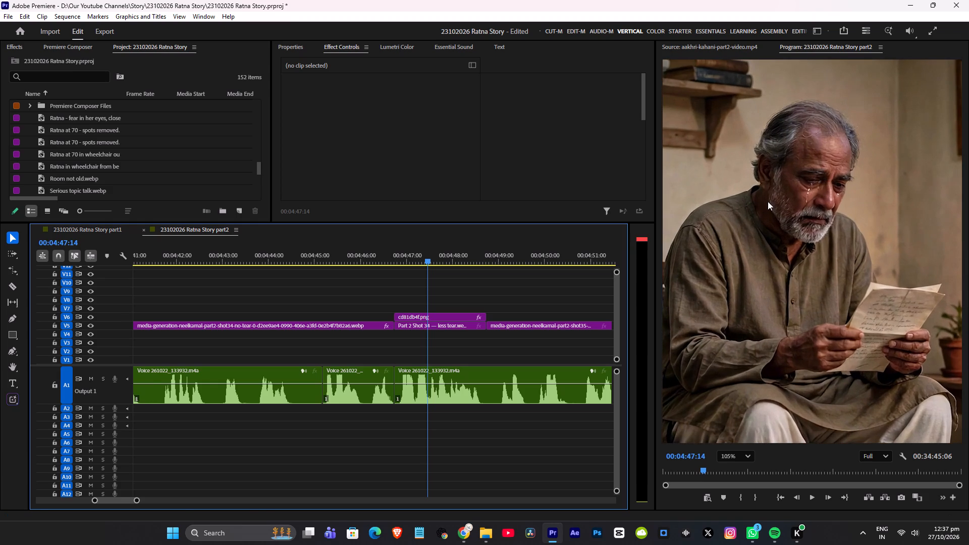
Tighten the V6 clip's face mask by moving its two lower points inward and up on the cheeks.
click(419, 315)
scroll(331, 135, down, 6)
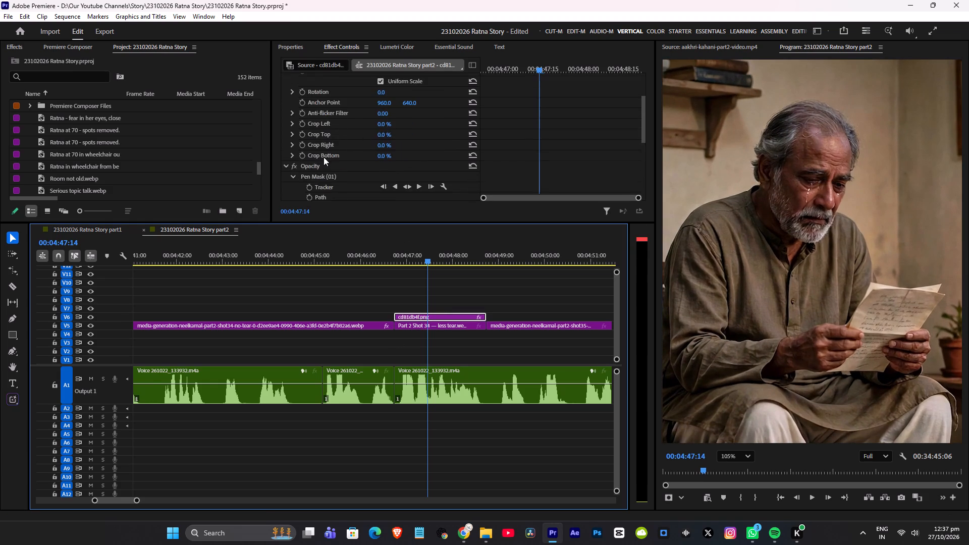
scroll(324, 157, down, 3)
click(339, 144)
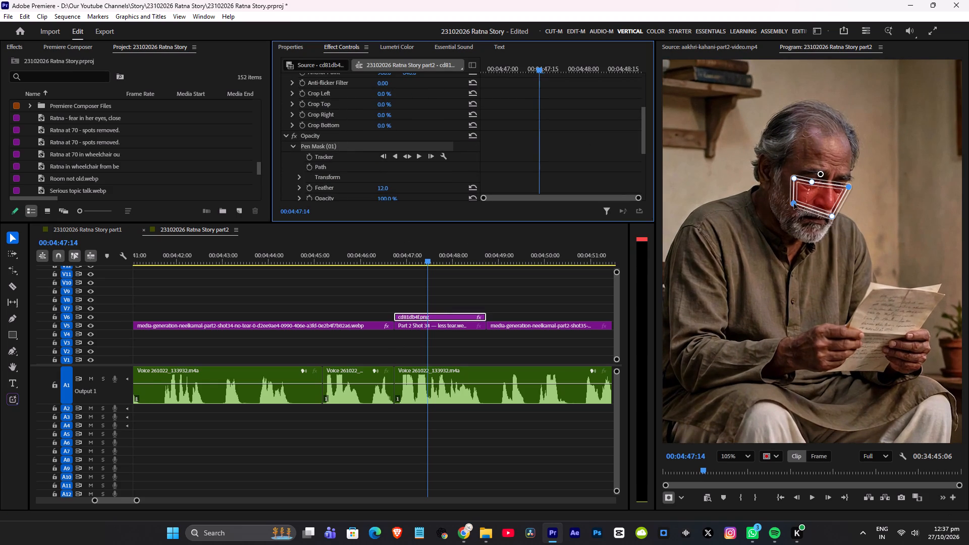
click(794, 203)
drag(833, 213, 837, 206)
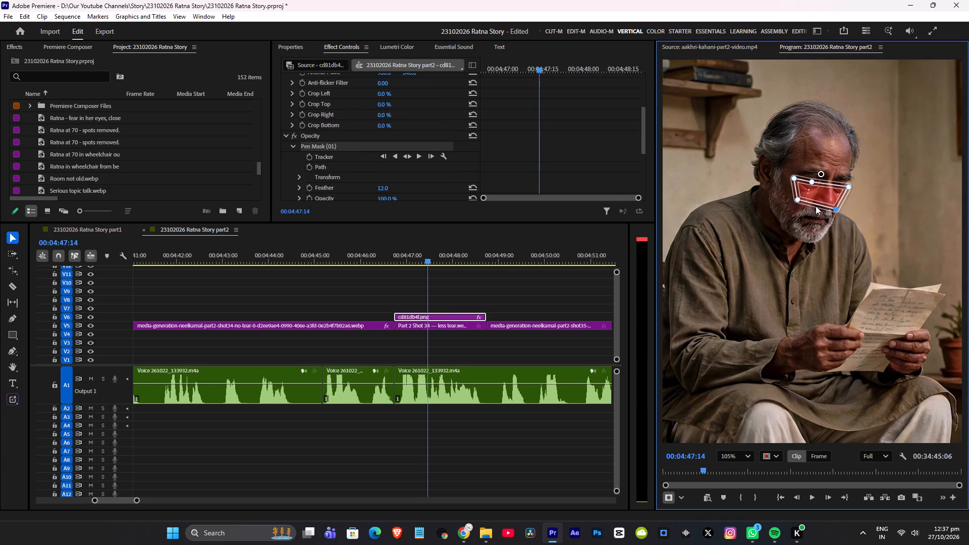
click(796, 199)
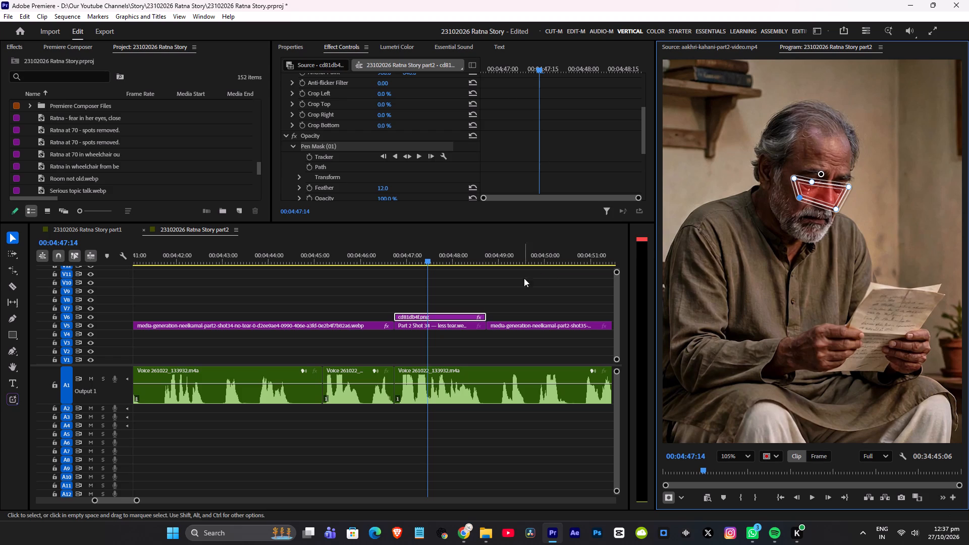
Play the cut into the tear-overlay shot from 00:04:46:12 with the whole figure in view, and save the project.
click(497, 285)
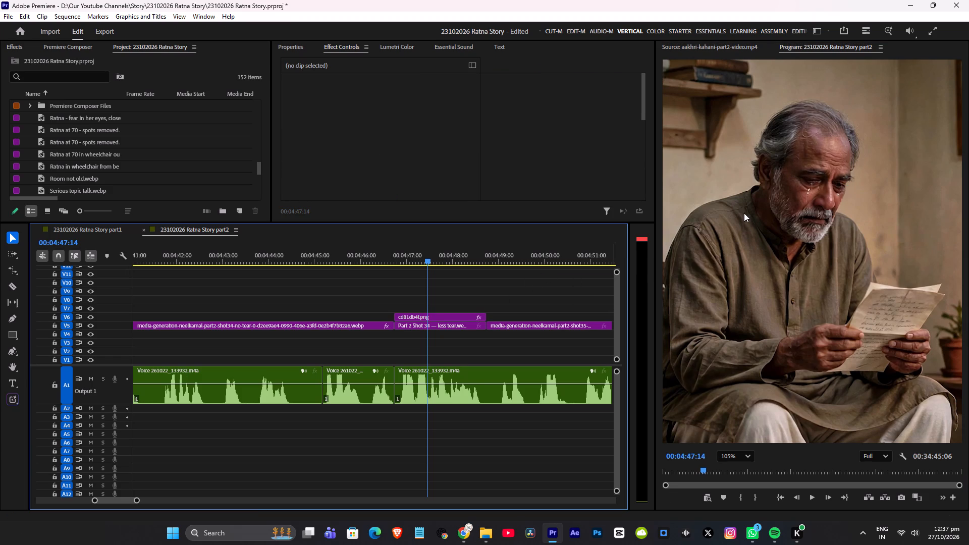
scroll(738, 187, down, 6)
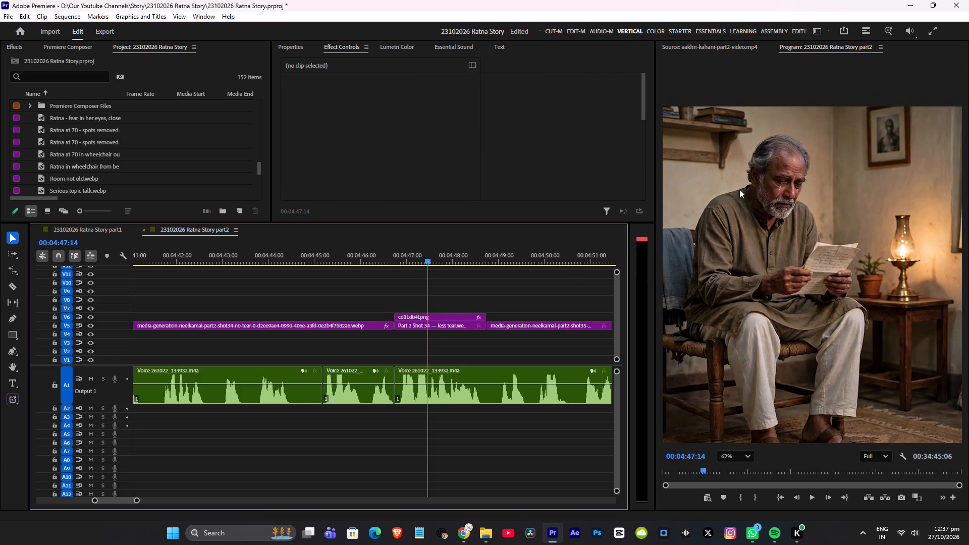
scroll(755, 189, down, 2)
scroll(757, 187, up, 3)
click(380, 255)
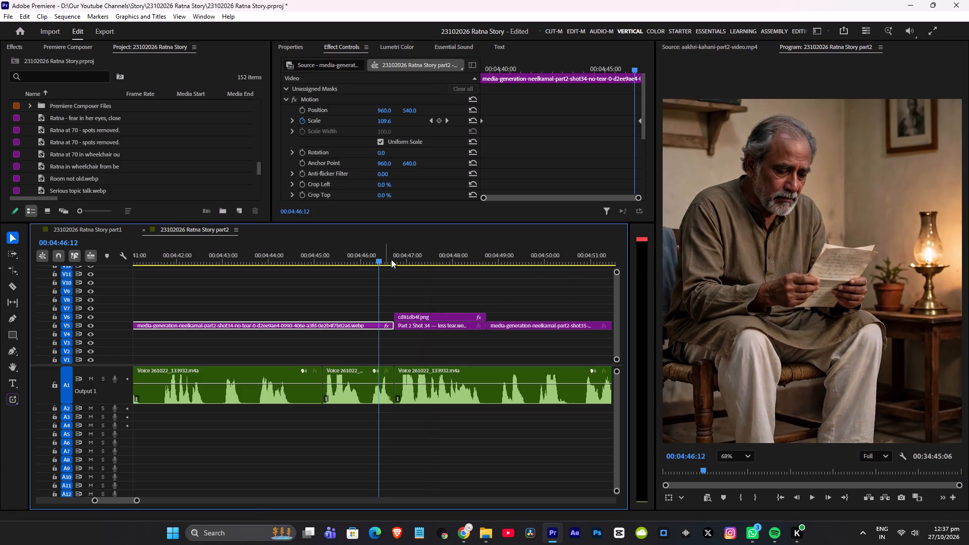
key(space)
key(space)
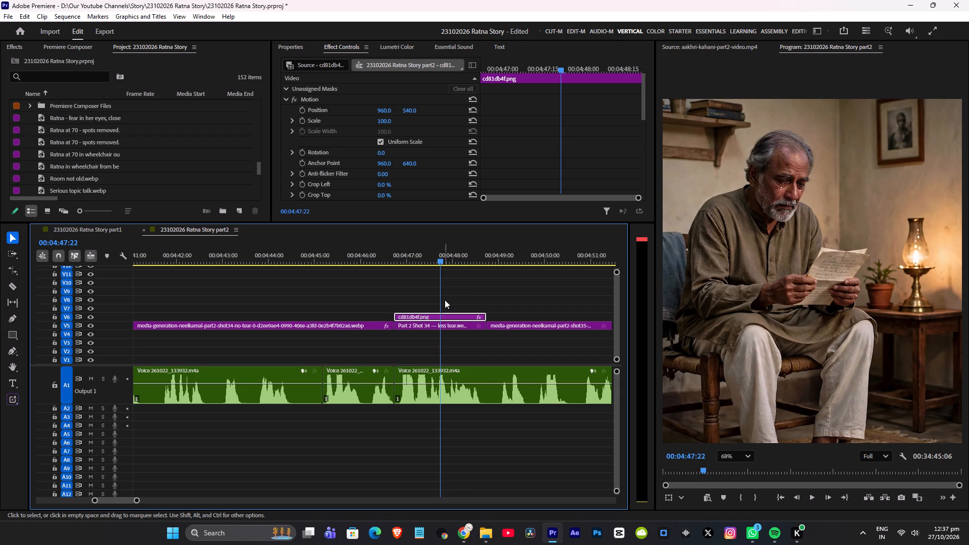
key(space)
key(space)
key(ctrl+s)
click(484, 286)
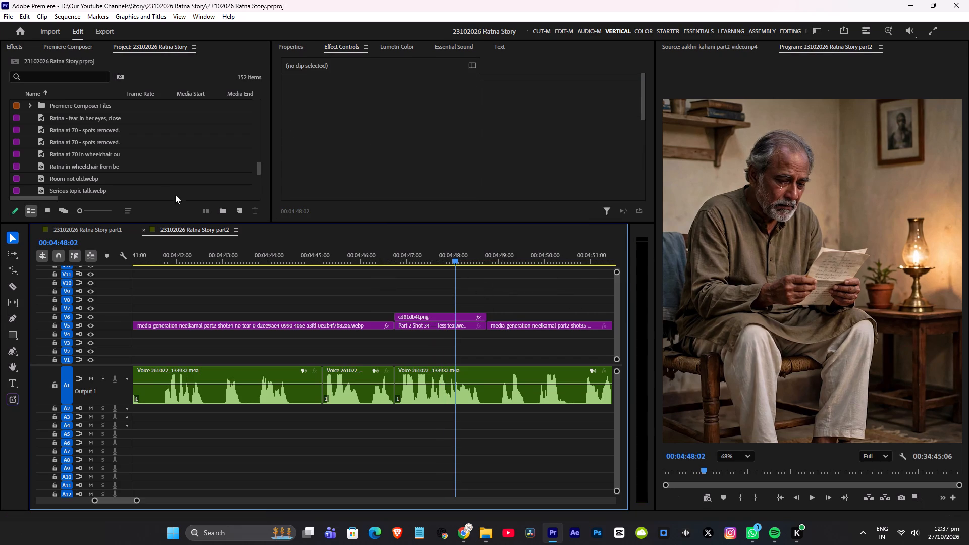
Find the Adjustment Layer in the project, place it on V7 above cd81db4f.png, trim it to that clip's length, and save.
click(70, 47)
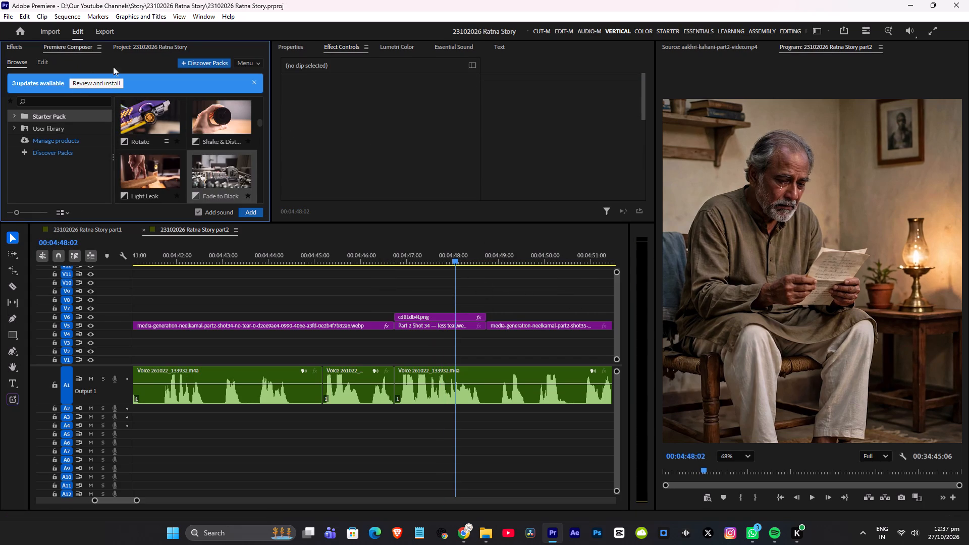
click(130, 45)
click(70, 72)
click(71, 76)
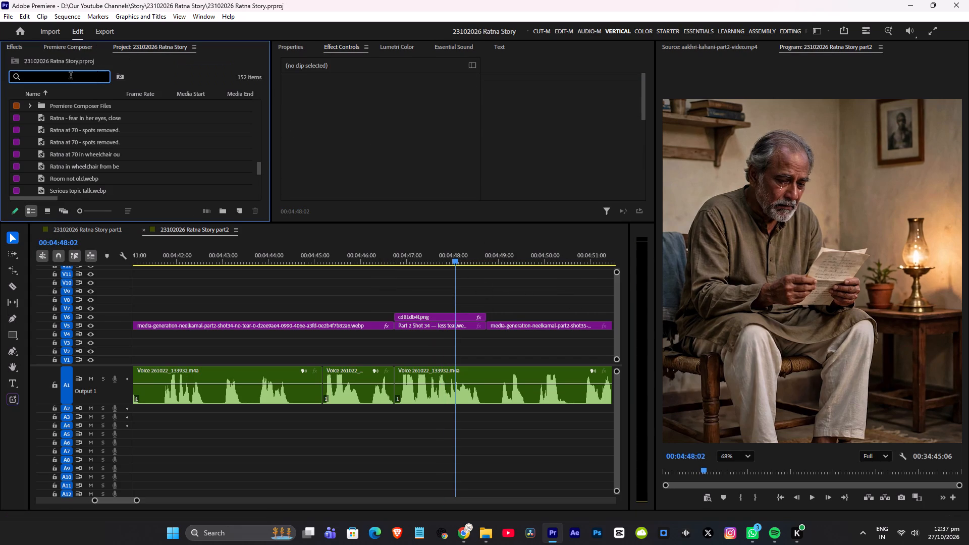
key(a)
key(d)
key(j)
drag(40, 101, 142, 143)
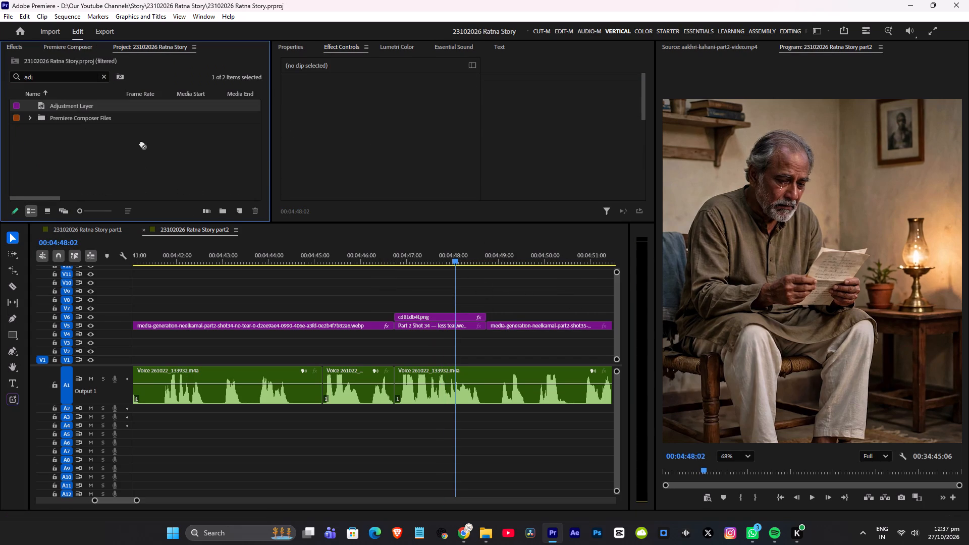
drag(142, 143, 364, 291)
drag(598, 288, 495, 290)
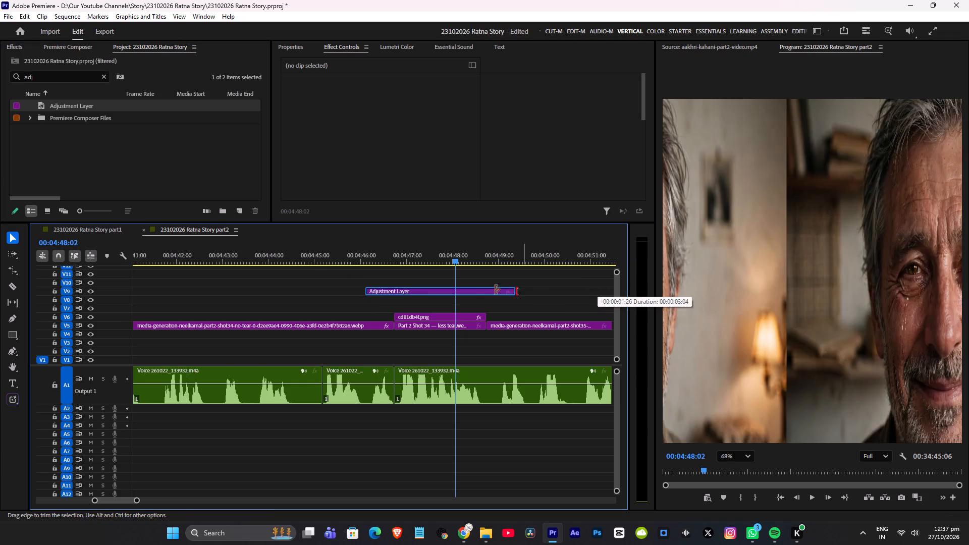
drag(495, 290, 424, 290)
drag(384, 291, 412, 308)
drag(452, 308, 475, 308)
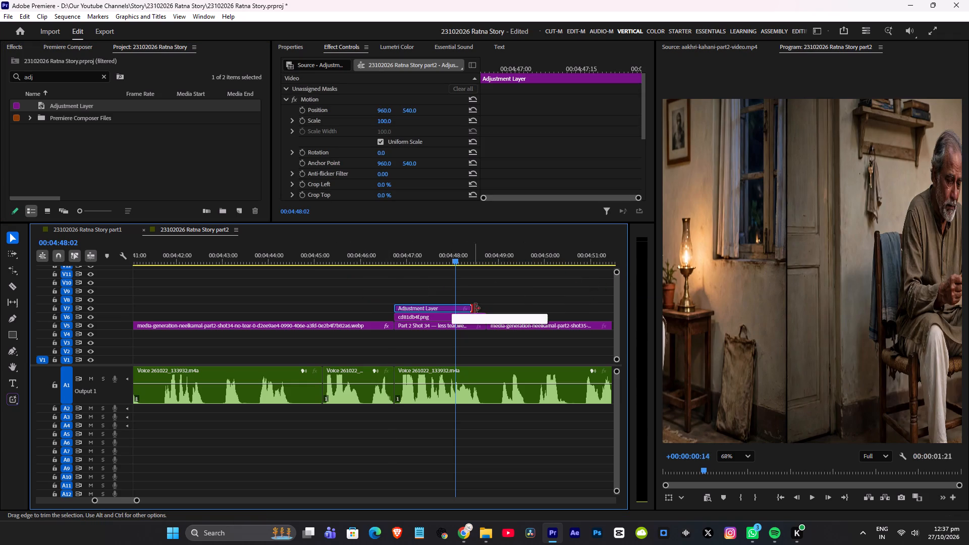
drag(475, 308, 484, 307)
key(ctrl+s)
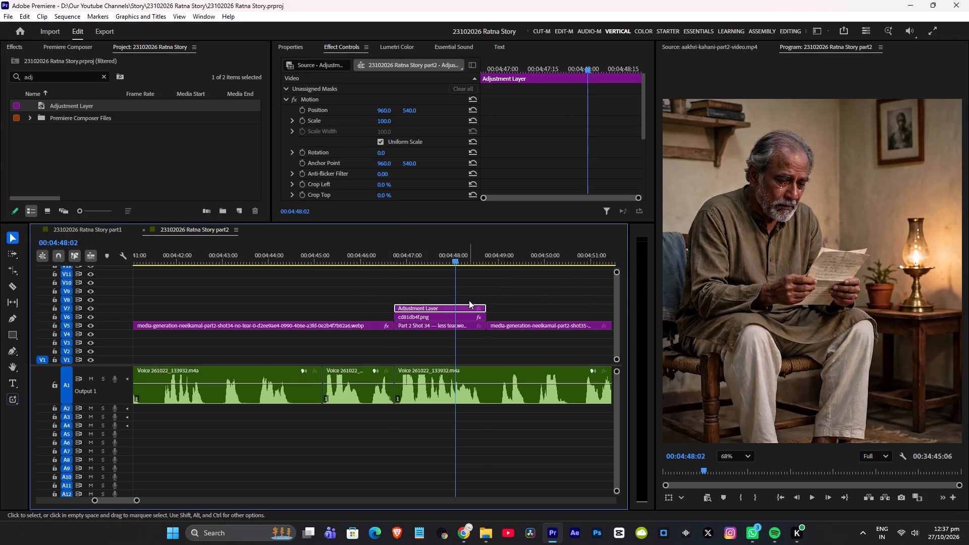
Apply the Transform effect to the V7 adjustment layer.
scroll(330, 147, down, 11)
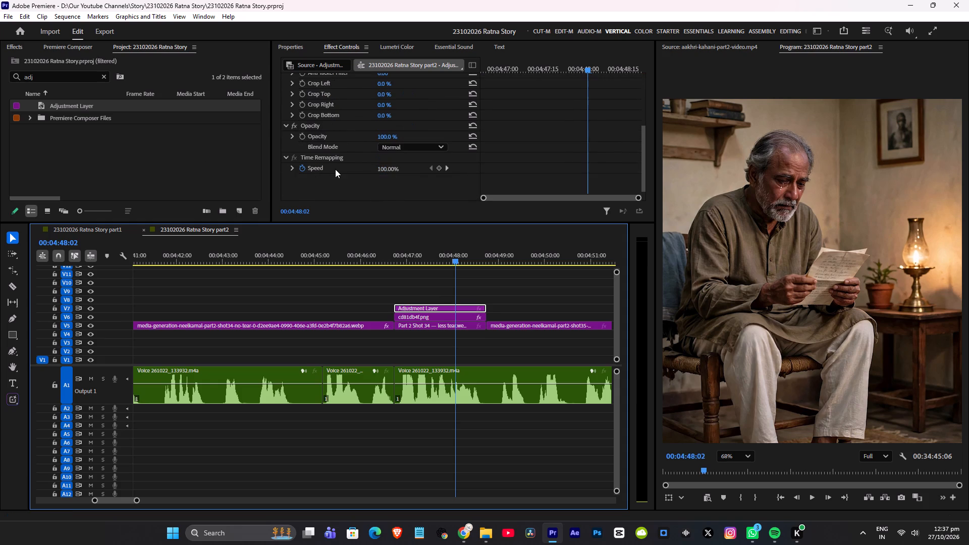
scroll(335, 169, down, 5)
key(alt+space)
key(t)
key(r)
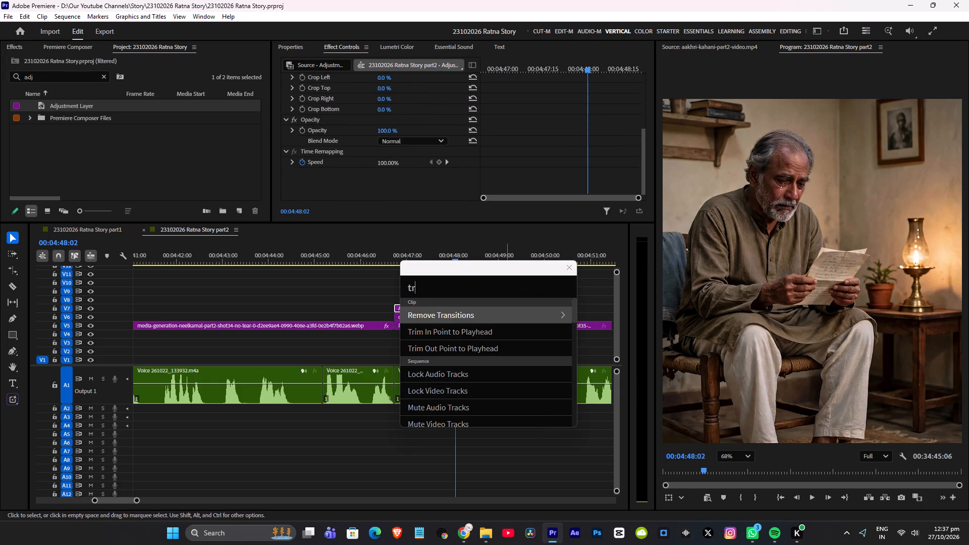
text(ans)
click(451, 380)
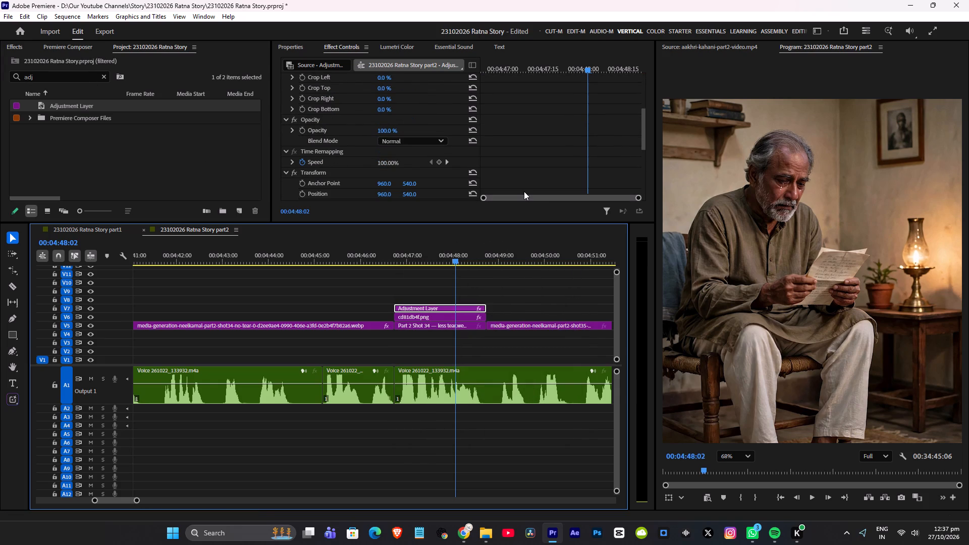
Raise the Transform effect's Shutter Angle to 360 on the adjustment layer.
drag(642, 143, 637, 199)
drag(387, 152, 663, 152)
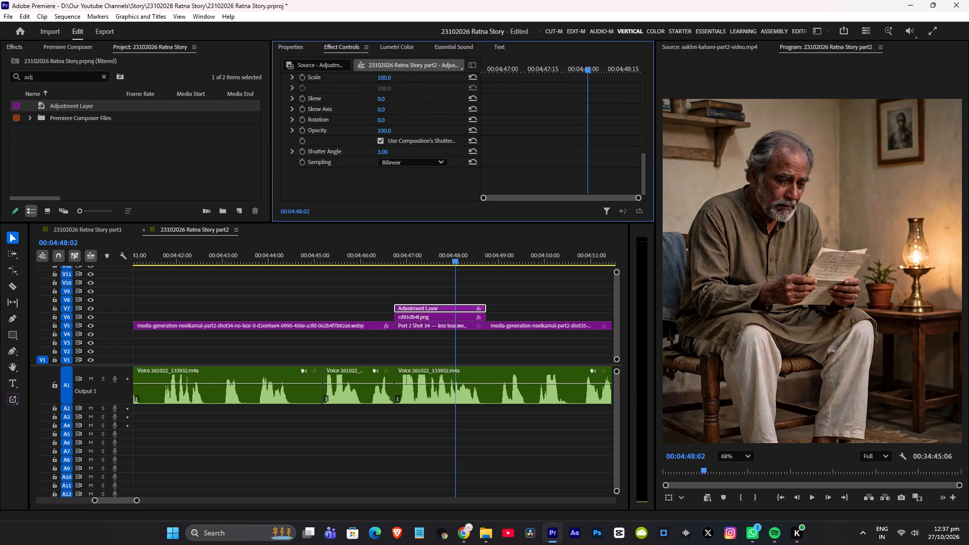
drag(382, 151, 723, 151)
Set the Transform effect's Shutter Angle to 1.00.
scroll(394, 111, up, 4)
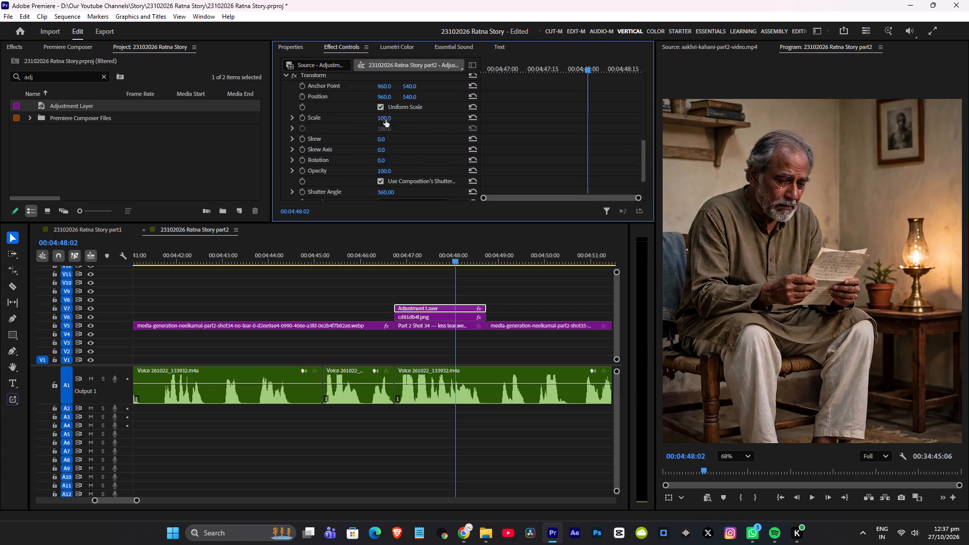
scroll(395, 161, down, 3)
drag(390, 161, 368, 160)
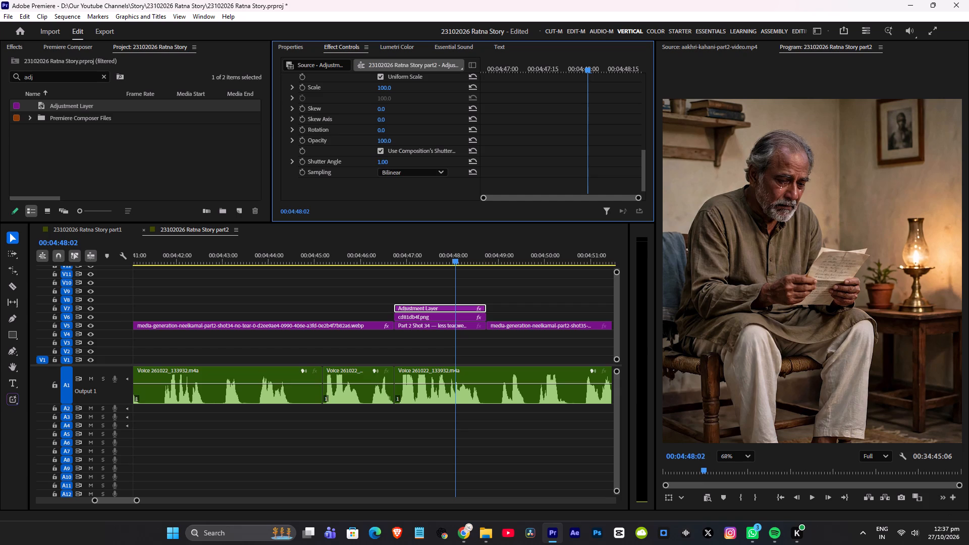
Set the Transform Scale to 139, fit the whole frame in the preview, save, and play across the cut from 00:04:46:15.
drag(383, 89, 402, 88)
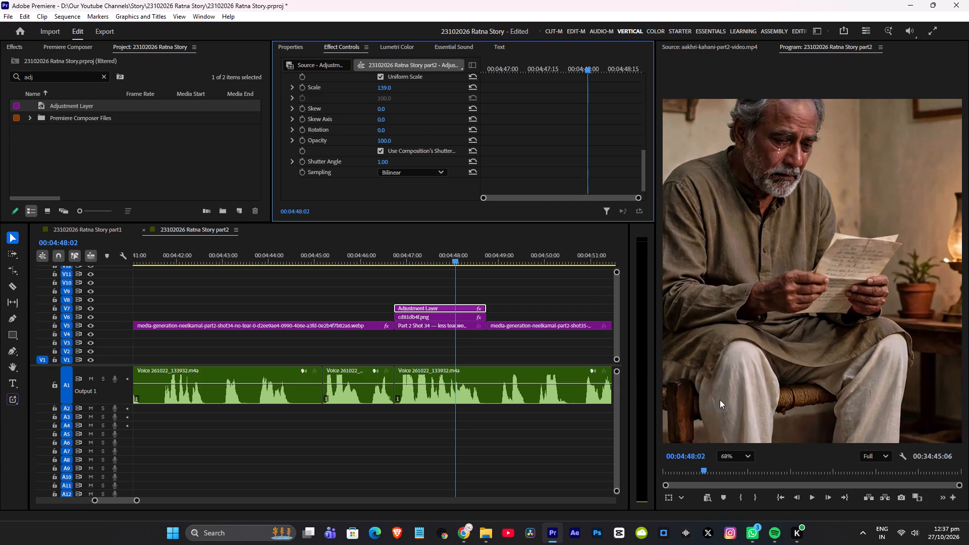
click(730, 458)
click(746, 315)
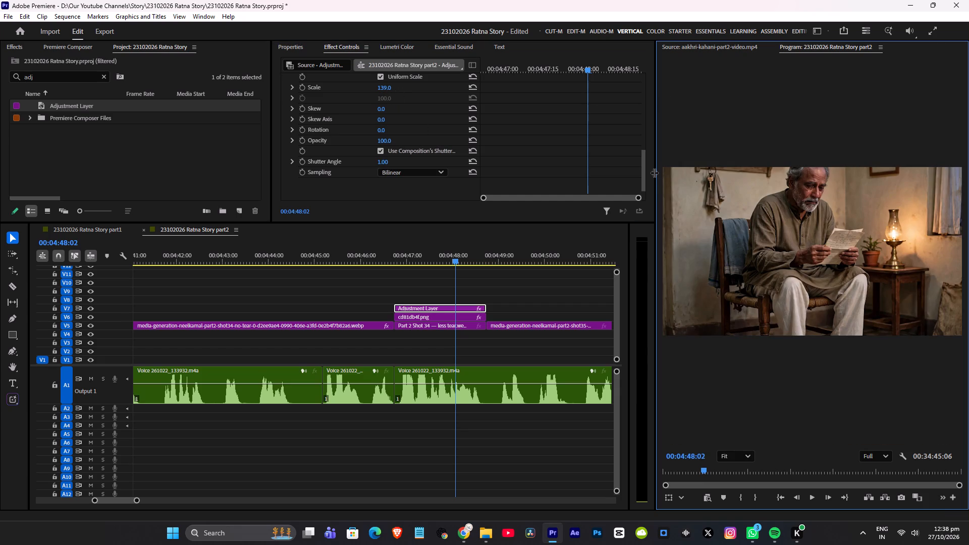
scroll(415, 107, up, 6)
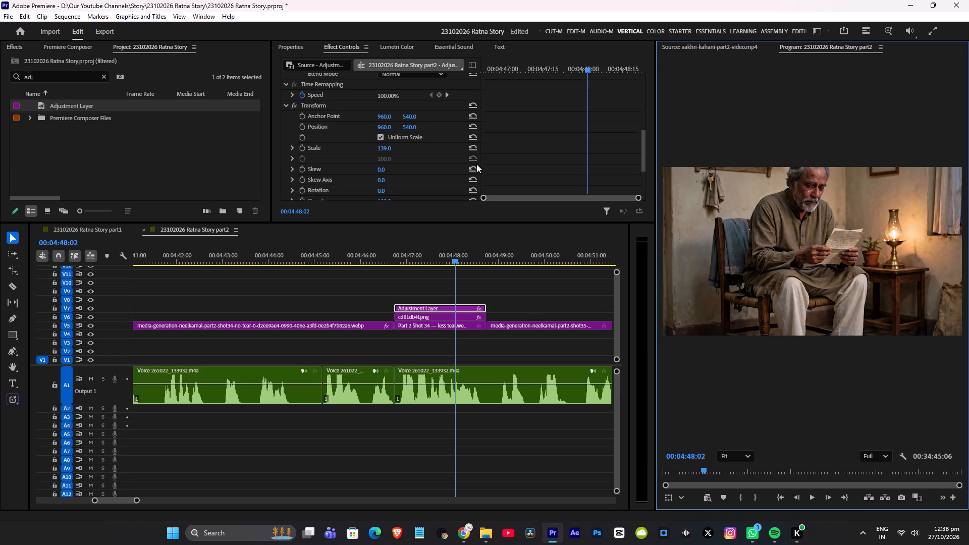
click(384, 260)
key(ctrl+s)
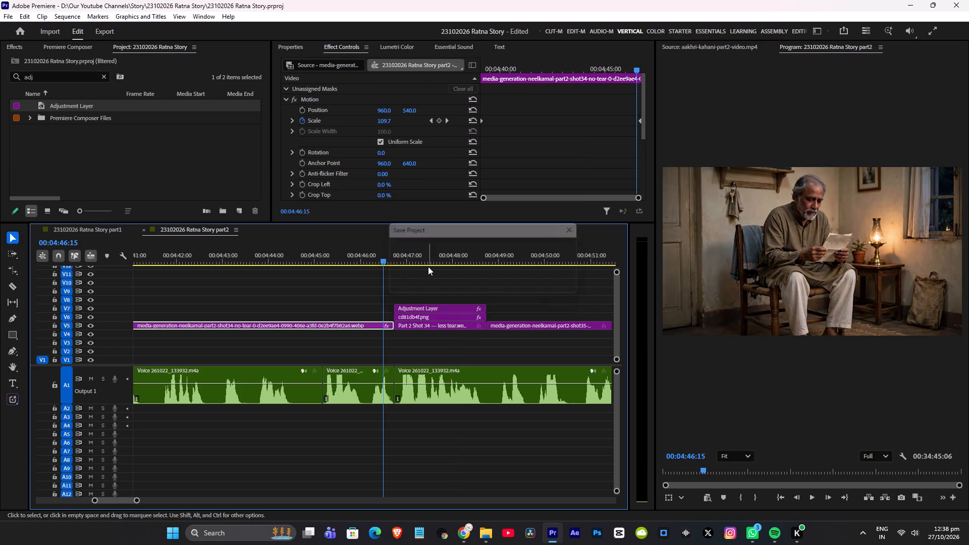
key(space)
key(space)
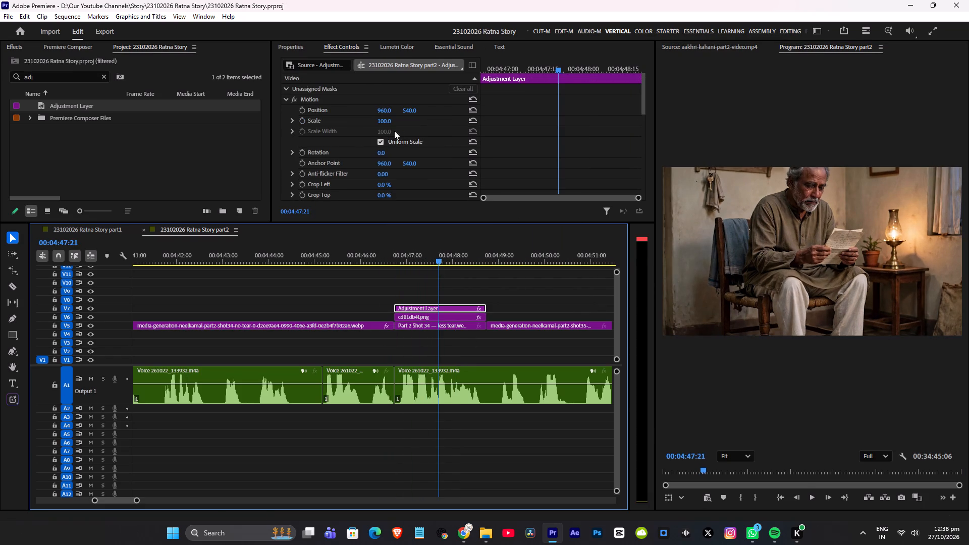
Set the adjustment layer's Transform Scale to 171 and play back the enlarged shot.
scroll(389, 123, down, 18)
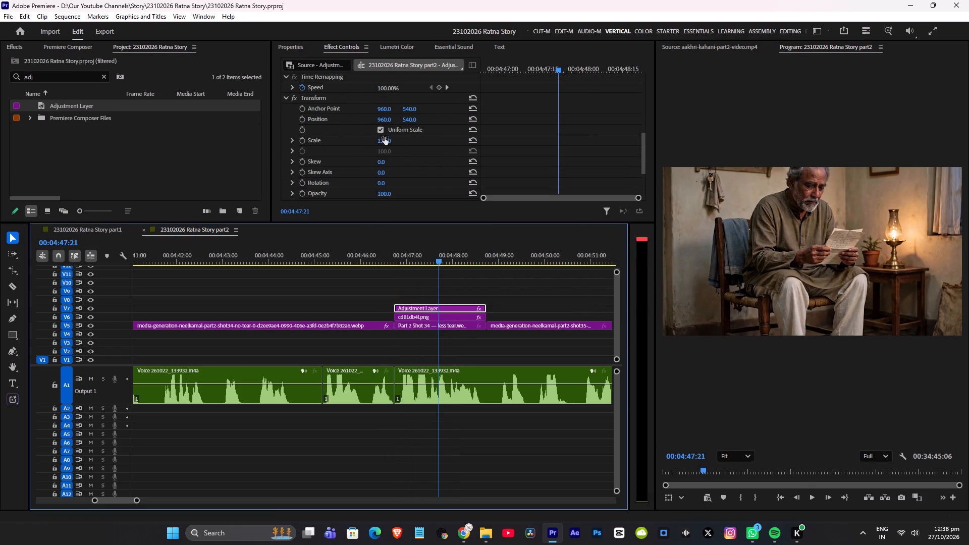
drag(384, 139, 400, 139)
key(space)
key(space)
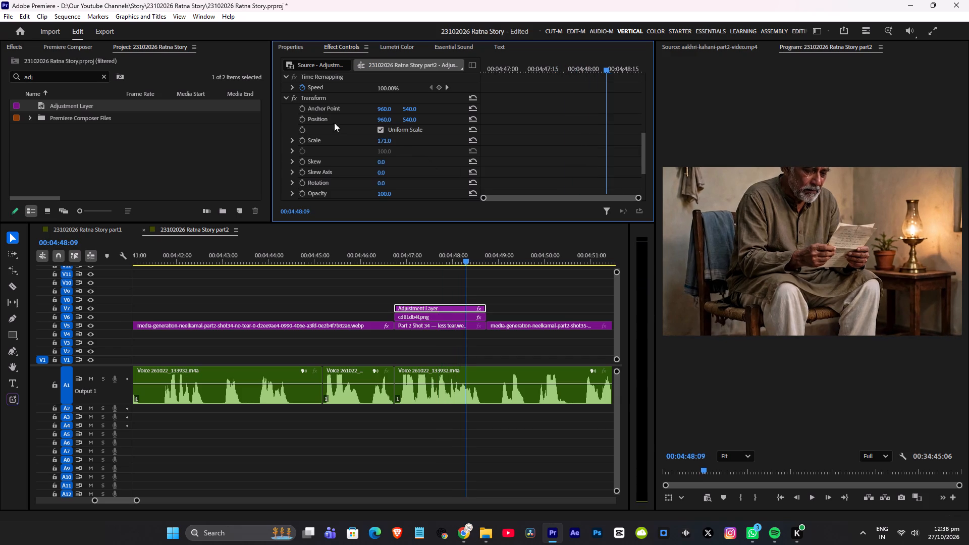
Keyframe the Transform Position from 960, 540 at the adjustment layer's start to a lower picture position at 00:04:48:09, and play it back.
click(303, 118)
drag(534, 63, 445, 78)
click(437, 118)
click(448, 118)
drag(413, 120, 497, 115)
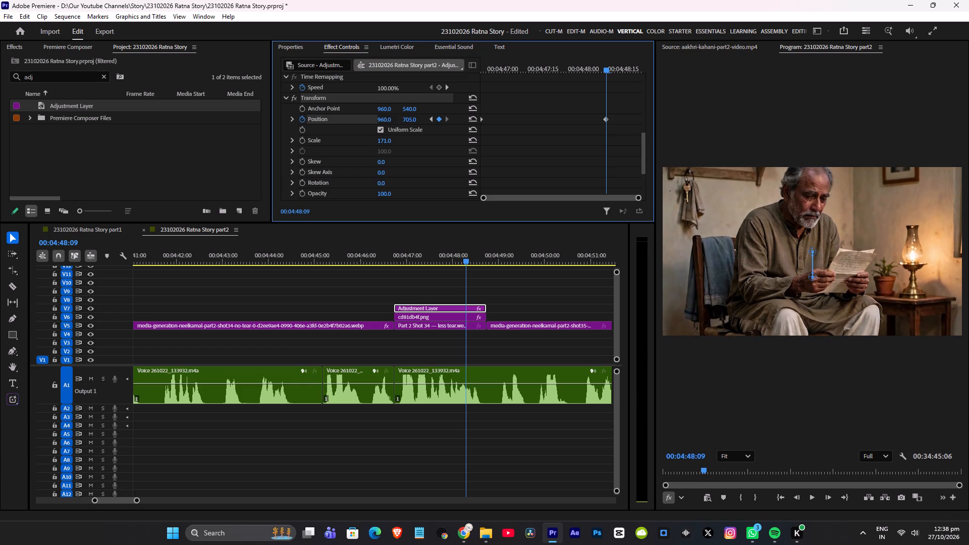
drag(497, 115, 527, 112)
drag(536, 67, 397, 97)
key(space)
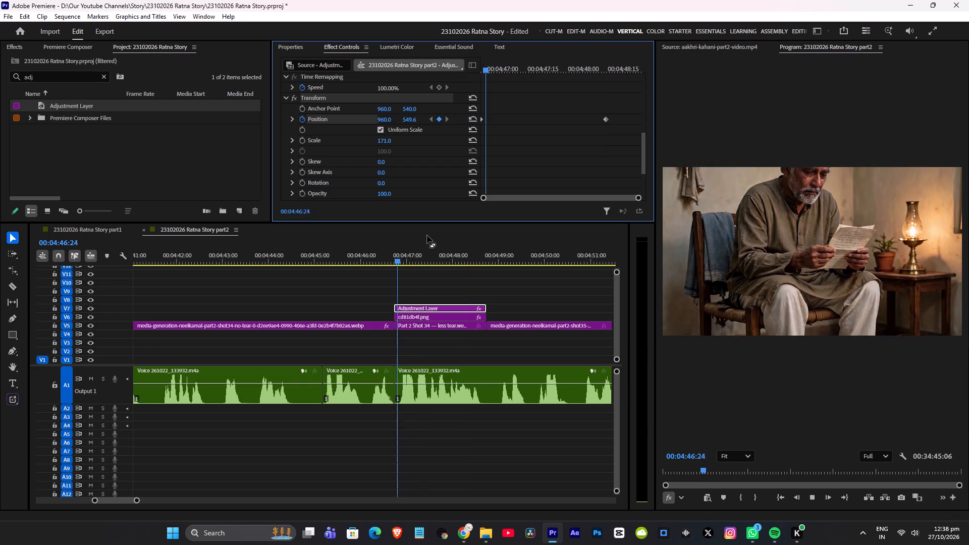
key(space)
click(380, 247)
key(space)
key(space)
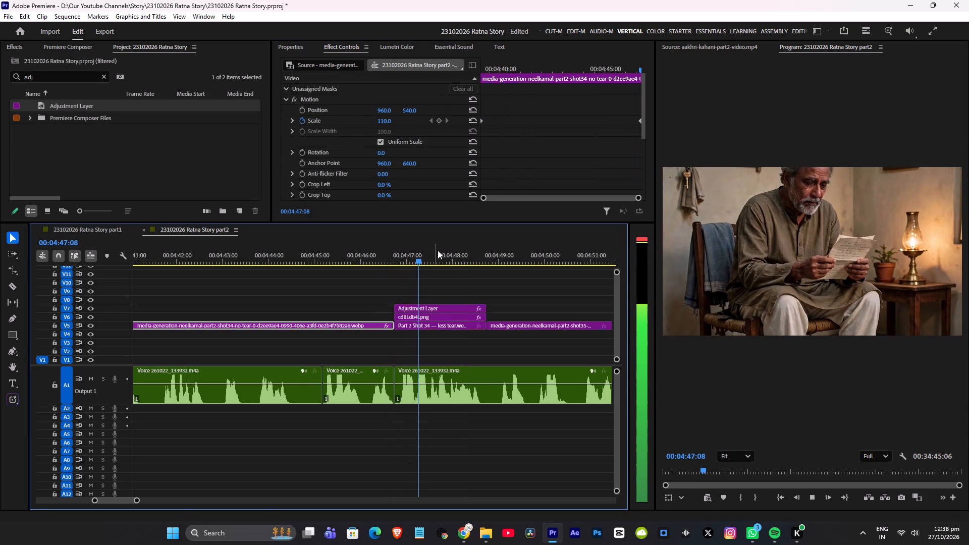
Set the starting Transform Position keyframe at 00:04:46:22 to 960, 691 and replay the move from before the cut.
drag(520, 68, 385, 97)
scroll(511, 154, down, 7)
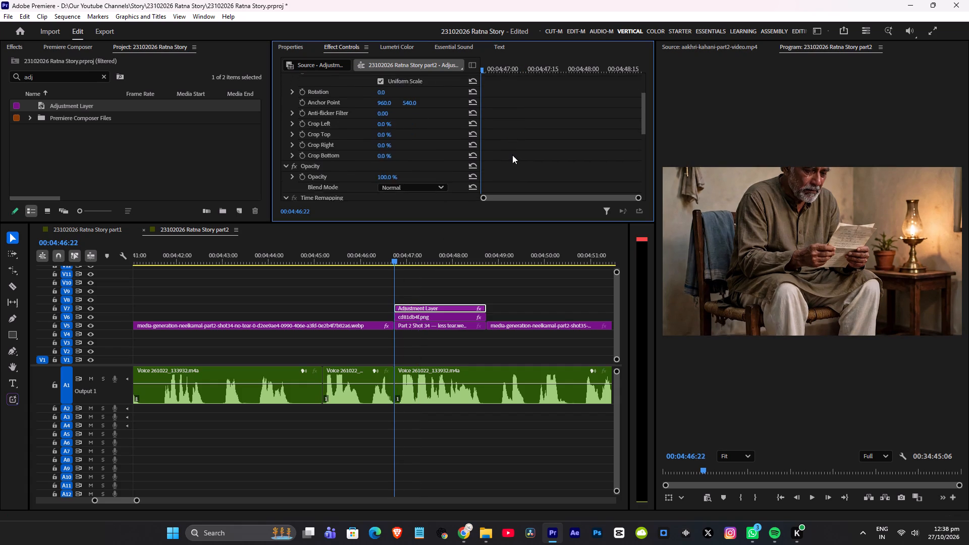
scroll(512, 155, down, 10)
drag(409, 130, 462, 130)
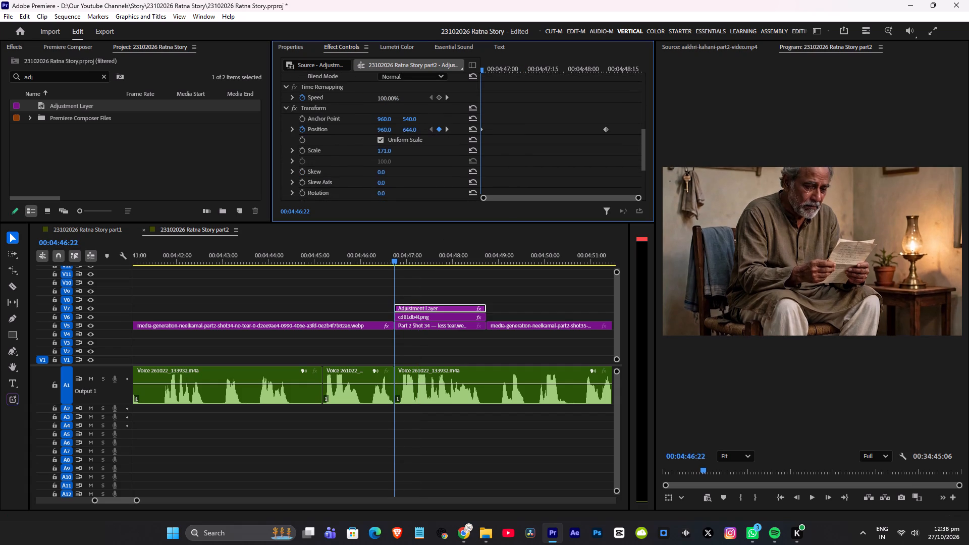
drag(462, 130, 484, 127)
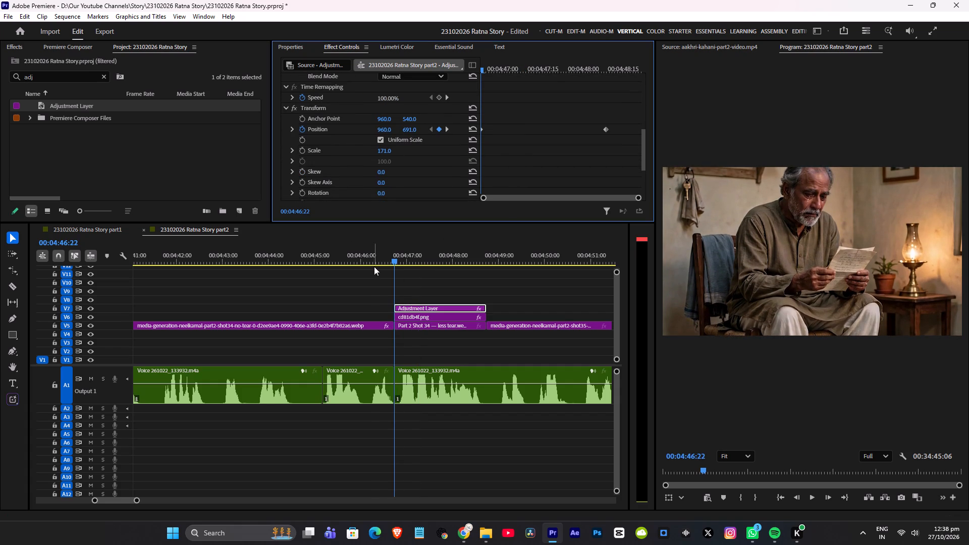
click(372, 256)
key(space)
key(space)
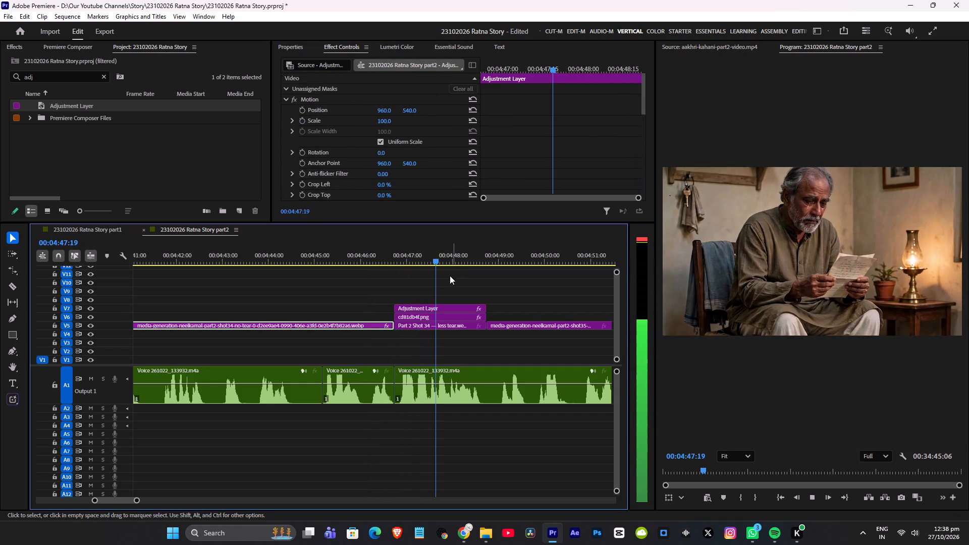
click(362, 252)
key(space)
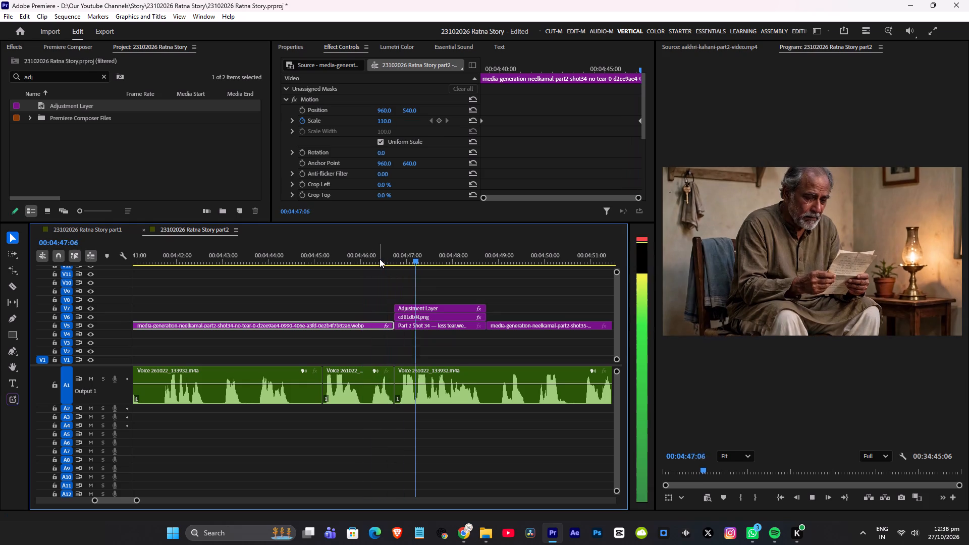
Play back the letter-reading shot across the cut into the following close-up of the smiling man.
key(space)
key(space)
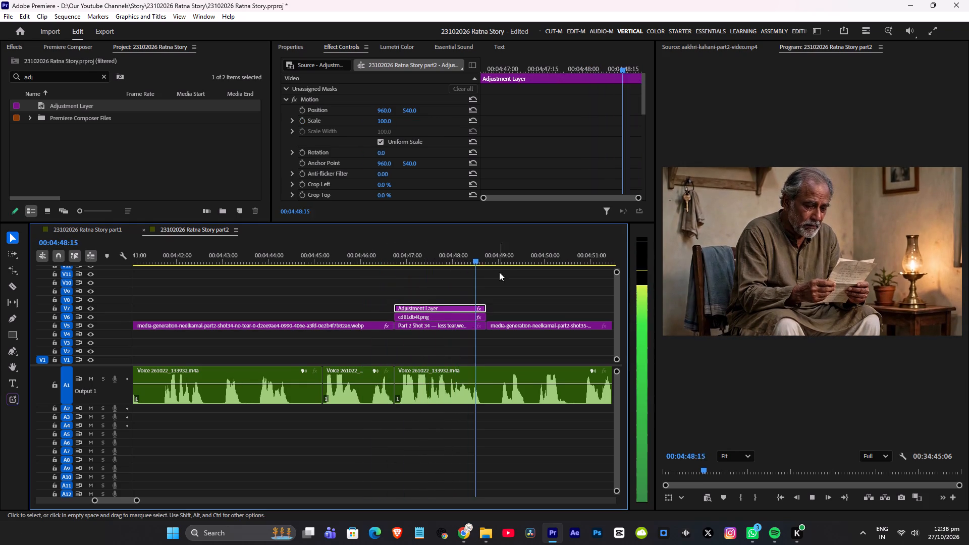
scroll(509, 274, down, 5)
scroll(463, 283, down, 8)
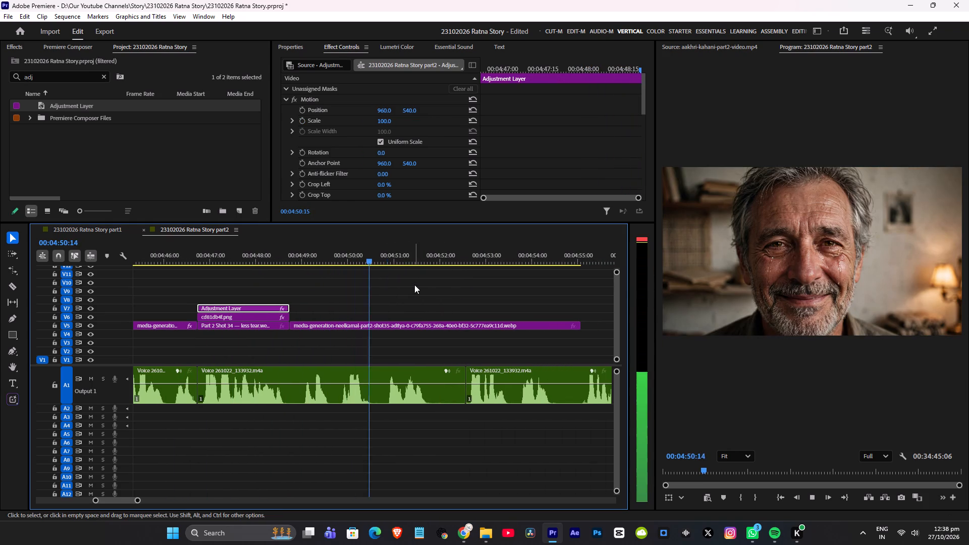
key(space)
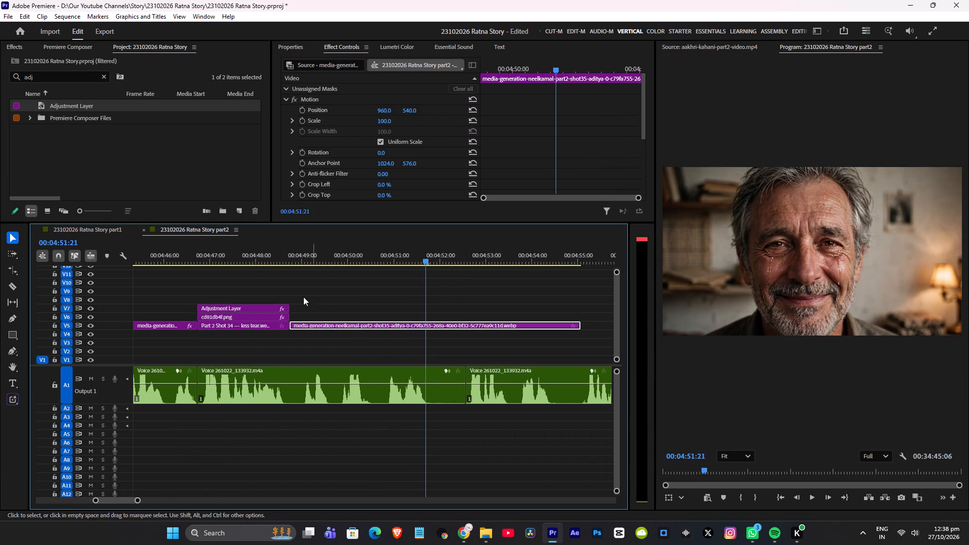
Split the voice-over clip on A1 at 00:04:48:22, where the close-up of the smiling man starts.
click(316, 262)
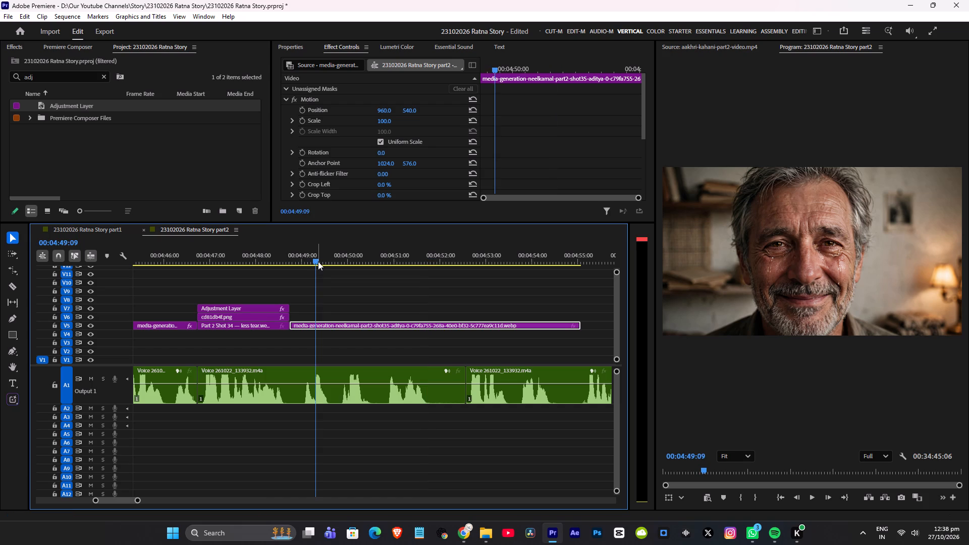
key(shift+Up)
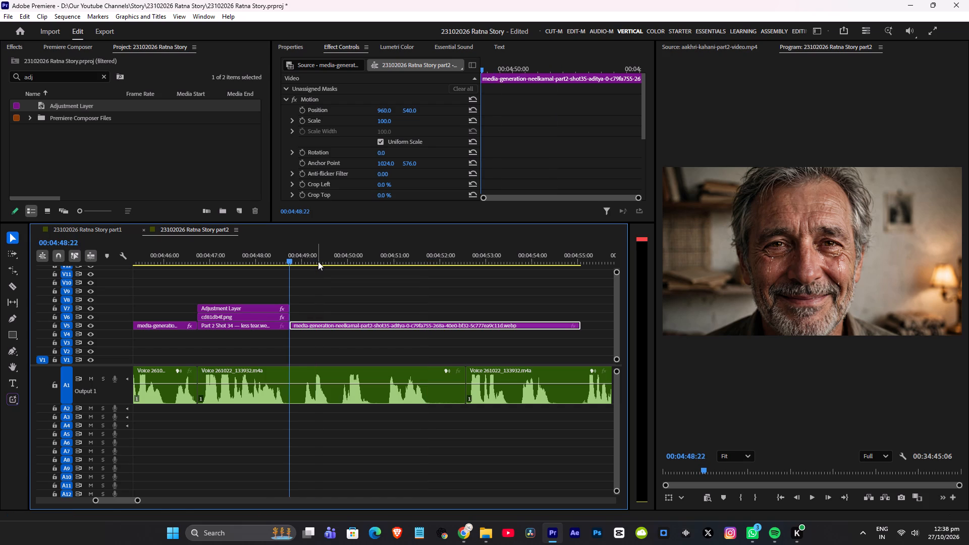
click(300, 372)
key(space)
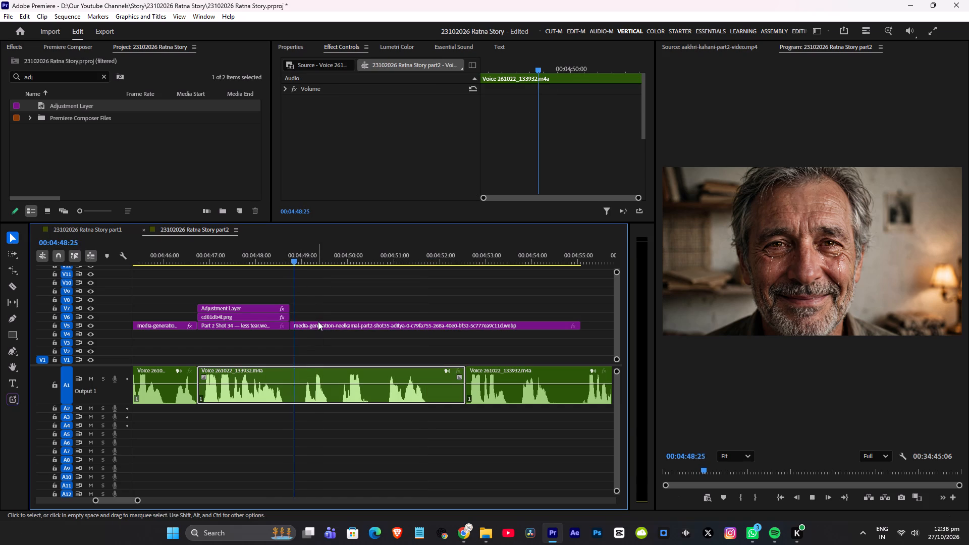
key(space)
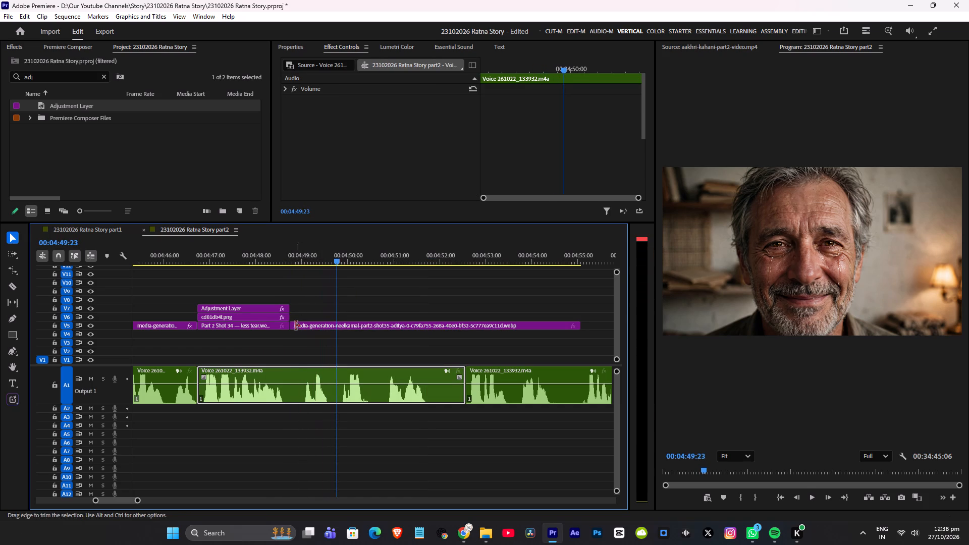
drag(304, 256, 288, 260)
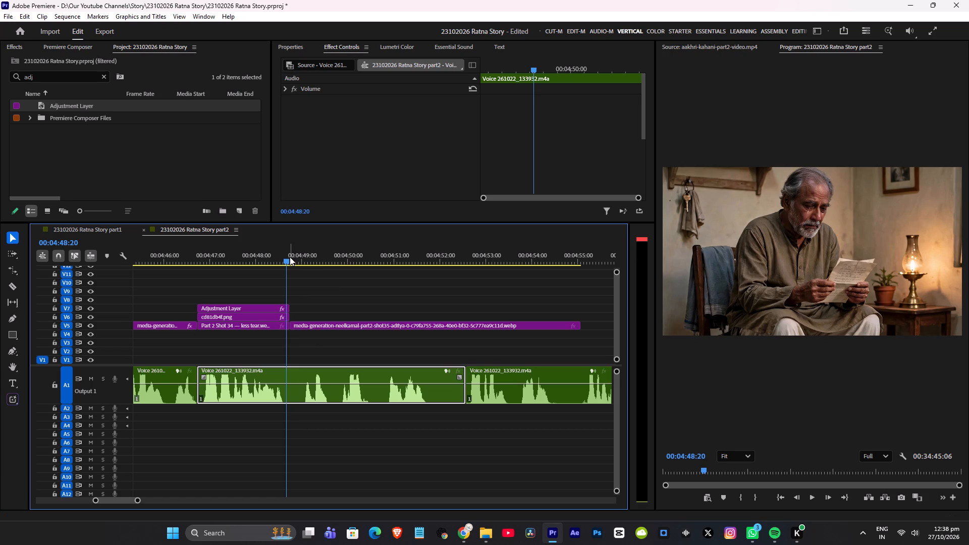
key(shift+Down)
key(z)
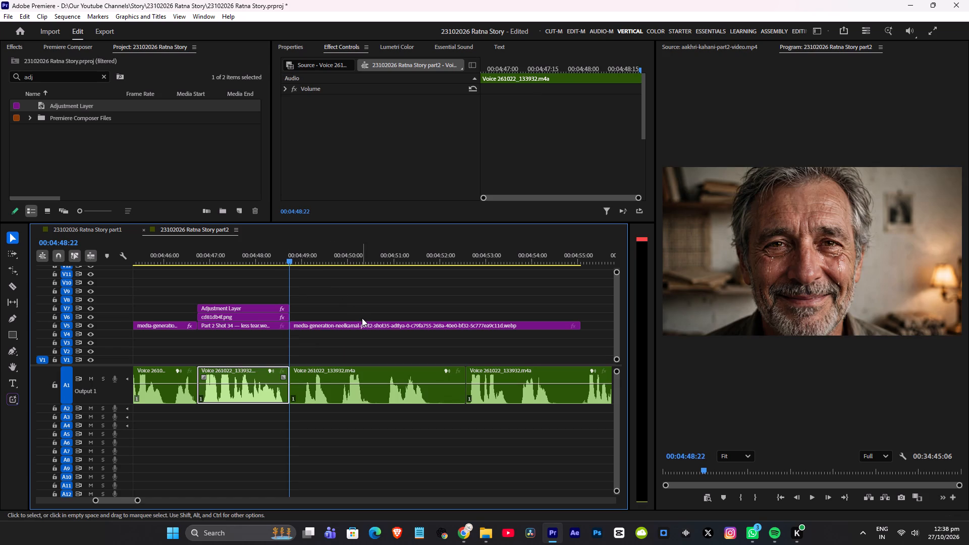
Shift every clip after 00:04:48:22 about 3 seconds later to open a gap, and save the project.
key(a)
click(346, 323)
key(v)
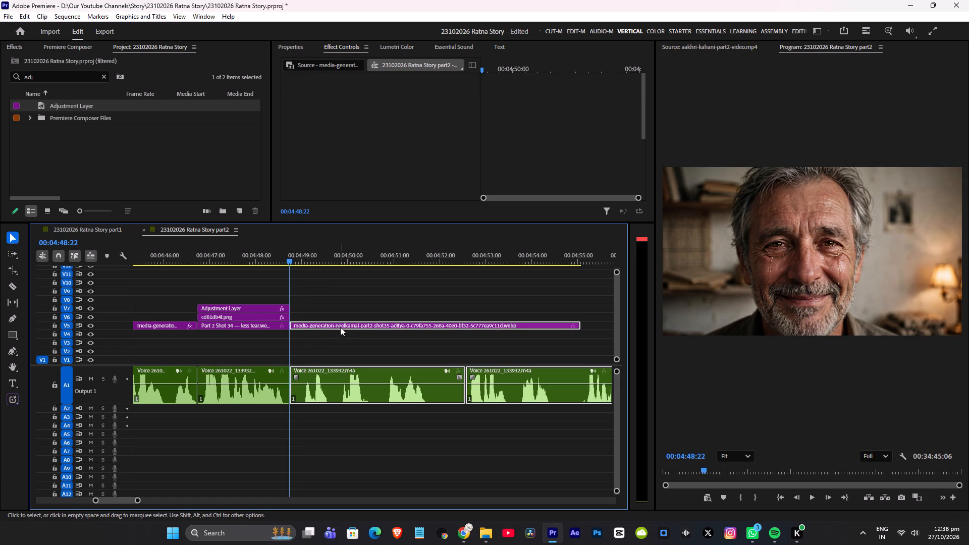
drag(336, 324, 476, 324)
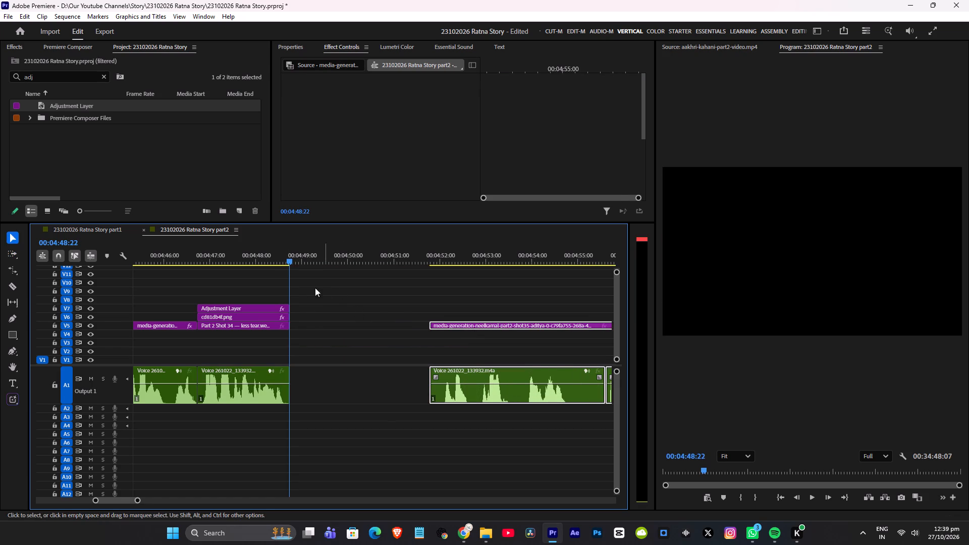
key(ctrl+s)
Extend the adjustment layer, the tear overlay cd81db4f.png and the Part 2 Shot 34 clip into the gap to about 3 seconds long.
drag(278, 289, 296, 317)
drag(295, 312, 347, 312)
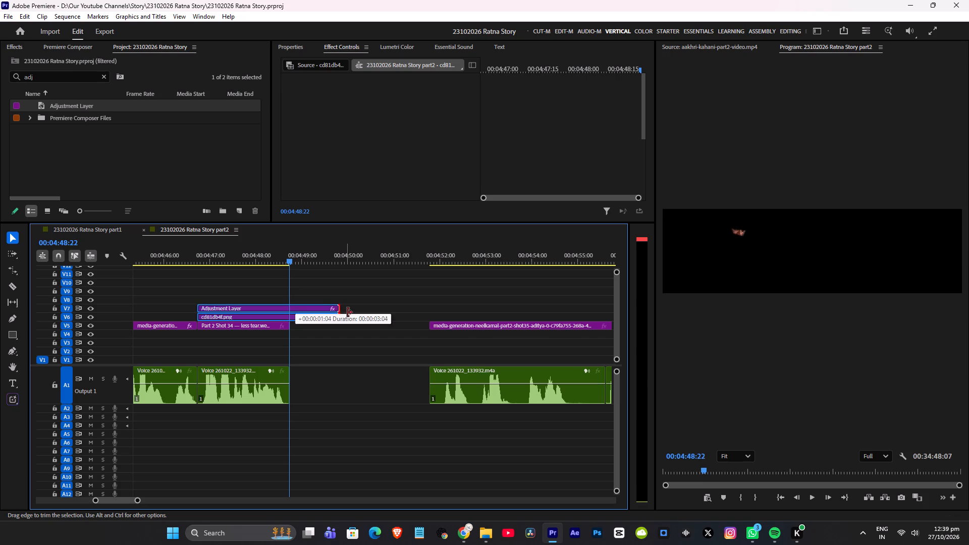
drag(347, 312, 349, 312)
drag(293, 326, 343, 326)
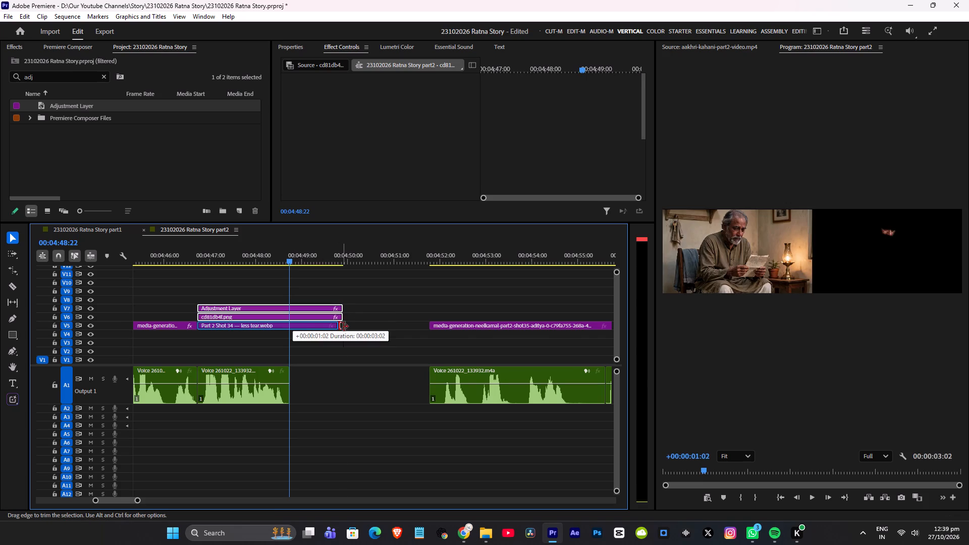
drag(343, 326, 344, 326)
click(328, 285)
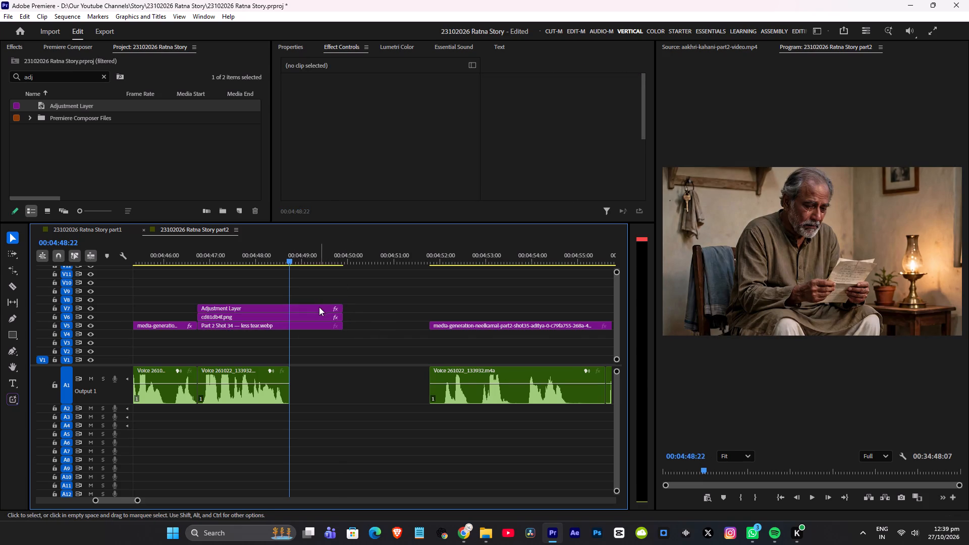
Move the adjustment layer's ending Transform Position keyframe to the end of the extended layer and replay from just before the cut.
click(317, 307)
scroll(539, 116, down, 15)
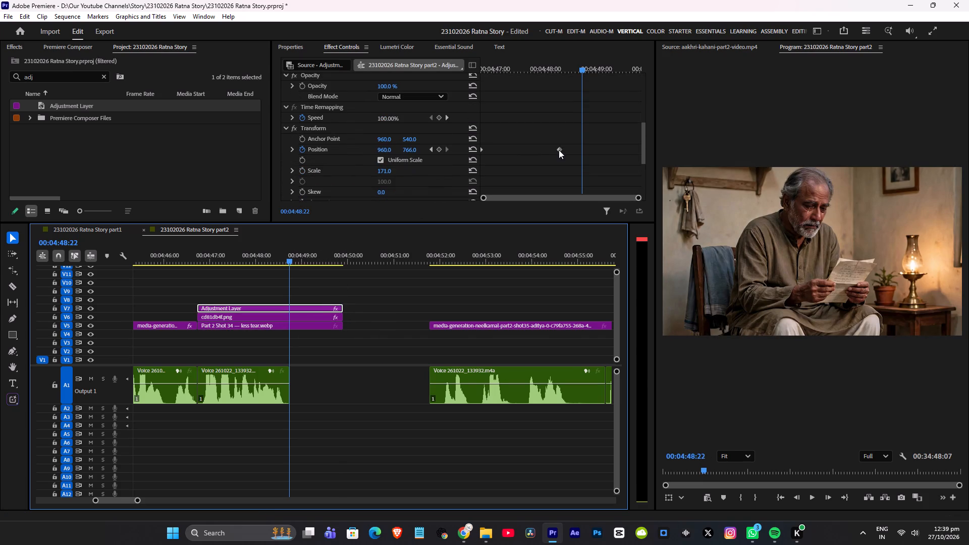
drag(558, 147, 798, 149)
click(193, 258)
key(space)
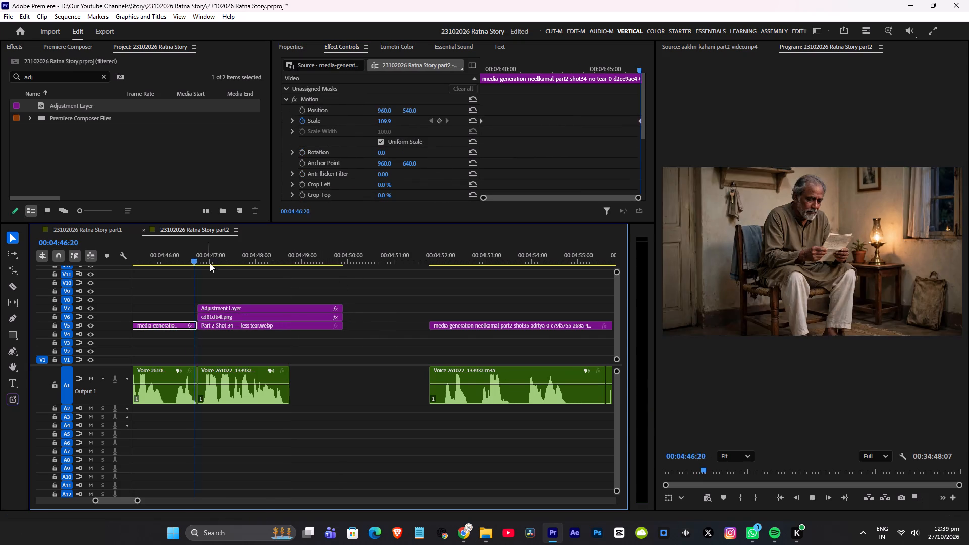
scroll(292, 281, up, 6)
key(space)
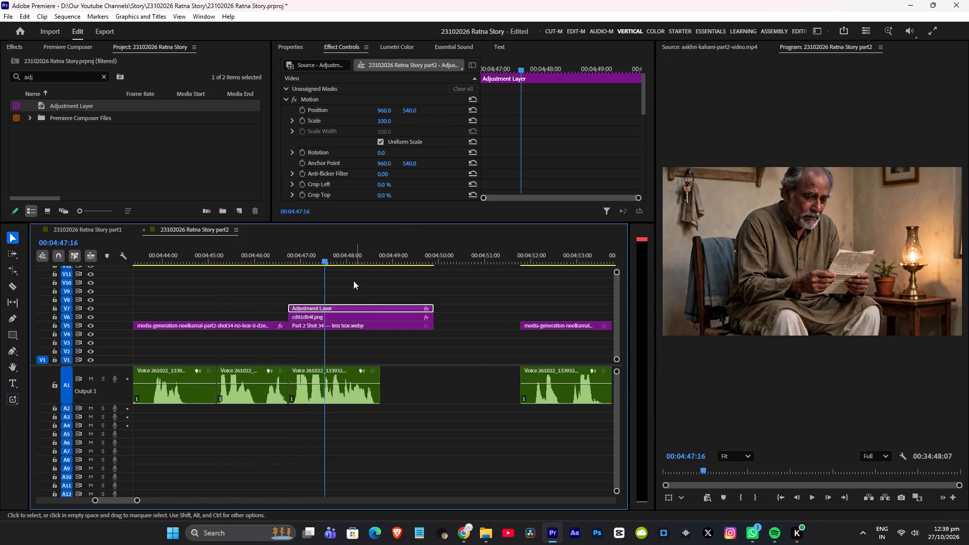
Set the adjustment layer's Transform Scale to 190 and play across the cut.
scroll(515, 101, down, 12)
scroll(454, 137, down, 5)
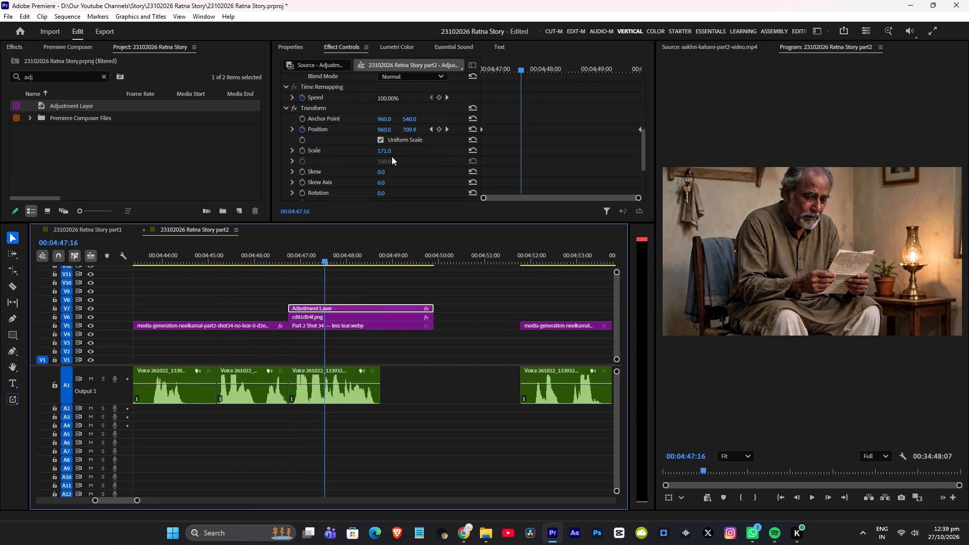
click(385, 151)
text(190)
key(Return)
click(273, 259)
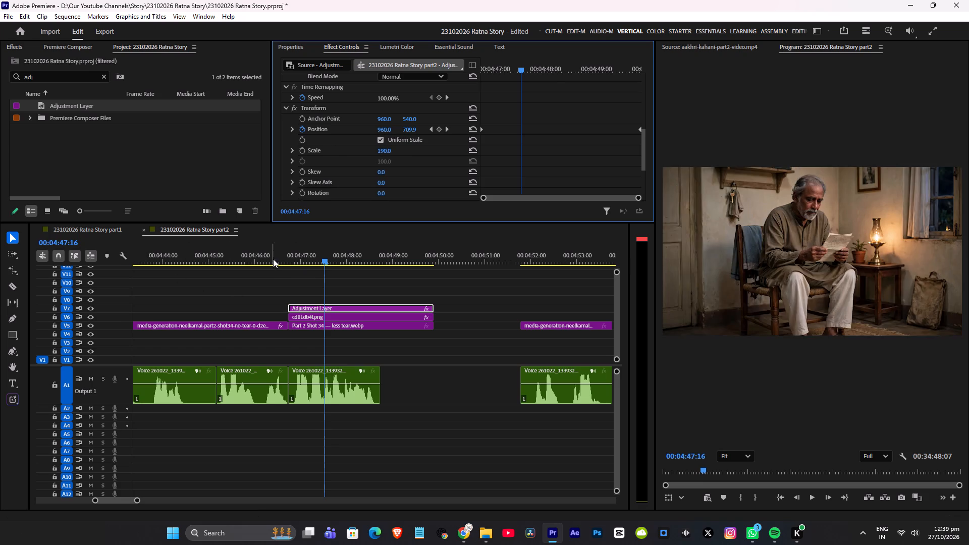
key(space)
key(space)
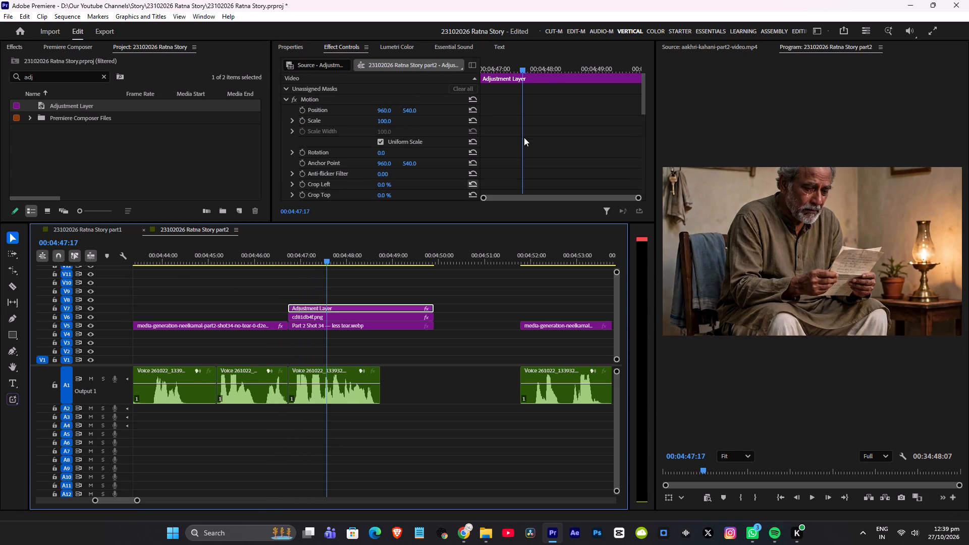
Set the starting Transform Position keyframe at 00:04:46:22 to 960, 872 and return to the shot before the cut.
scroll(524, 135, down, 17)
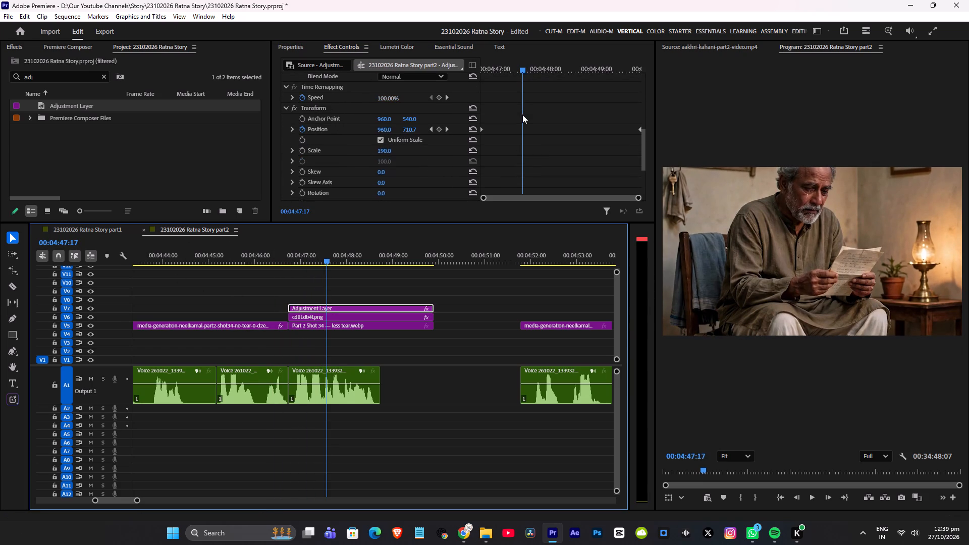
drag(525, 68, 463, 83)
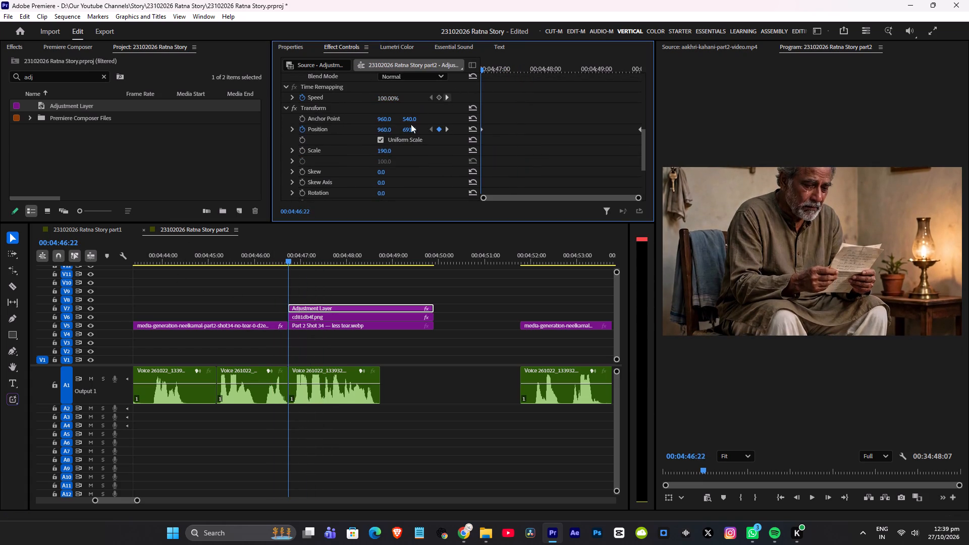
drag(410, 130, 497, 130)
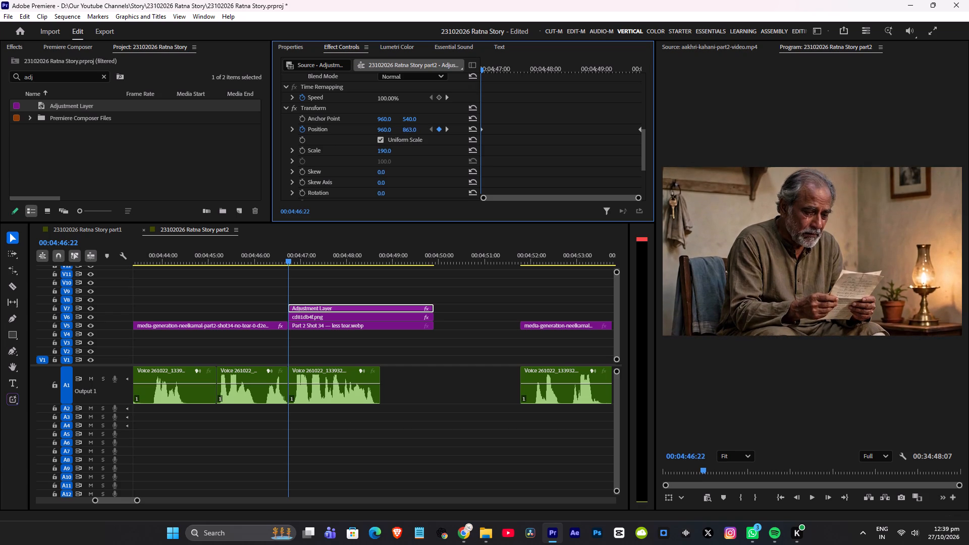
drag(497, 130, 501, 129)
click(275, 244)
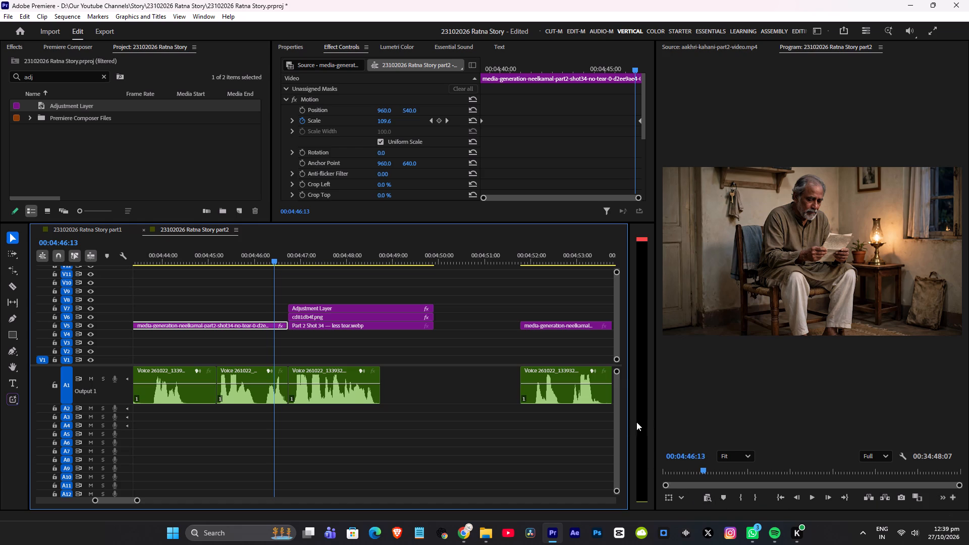
Widen the preview, show the guides, and move the upper horizontal guide to about 216, level with the man's face.
drag(656, 408, 640, 408)
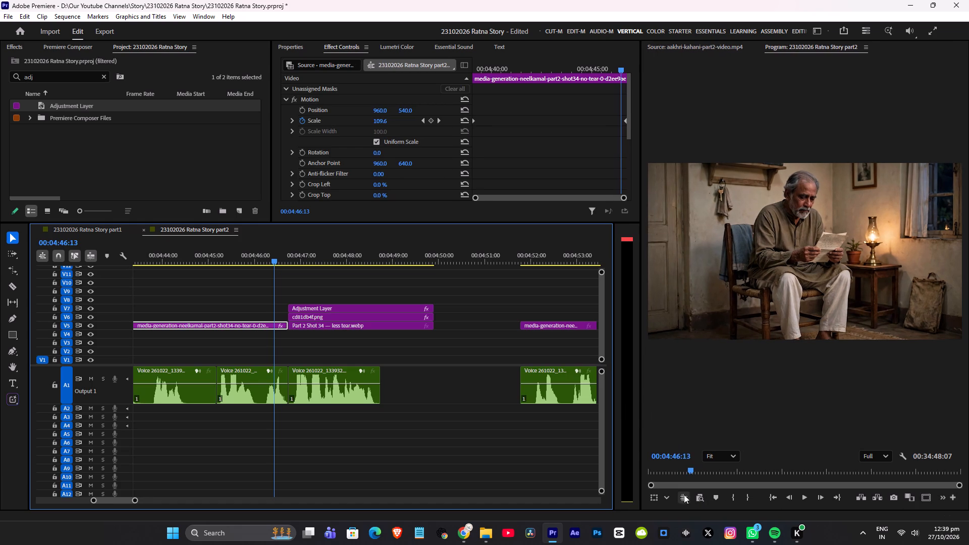
click(684, 495)
drag(810, 209, 810, 198)
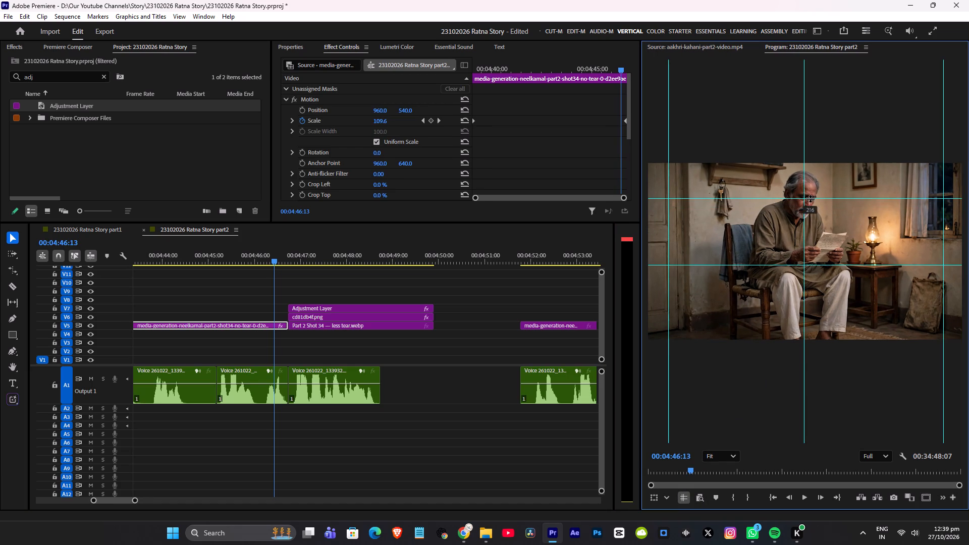
drag(810, 198, 811, 198)
Raise the picture at the starting Transform Position keyframe, using the guide for face height, and replay the cut with guides hidden.
drag(290, 256, 306, 256)
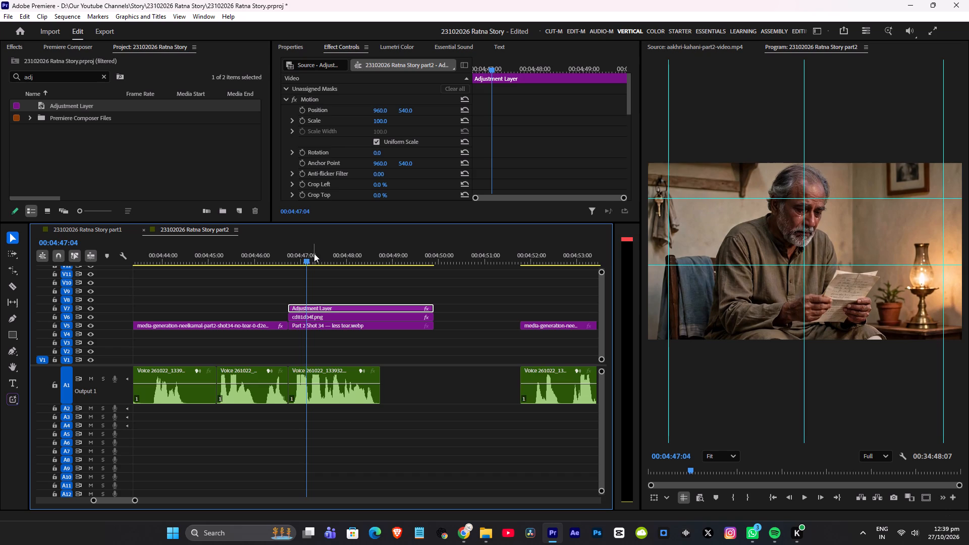
drag(314, 253, 293, 265)
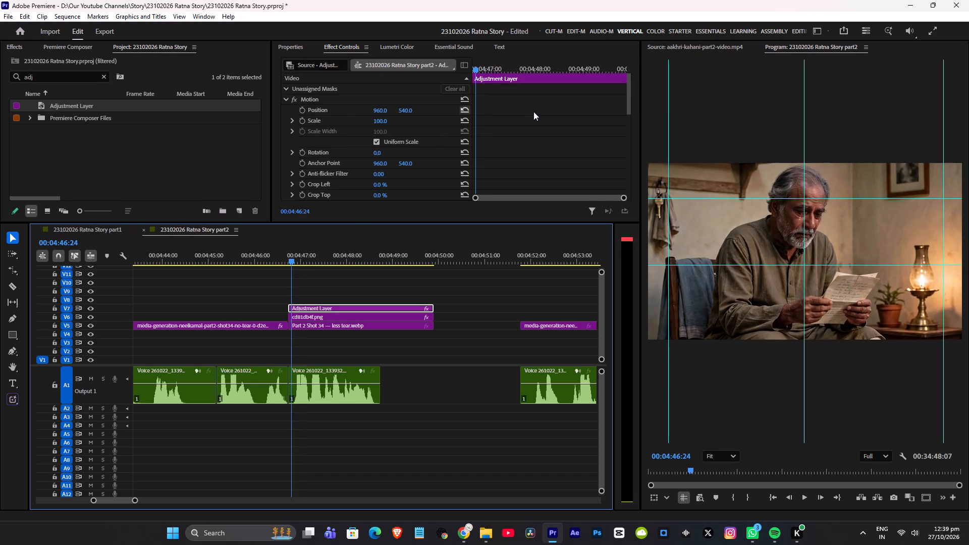
scroll(533, 112, down, 16)
drag(477, 69, 471, 73)
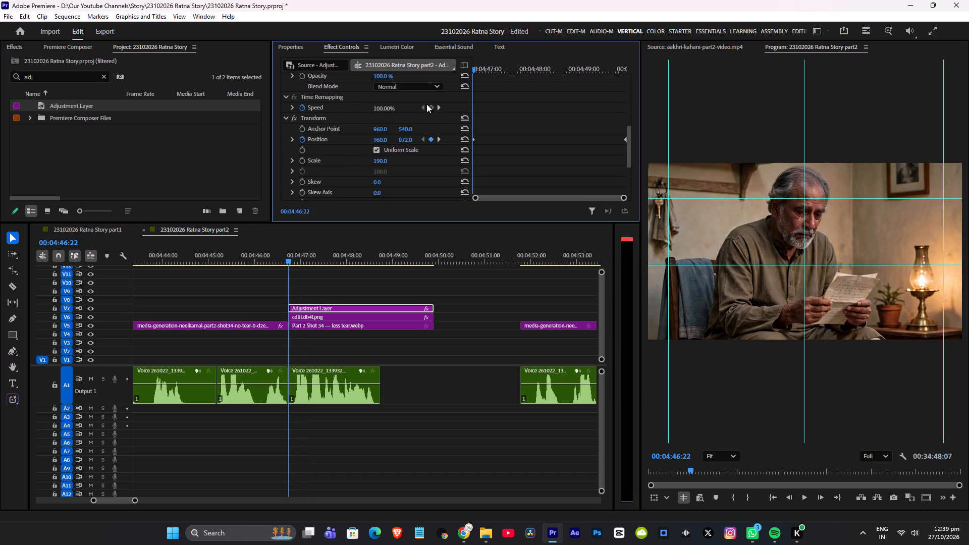
drag(407, 141, 380, 161)
click(262, 259)
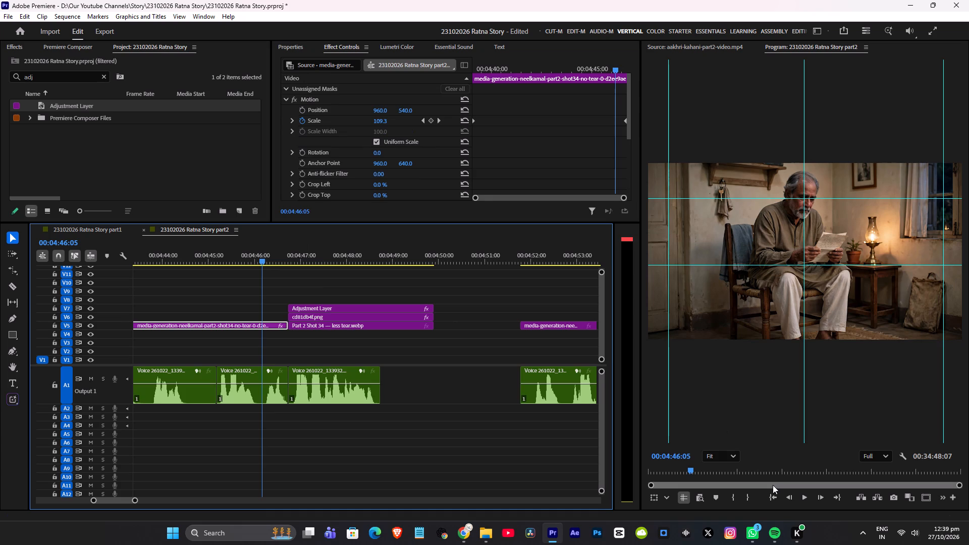
click(686, 496)
key(space)
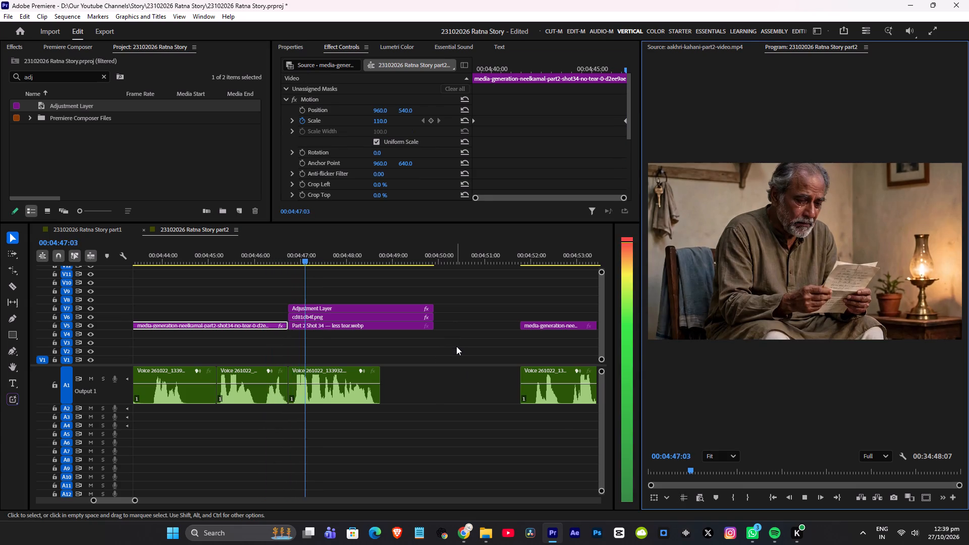
key(space)
Move the adjustment layer's ending Transform Position keyframe to 00:04:48:09, set it to 960, 875, and play the pan from the cut.
click(340, 317)
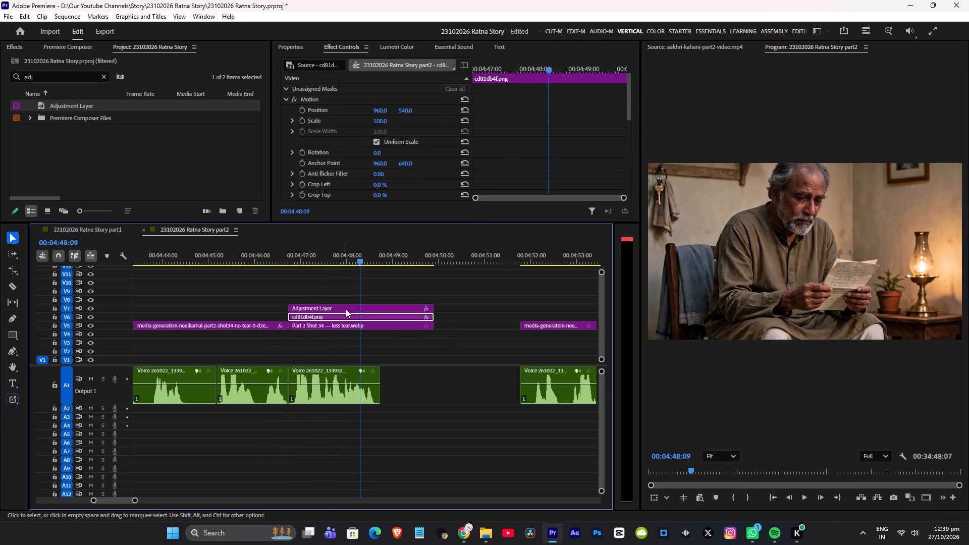
scroll(541, 144, down, 20)
scroll(541, 144, down, 7)
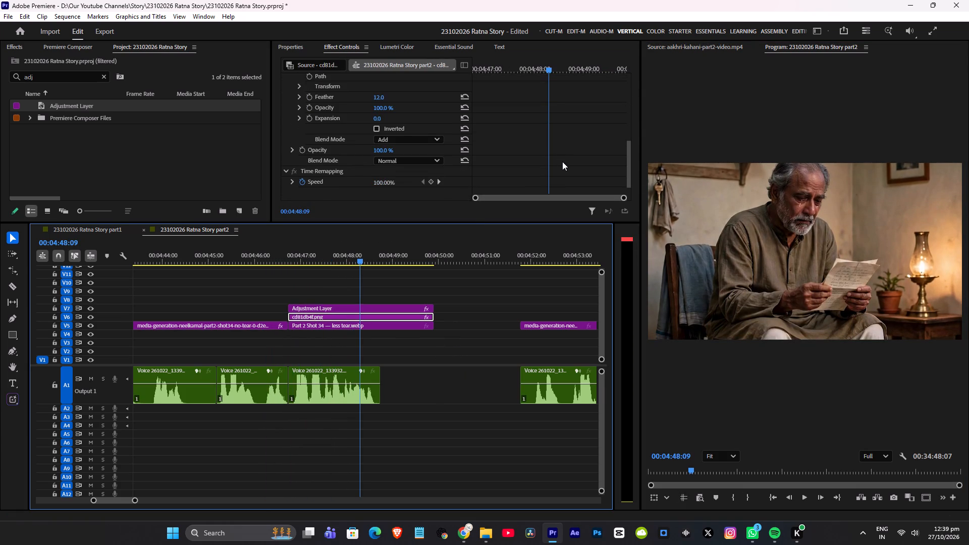
scroll(562, 161, up, 8)
click(372, 310)
scroll(597, 117, up, 1)
scroll(600, 129, down, 3)
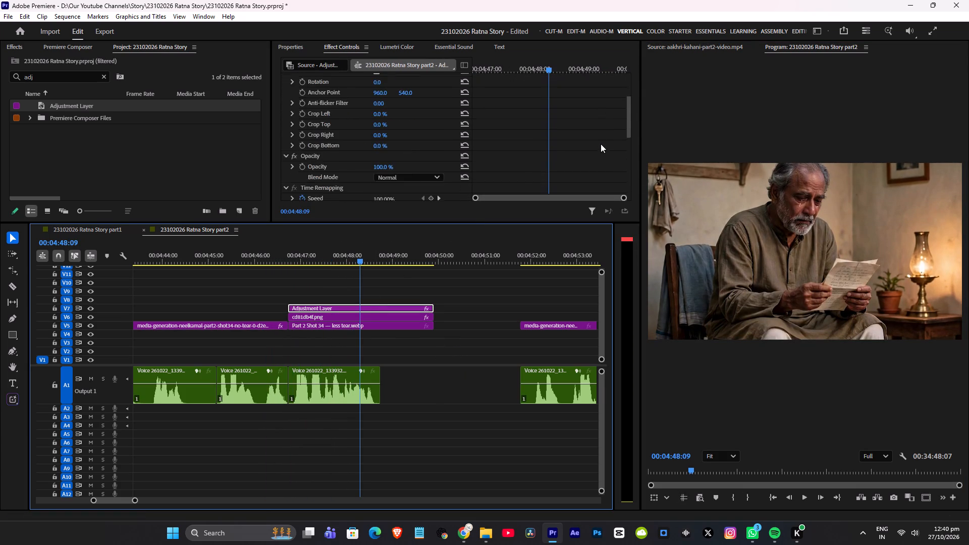
scroll(601, 144, down, 15)
drag(626, 118, 586, 124)
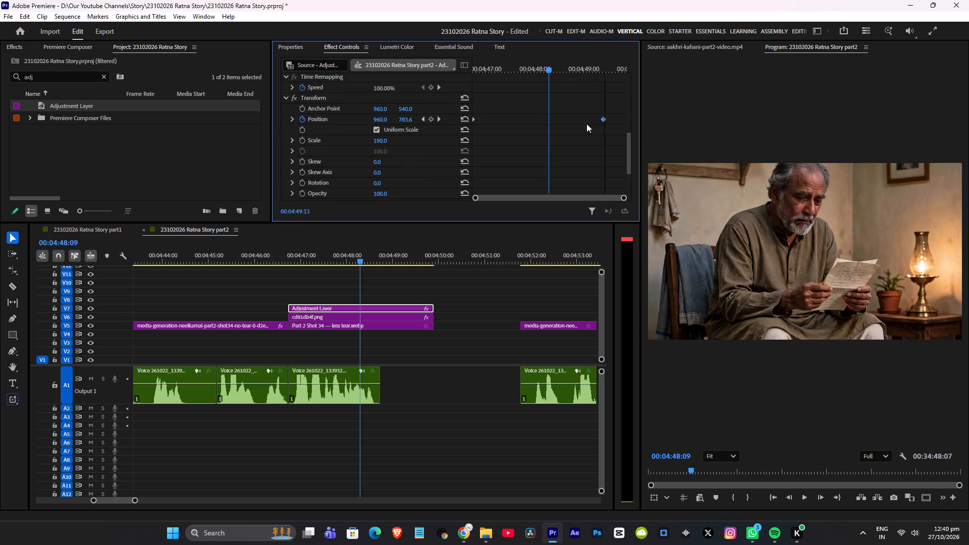
drag(586, 124, 547, 128)
drag(405, 120, 427, 119)
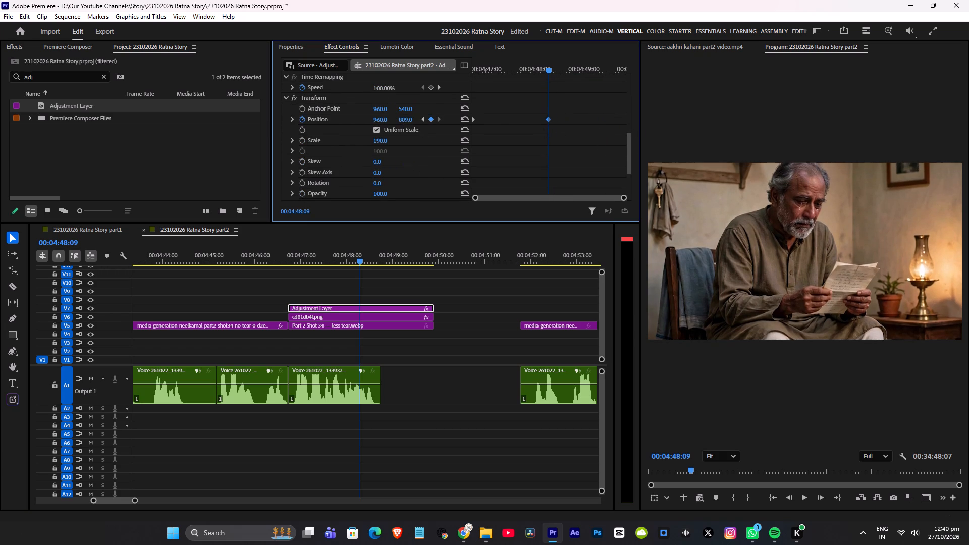
drag(427, 119, 460, 115)
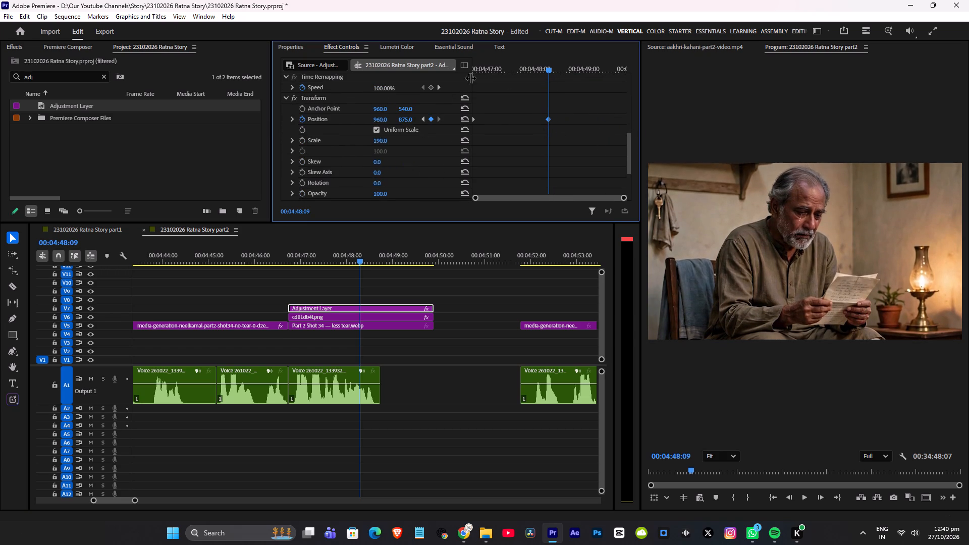
drag(523, 64, 356, 84)
key(space)
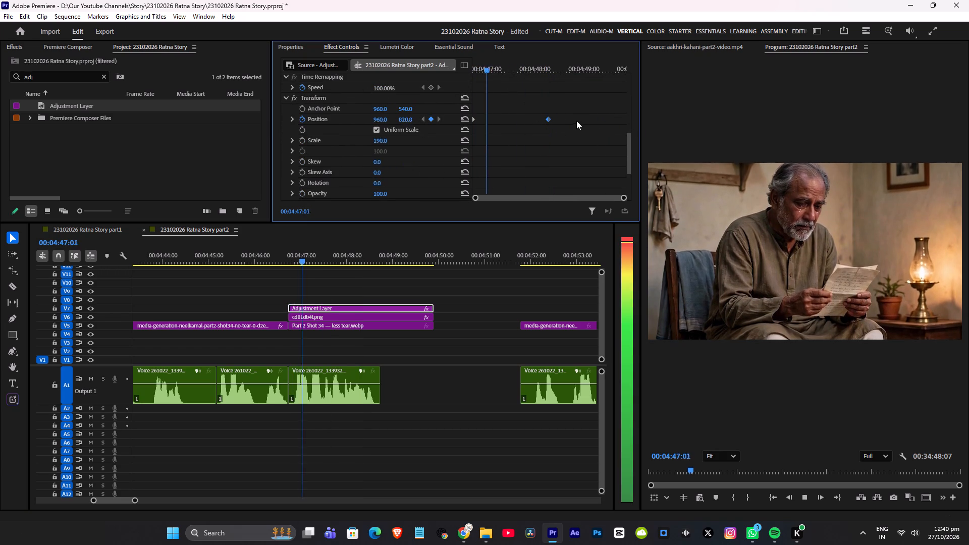
key(space)
Move the ending Transform Position keyframe to the end of the adjustment layer, save the project, and replay across the cut.
drag(551, 118, 877, 119)
key(ctrl+s)
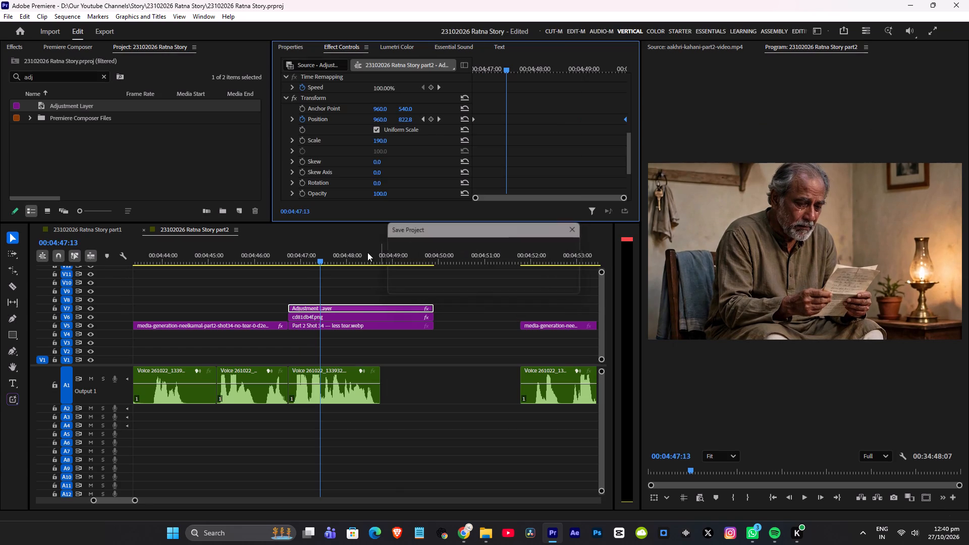
click(265, 261)
key(space)
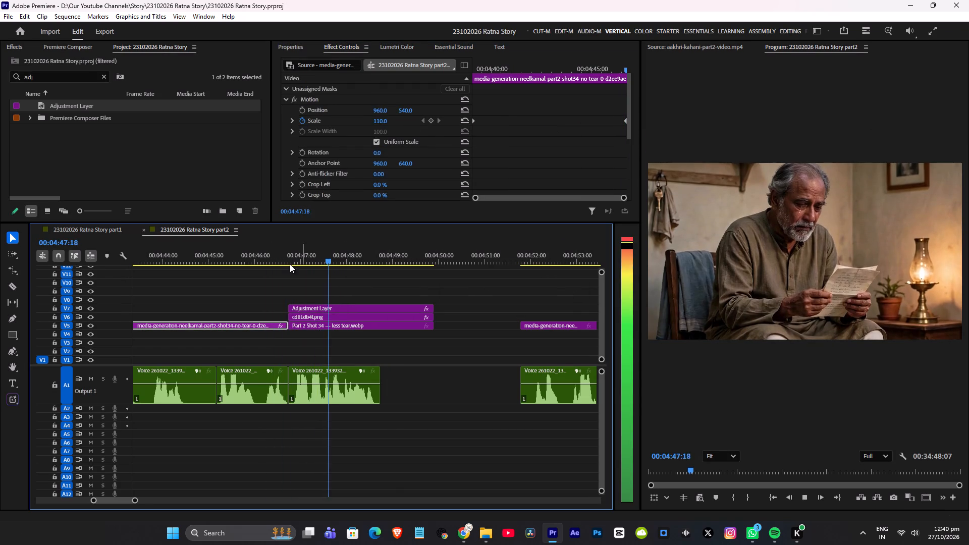
key(space)
click(248, 252)
key(space)
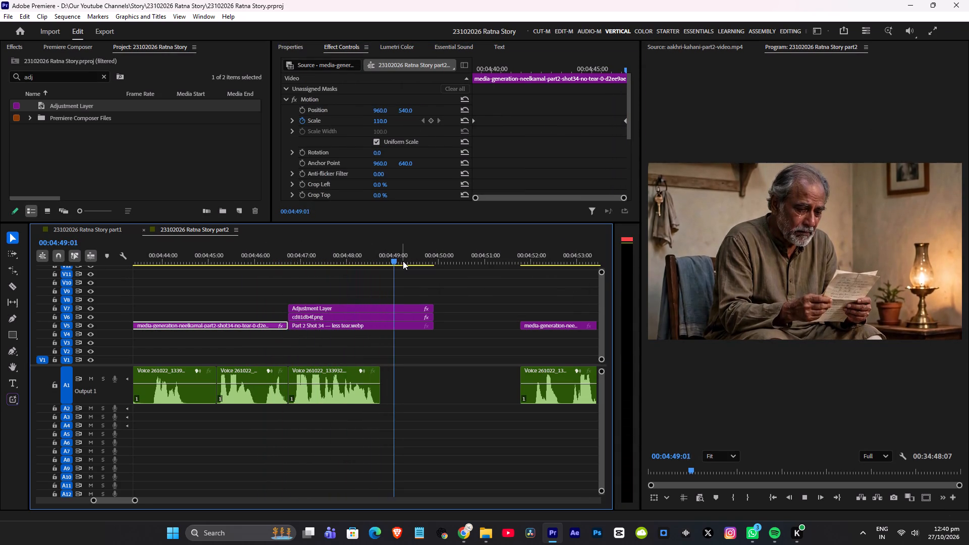
Extend the adjustment layer, the PNG and the Part 2 Shot 34 less-tear clip together to 00:04:50:21 and play the shot's end.
scroll(498, 268, down, 4)
key(space)
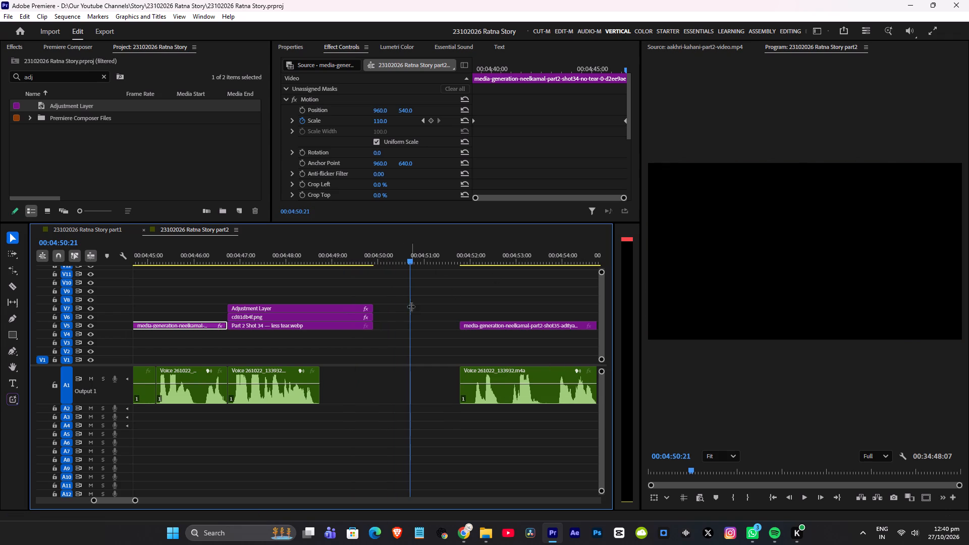
drag(364, 292, 377, 335)
drag(372, 318, 411, 318)
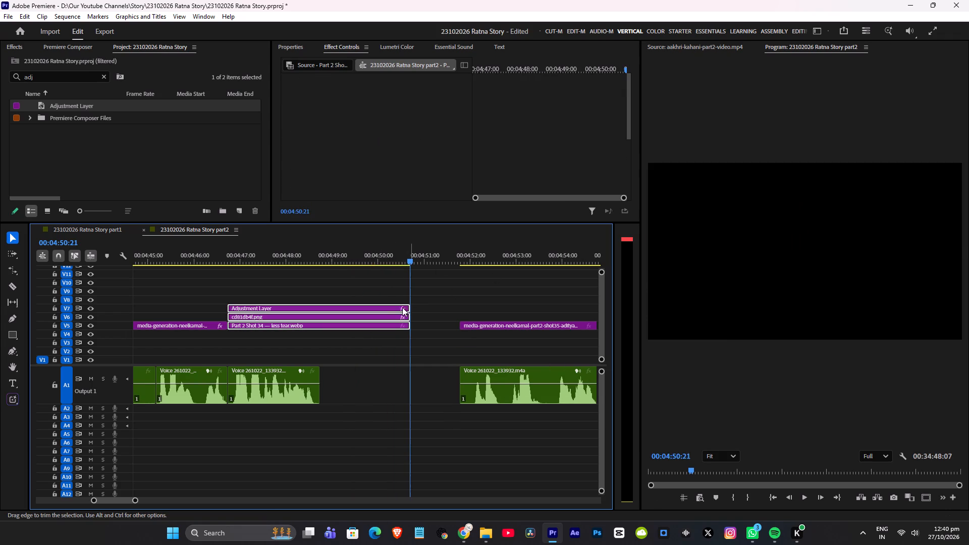
click(335, 259)
key(space)
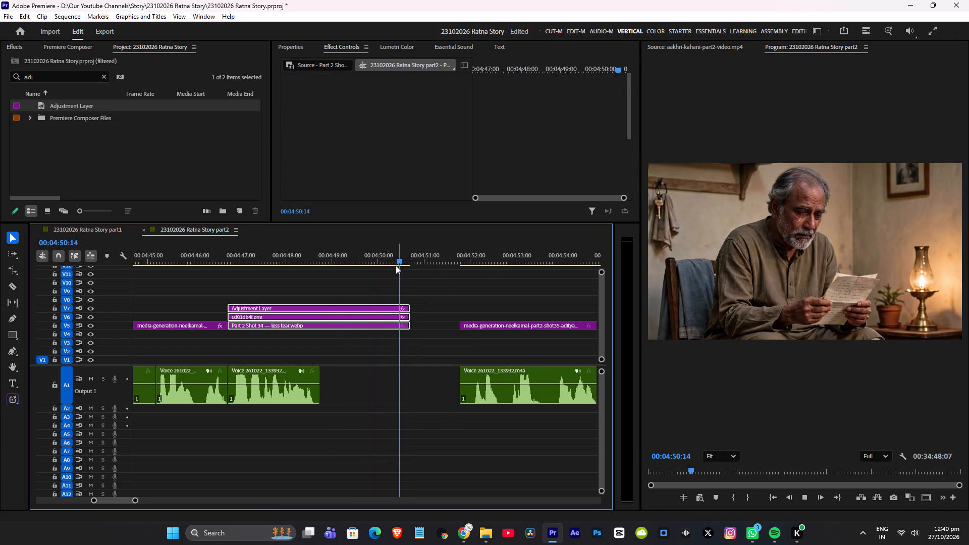
key(space)
Apply easing to the adjustment layer's ending Transform Position keyframe.
click(330, 254)
click(367, 283)
click(343, 307)
scroll(528, 140, down, 17)
click(594, 129)
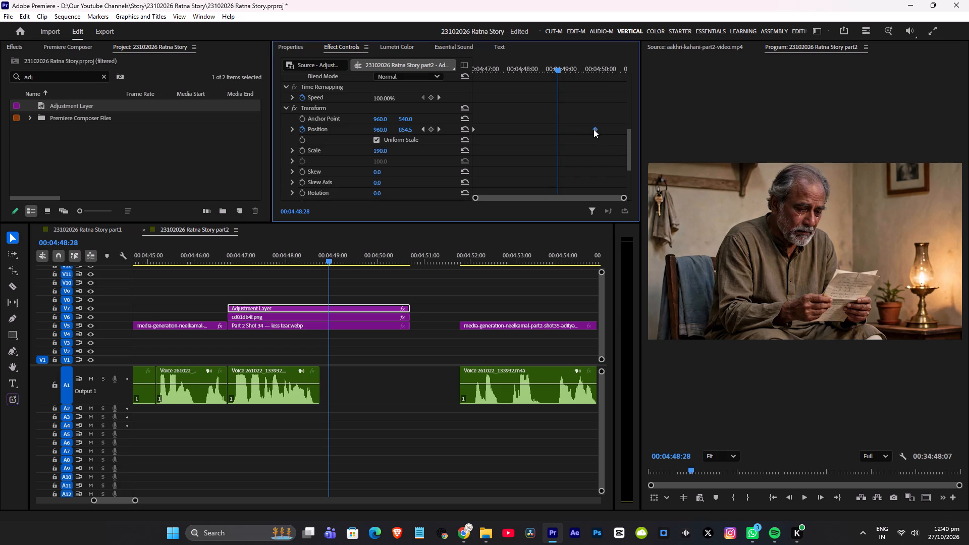
key(F7)
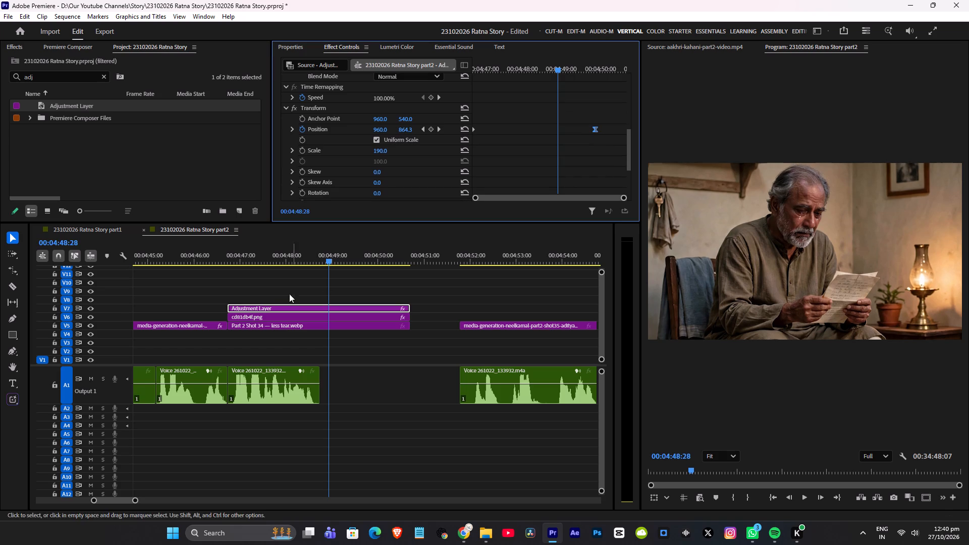
Replay the eased pan from before the cut through to the smiling close-up and save the project.
click(223, 256)
key(space)
key(space)
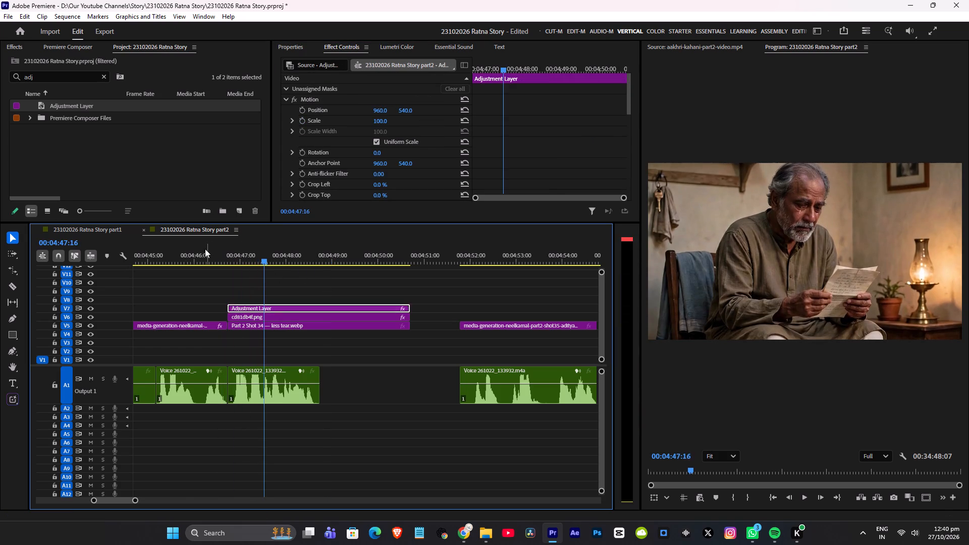
click(198, 249)
key(space)
scroll(316, 281, up, 4)
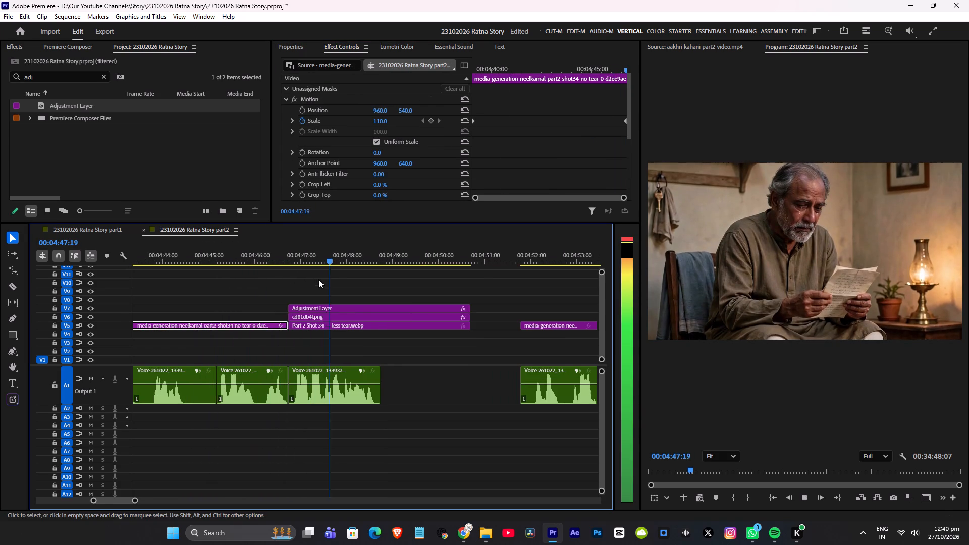
key(space)
click(235, 255)
key(space)
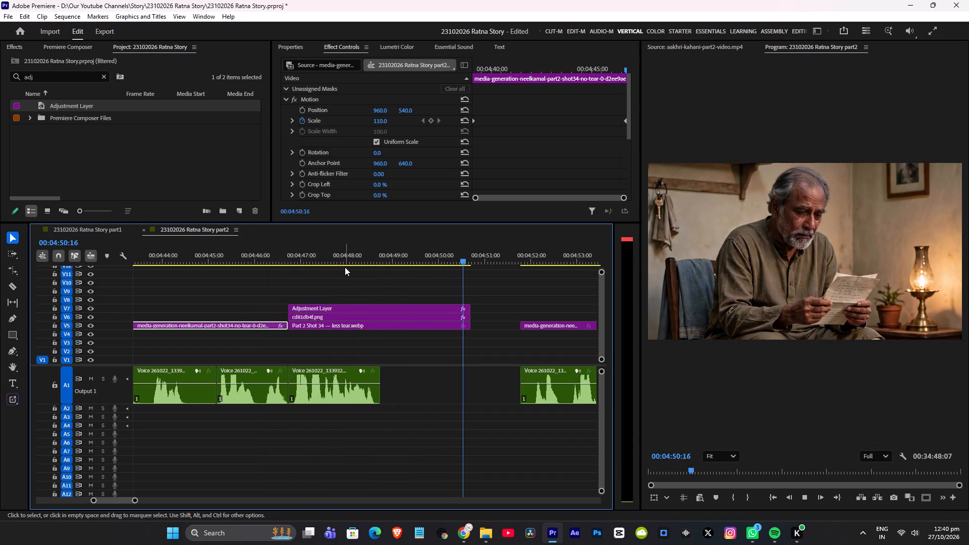
key(space)
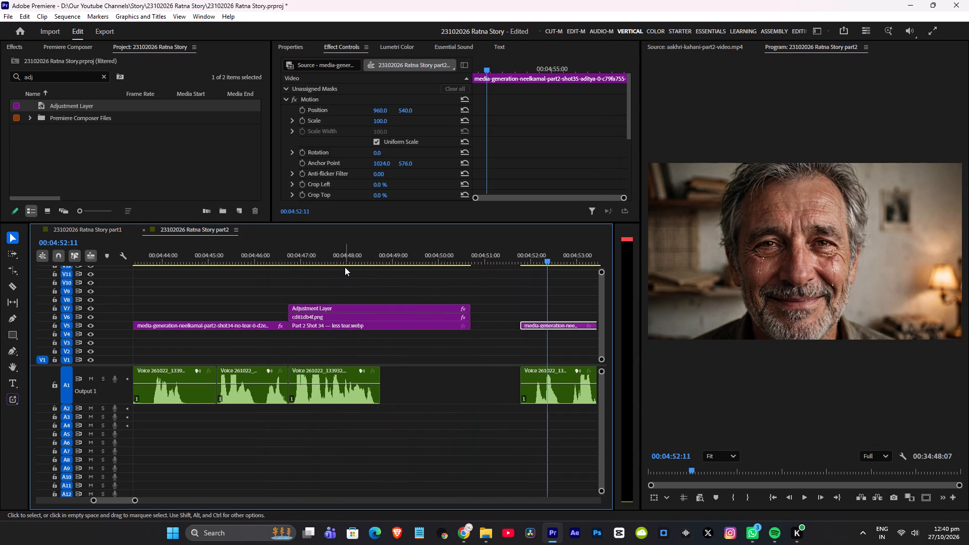
key(ctrl+s)
Extend the three stacked letter-shot clips together to about 00:04:51:00, play into the smiling close-up, and save the project.
scroll(349, 272, down, 3)
click(409, 258)
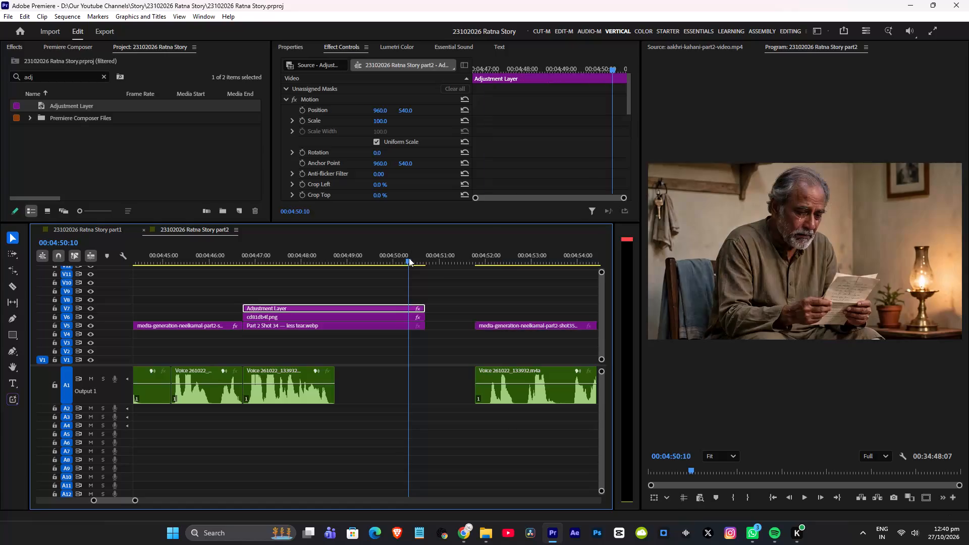
key(space)
scroll(440, 270, down, 7)
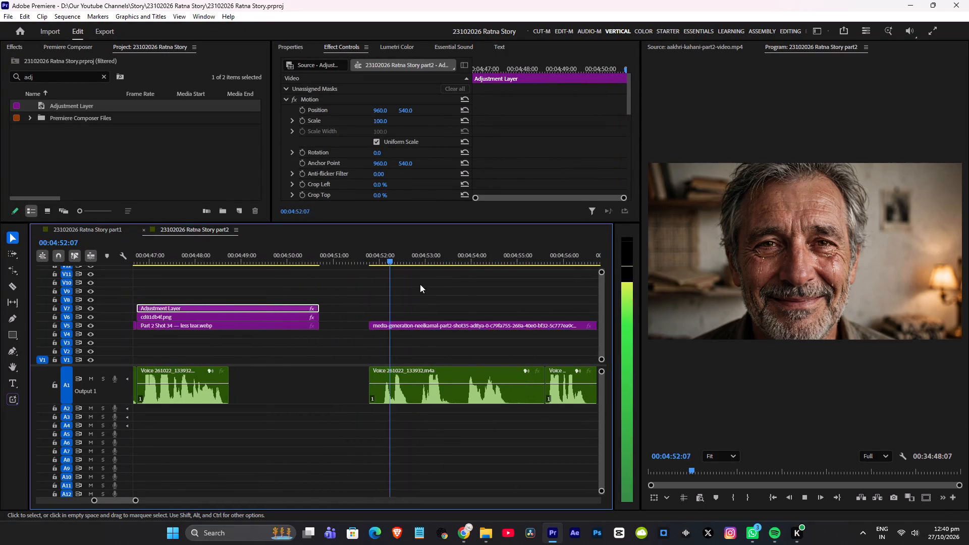
key(space)
drag(314, 289, 320, 342)
drag(319, 315, 327, 315)
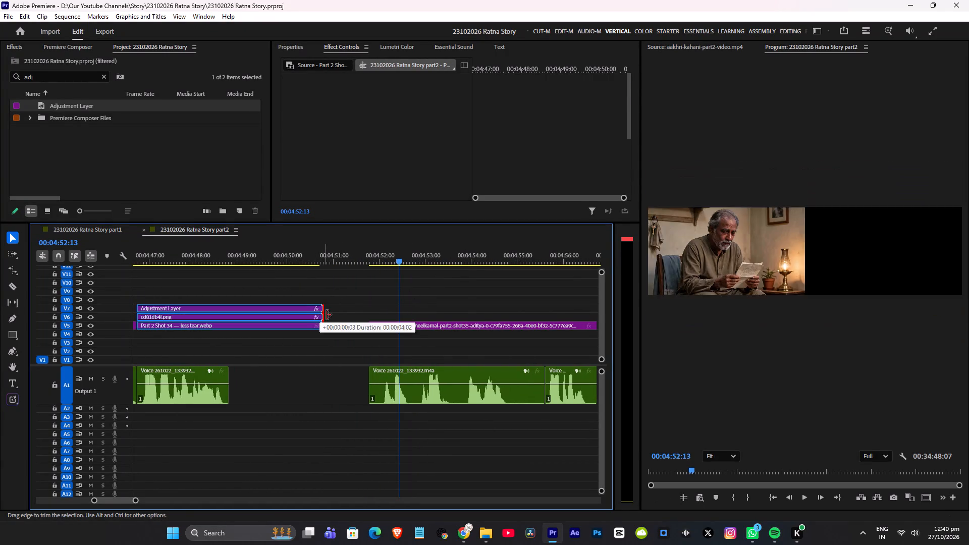
drag(327, 315, 334, 315)
click(307, 259)
key(space)
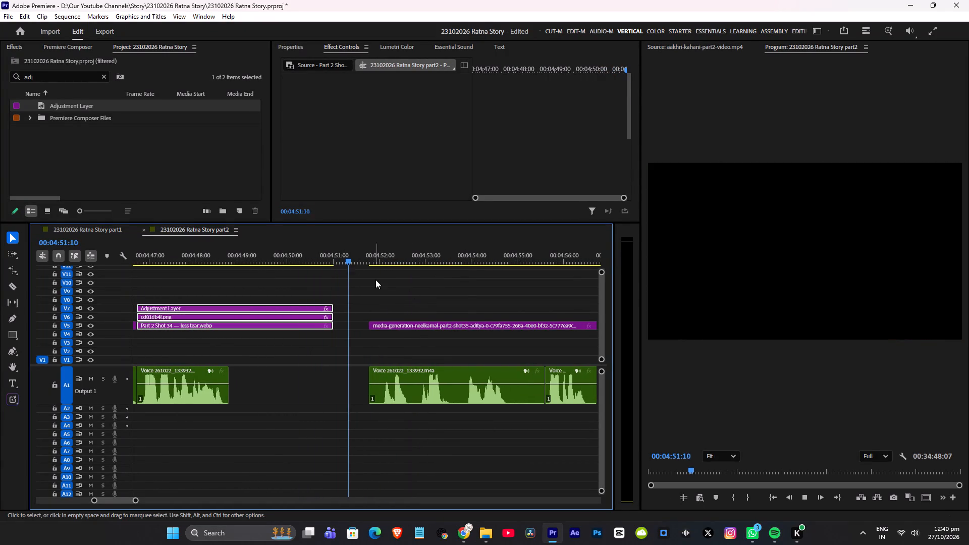
scroll(394, 282, down, 3)
key(space)
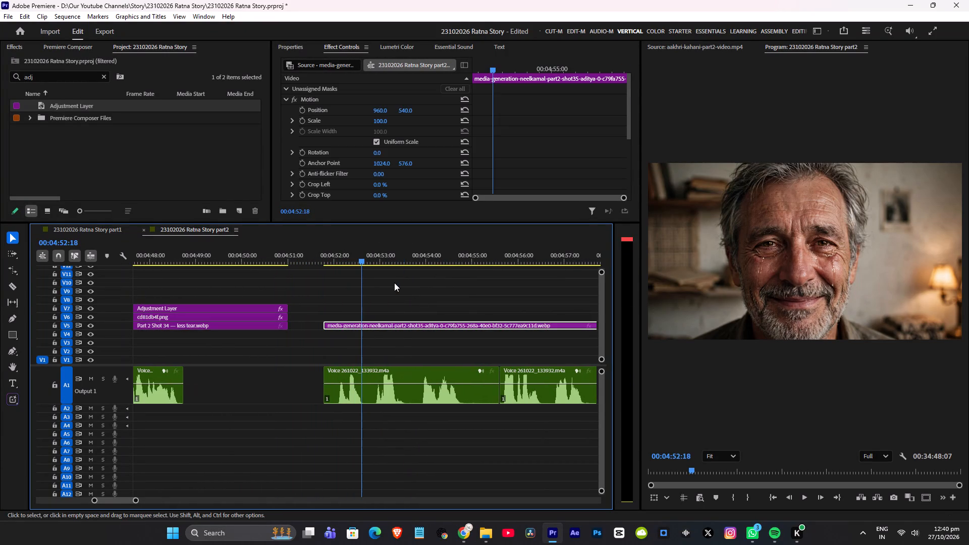
key(ctrl+s)
Review the tearful smiling close-up against its voice-over from about 00:04:52 to 00:04:55, saving the project along the way.
key(space)
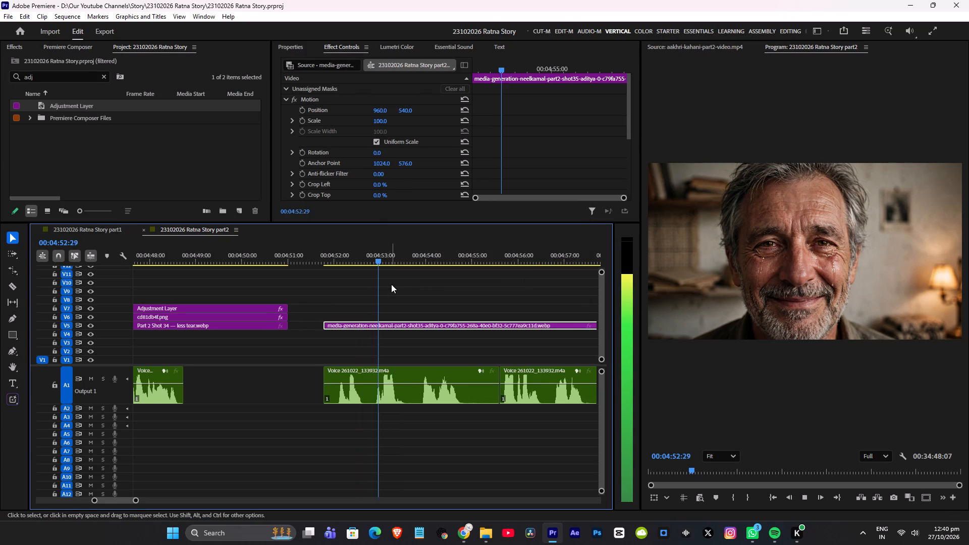
scroll(391, 284, down, 2)
key(space)
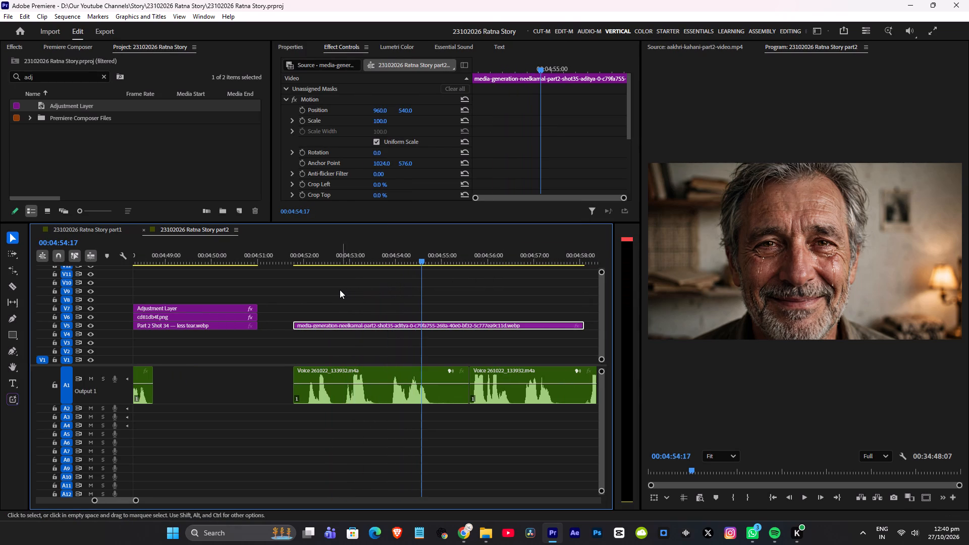
key(ctrl+s)
key(space)
key(space)
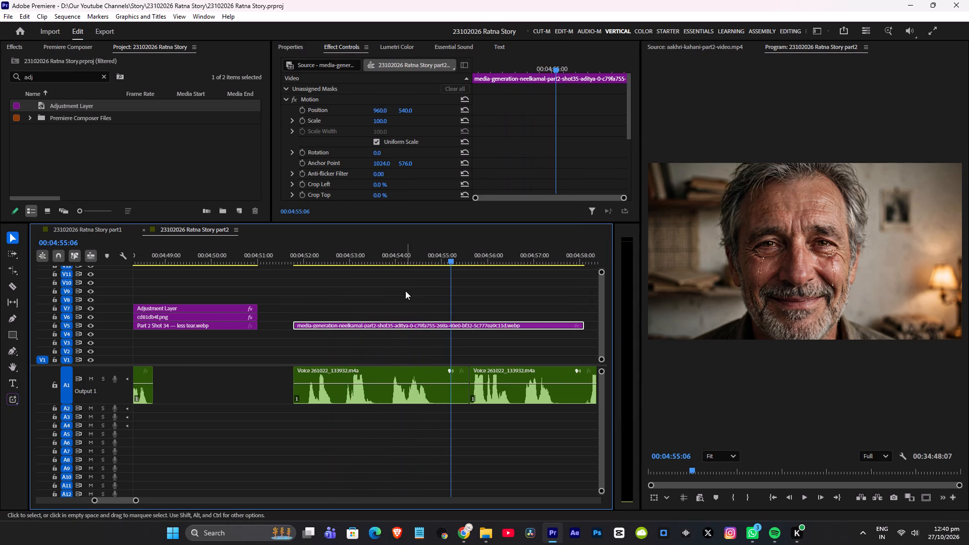
click(341, 258)
key(space)
key(space)
Add the Premiere Composer Fade to Black transition on V9, centred on the end of the letter-reading shot at about 00:04:51:00.
click(402, 282)
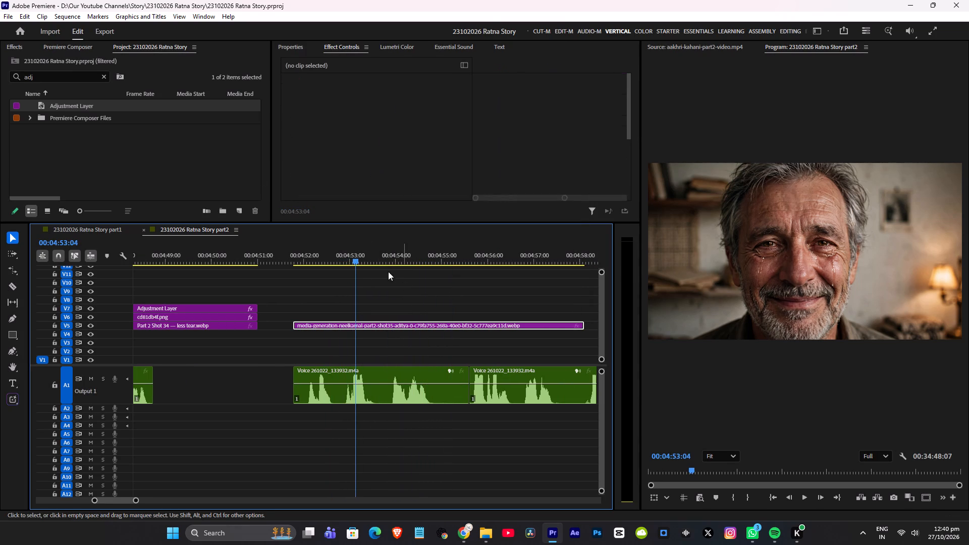
click(80, 44)
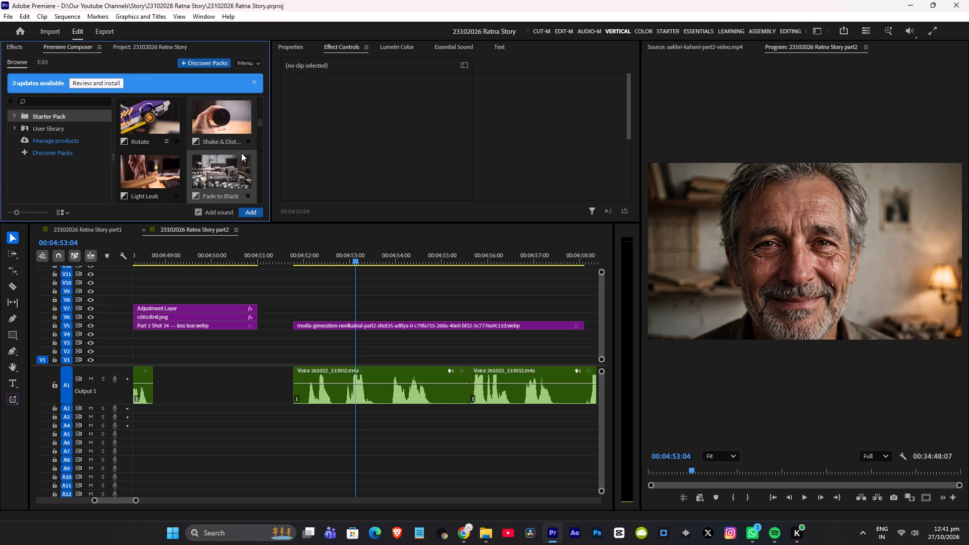
drag(215, 173, 266, 298)
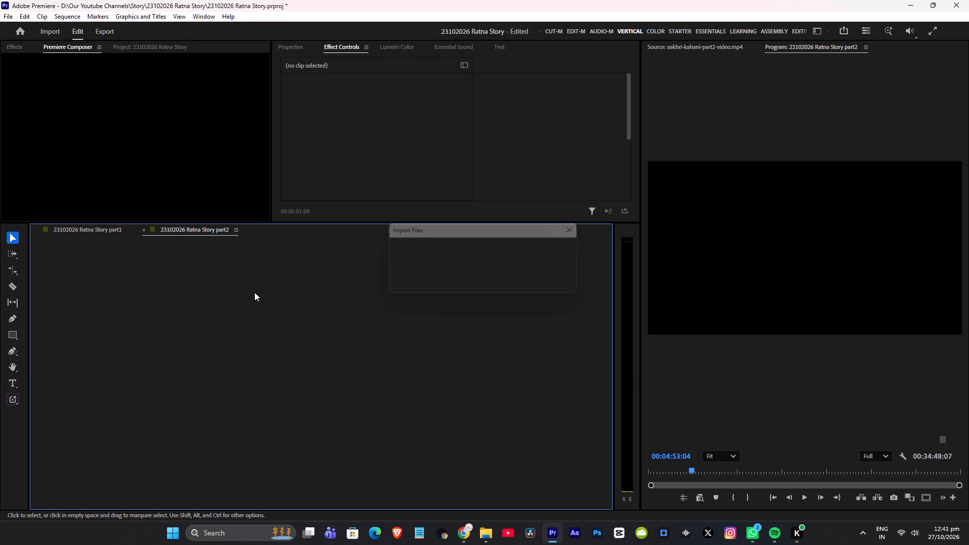
drag(266, 301, 265, 293)
Duplicate the Fade to Black transition onto V10, centred on the start of the smiling close-up, and play through both fades.
alt+drag(268, 291, 277, 288)
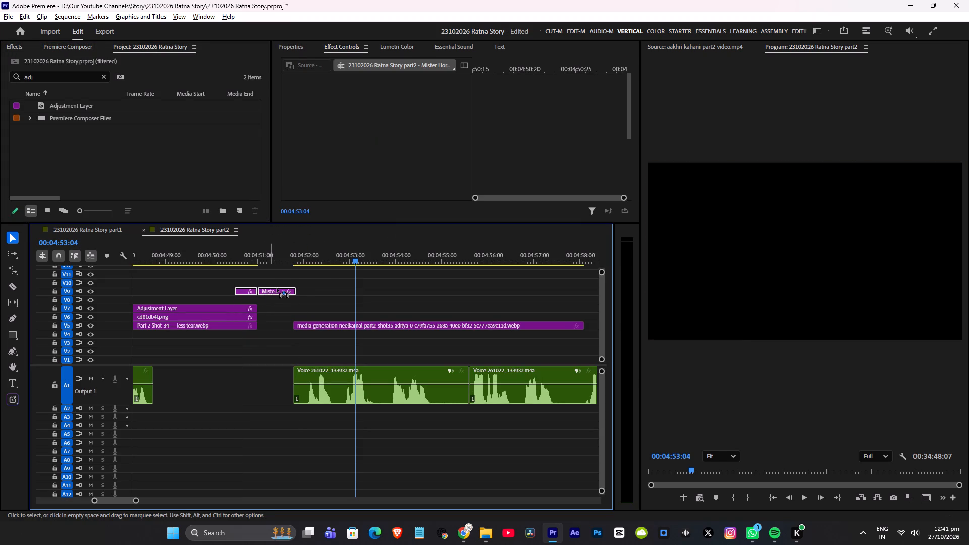
alt+drag(277, 288, 305, 279)
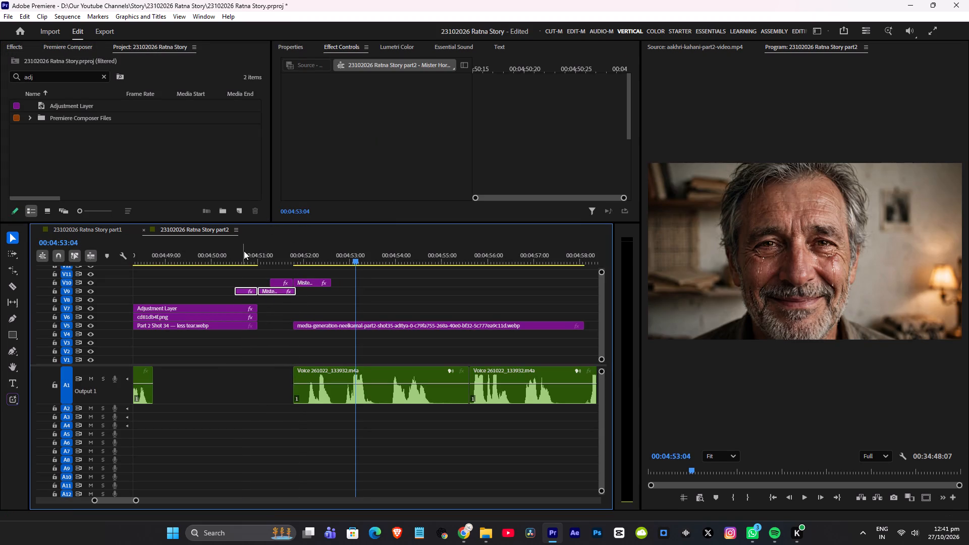
click(244, 251)
key(space)
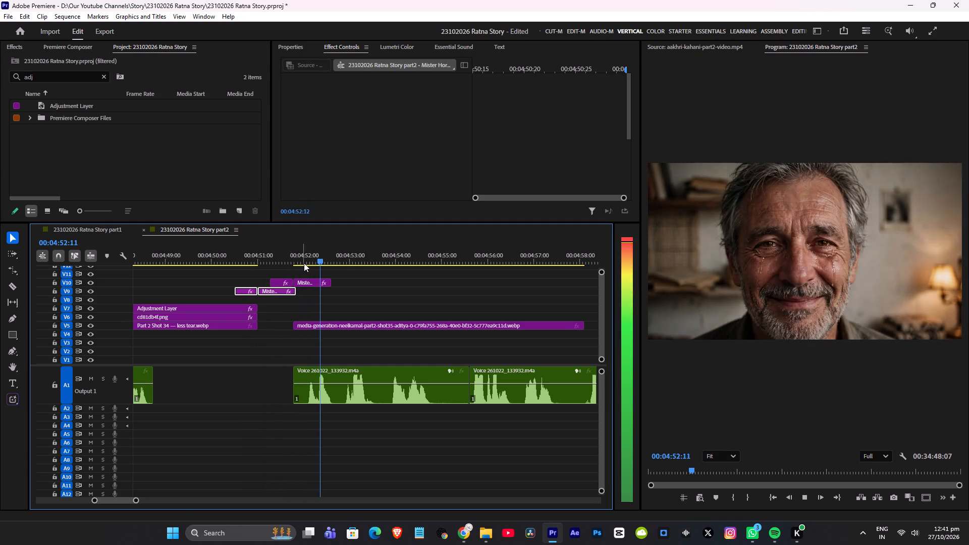
scroll(505, 319, down, 4)
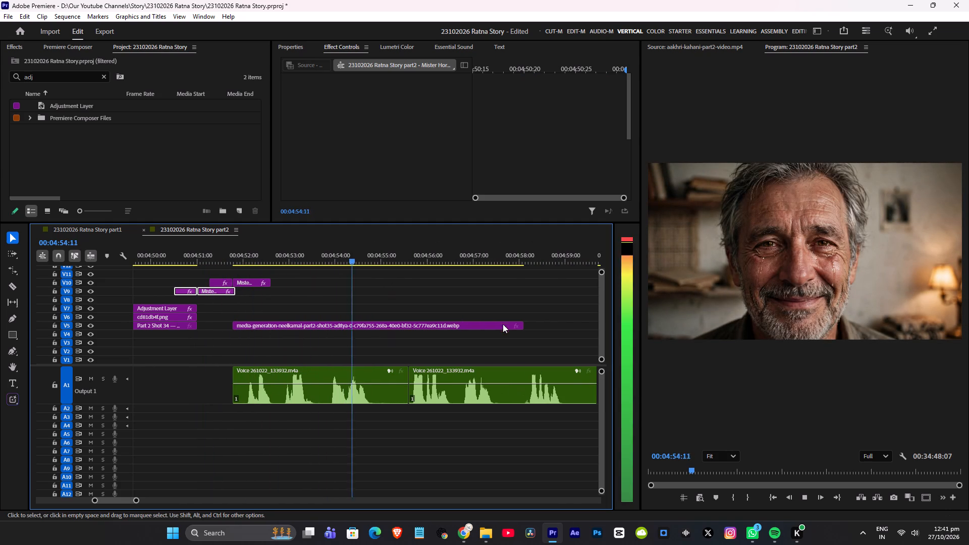
scroll(525, 325, down, 4)
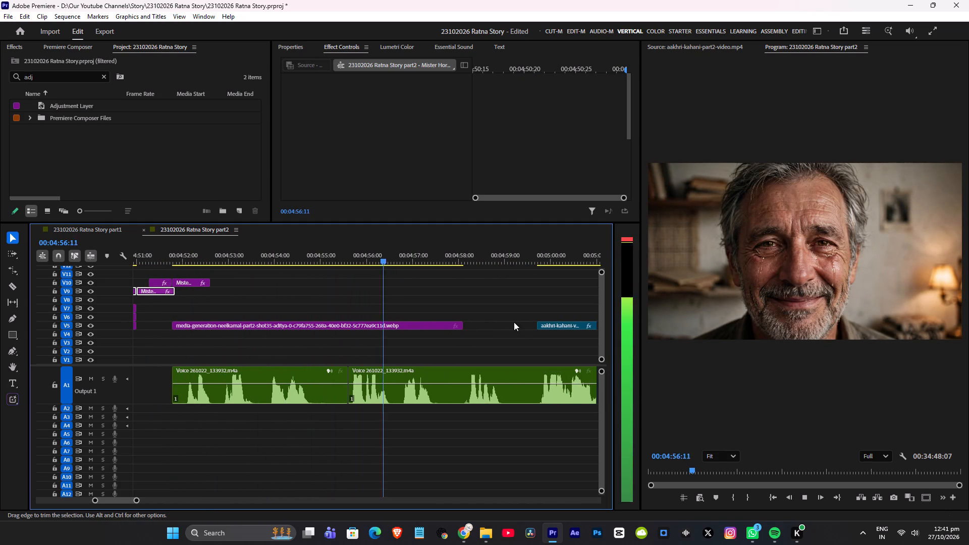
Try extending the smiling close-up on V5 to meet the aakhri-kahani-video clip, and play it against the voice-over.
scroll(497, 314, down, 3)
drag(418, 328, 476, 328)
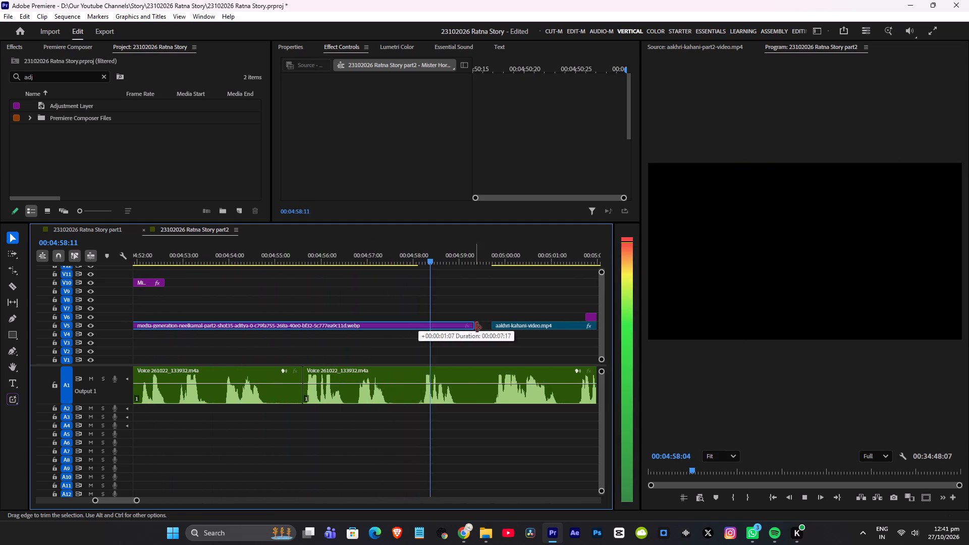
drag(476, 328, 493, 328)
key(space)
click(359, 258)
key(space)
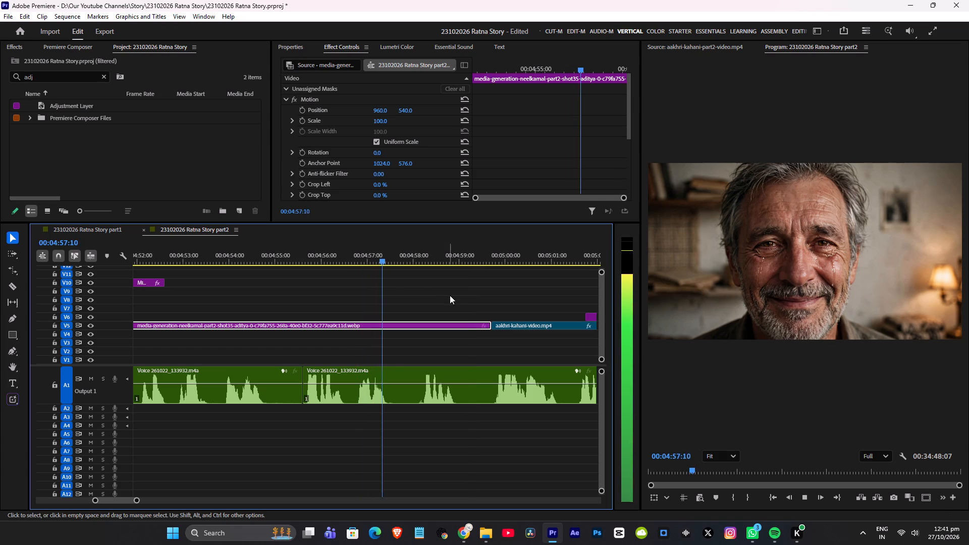
Trim the end of the smiling close-up on V5 back to about 00:04:57:19 and save the project.
key(space)
drag(490, 325, 397, 330)
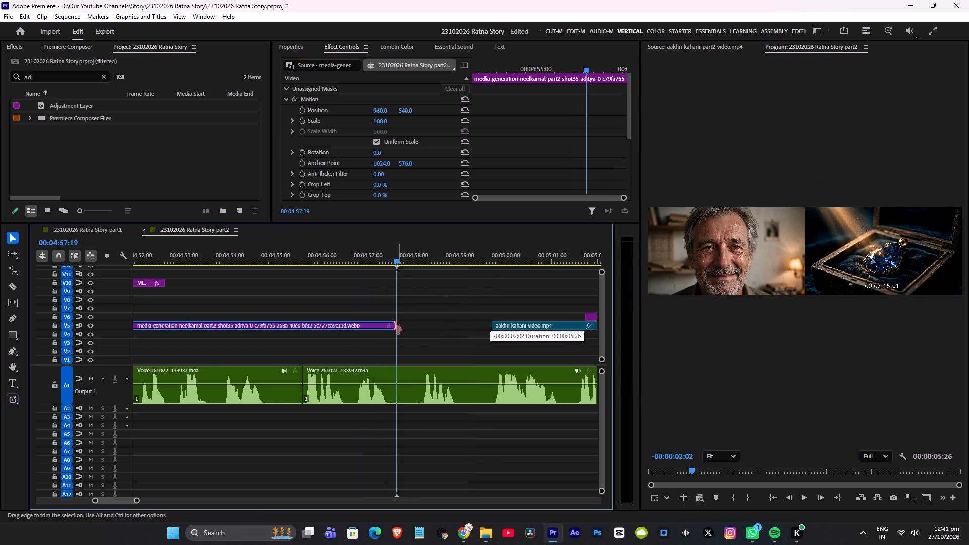
scroll(416, 315, up, 5)
key(ctrl+s)
Enlarge the smiling close-up to Scale 199 and set its Position to 1051, 300 to frame the tearful face, saving the project.
click(303, 262)
scroll(376, 282, up, 2)
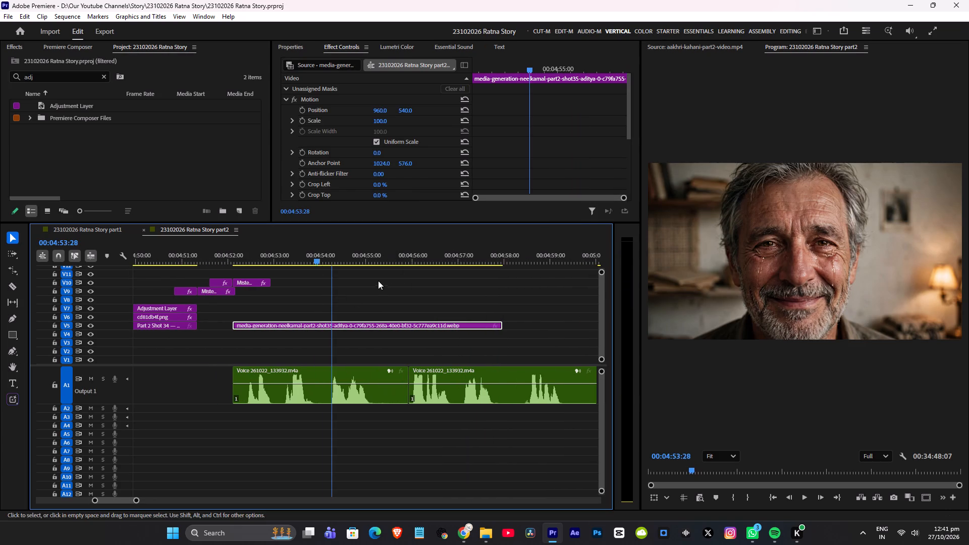
drag(382, 121, 399, 121)
drag(412, 109, 290, 122)
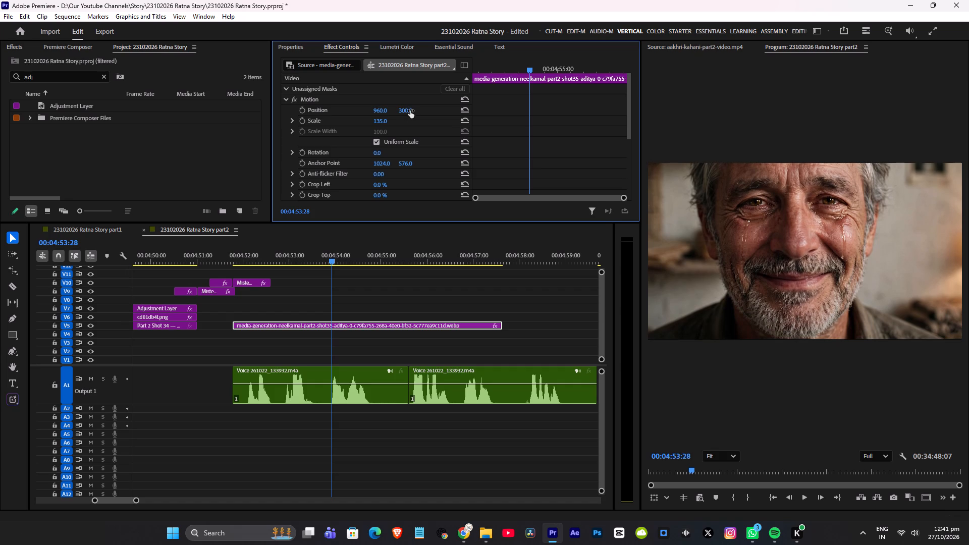
drag(380, 121, 414, 131)
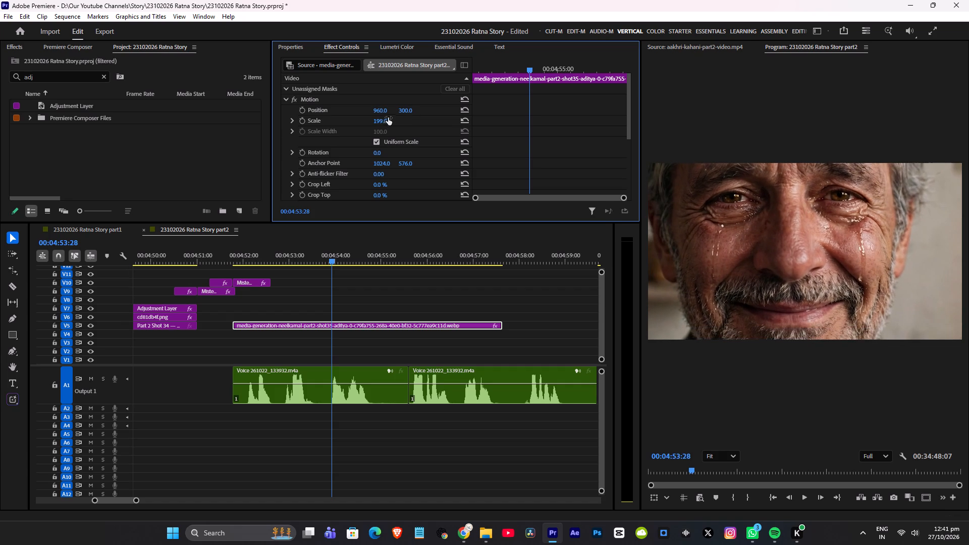
drag(379, 110, 428, 115)
key(ctrl+s)
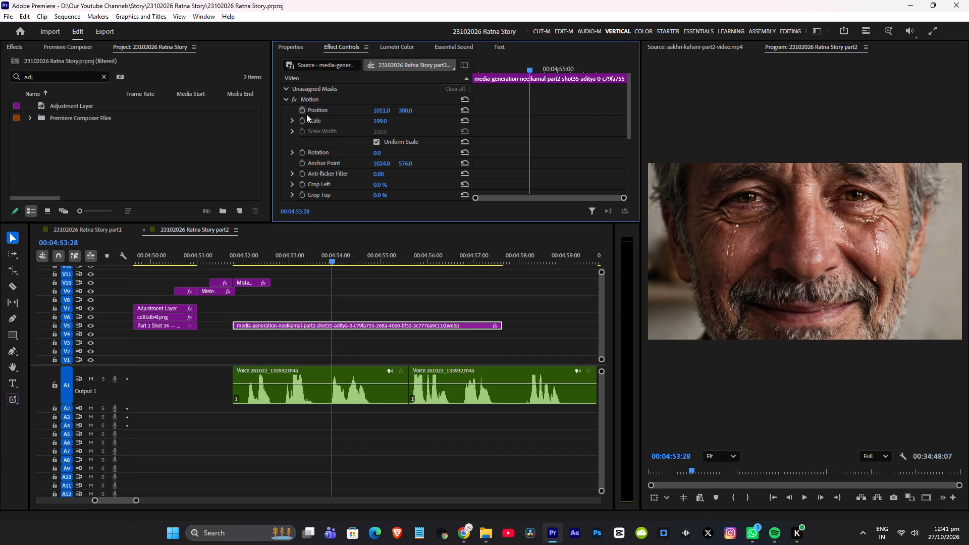
Keyframe the smiling close-up's Position from 1051, 300 at the clip's start to 1051, 461 at its end, and play the pan.
click(304, 112)
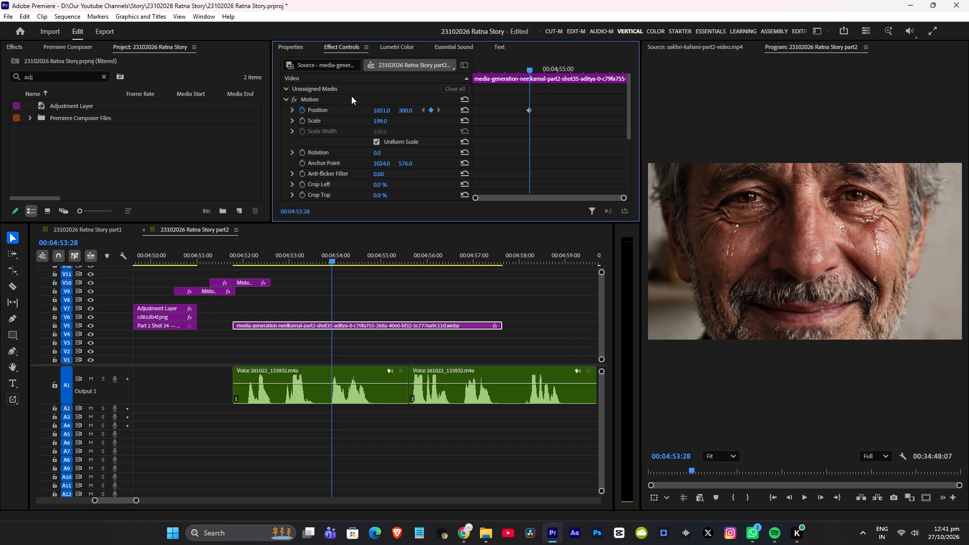
drag(514, 64, 408, 83)
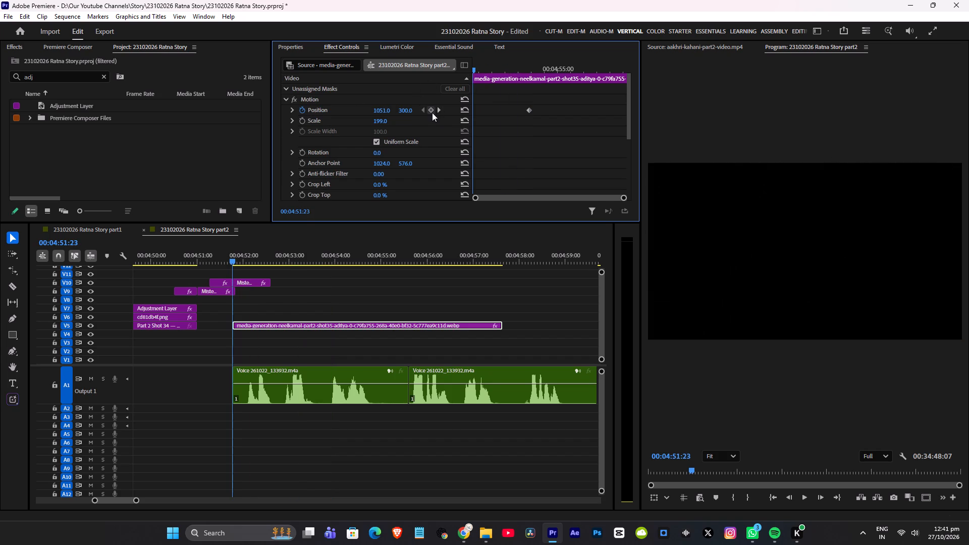
click(432, 111)
click(438, 109)
drag(402, 110, 444, 110)
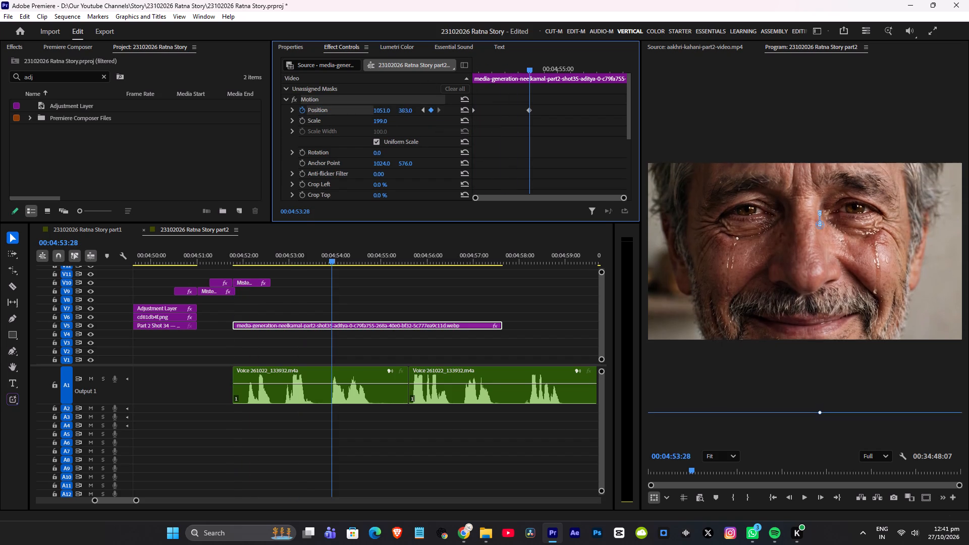
drag(444, 110, 483, 107)
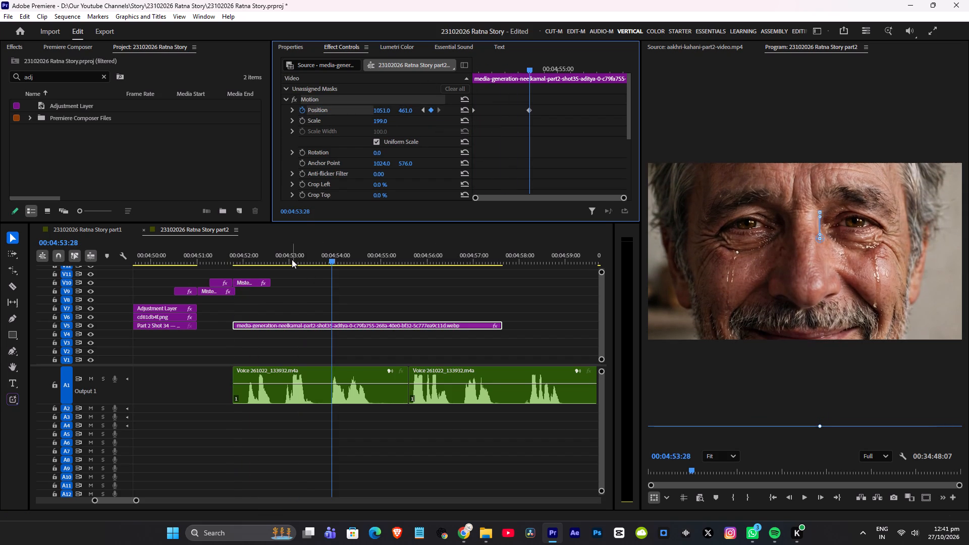
drag(530, 109, 762, 120)
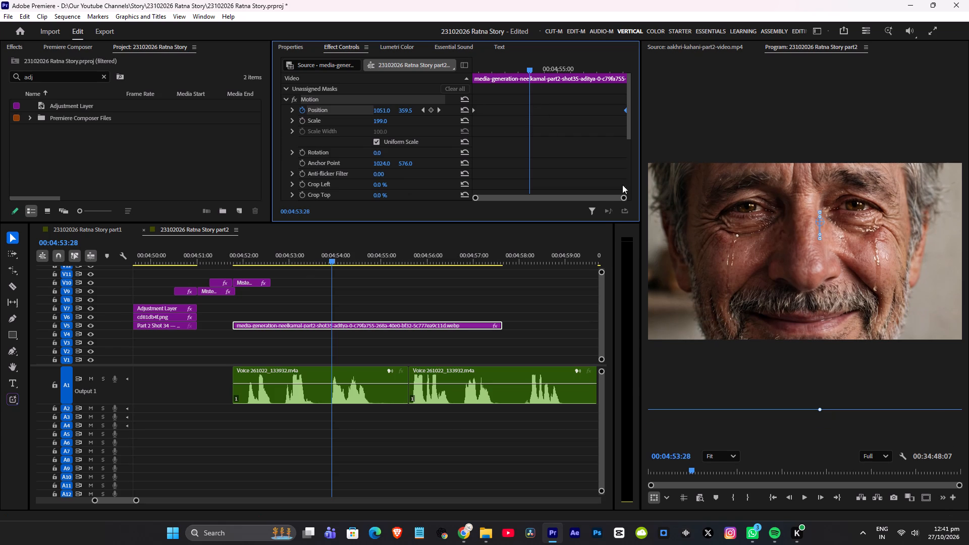
click(239, 254)
click(229, 255)
key(space)
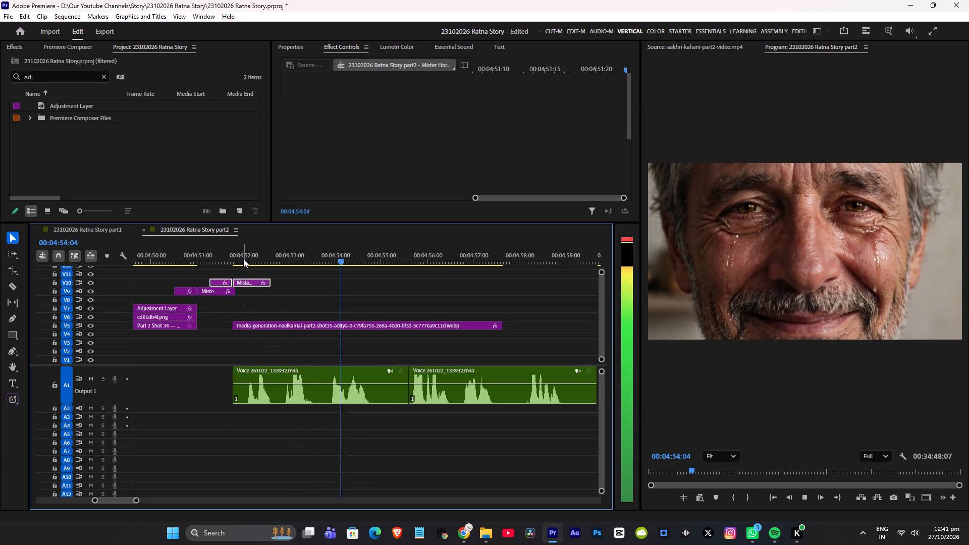
key(space)
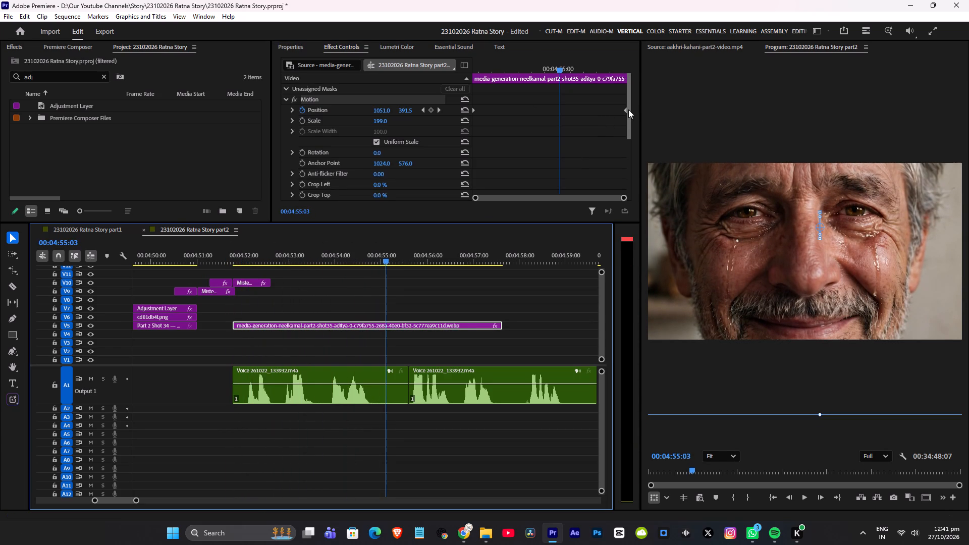
Swap the close-up's two Position keyframes so the pan runs from vertical 461 to 300, play it through, and save.
drag(625, 110, 499, 121)
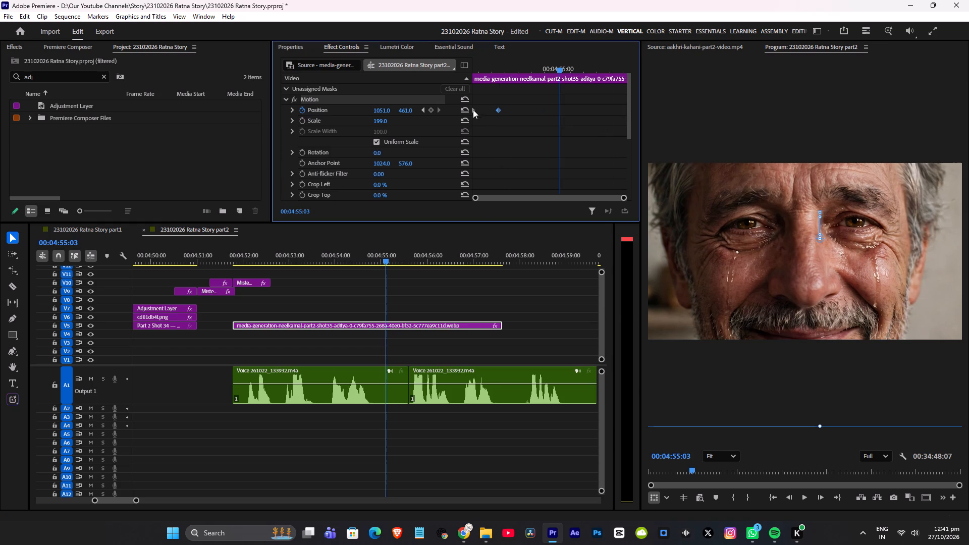
drag(473, 109, 629, 115)
drag(496, 109, 305, 136)
click(230, 254)
key(space)
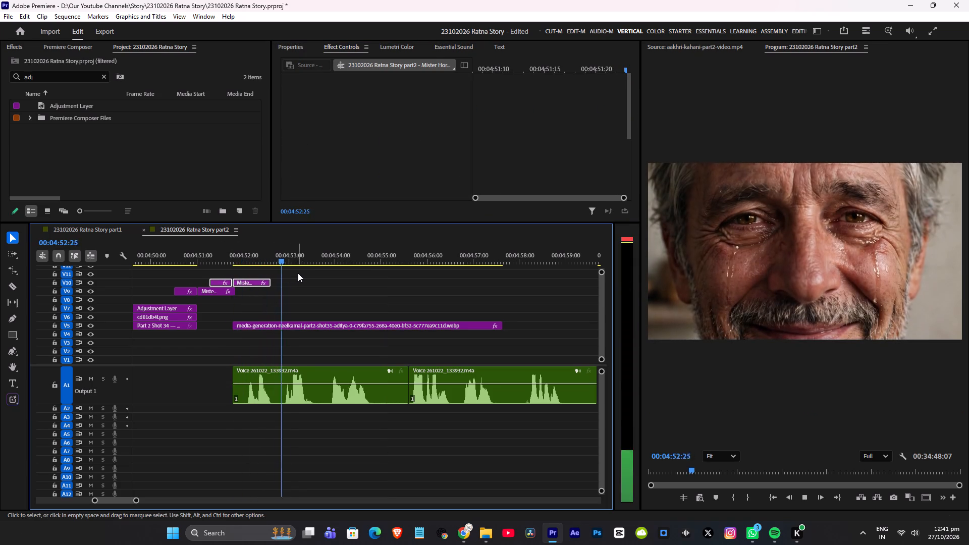
scroll(417, 306, down, 2)
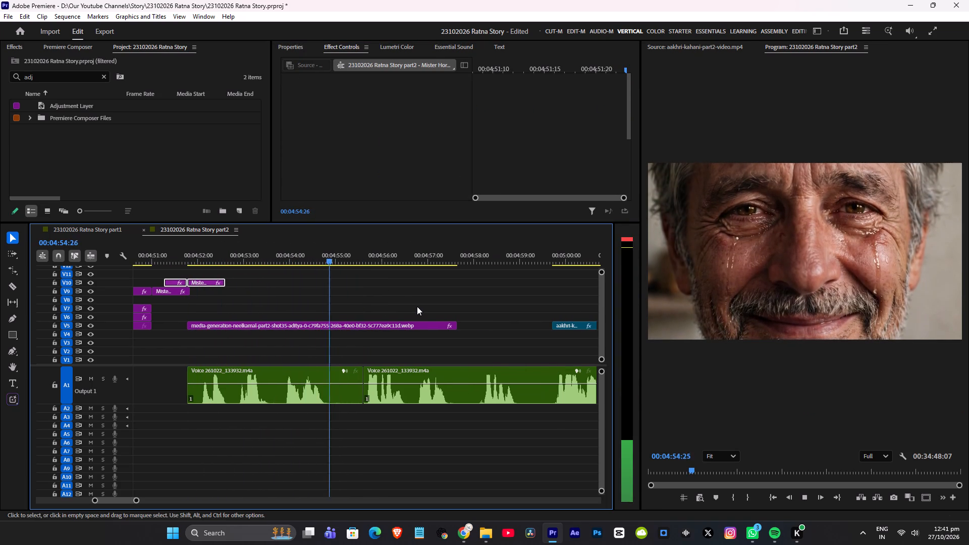
scroll(417, 306, down, 2)
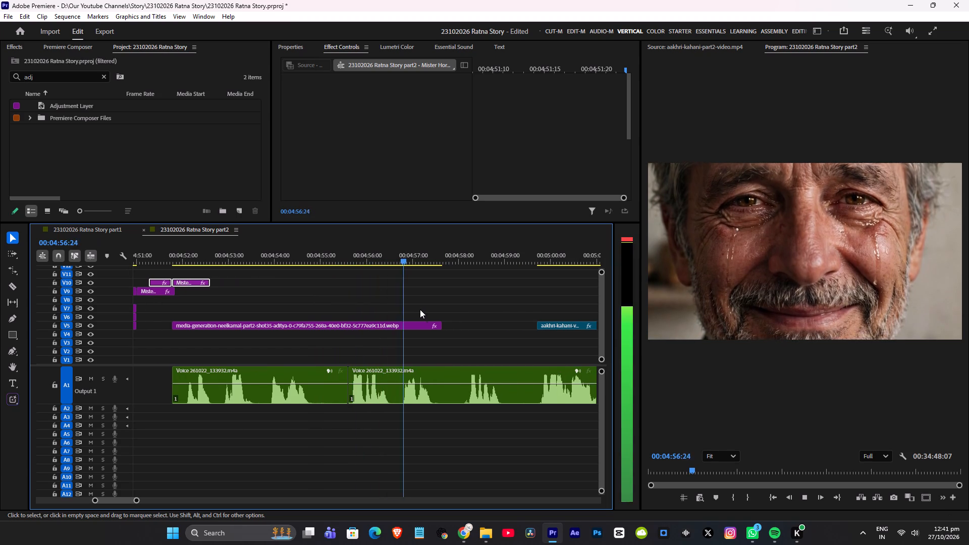
scroll(420, 309, down, 5)
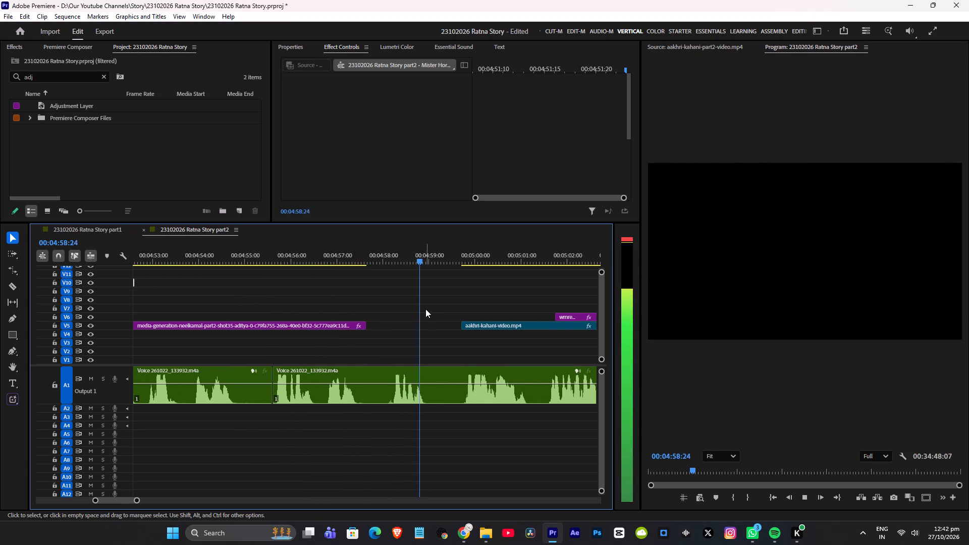
key(ctrl+s)
Review the voice-over from the end of the smiling close-up into the blue-gem shot at about 00:05:00, saving the project.
click(246, 254)
scroll(314, 277, up, 6)
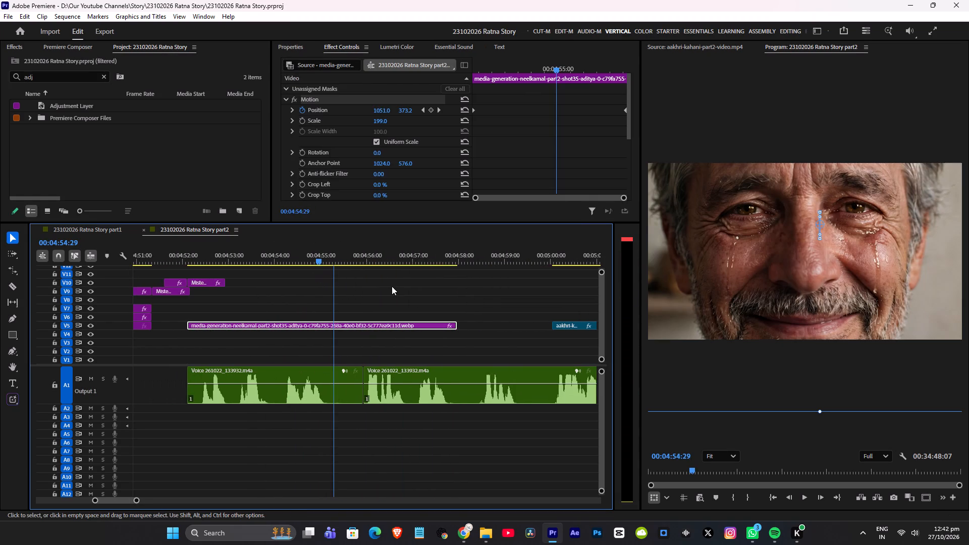
key(ctrl+s)
click(444, 259)
key(space)
scroll(497, 284, down, 4)
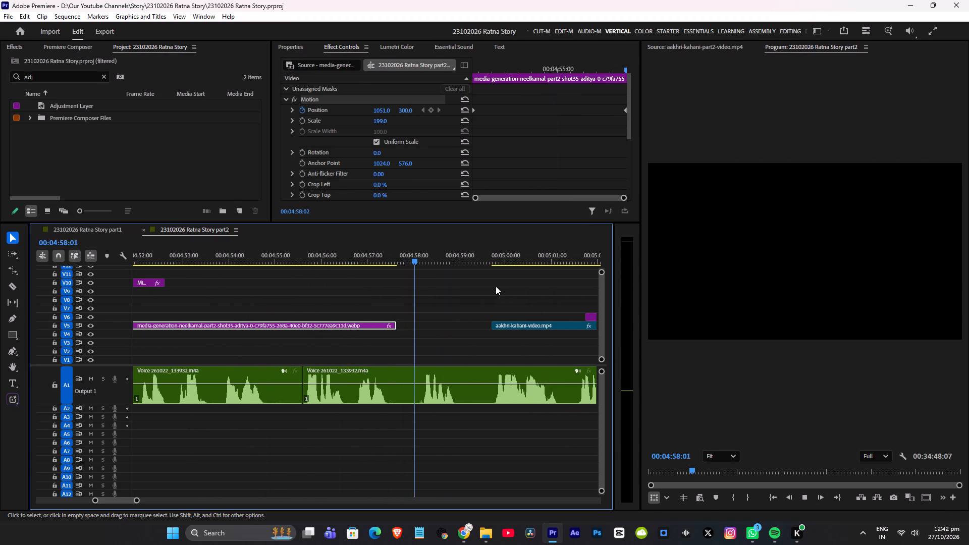
key(ctrl+s)
key(space)
scroll(494, 292, down, 4)
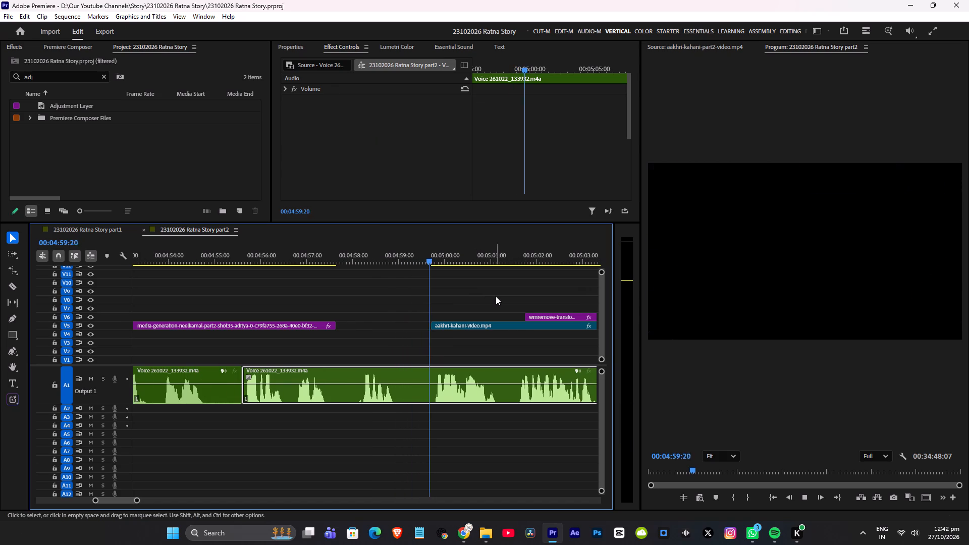
key(space)
key(ctrl+s)
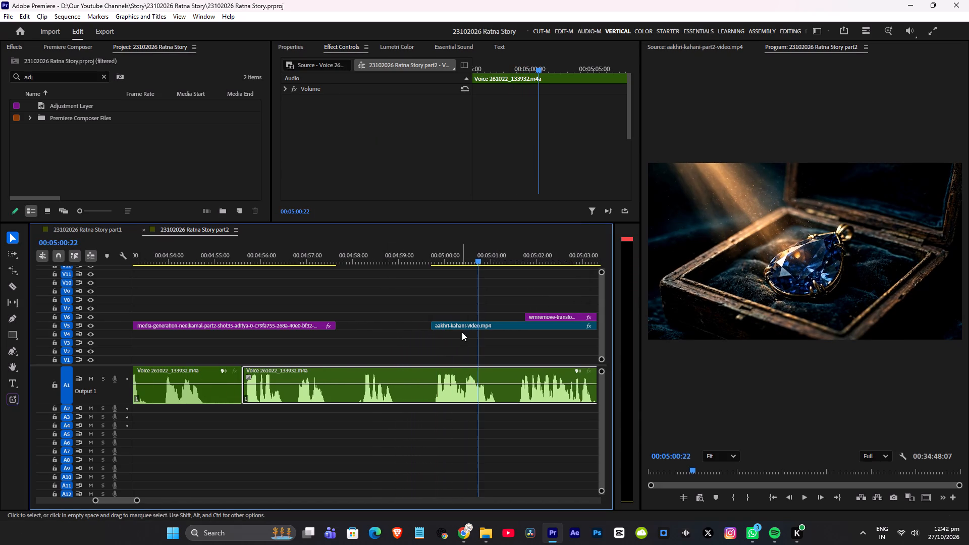
Scrub back through the earlier shots from the letter reading at about 00:04:49 to the hooded figure at 00:04:37, and save.
alt+scroll(462, 332, down, 15)
click(374, 253)
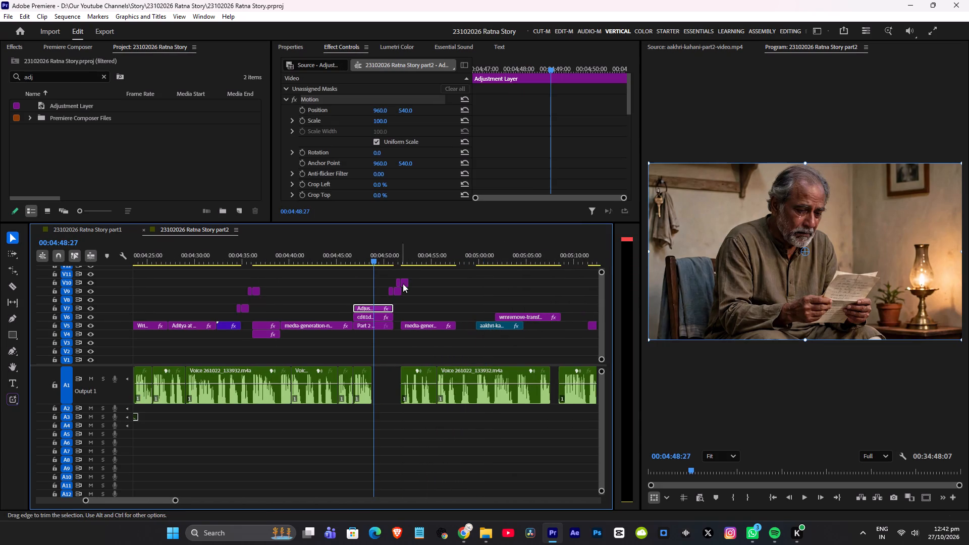
scroll(391, 272, up, 1)
drag(369, 254, 347, 261)
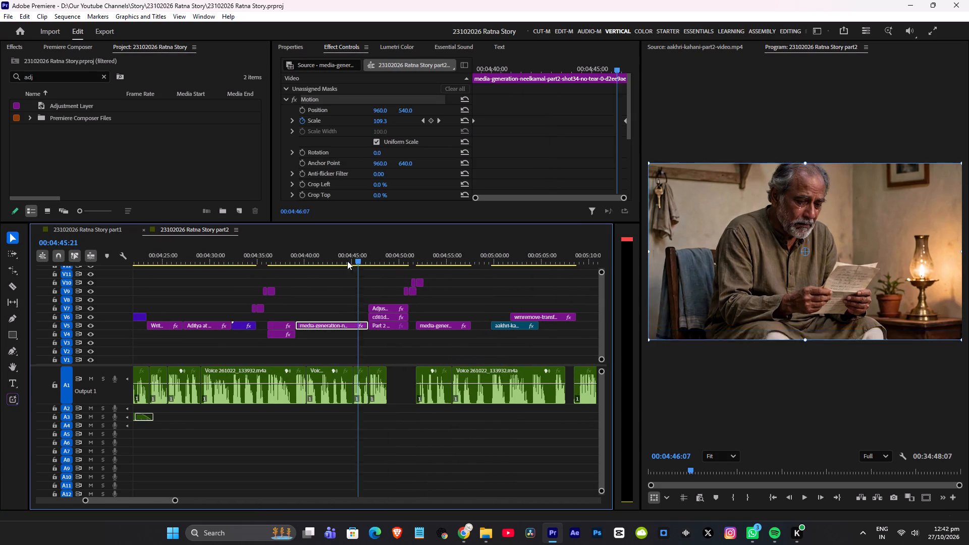
drag(347, 261, 330, 264)
scroll(347, 271, up, 4)
click(340, 258)
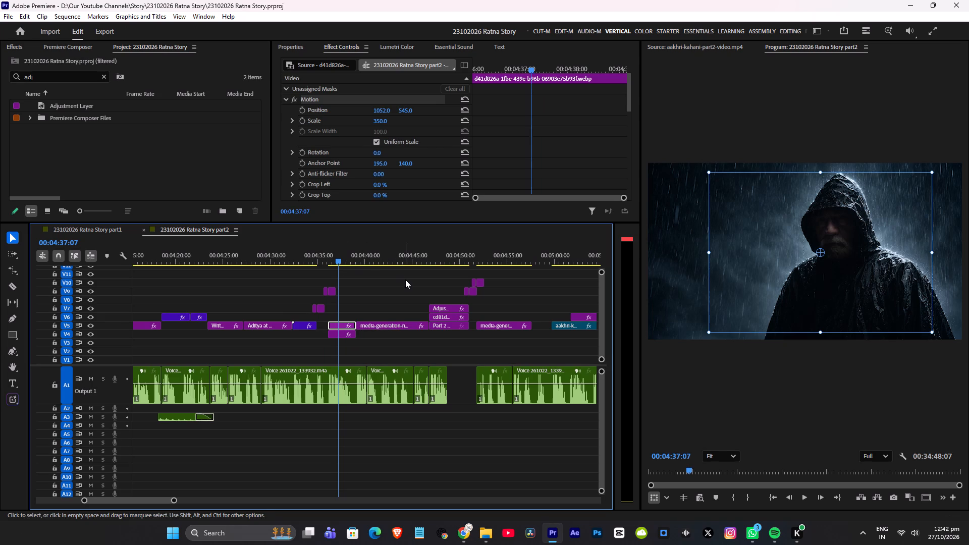
key(ctrl+s)
Look over the upcoming shots from the ruined hotel at about 00:05:17 to the writer's listening close-up at 00:05:37, and save.
scroll(425, 316, down, 12)
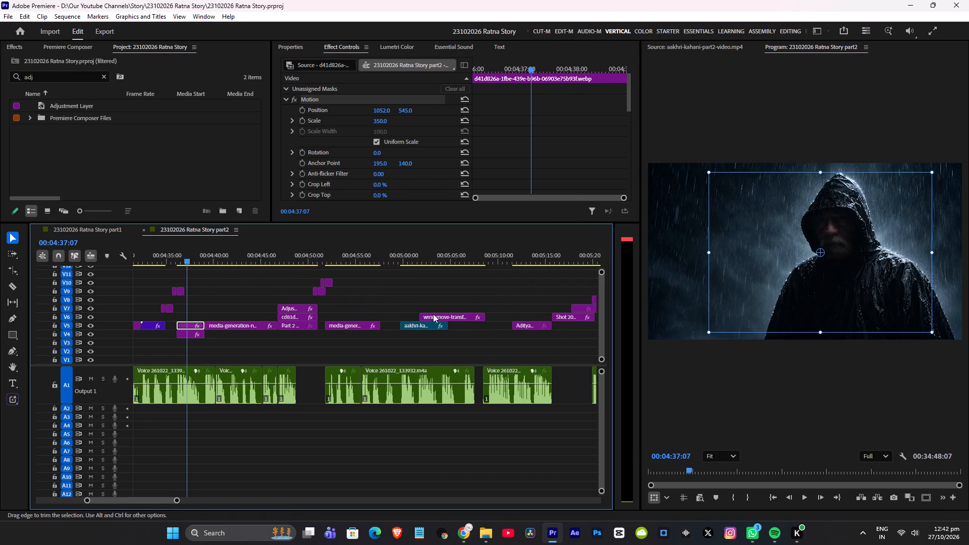
scroll(433, 314, down, 4)
click(442, 263)
click(478, 258)
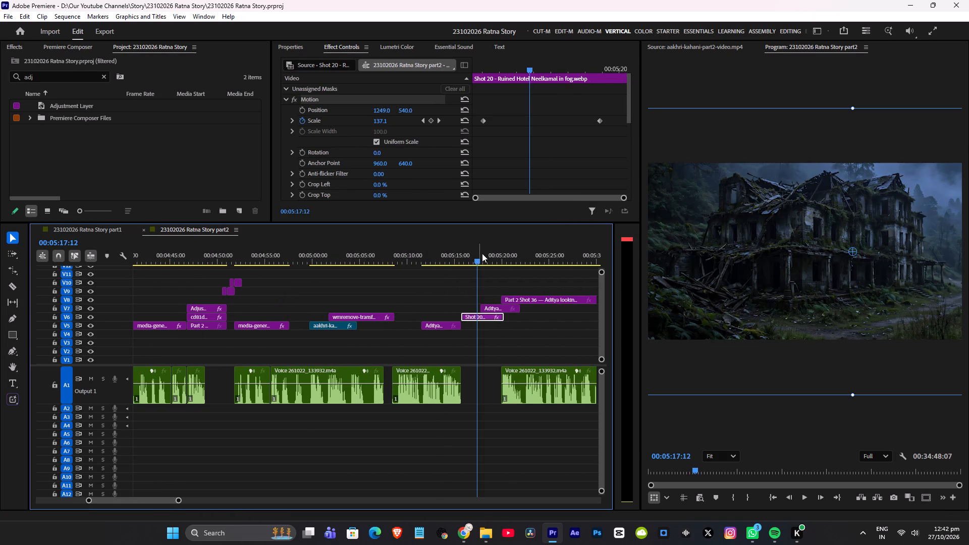
drag(486, 253, 515, 255)
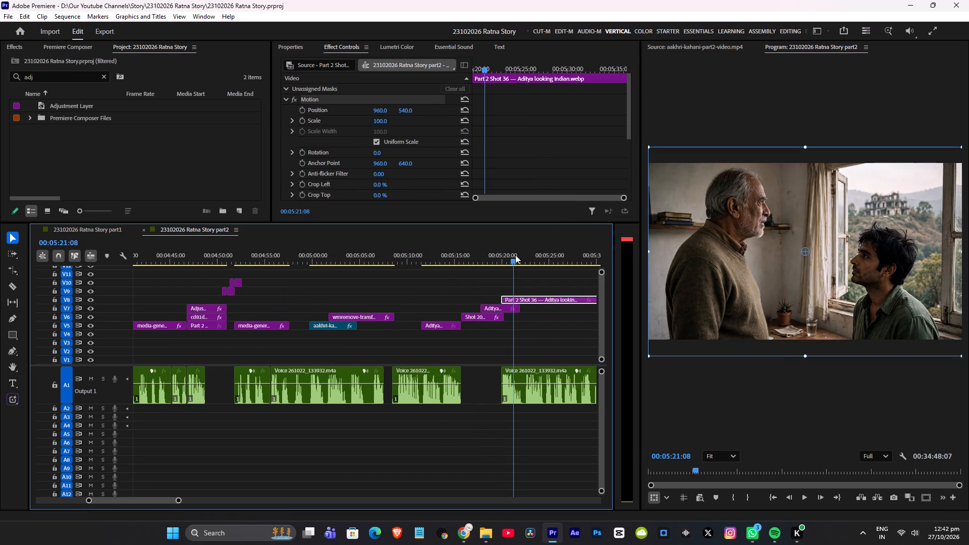
drag(515, 255, 501, 258)
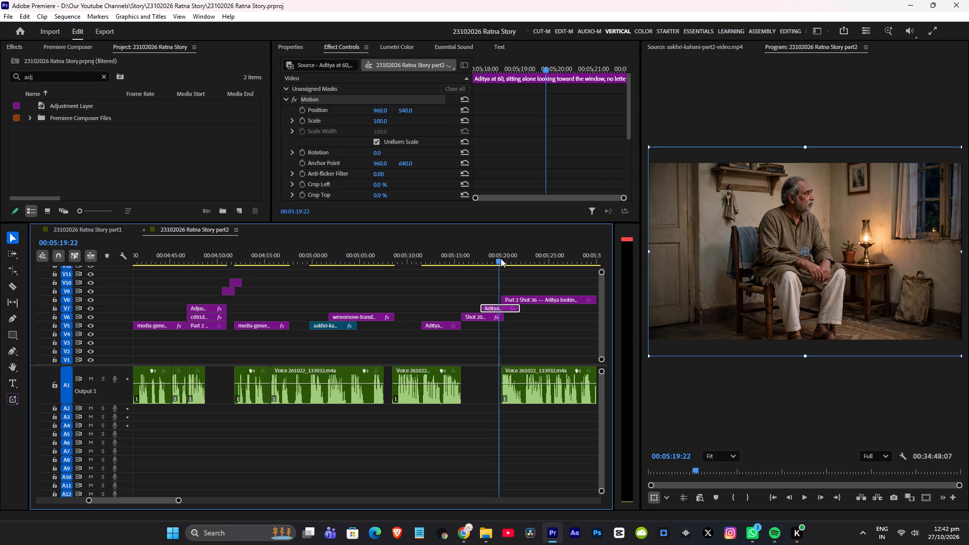
drag(501, 258, 554, 259)
scroll(501, 278, down, 12)
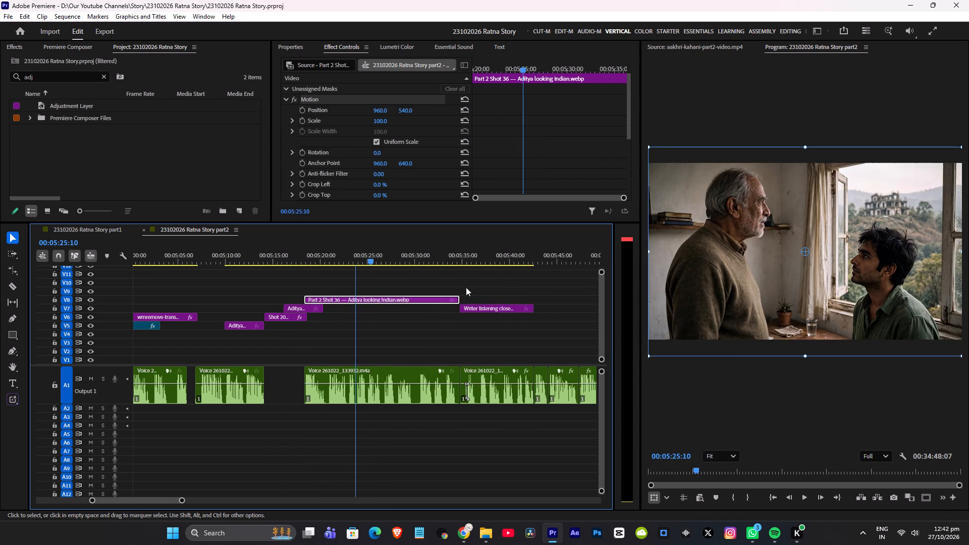
scroll(466, 287, down, 1)
click(467, 260)
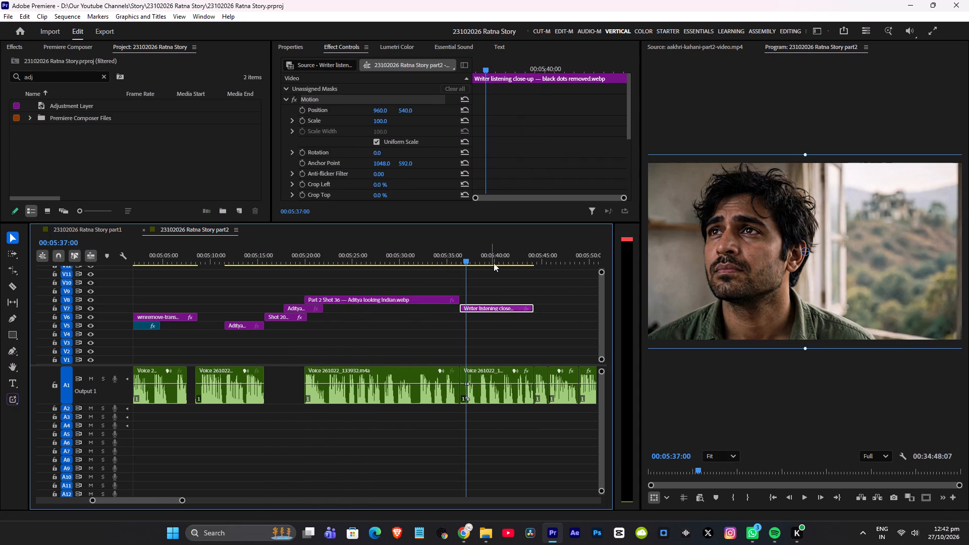
scroll(513, 283, down, 4)
scroll(470, 292, up, 8)
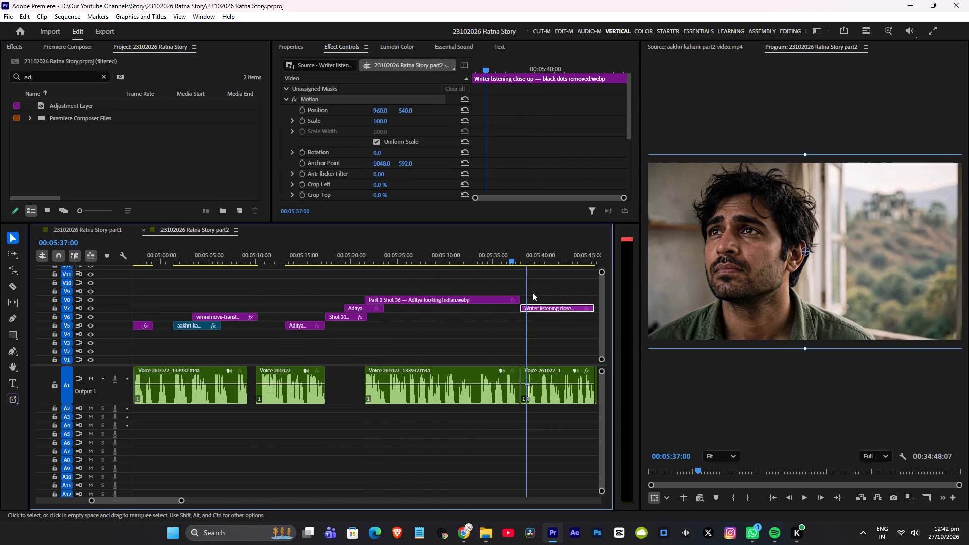
alt+scroll(479, 279, down, 5)
alt+scroll(510, 285, up, 3)
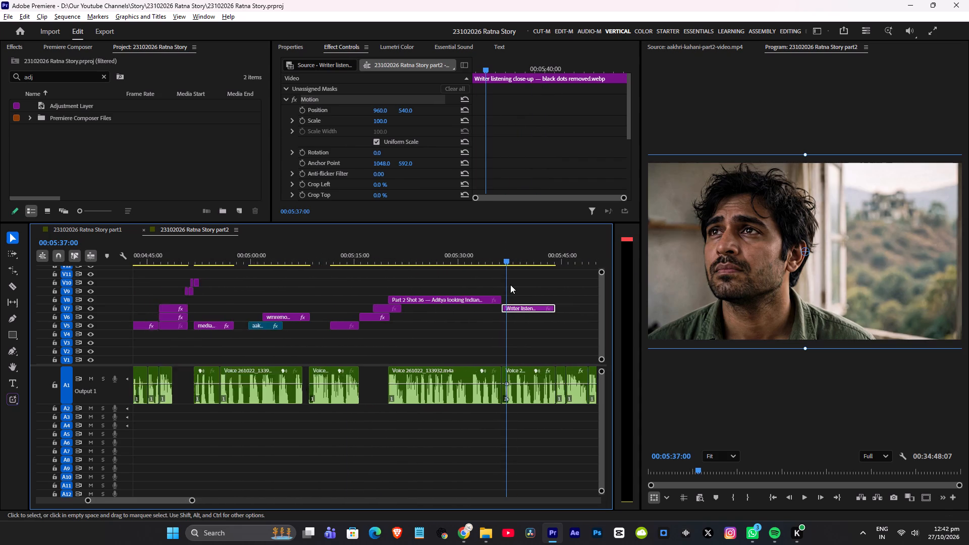
alt+scroll(510, 285, up, 1)
click(397, 256)
scroll(441, 283, up, 3)
key(ctrl+s)
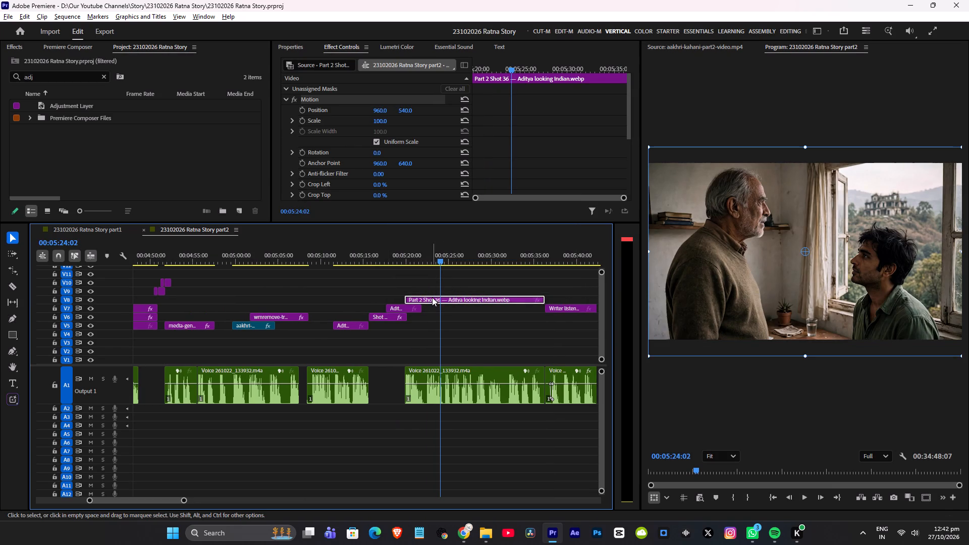
Duplicate the Part 2 Shot 36 clip onto V9 at about 00:05:07, shorten the copy to about 5.5 seconds, save, and preview it.
alt+drag(432, 297, 319, 291)
drag(434, 291, 343, 295)
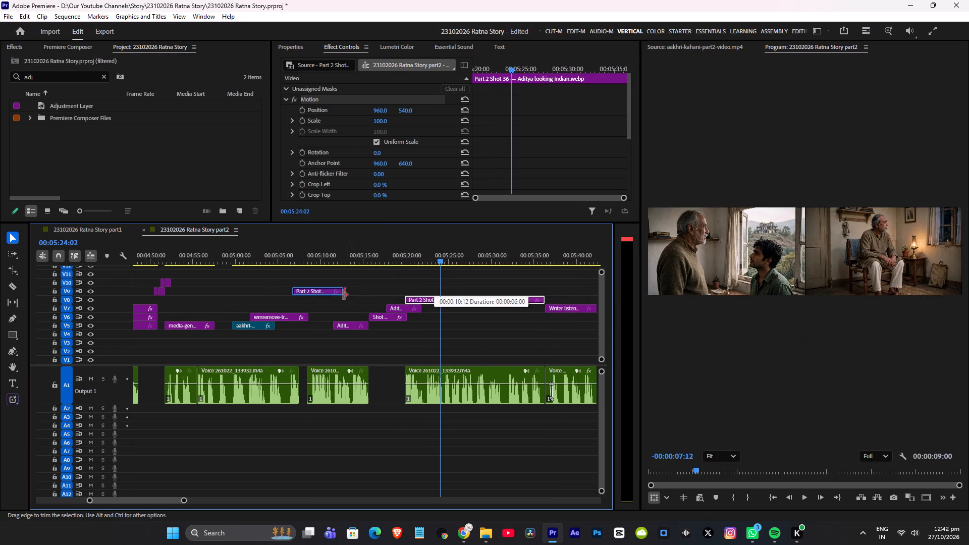
drag(343, 295, 341, 295)
click(308, 252)
scroll(284, 287, up, 1)
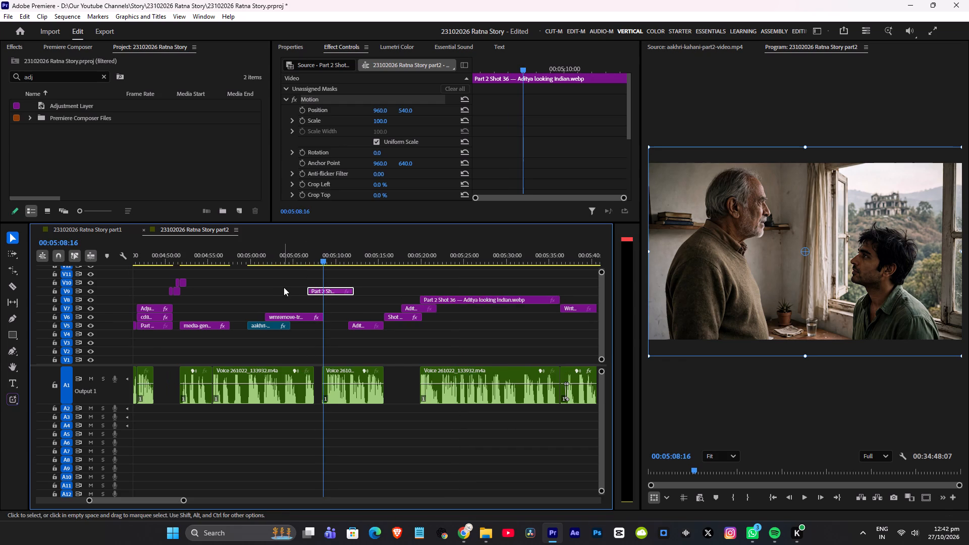
key(ctrl+s)
alt+scroll(314, 290, up, 9)
key(space)
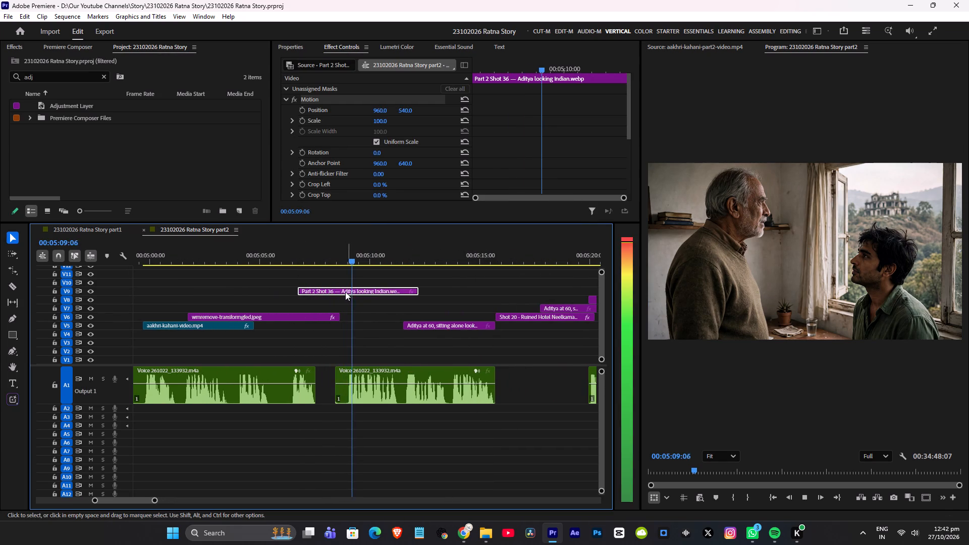
key(space)
Fit the Shot 36 copy on V5 into the gap between the smiling close-up and the blue-gem clip, trimmed to about 2 seconds.
scroll(313, 298, up, 8)
drag(454, 290, 265, 303)
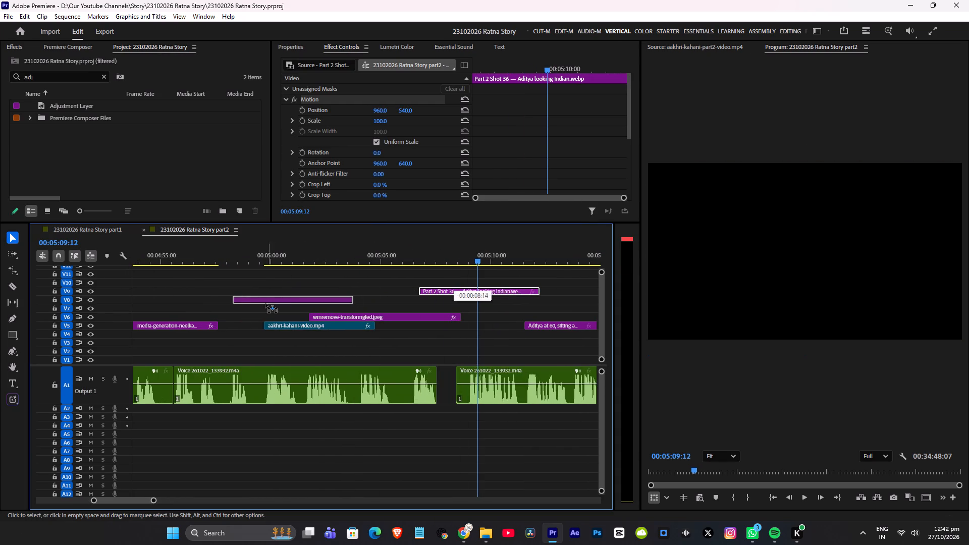
drag(265, 303, 254, 306)
drag(342, 307, 269, 307)
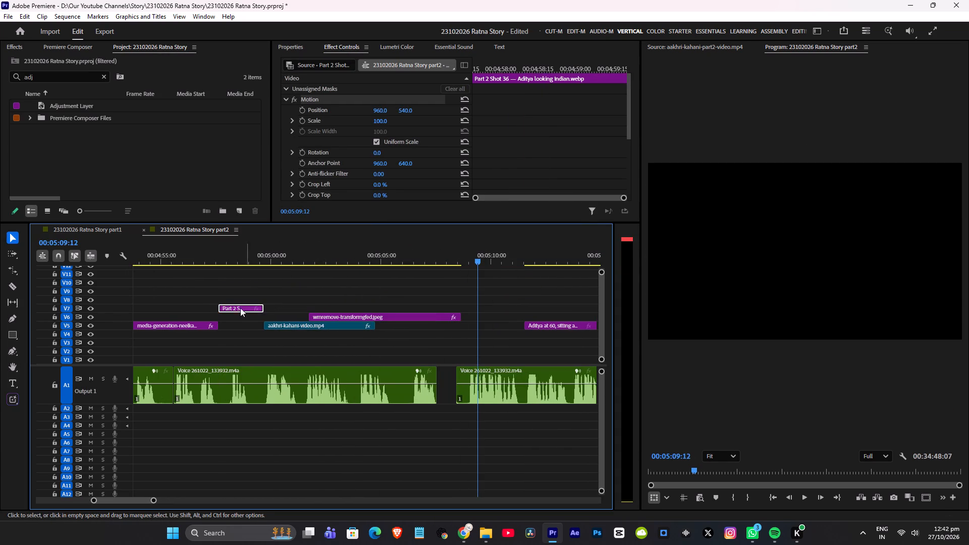
drag(236, 308, 237, 326)
Play from the end of the smiling close-up through the inserted Shot 36 and blue-gem shots into the wall-clock shot at about 00:05:03.
click(192, 256)
key(space)
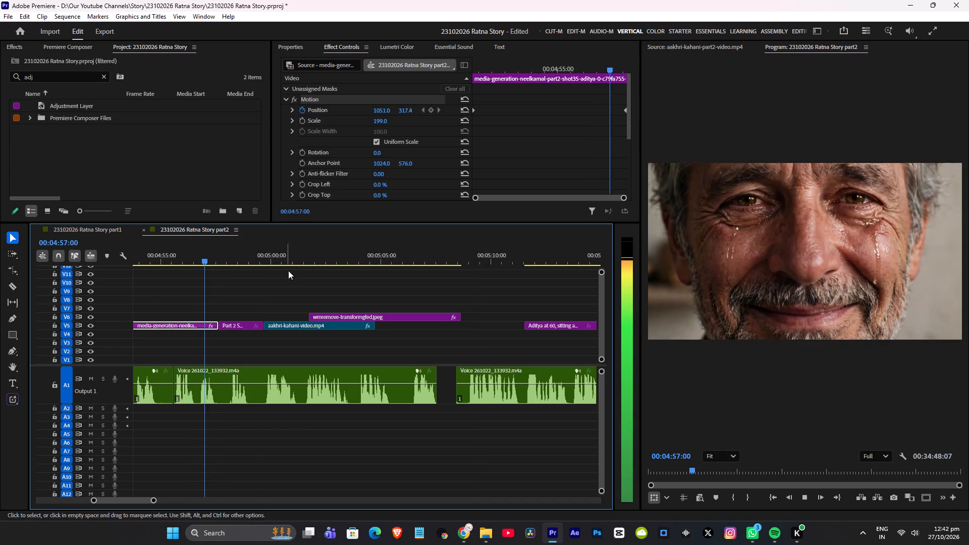
scroll(289, 270, up, 5)
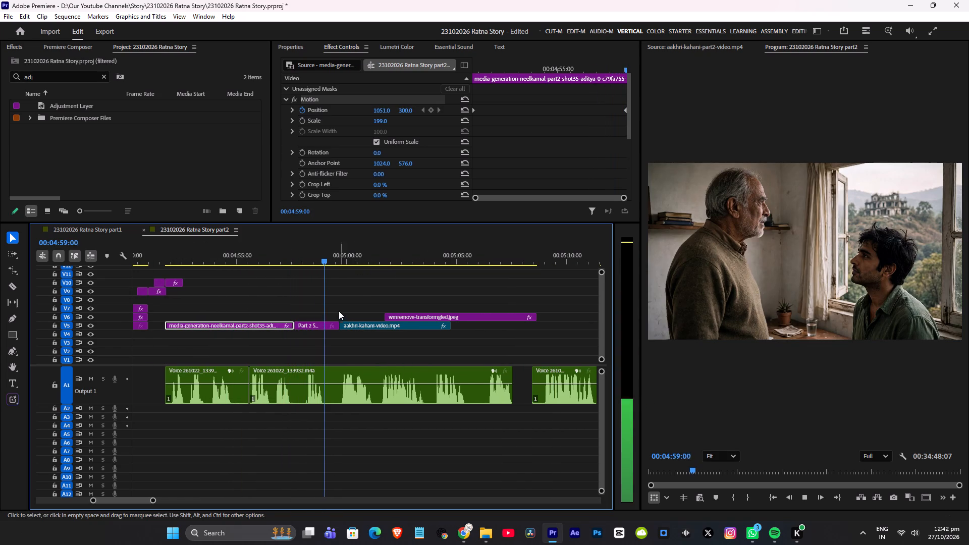
key(space)
key(space)
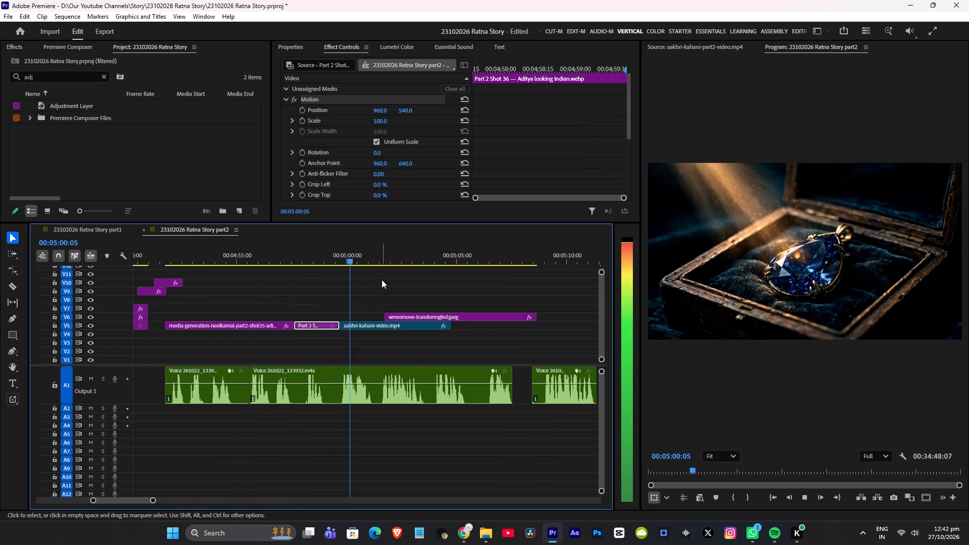
scroll(382, 282, down, 3)
key(space)
alt+scroll(314, 284, up, 4)
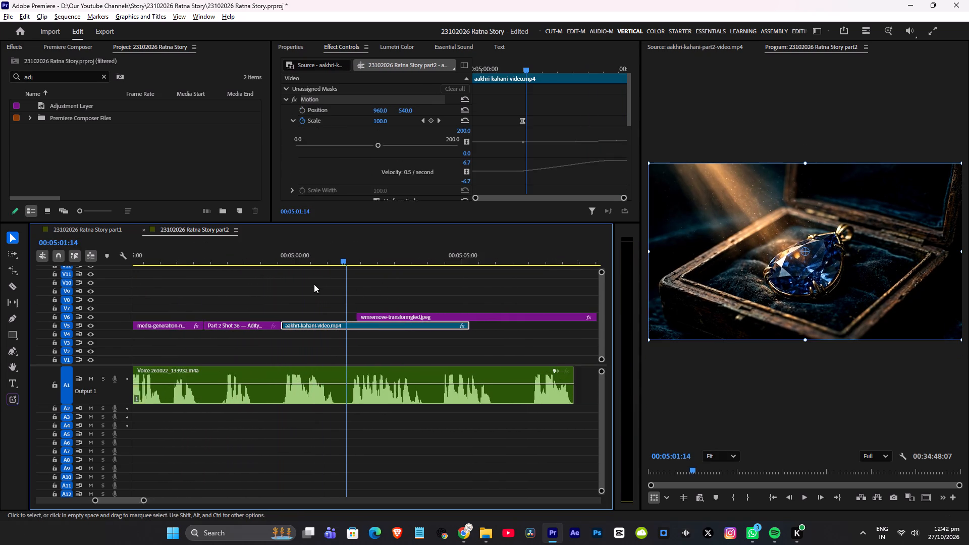
alt+scroll(314, 284, up, 2)
key(space)
scroll(357, 268, down, 4)
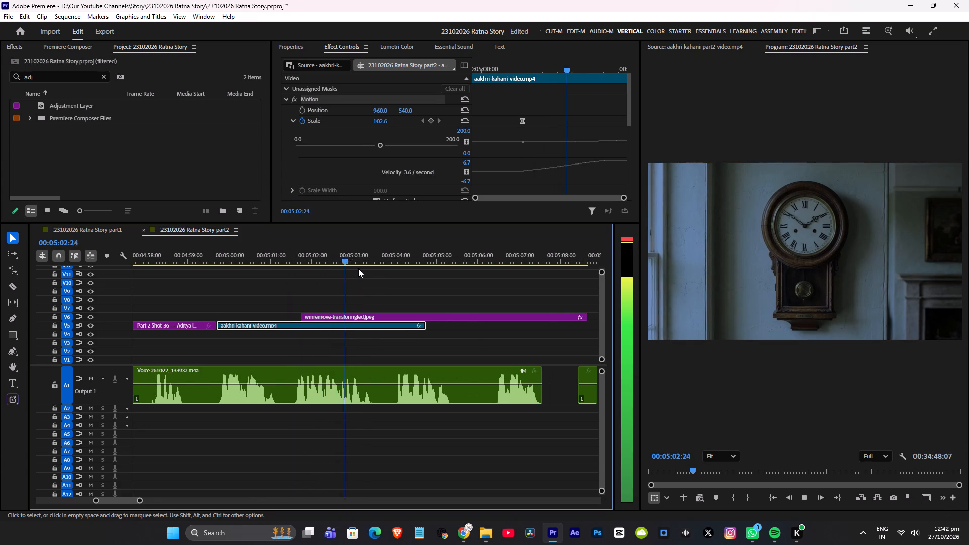
key(space)
click(264, 301)
click(264, 326)
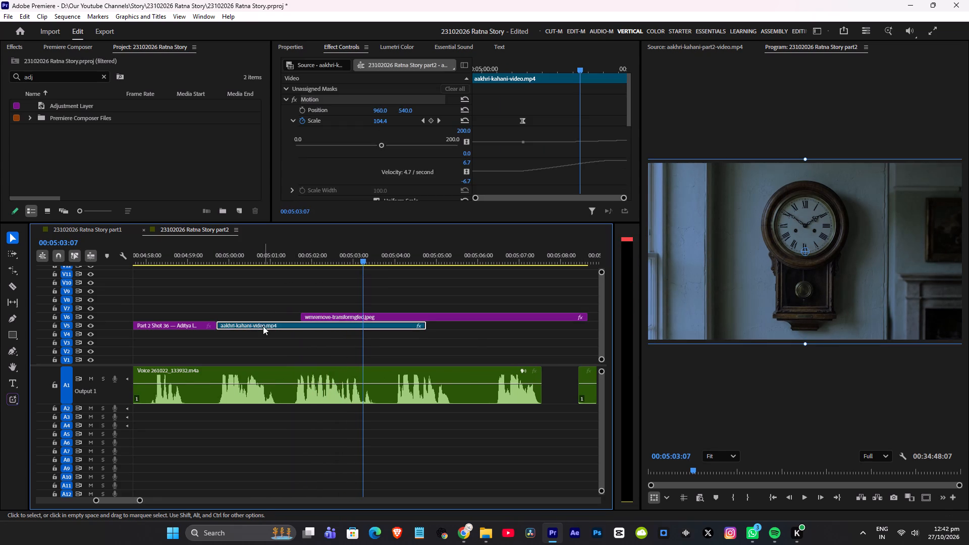
Replay the passage from the inserted Shot 36 clip through the gem shot into the wall-clock shot.
click(170, 245)
key(space)
scroll(296, 289, up, 5)
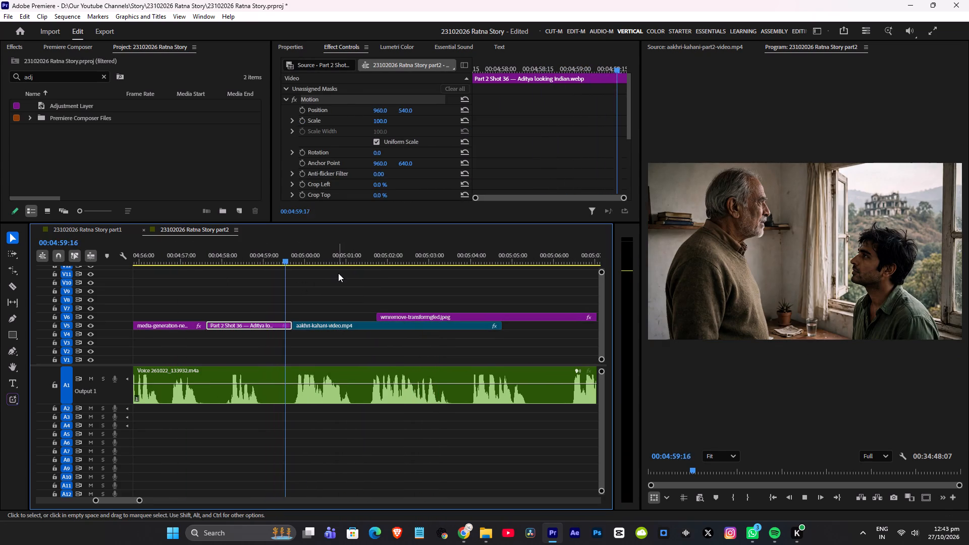
scroll(346, 278, down, 6)
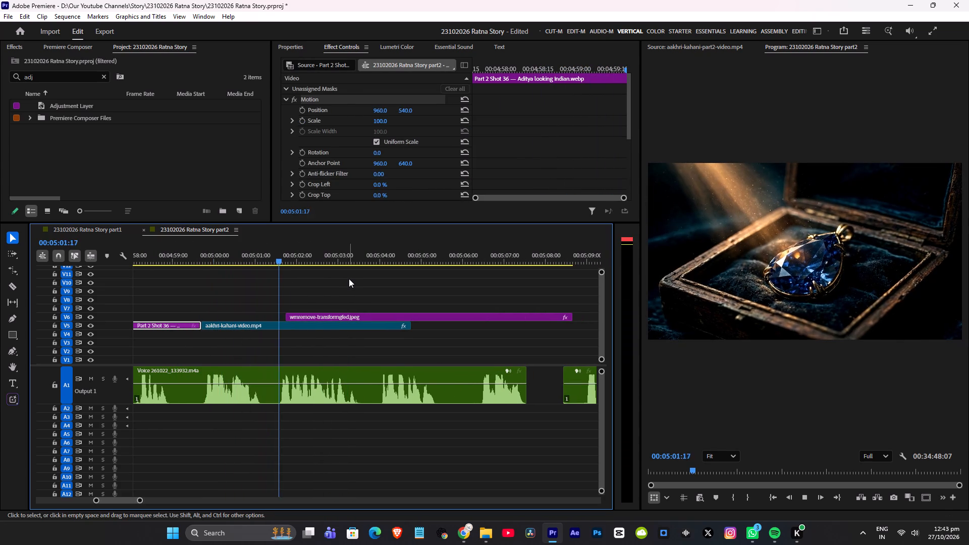
key(space)
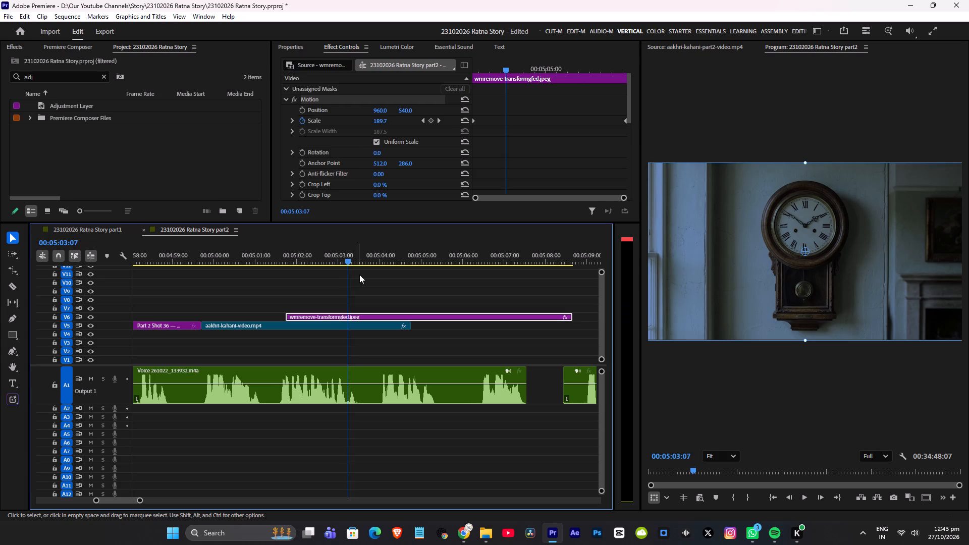
Set the wall-clock clip's starting Scale keyframe at 00:05:01:22 to 190 and play the start of the zoom.
drag(324, 258, 303, 265)
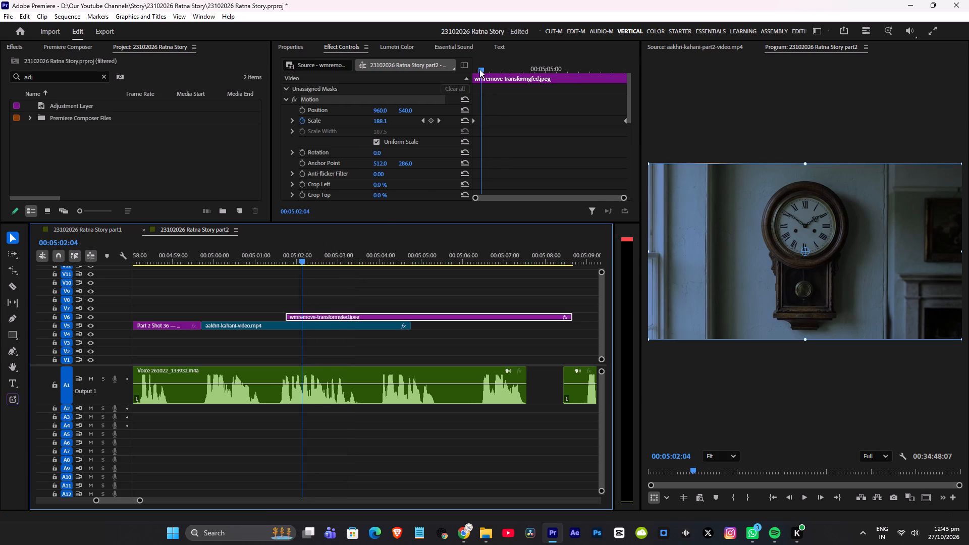
drag(479, 69, 453, 76)
click(380, 123)
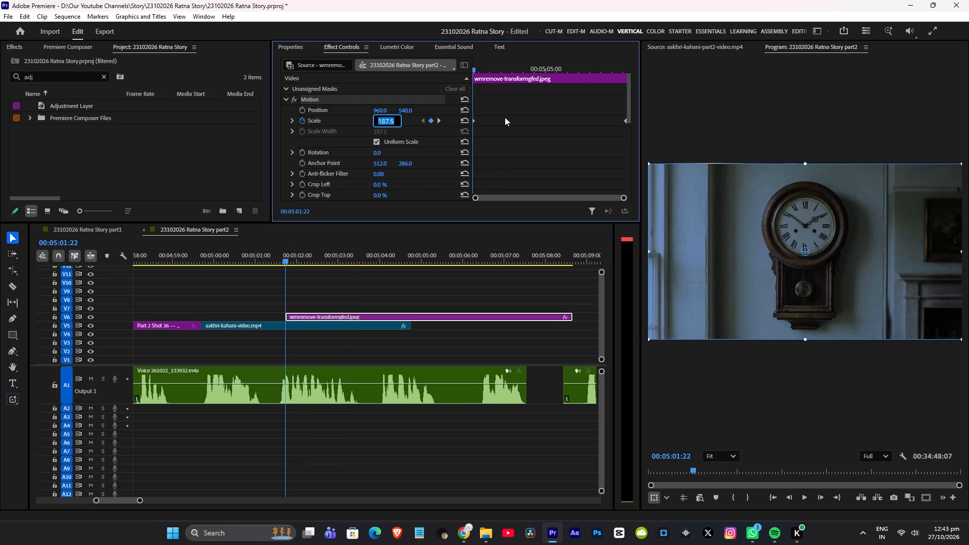
key(Up)
key(Up)
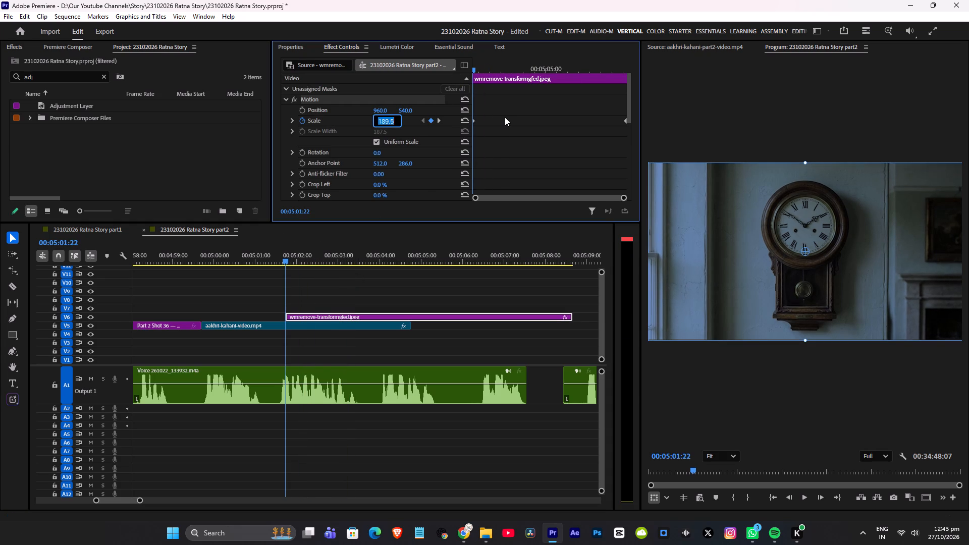
text(190)
key(Return)
key(space)
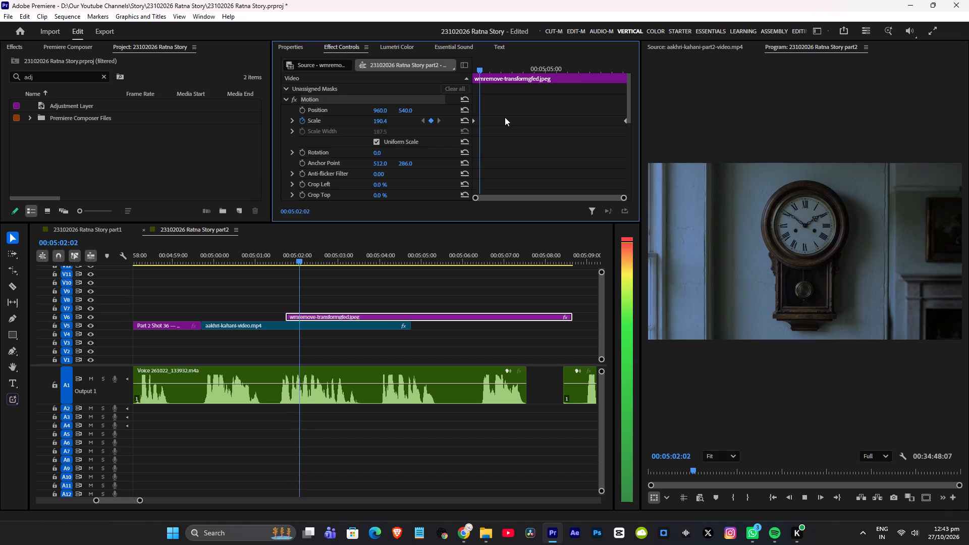
key(space)
Set the wall-clock clip's second Scale keyframe to 200 at the clip's end, save, and play the zoom through.
drag(624, 121, 499, 125)
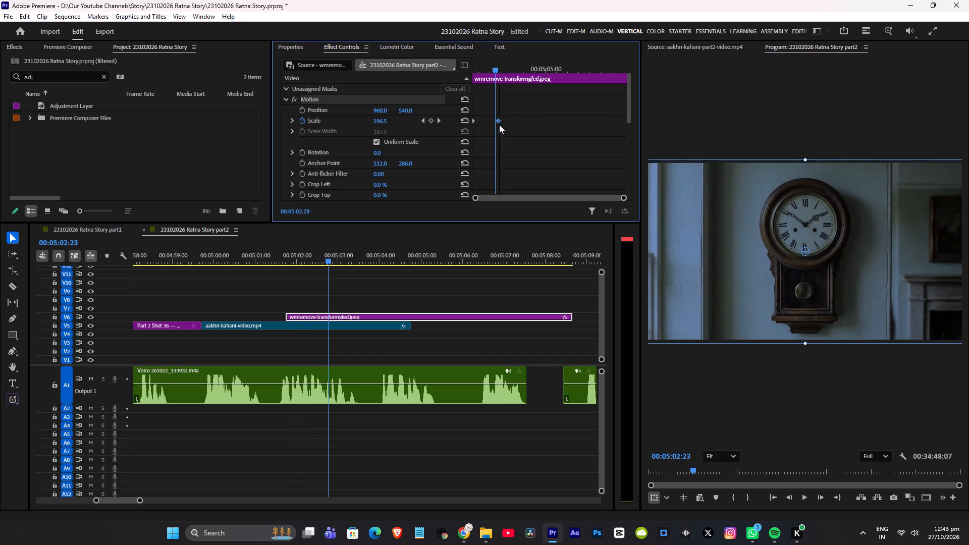
drag(499, 125, 494, 125)
click(385, 119)
text(200)
key(Return)
drag(495, 120, 507, 122)
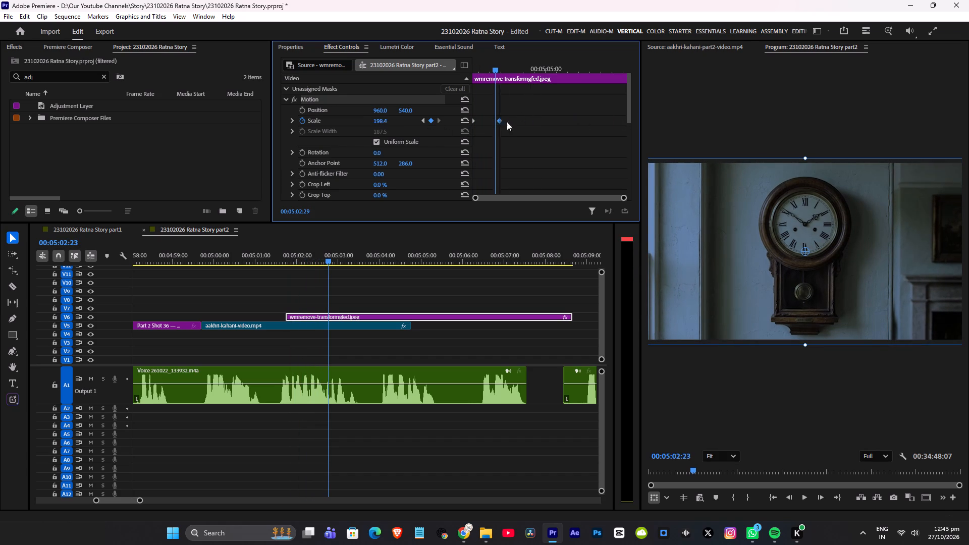
drag(507, 122, 968, 125)
key(ctrl+s)
click(282, 256)
key(space)
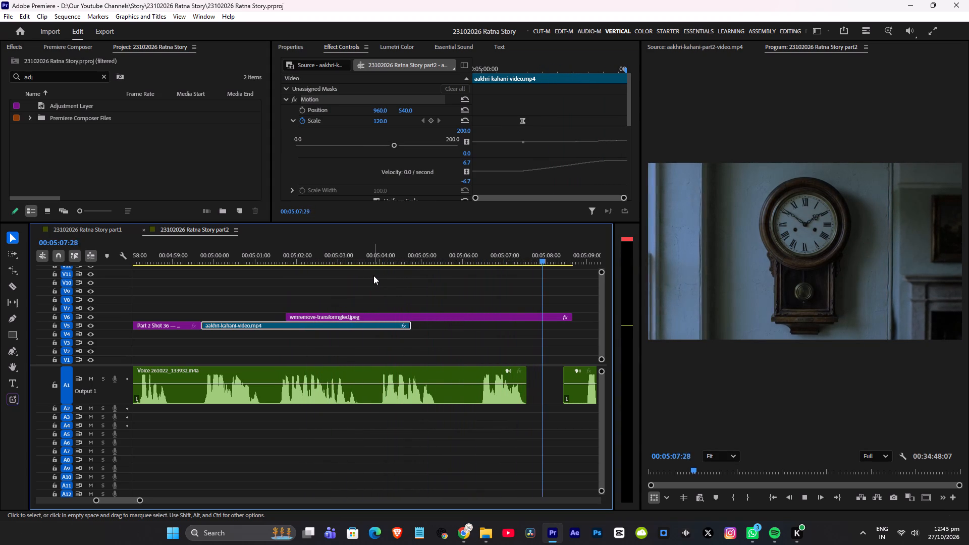
key(space)
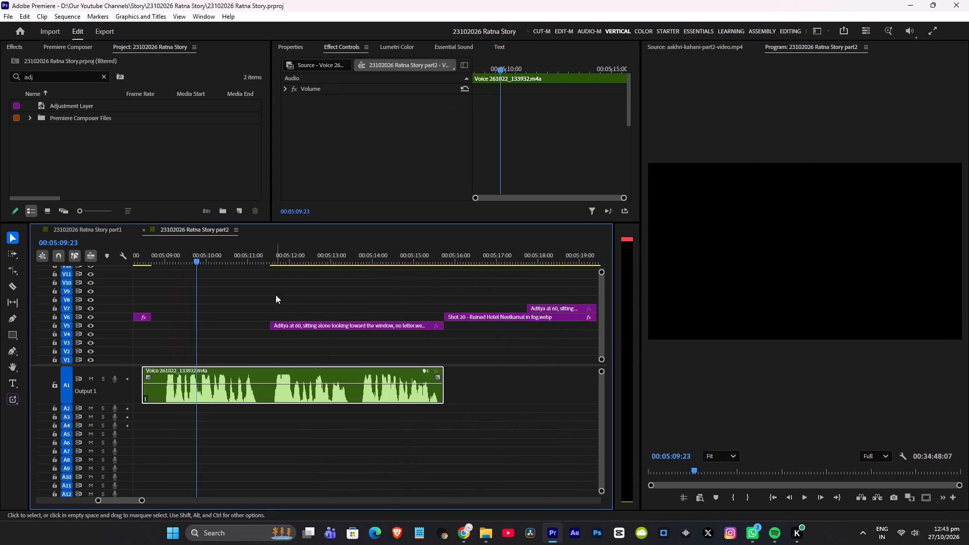
Place the Writer listening close-up on V6 in the gap after the wall-clock clip, trimmed to end where the Aditya at 60 shot begins.
scroll(271, 326, up, 9)
alt+scroll(301, 325, down, 9)
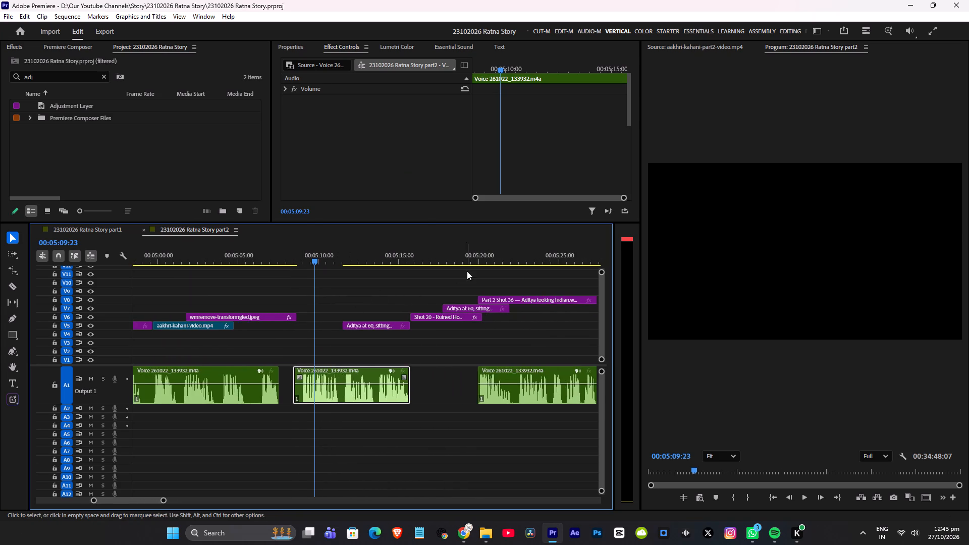
scroll(453, 277, down, 5)
click(483, 256)
alt+scroll(493, 274, down, 9)
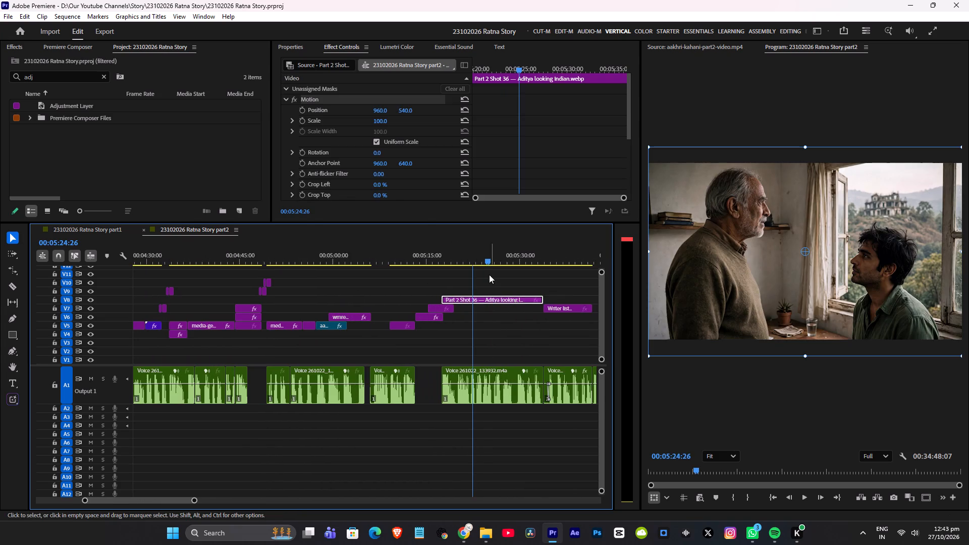
alt+scroll(489, 275, down, 1)
click(562, 257)
scroll(577, 299, down, 2)
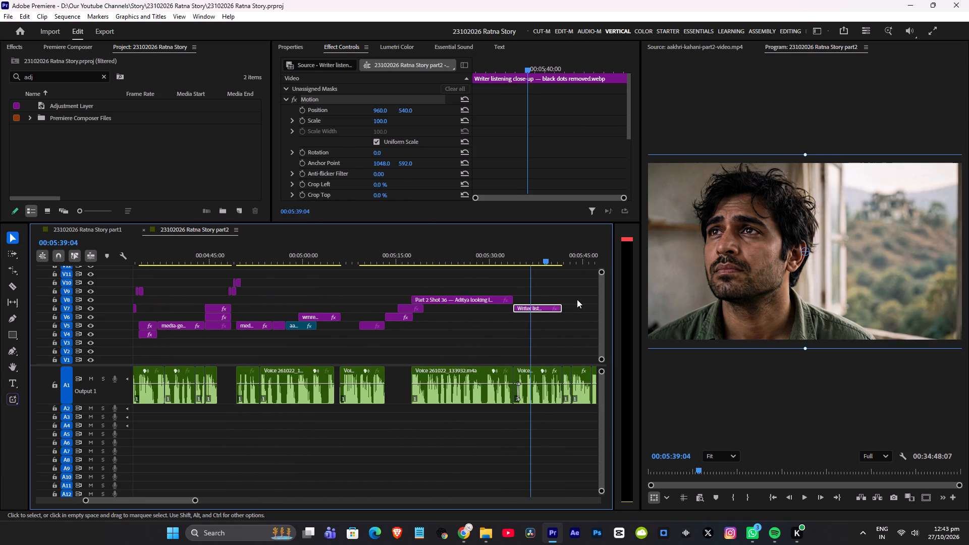
alt+scroll(536, 306, up, 2)
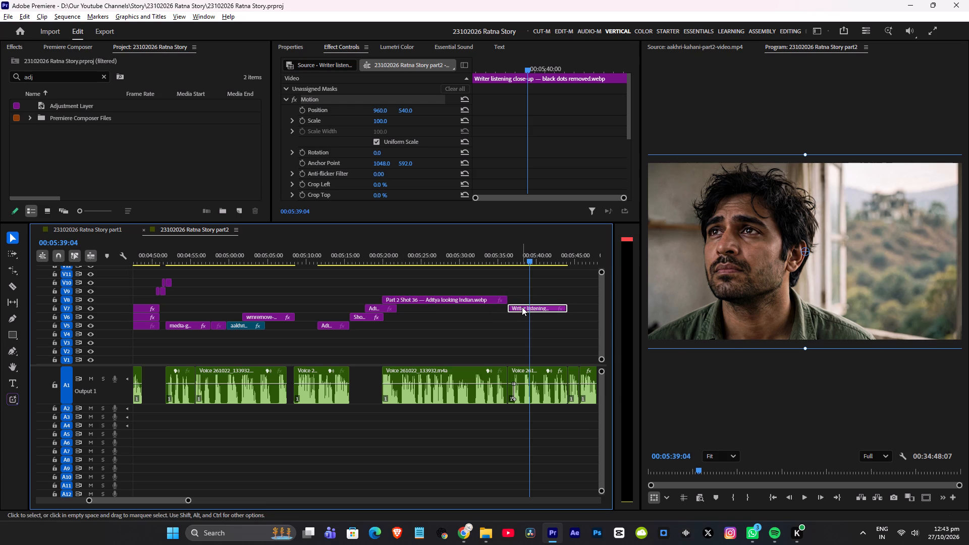
alt+drag(526, 307, 311, 306)
alt+scroll(302, 300, up, 6)
drag(401, 307, 336, 307)
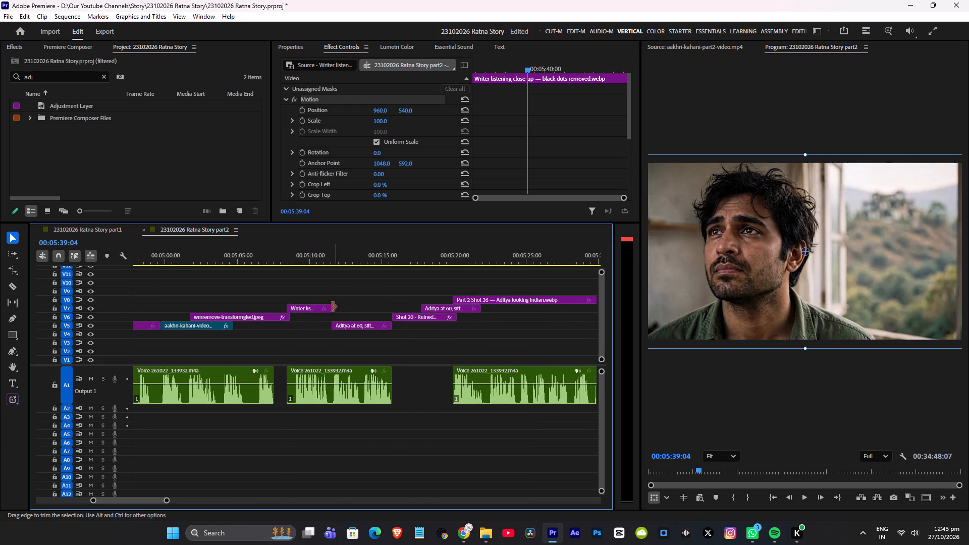
alt+scroll(279, 307, up, 4)
drag(295, 309, 301, 308)
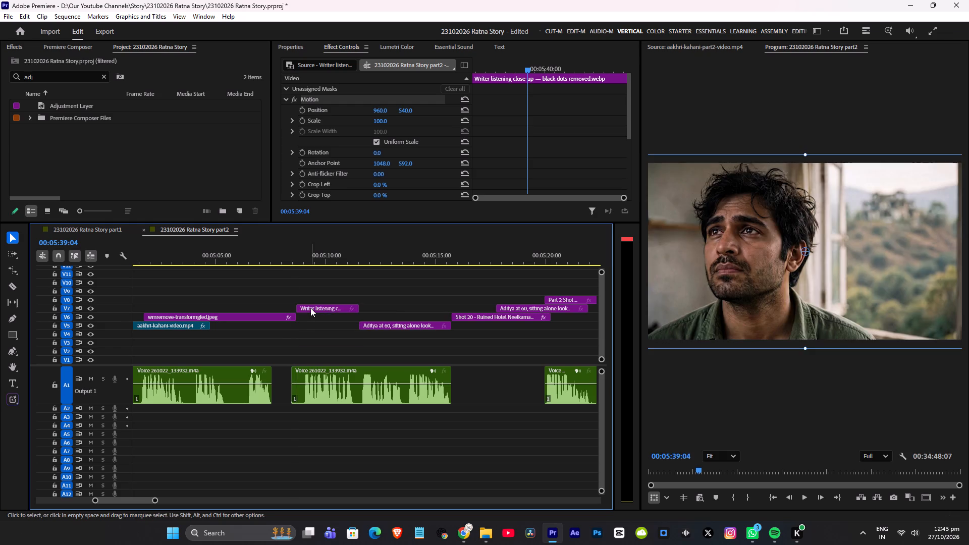
drag(311, 308, 311, 317)
Play the transition from the wall-clock shot into the Writer listening close-up against the voice-over.
click(275, 253)
key(space)
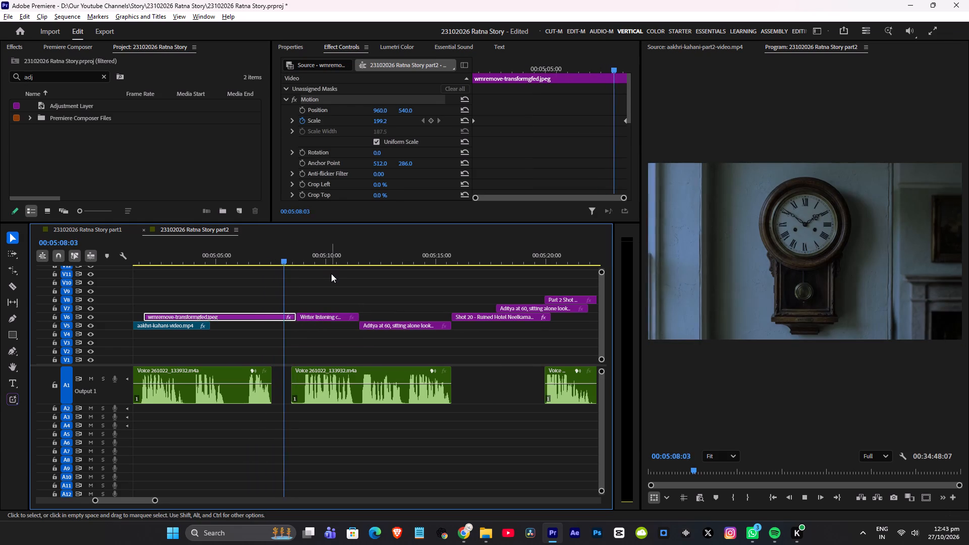
alt+scroll(331, 274, up, 5)
key(space)
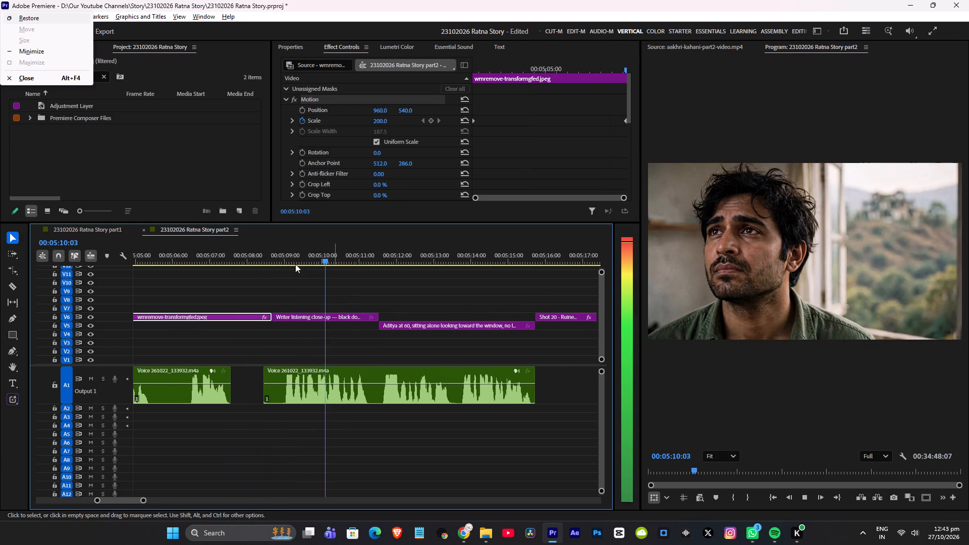
Move the wall-clock clip's ending Scale keyframe to 00:05:07:07.
click(252, 260)
click(270, 315)
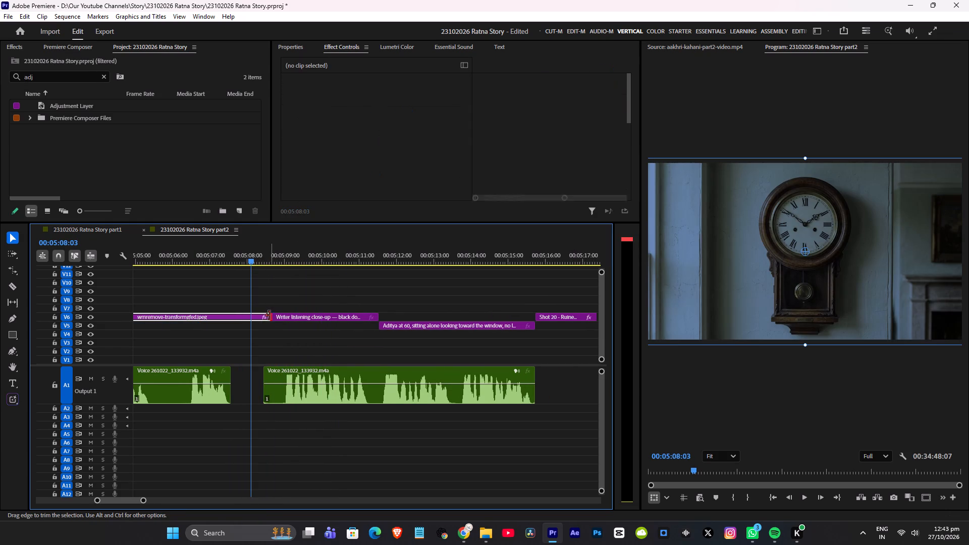
click(208, 315)
drag(215, 255, 220, 255)
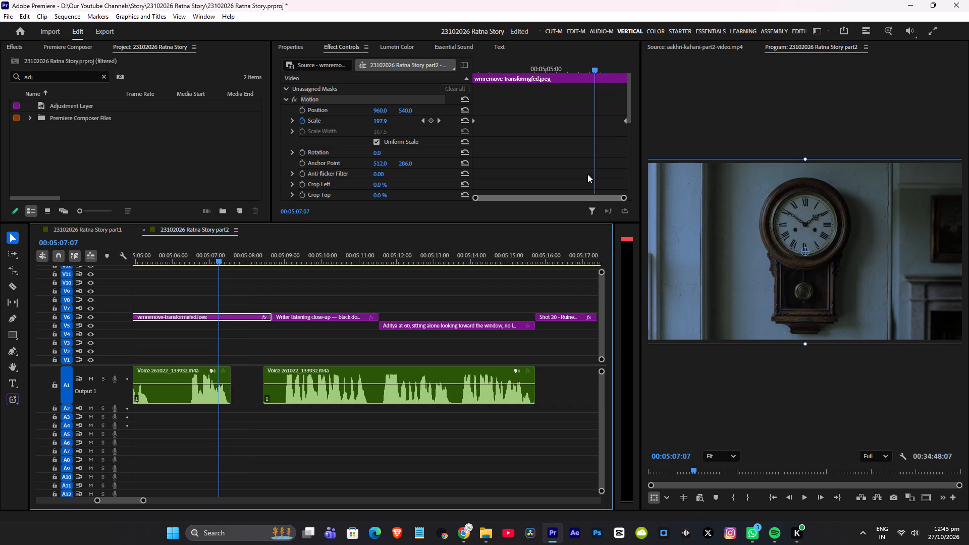
drag(623, 121, 596, 127)
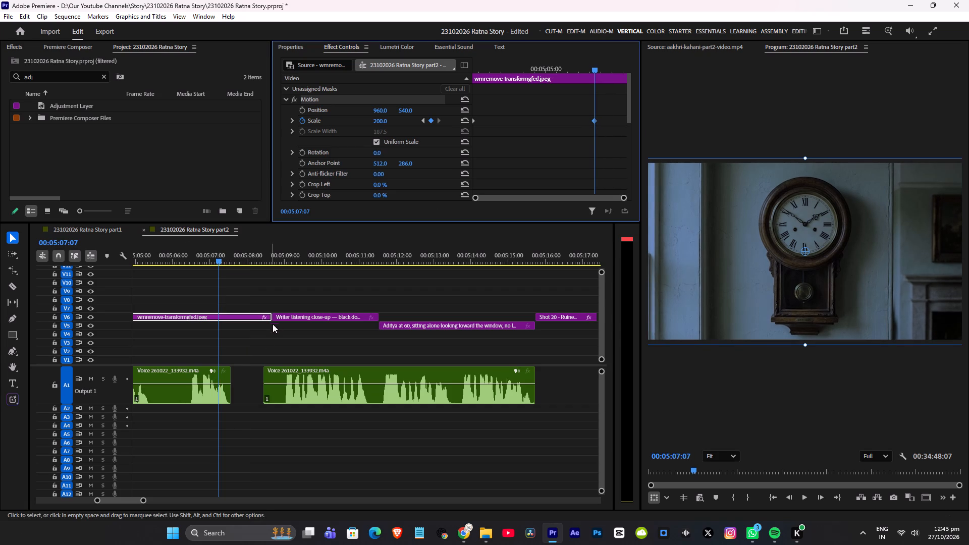
Shift the cut between the wall-clock and writer close-up clips to the voice clip's end at about 00:05:07:17, save, and play it.
drag(270, 316, 232, 325)
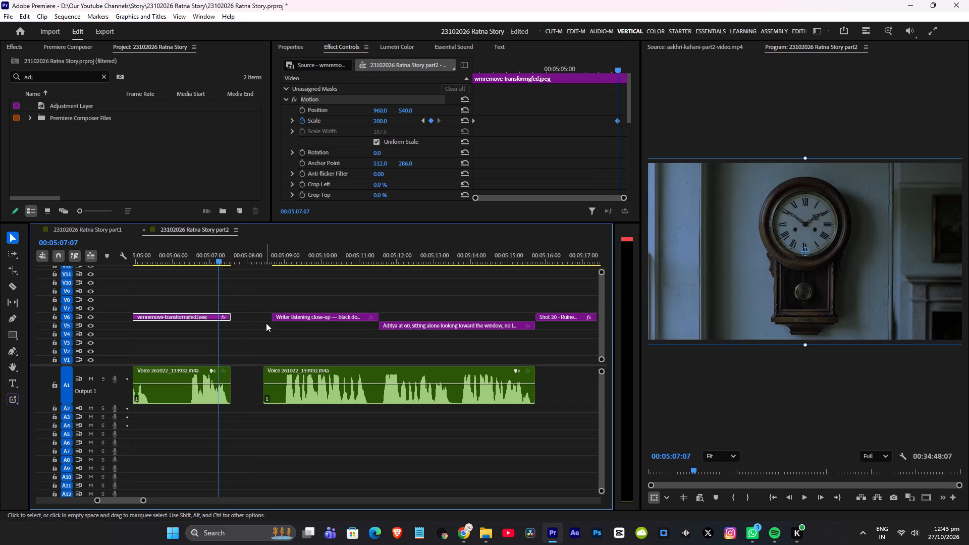
drag(273, 317, 203, 317)
key(ctrl+s)
key(space)
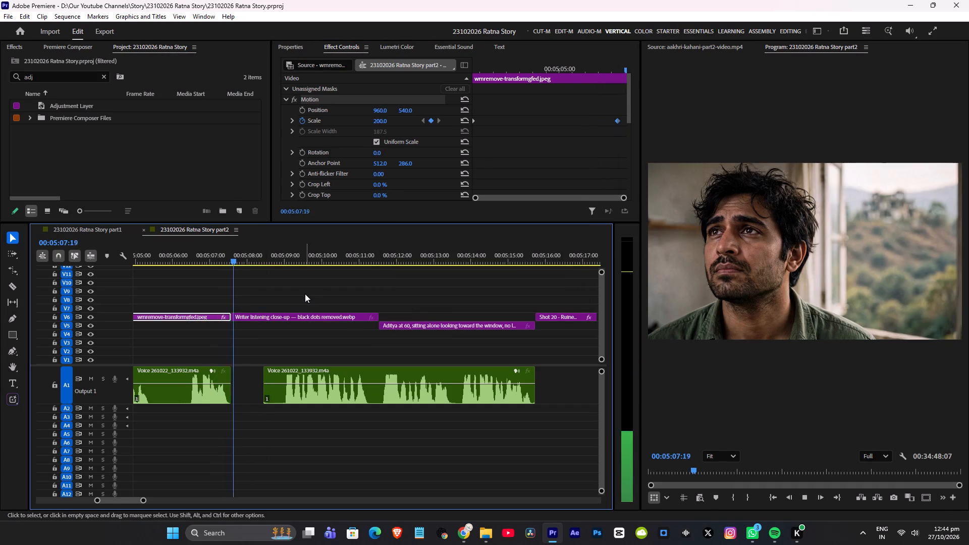
Enlarge the Writer listening close-up on V6 to a Scale of 295, shifting its horizontal position to 1603.
key(space)
click(293, 317)
drag(378, 118, 430, 122)
drag(378, 110, 702, 110)
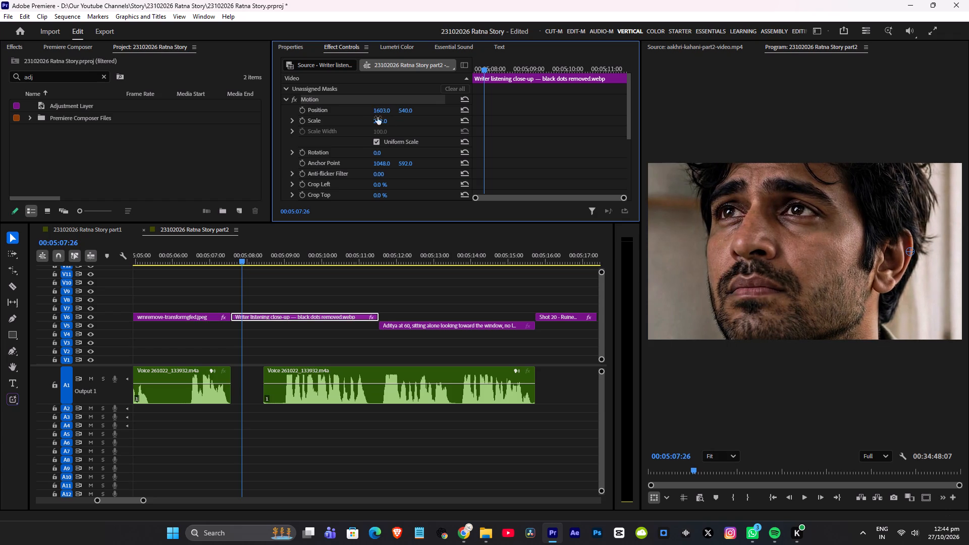
drag(382, 120, 428, 120)
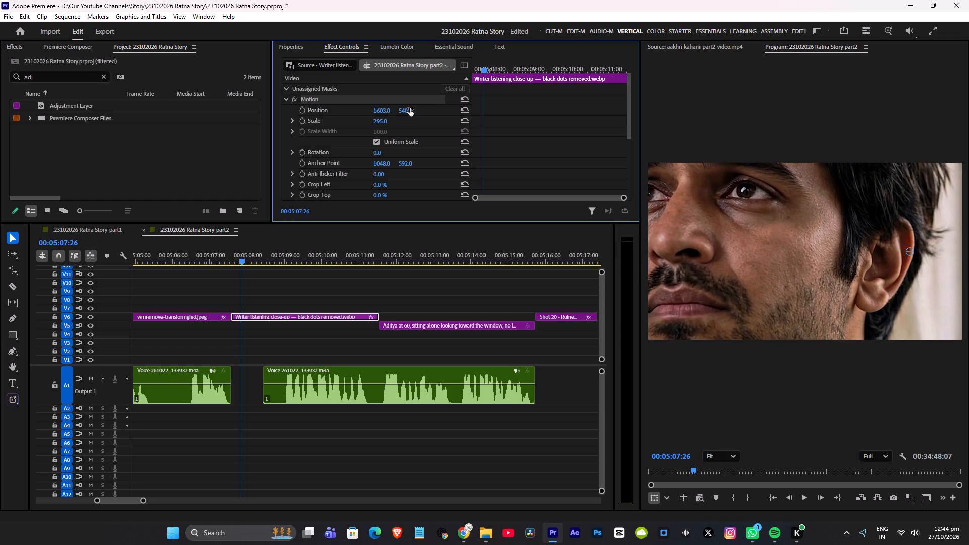
Reposition the Writer listening close-up to 1947, 1005 so the eyes are framed in the shot.
drag(410, 108, 659, 108)
click(410, 108)
click(420, 125)
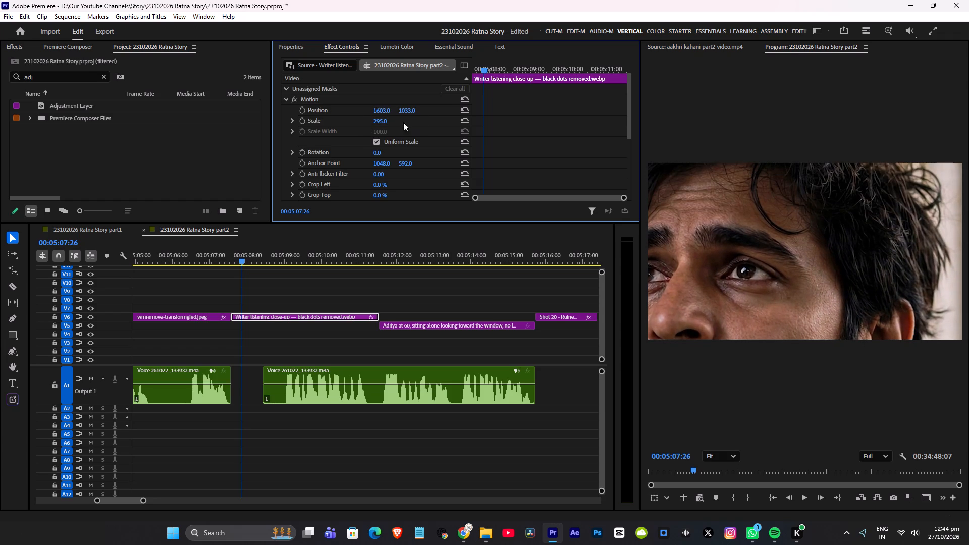
drag(380, 107, 553, 94)
drag(407, 112, 379, 139)
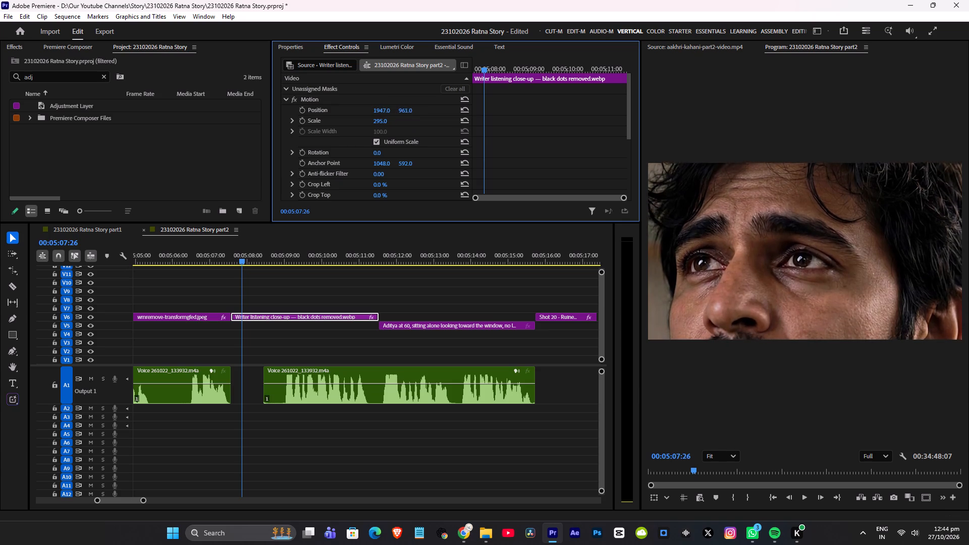
drag(379, 139, 330, 164)
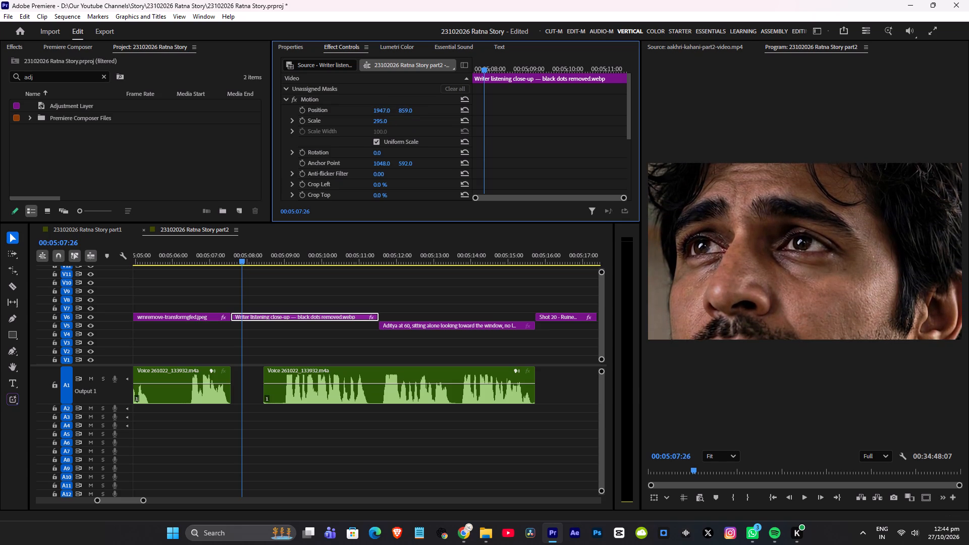
drag(330, 164, 459, 162)
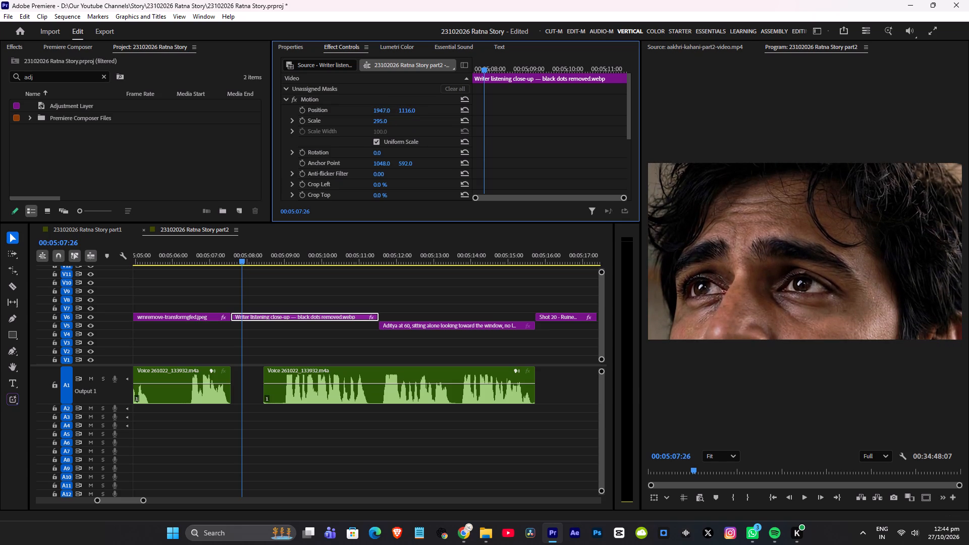
drag(459, 162, 502, 162)
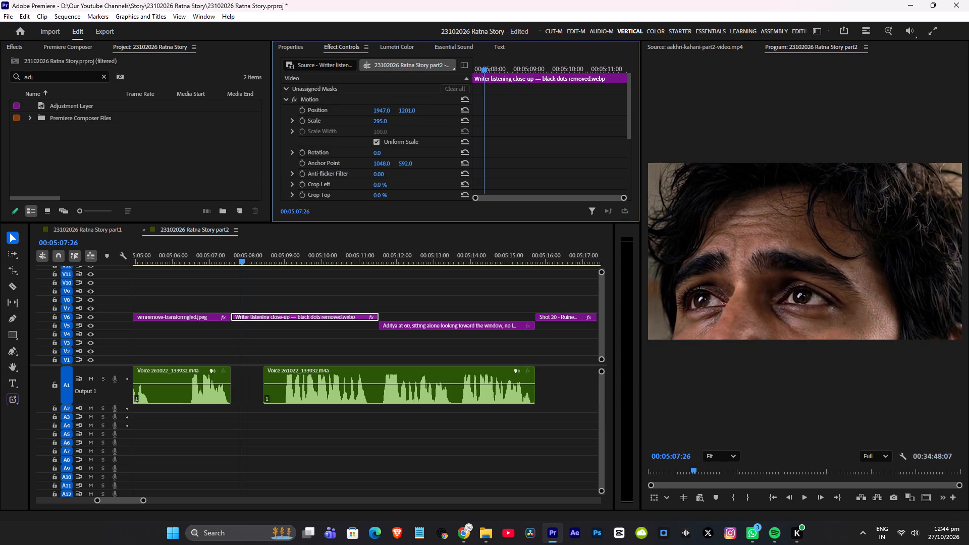
drag(502, 162, 370, 176)
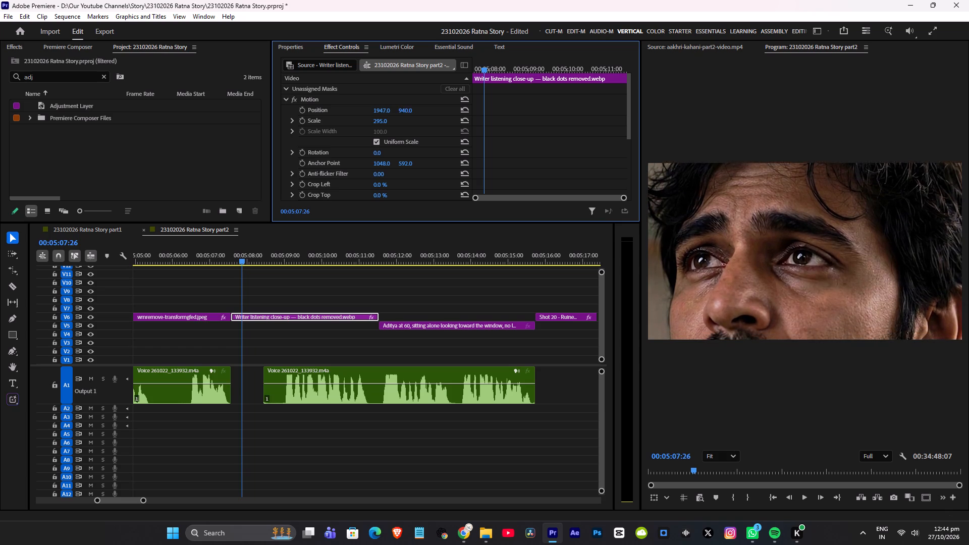
drag(370, 176, 217, 176)
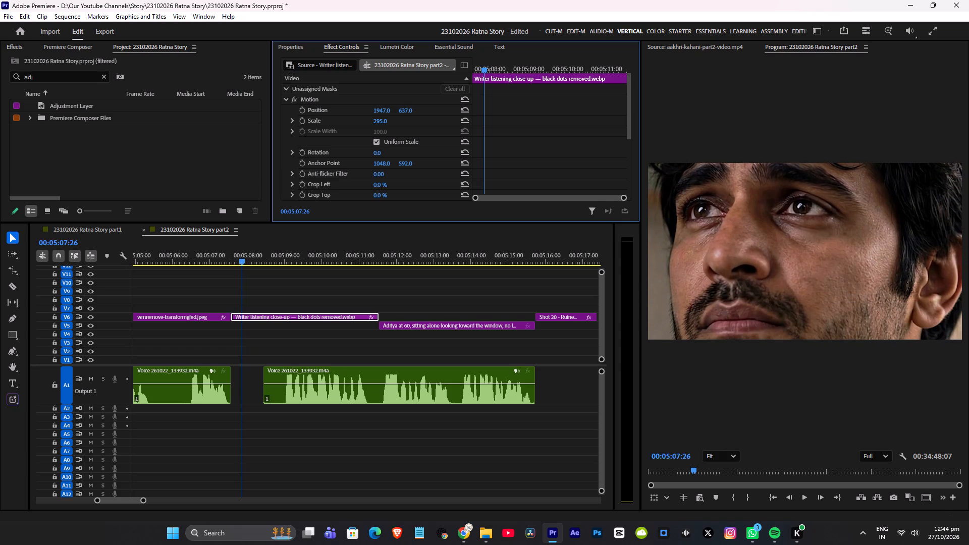
drag(217, 176, 402, 175)
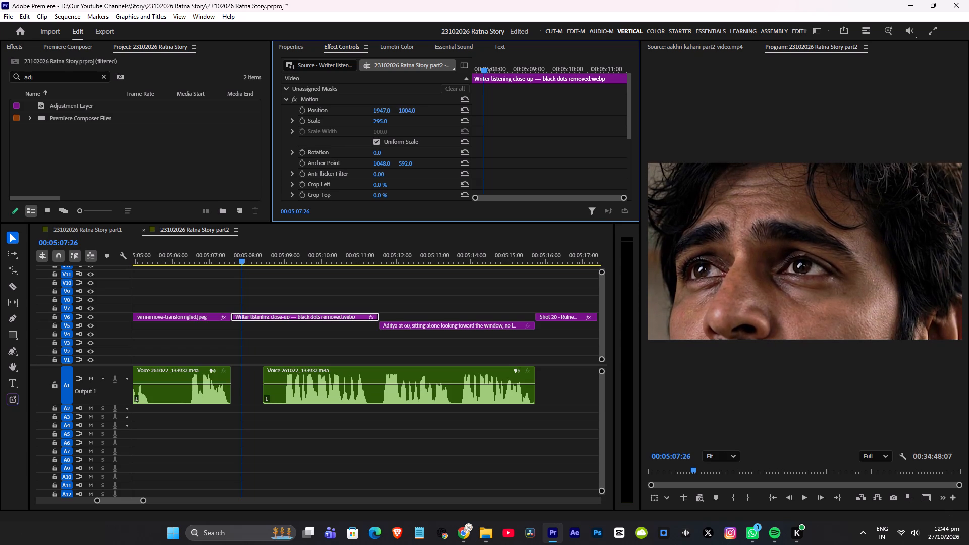
drag(402, 175, 403, 175)
Play the reframed writer close-up and the cut into it from the wall-clock shot against the voice-over.
key(space)
key(space)
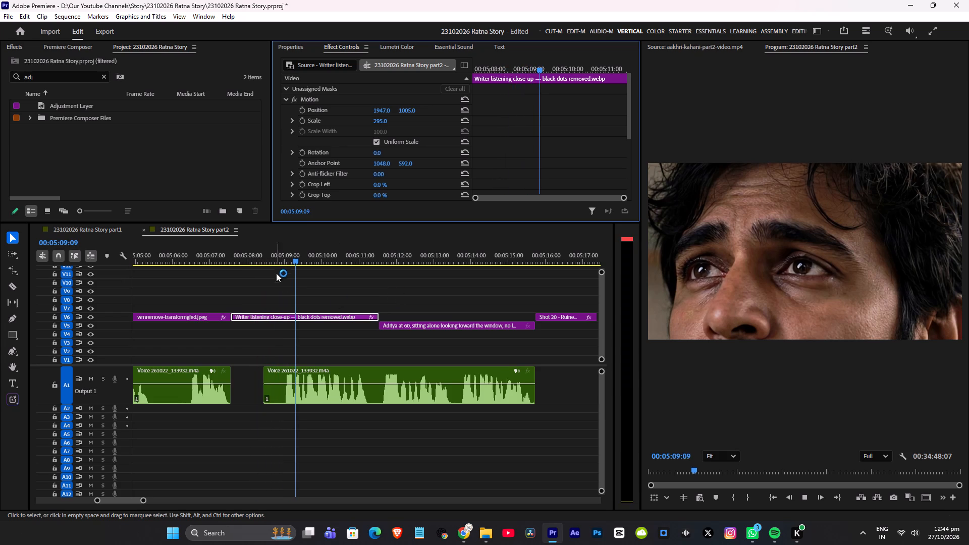
click(220, 257)
key(space)
key(space)
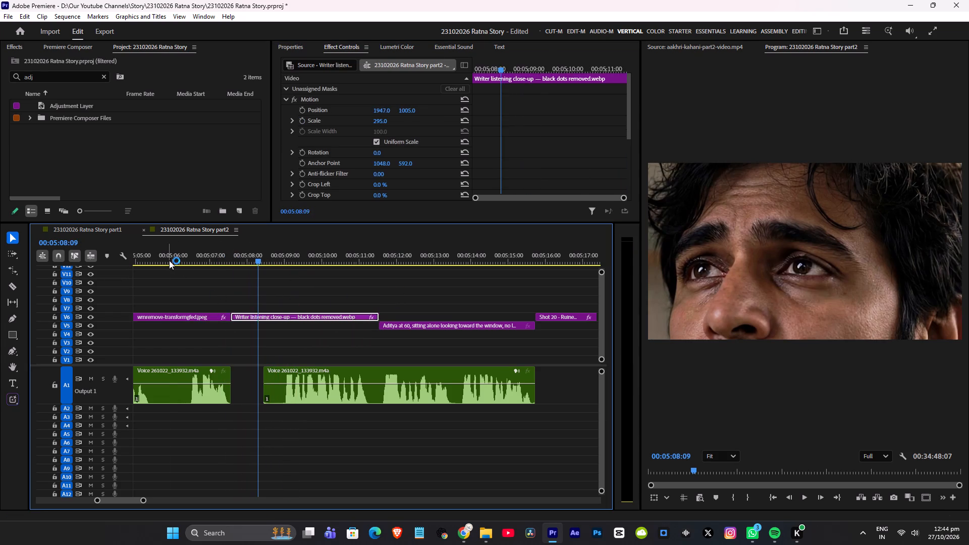
click(169, 260)
key(space)
scroll(246, 281, up, 8)
key(space)
Move the wall-clock clip's ending Scale keyframe earlier, to shortly before 00:05:06:12.
drag(299, 254, 300, 253)
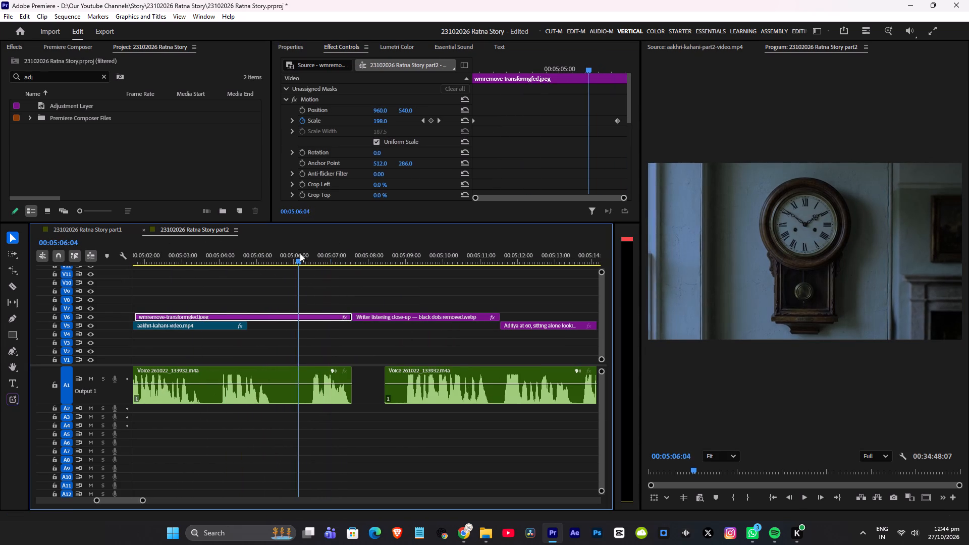
drag(300, 253, 310, 255)
drag(618, 122, 601, 122)
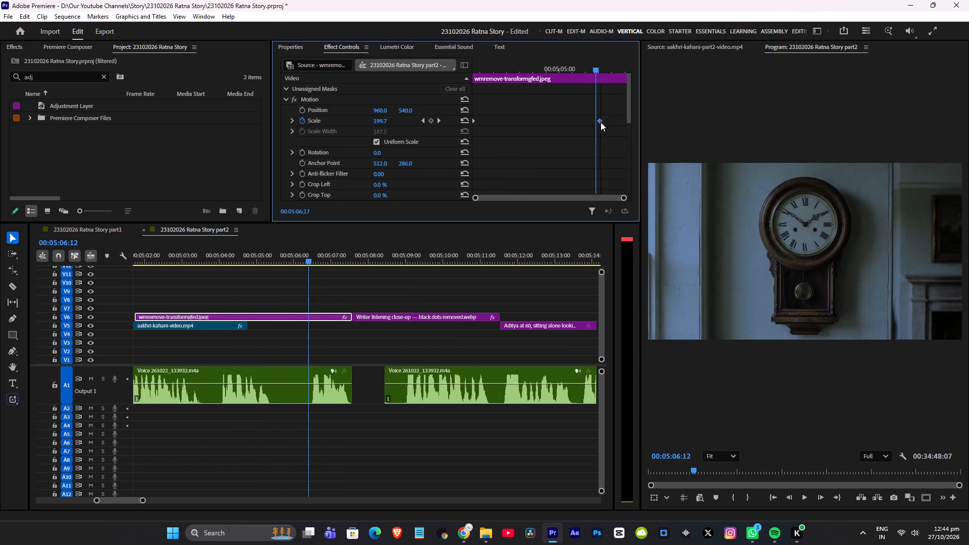
drag(601, 122, 584, 127)
Shift the cut between the wall-clock and writer close-up clips to 00:05:06:12, save, and play it.
drag(348, 317, 310, 317)
click(315, 317)
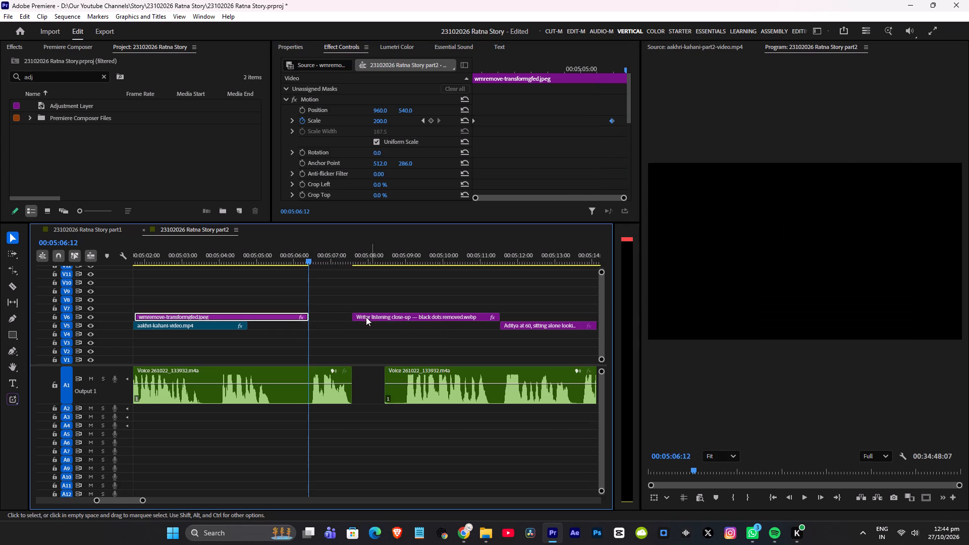
drag(358, 315, 304, 315)
key(ctrl+s)
key(space)
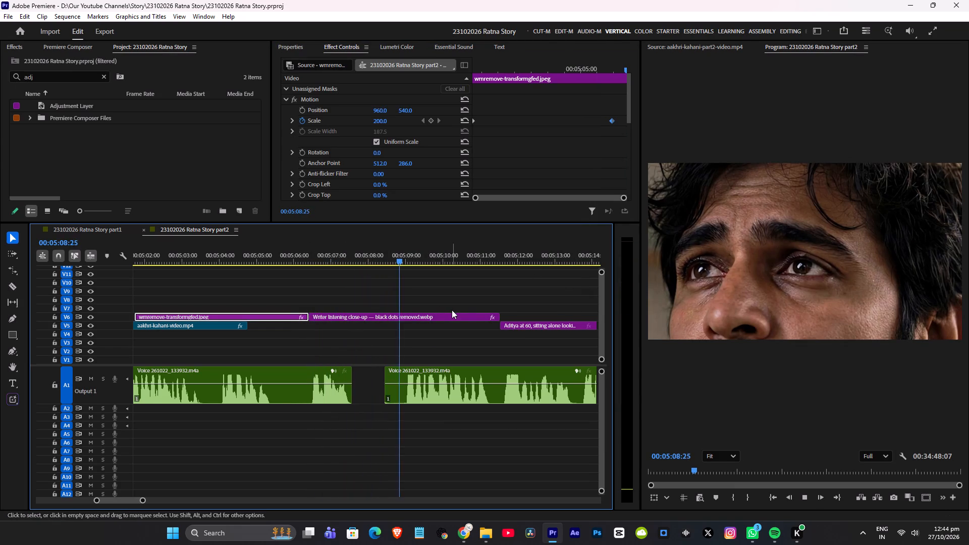
Trim the end of the Writer listening close-up to about 00:05:08:28, where the next voice phrase starts.
click(407, 261)
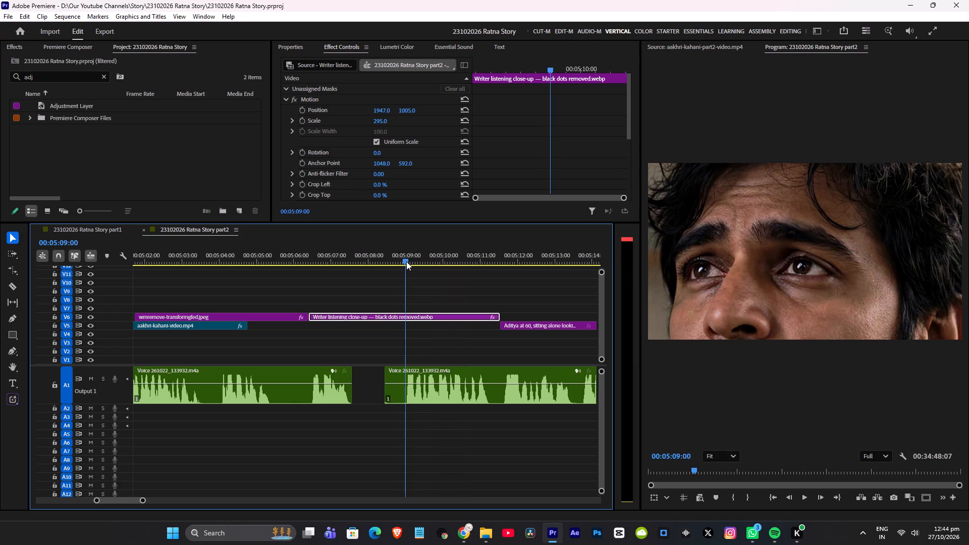
drag(501, 319, 405, 318)
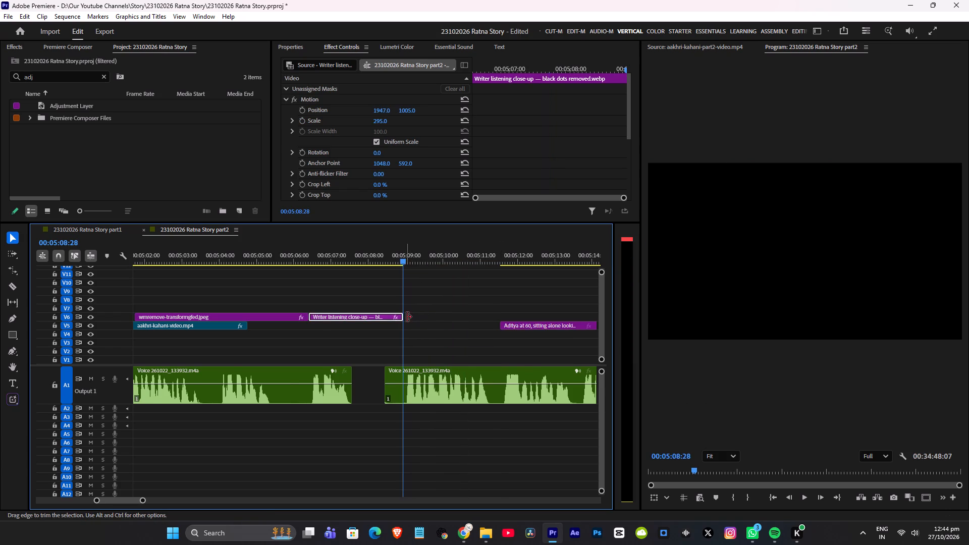
Duplicate the Part 2 Shot 36 still onto V9 above the gap, trimmed to end where the Aditya at 60 shot begins.
alt+scroll(409, 315, down, 6)
click(465, 255)
scroll(465, 302, down, 5)
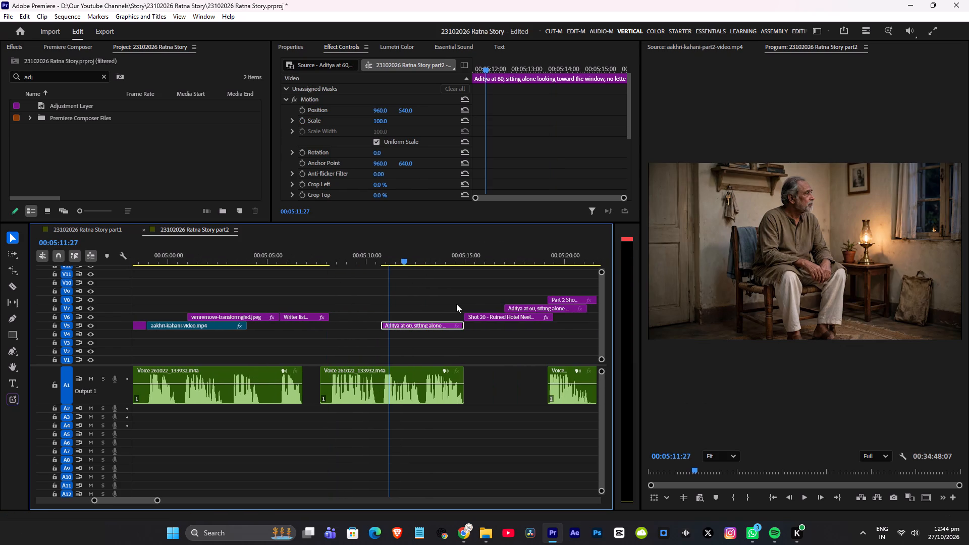
alt+scroll(364, 311, up, 8)
alt+scroll(424, 306, down, 4)
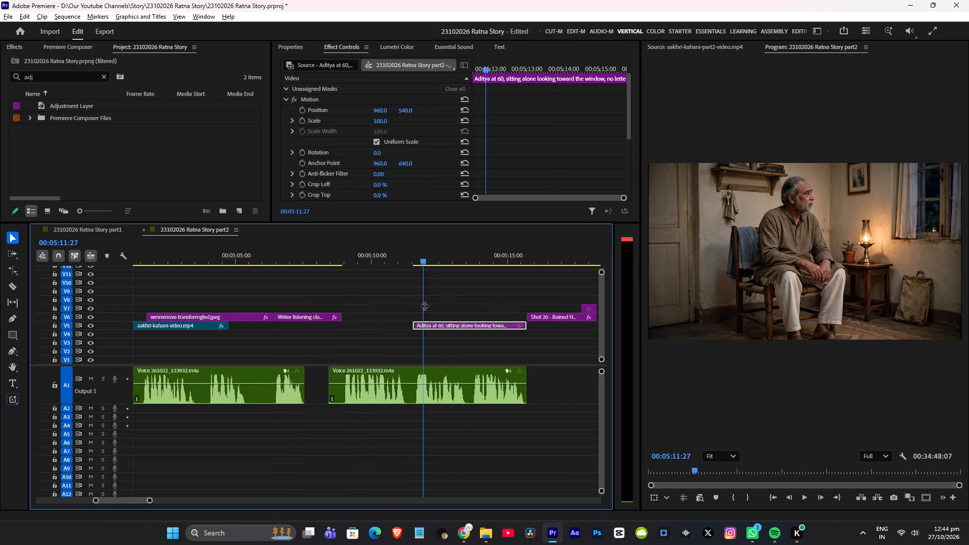
alt+scroll(424, 306, down, 5)
scroll(528, 294, down, 6)
click(208, 260)
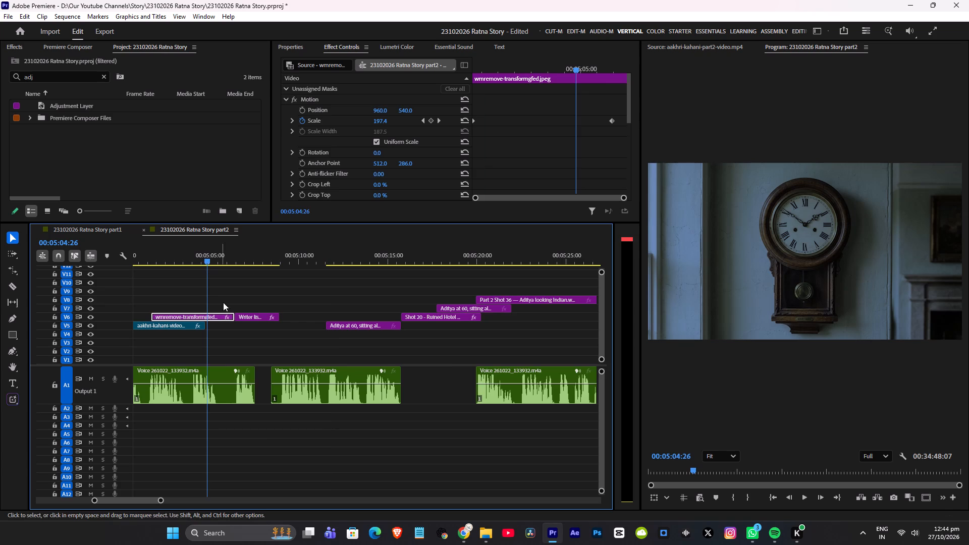
alt+scroll(321, 303, down, 3)
click(493, 264)
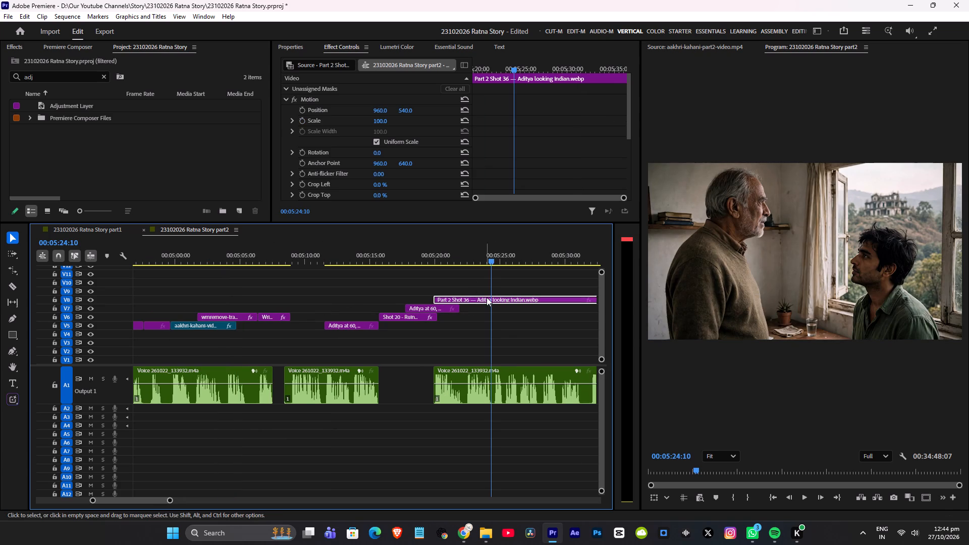
scroll(448, 293, down, 5)
alt+drag(465, 299, 332, 292)
drag(440, 290, 288, 290)
Move the Part 2 Shot 36 copy to V6, fit it exactly between the writer close-up and the Aditya at 60 shot, and save.
alt+scroll(240, 293, up, 5)
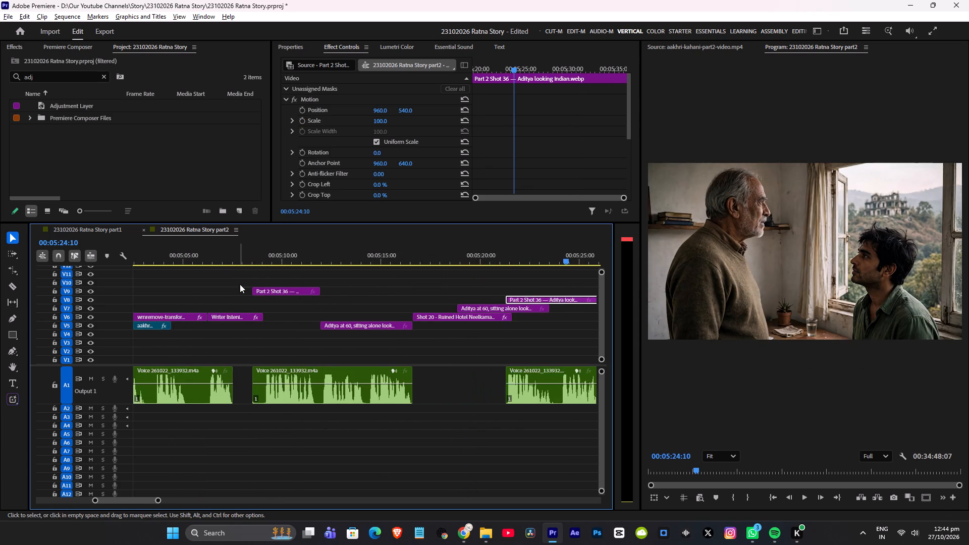
alt+scroll(240, 284, up, 2)
drag(334, 291, 299, 291)
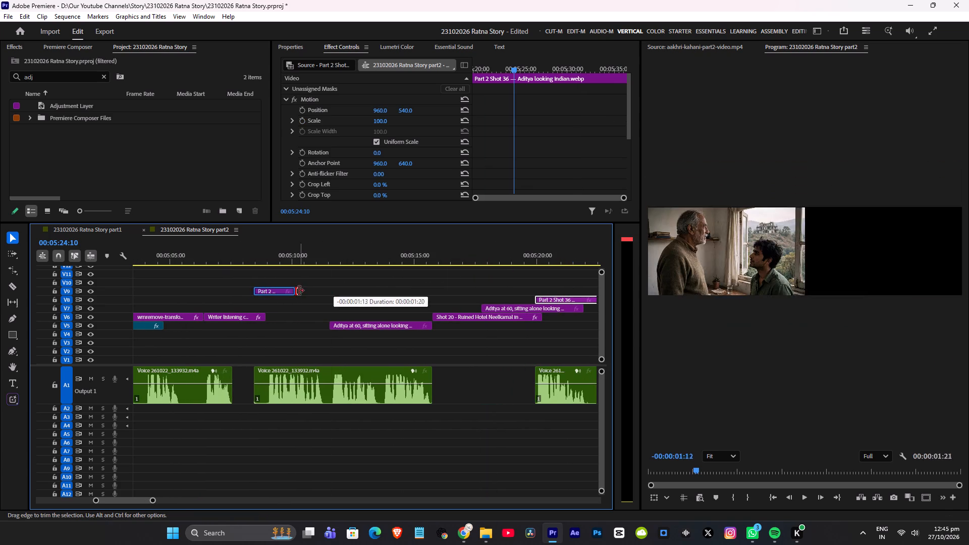
drag(299, 291, 298, 291)
drag(275, 291, 305, 307)
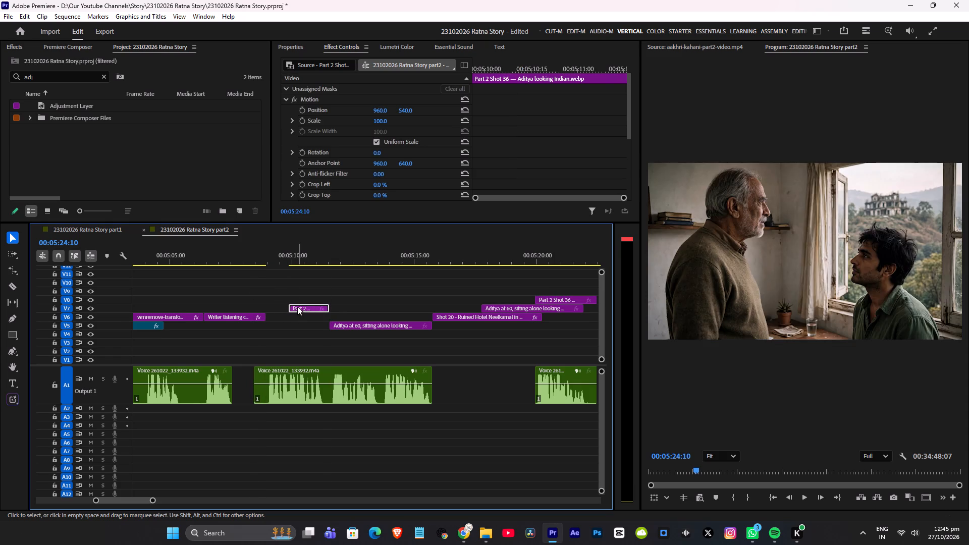
drag(300, 306, 289, 316)
drag(298, 316, 280, 317)
drag(311, 315, 333, 315)
scroll(344, 303, up, 6)
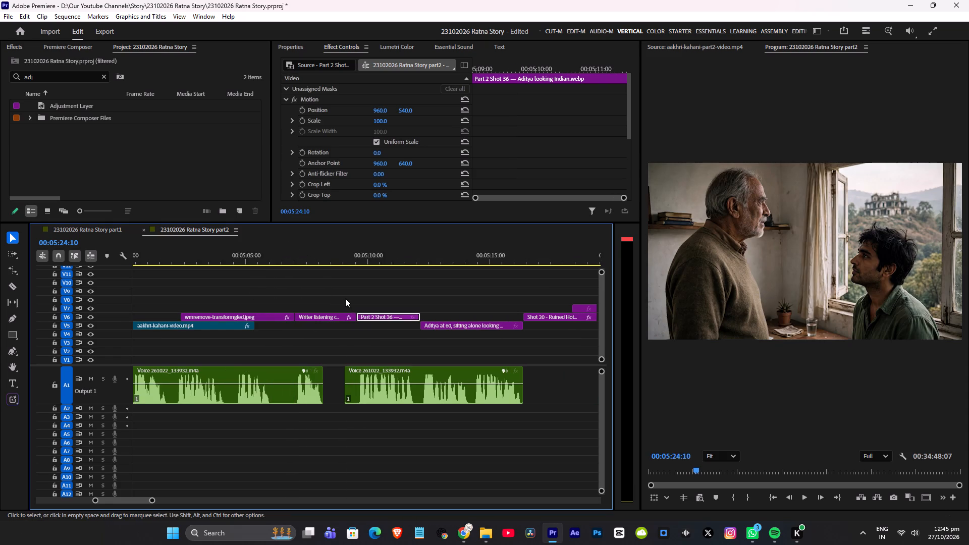
key(ctrl+s)
click(313, 262)
key(ctrl+s)
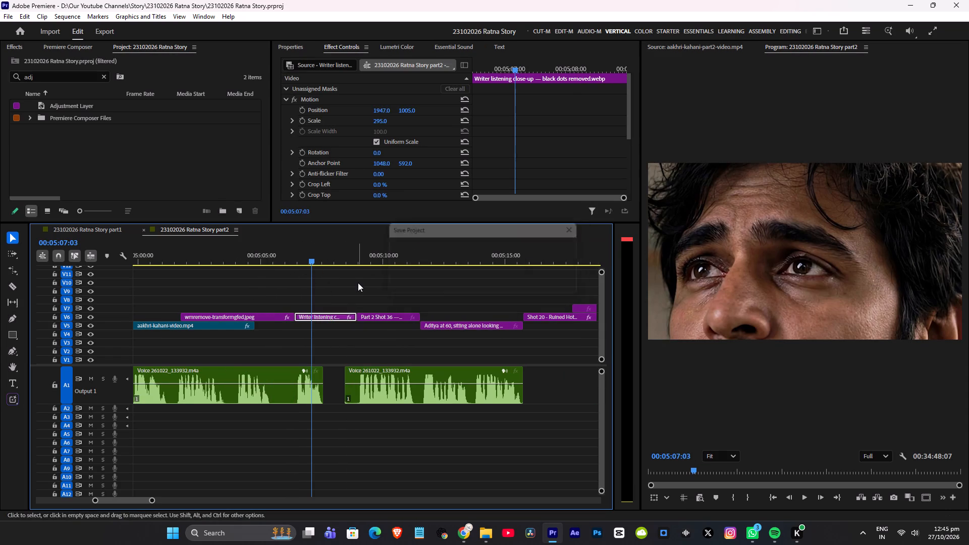
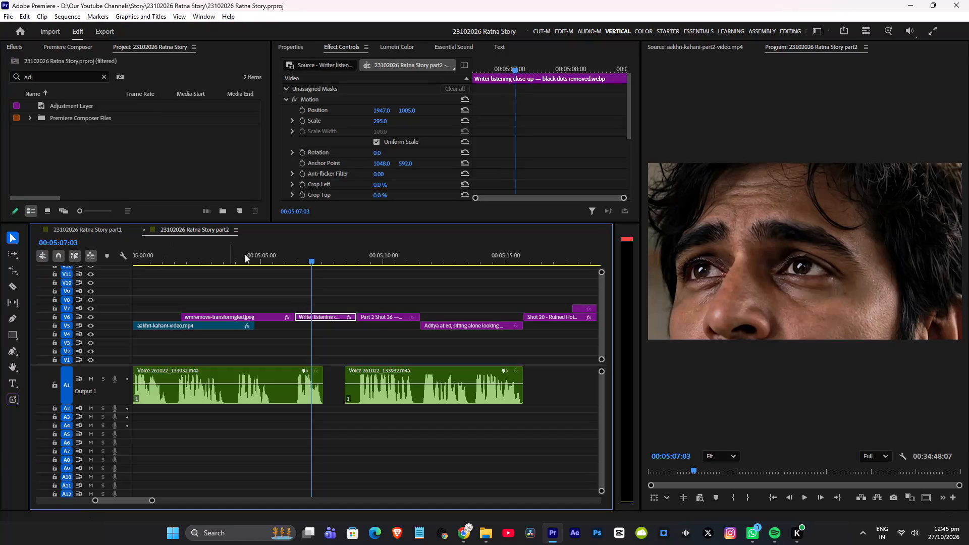
Save the project and play the cut from the wall clock to the Writer listening close-up.
click(286, 255)
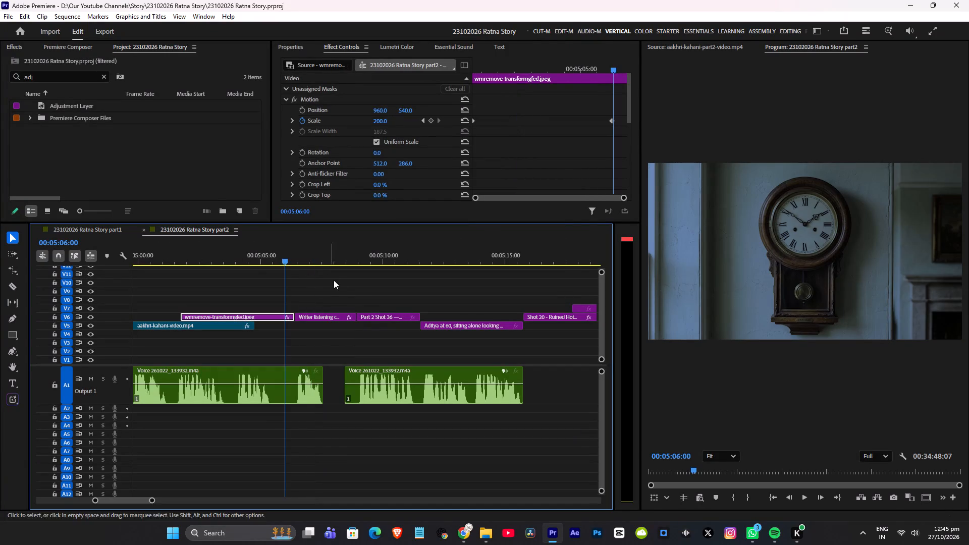
key(ctrl+s)
key(space)
key(space)
click(281, 262)
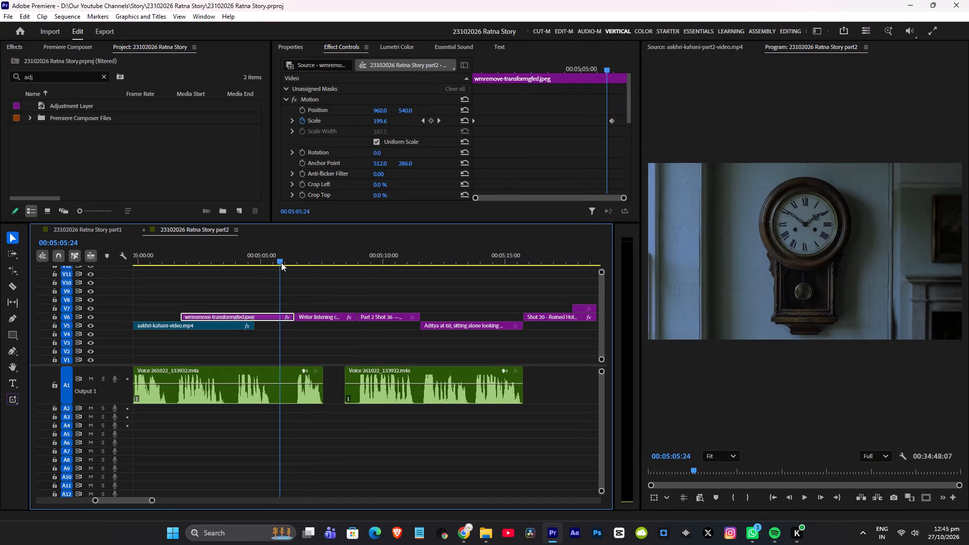
key(ctrl+s)
key(space)
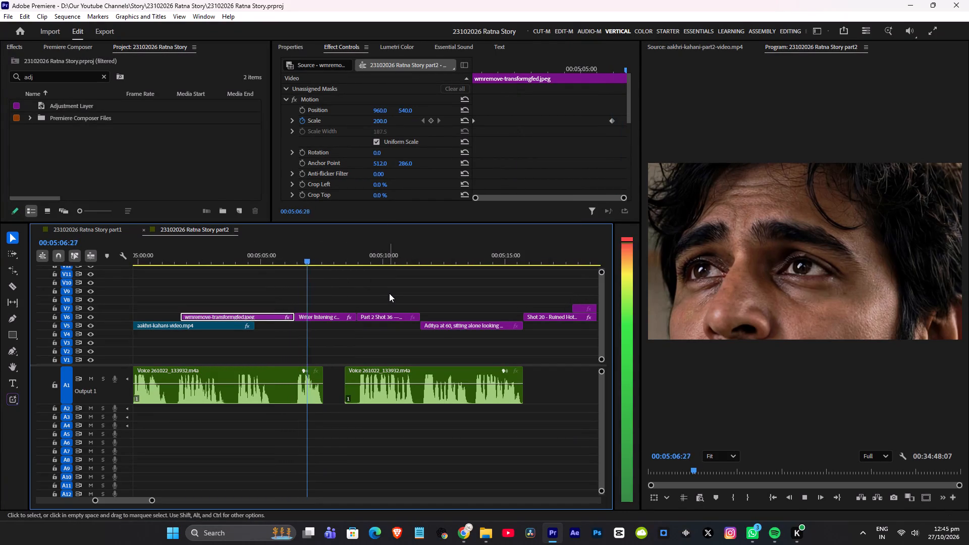
key(space)
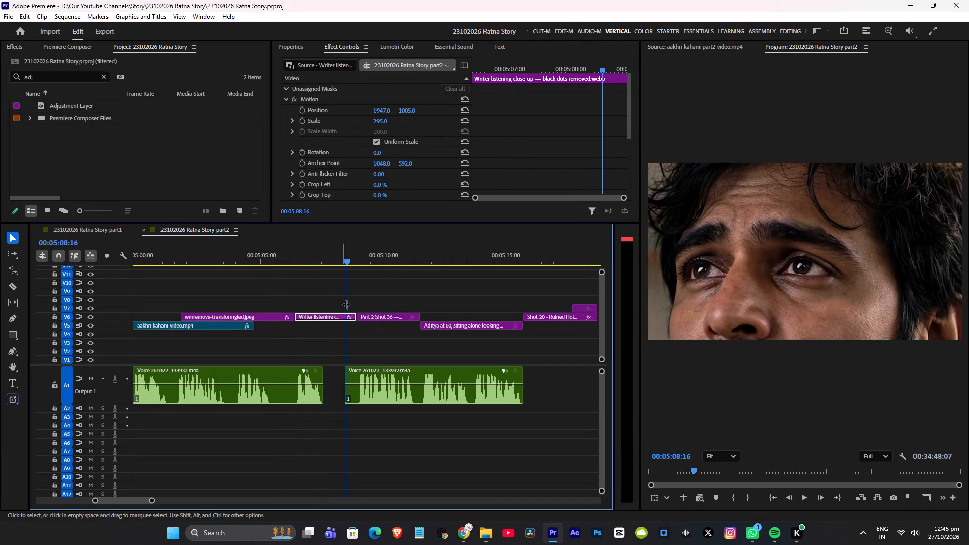
Animate the Writer listening close-up's scale from 295 at the clip start to 315 at 00:05:08:16, and play it.
click(302, 119)
drag(516, 70, 429, 88)
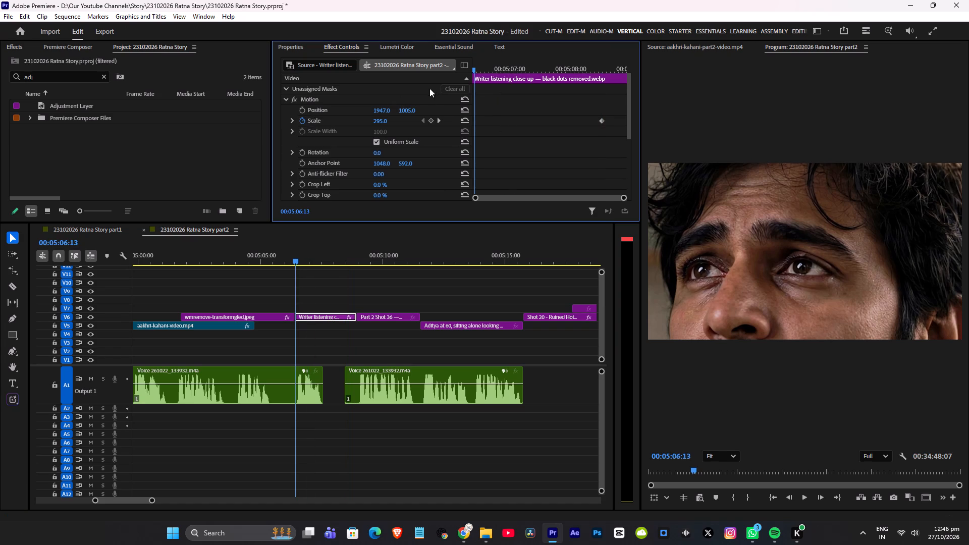
drag(429, 88, 429, 88)
click(429, 119)
click(437, 120)
click(384, 122)
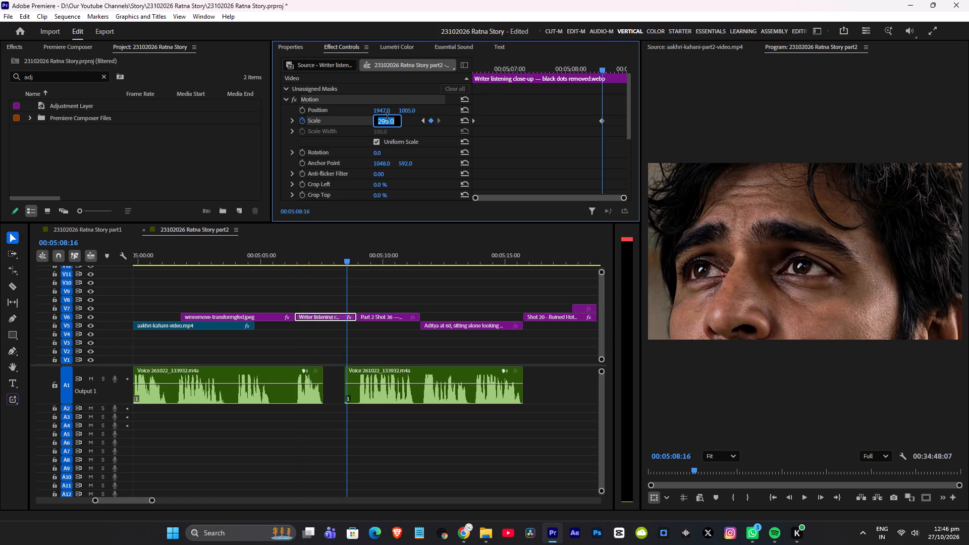
key(shift+Up)
key(shift+Up)
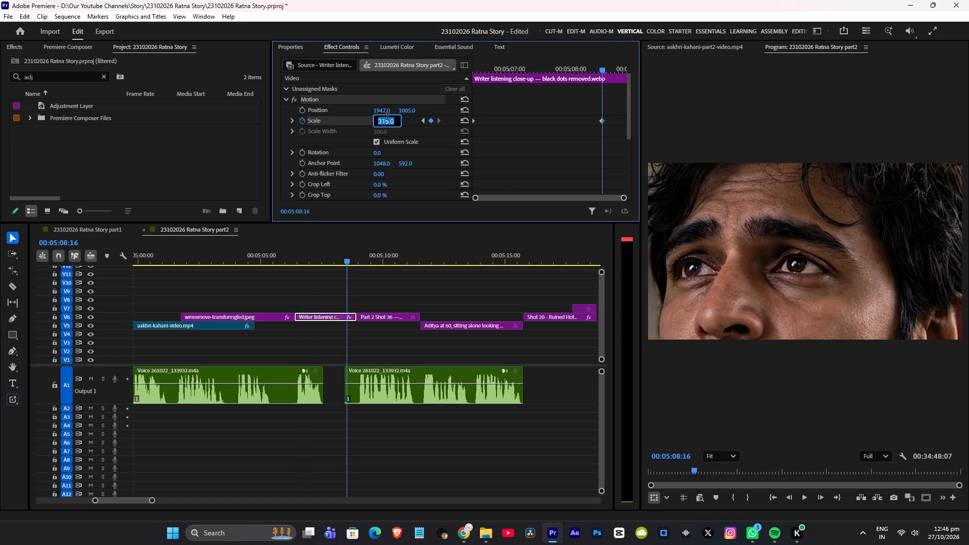
key(ctrl+z)
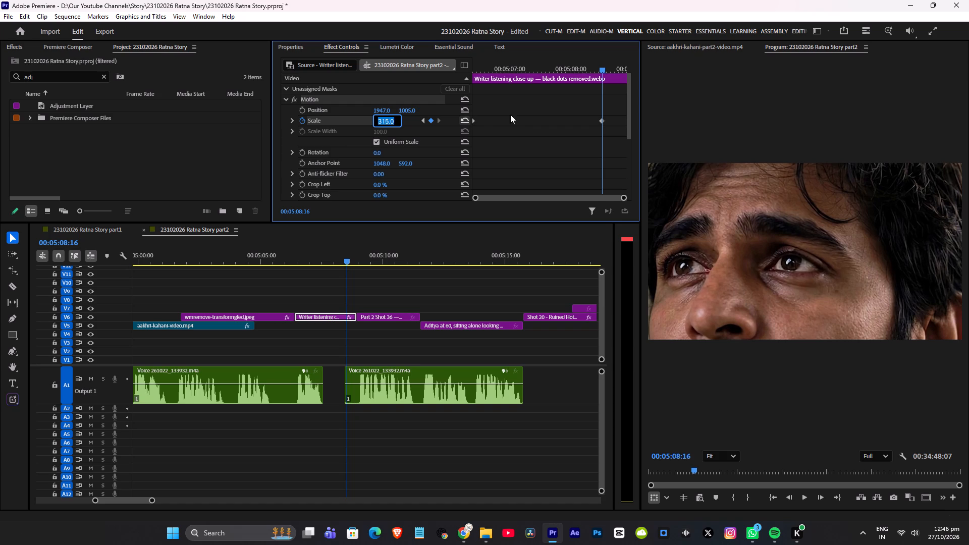
click(511, 115)
drag(509, 65, 153, 115)
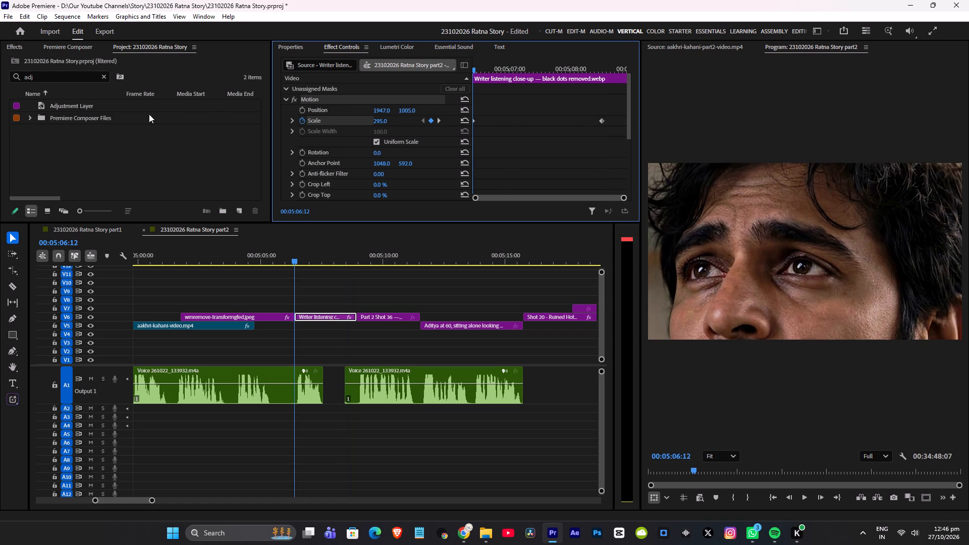
key(space)
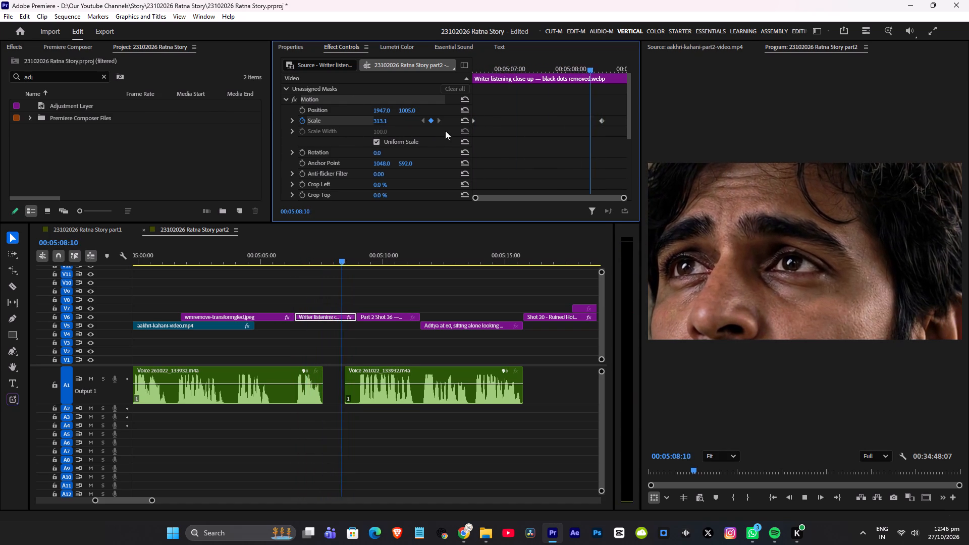
key(space)
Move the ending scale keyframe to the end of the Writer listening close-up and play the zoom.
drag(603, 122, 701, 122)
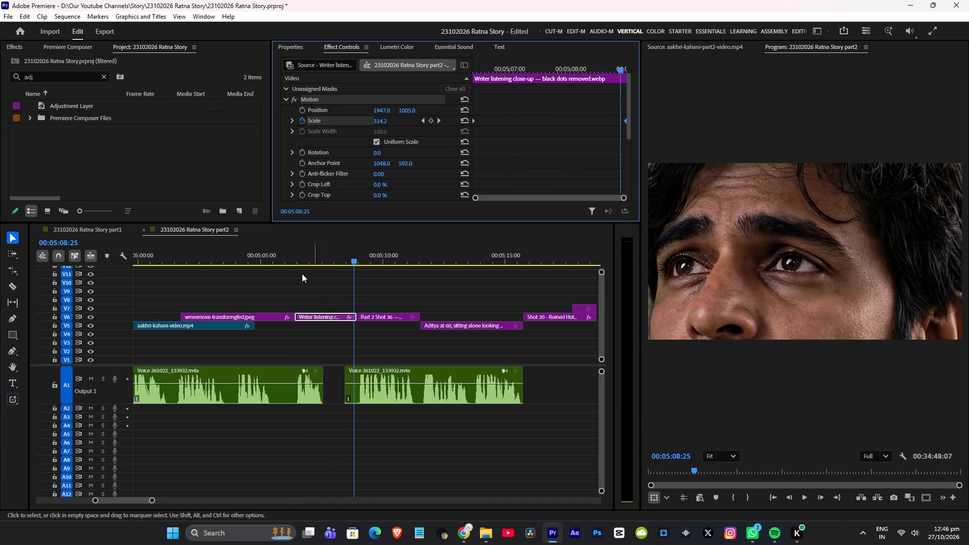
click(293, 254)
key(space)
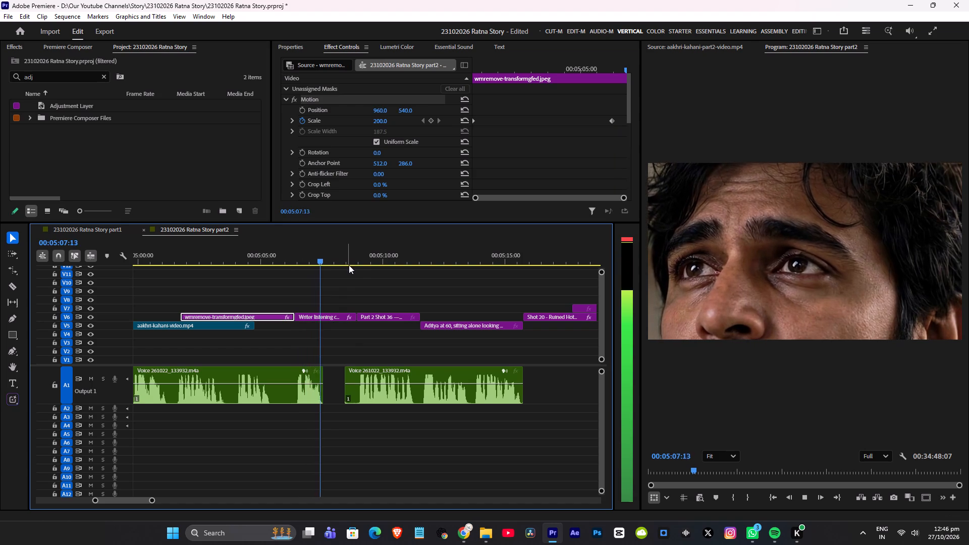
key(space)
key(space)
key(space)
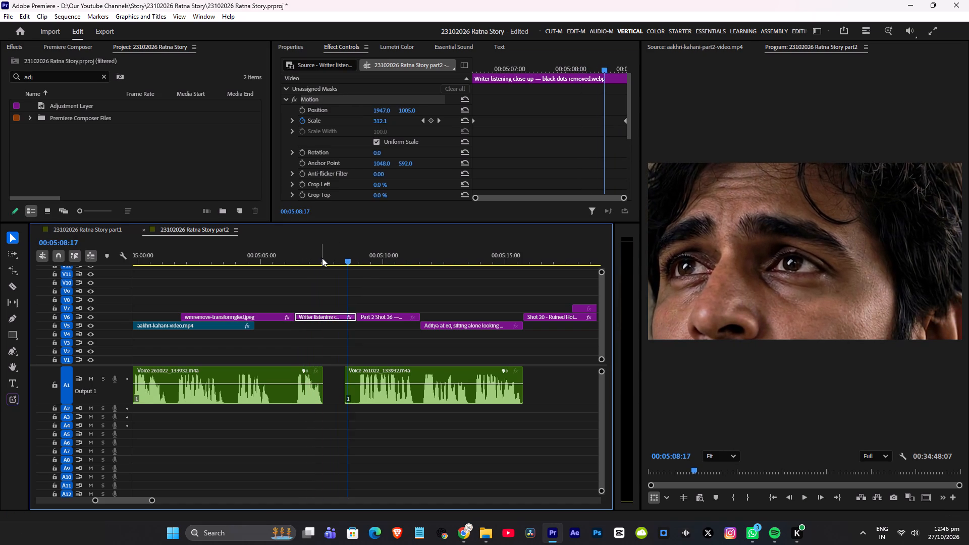
Move the ending scale keyframe to about 00:05:07:06, apply easing to it, and play the zoom.
click(322, 258)
drag(624, 120, 522, 120)
key(F7)
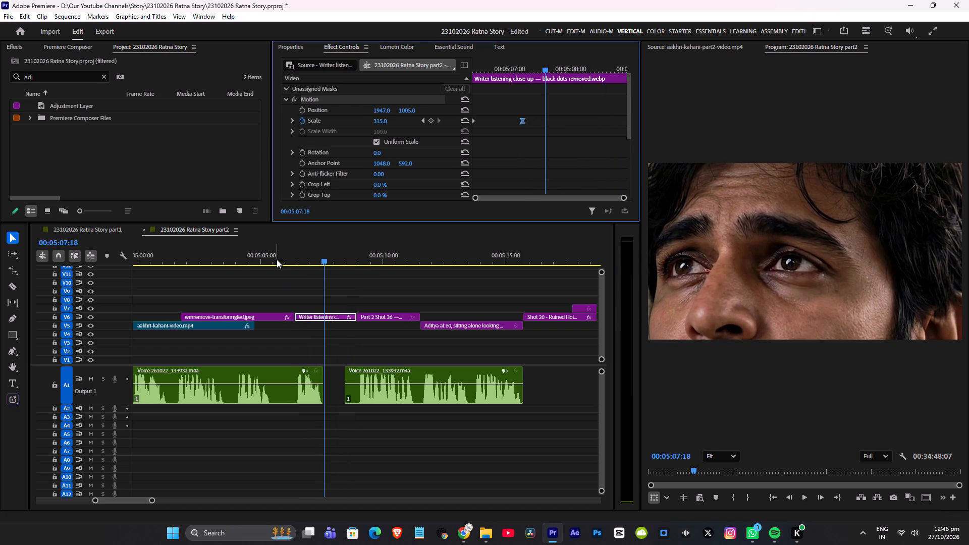
click(295, 259)
key(space)
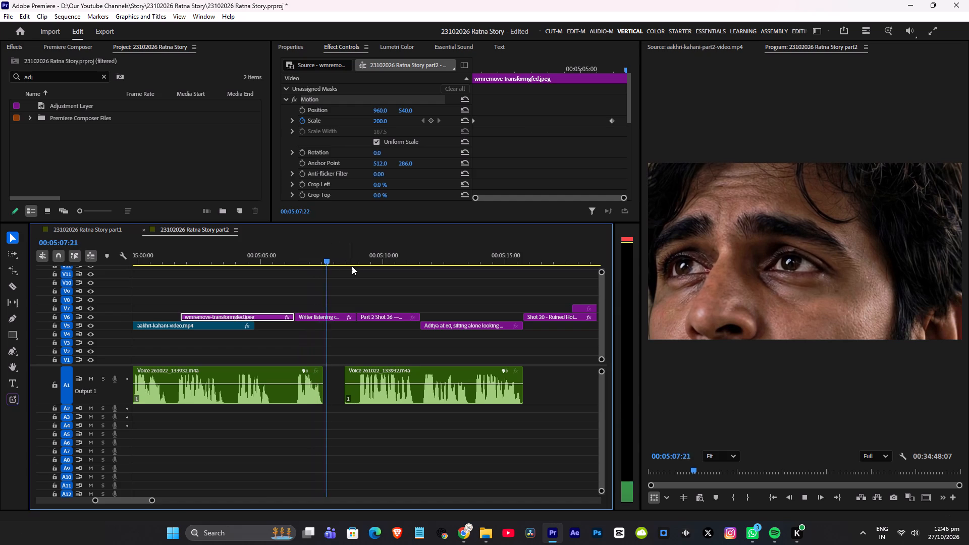
key(space)
Move the ending scale keyframe to about 00:05:06:25, lengthen its ease in the velocity graph, save, and play the zoom.
drag(524, 120, 501, 124)
click(292, 121)
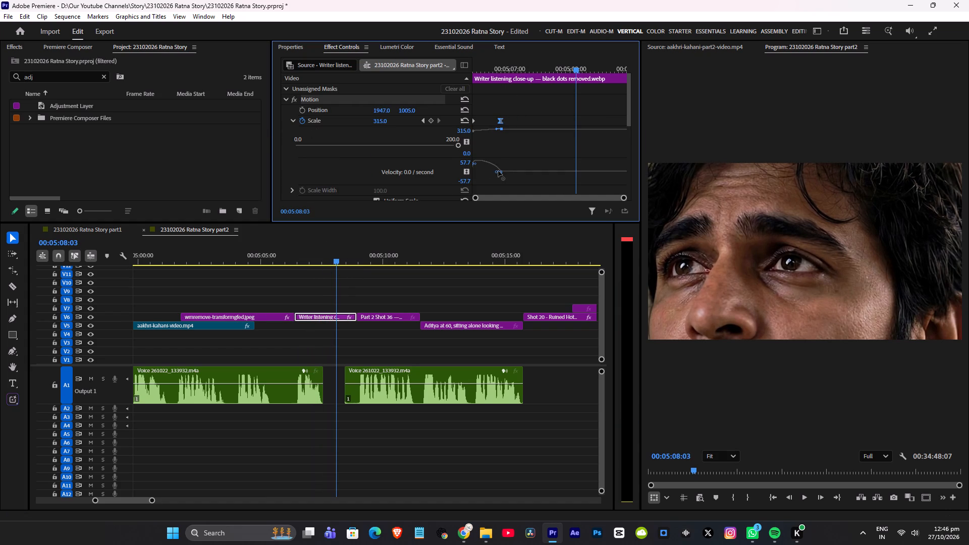
drag(496, 172, 490, 172)
key(ctrl+s)
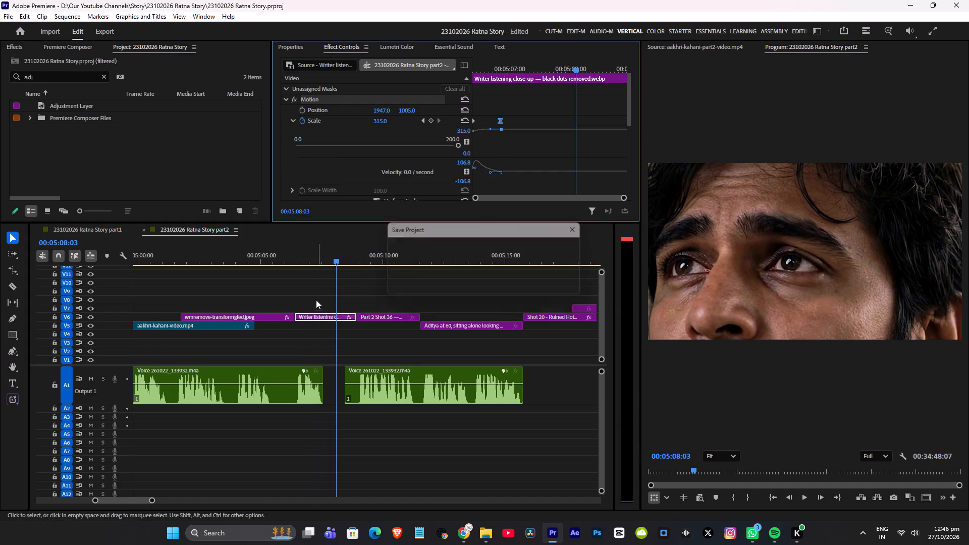
click(276, 254)
key(space)
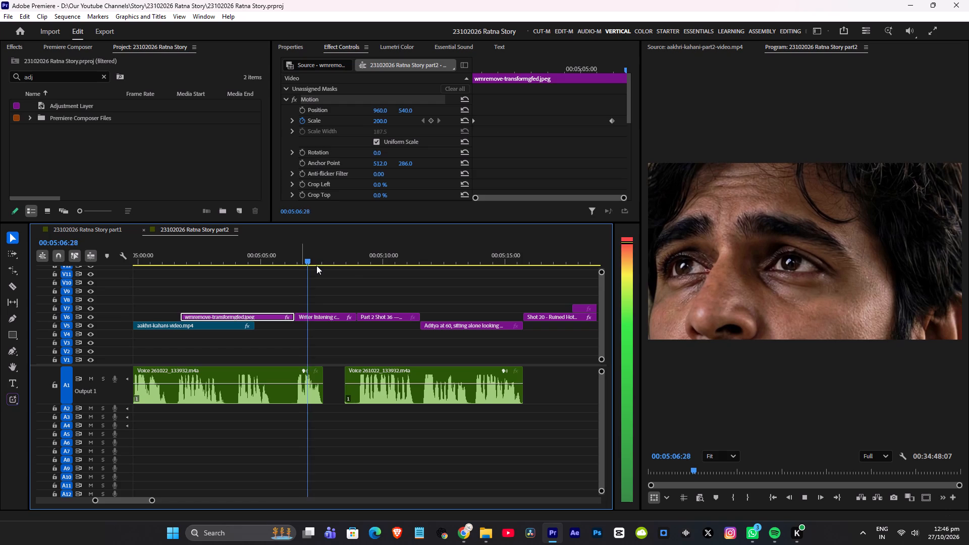
key(space)
Move the ending scale keyframe to about 00:05:07:15 for a slower zoom, and play it.
drag(500, 119, 519, 120)
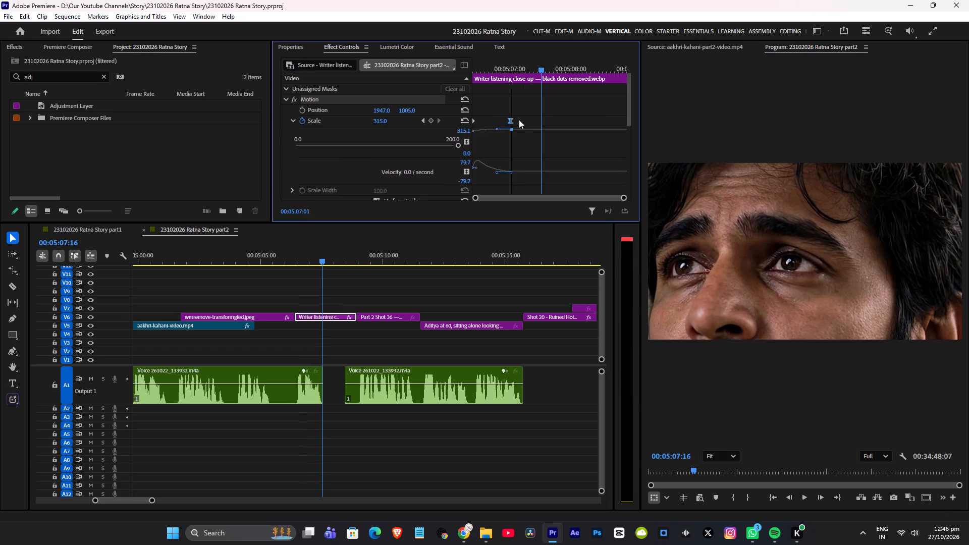
drag(519, 120, 541, 120)
click(293, 259)
key(space)
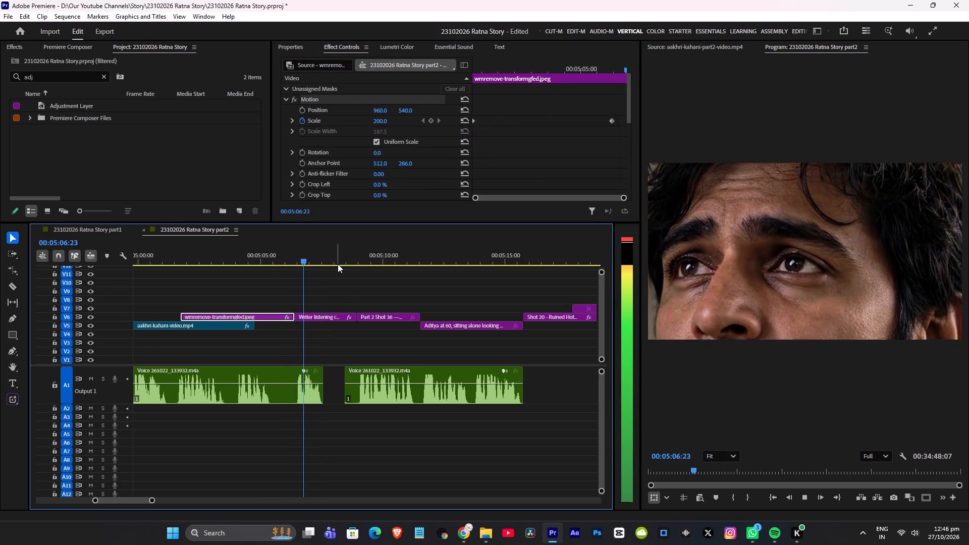
key(space)
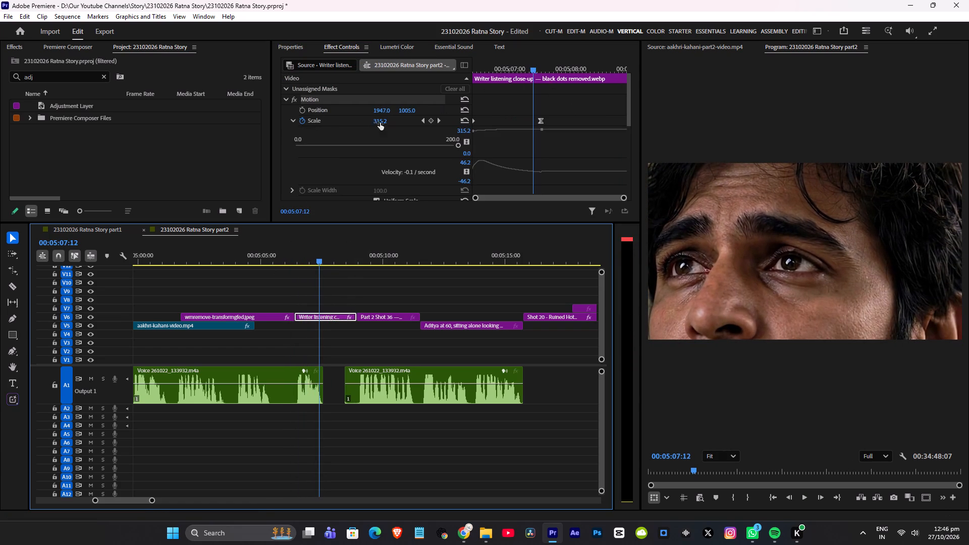
Set the writer close-up's horizontal position to 2135, play through to the Aditya at 60 shot, and save.
drag(376, 110, 471, 112)
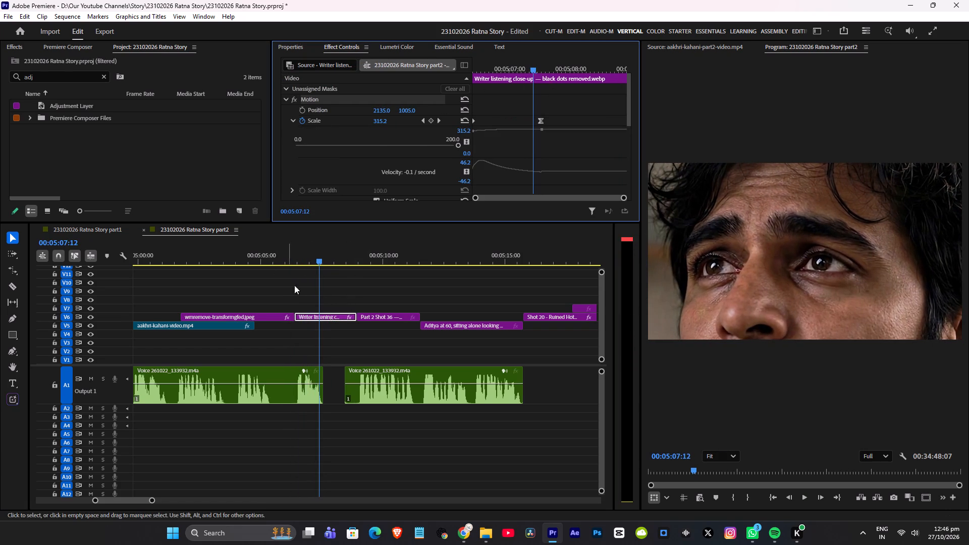
click(285, 255)
key(space)
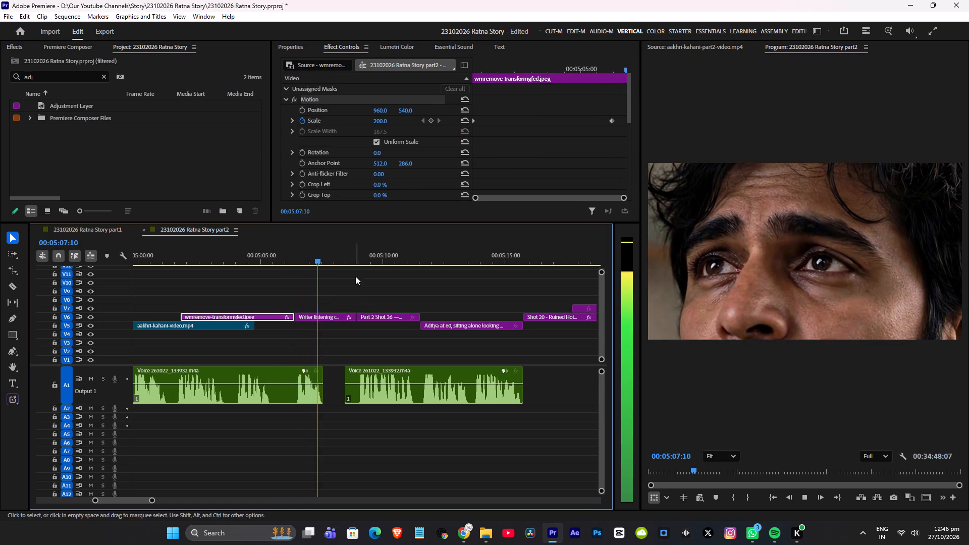
scroll(370, 287, down, 4)
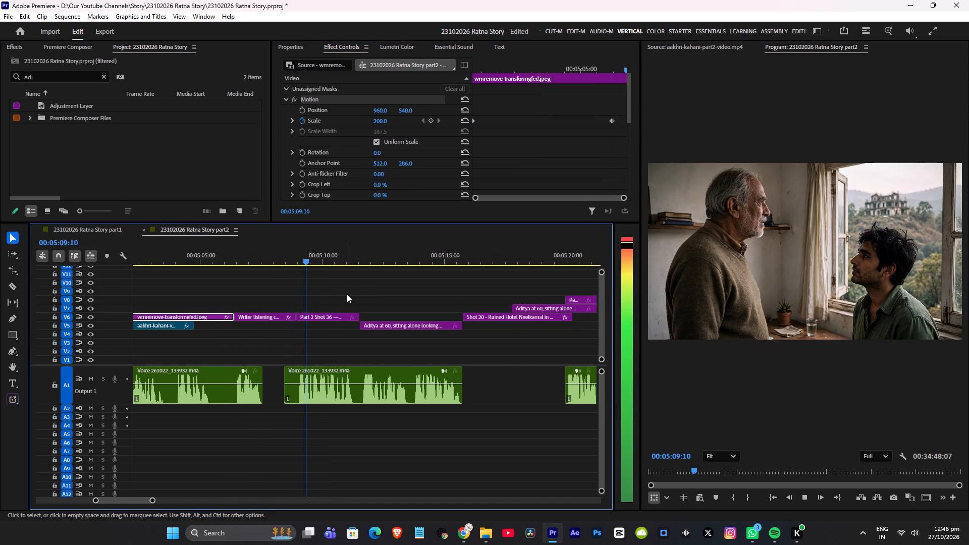
key(ctrl+s)
key(space)
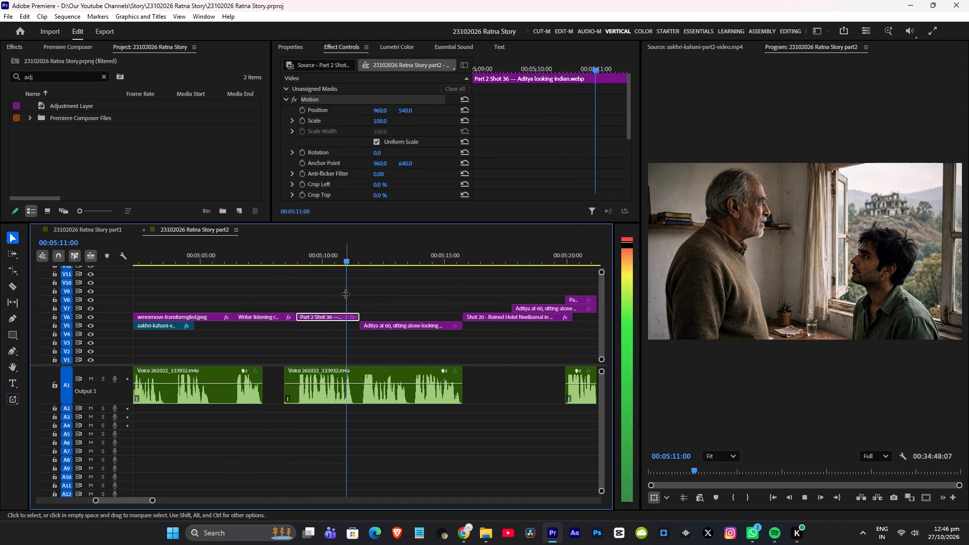
scroll(357, 301, down, 3)
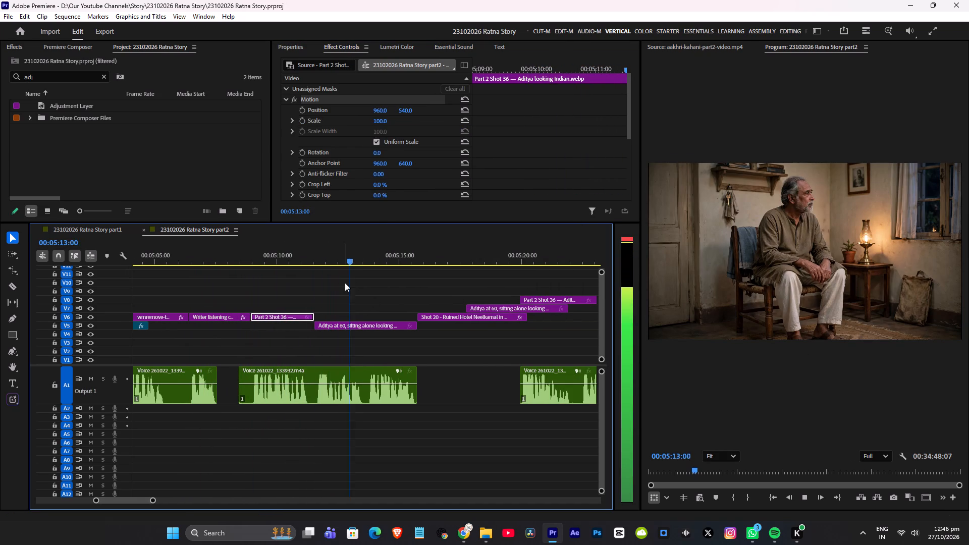
key(space)
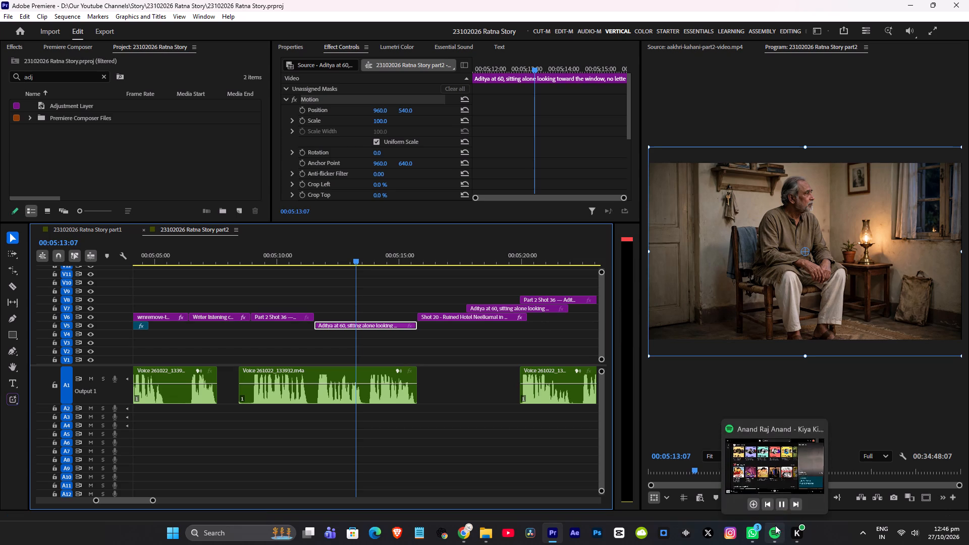
Pause the song playing in Spotify.
click(781, 505)
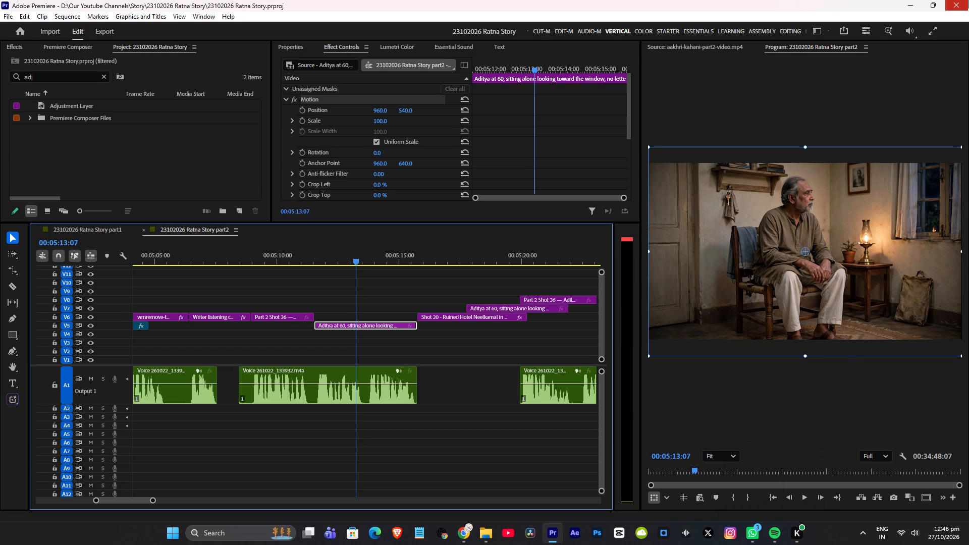
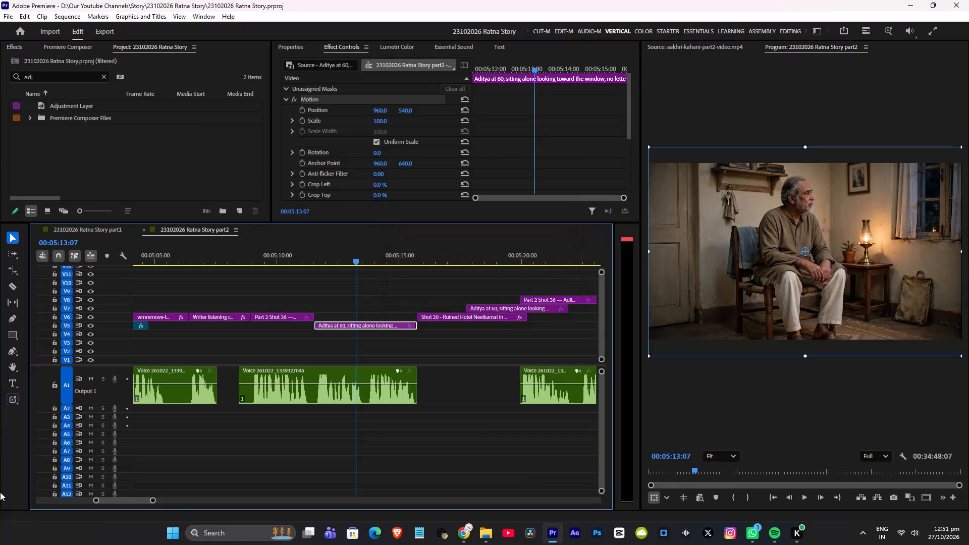
Play the cuts from the writer close-up through the Ruined Hotel shot to check them against the narration.
click(403, 259)
key(space)
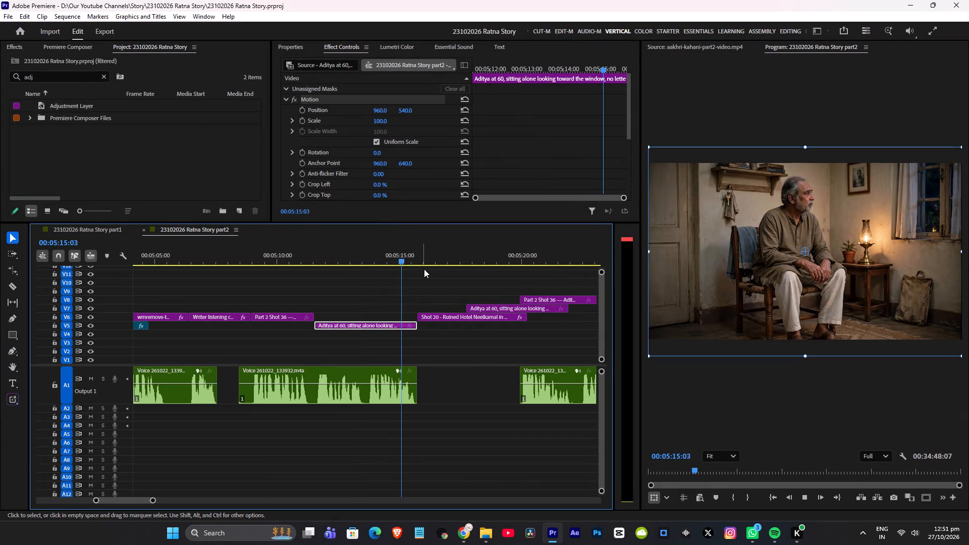
scroll(440, 279, down, 4)
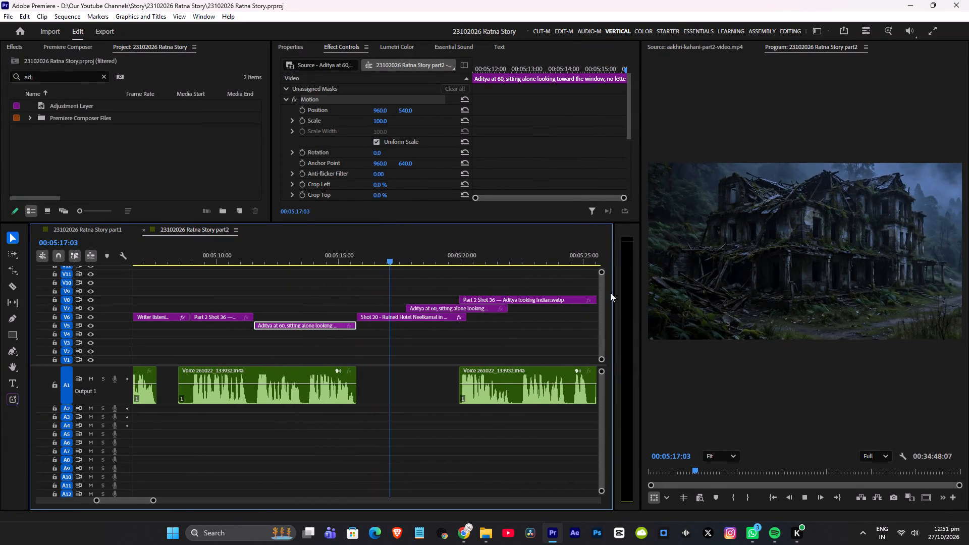
key(space)
click(232, 256)
key(space)
scroll(305, 282, up, 4)
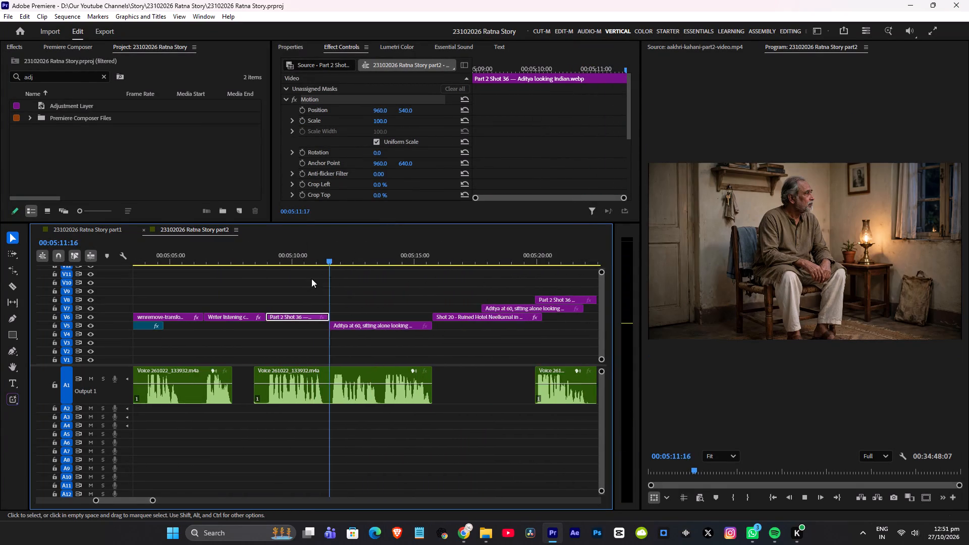
scroll(311, 279, up, 5)
key(space)
click(322, 256)
key(space)
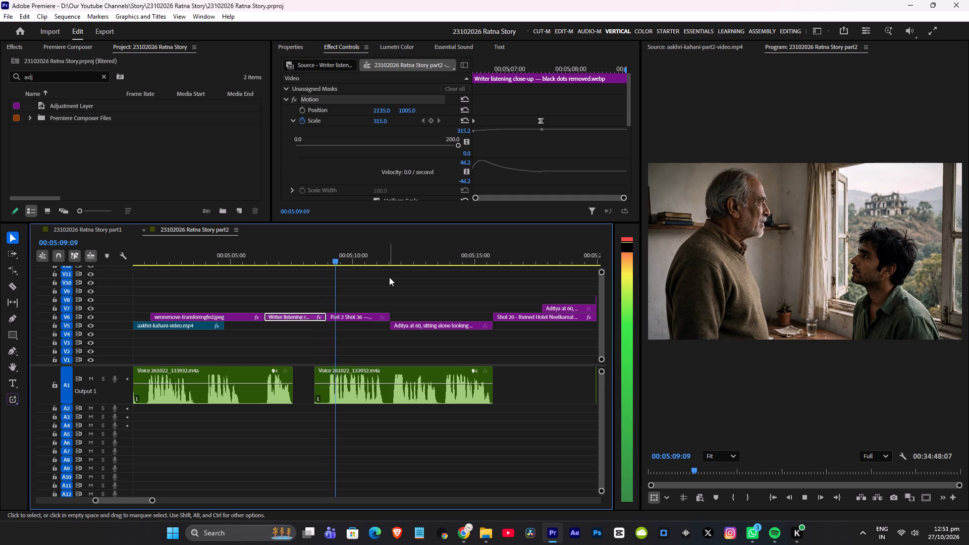
alt+scroll(440, 287, up, 5)
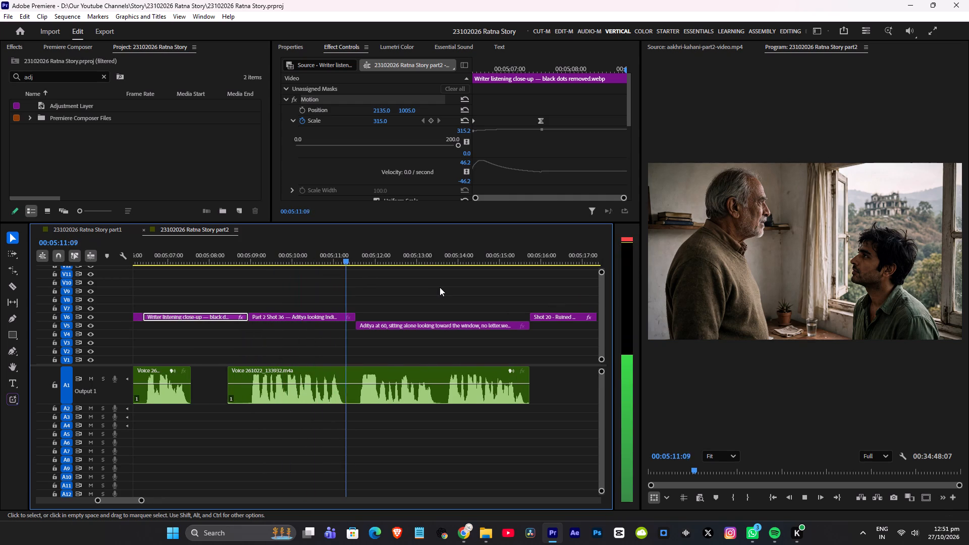
key(space)
Move the anchor point of the first Part 2 Shot 36 clip onto the older man's head.
click(331, 254)
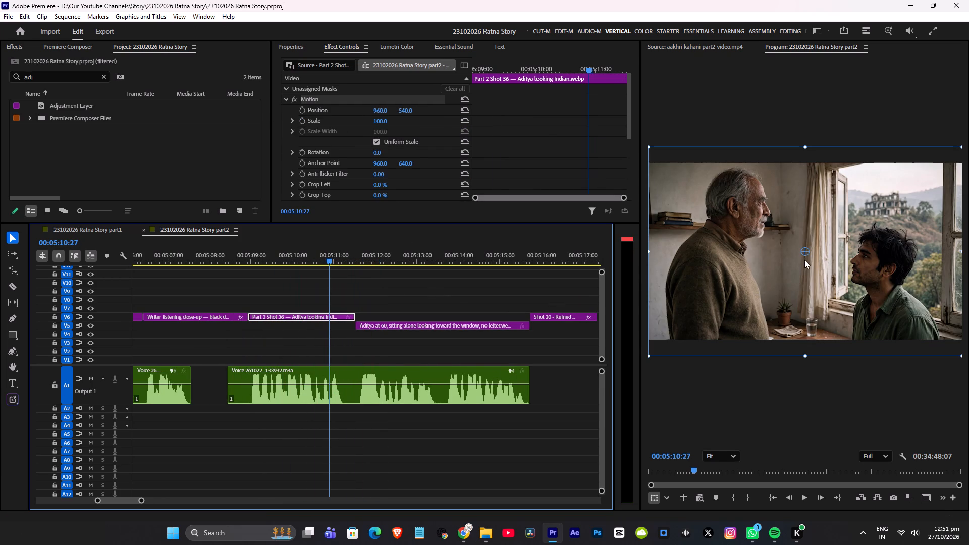
drag(806, 251, 745, 197)
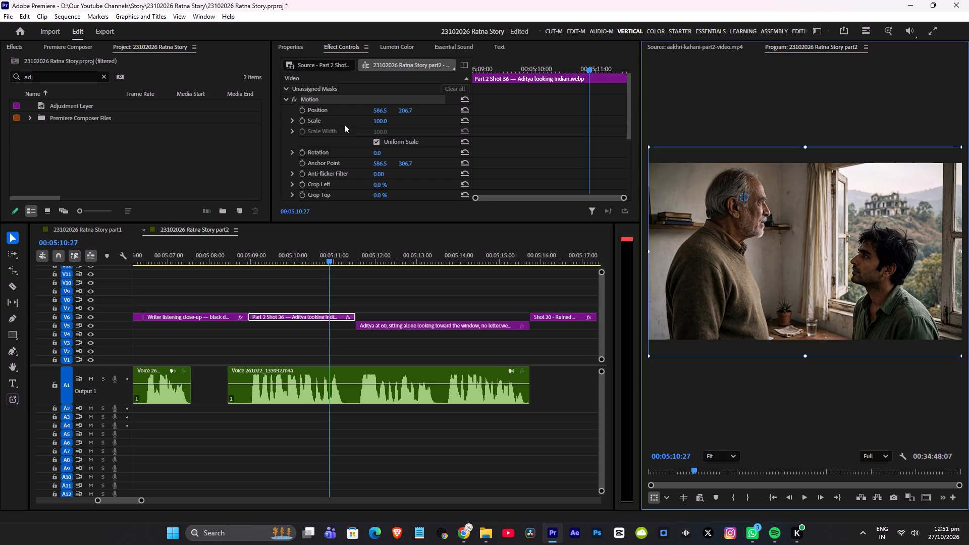
Keyframe the Part 2 Shot 36 scale from 100 at the clip's start to 110 at its end, save, and play it.
click(300, 119)
drag(553, 66, 370, 90)
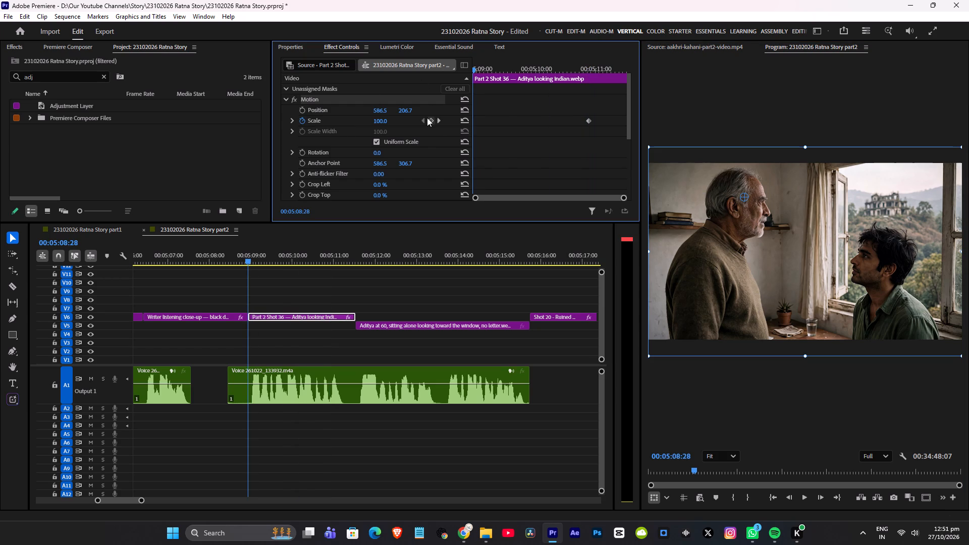
click(429, 120)
click(437, 120)
click(386, 122)
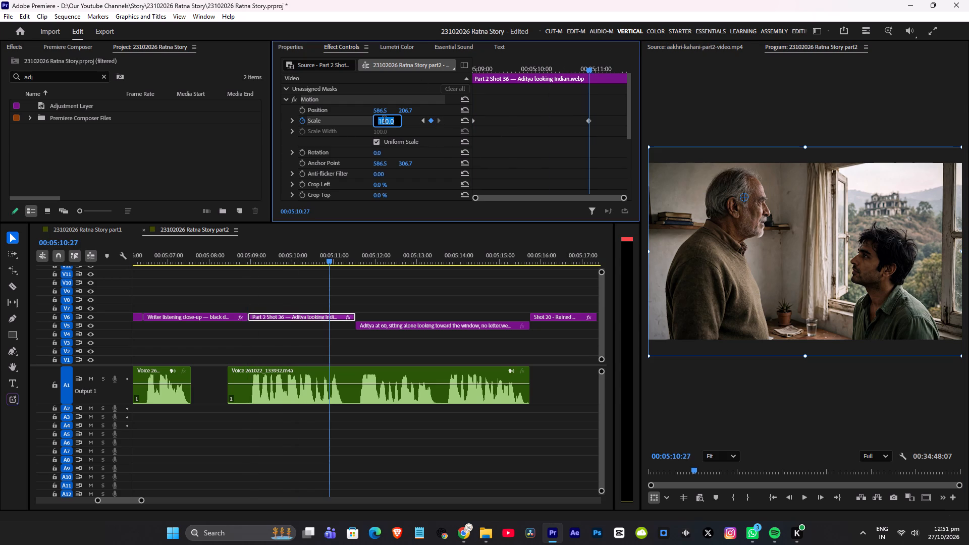
key(shift+Up)
drag(588, 121, 785, 121)
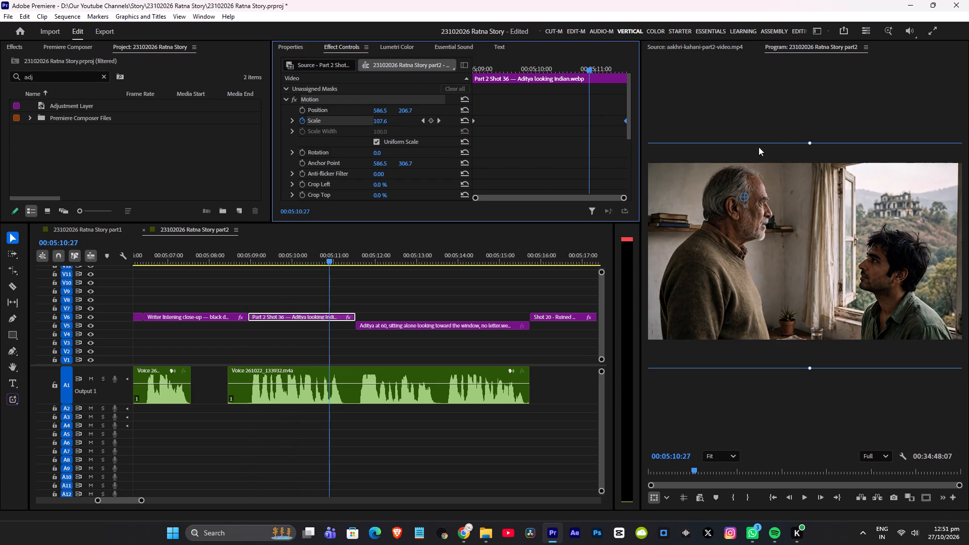
key(ctrl+s)
click(243, 253)
key(space)
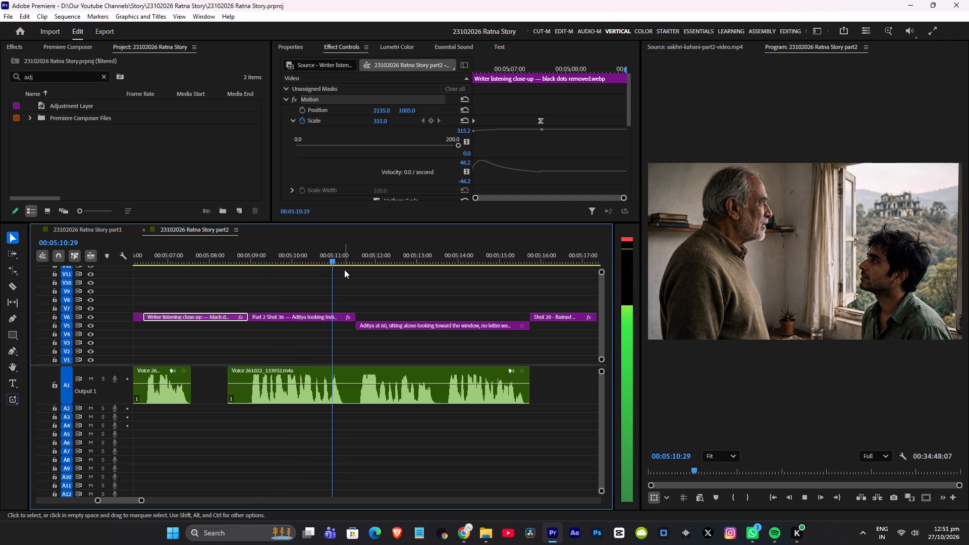
scroll(387, 280, down, 1)
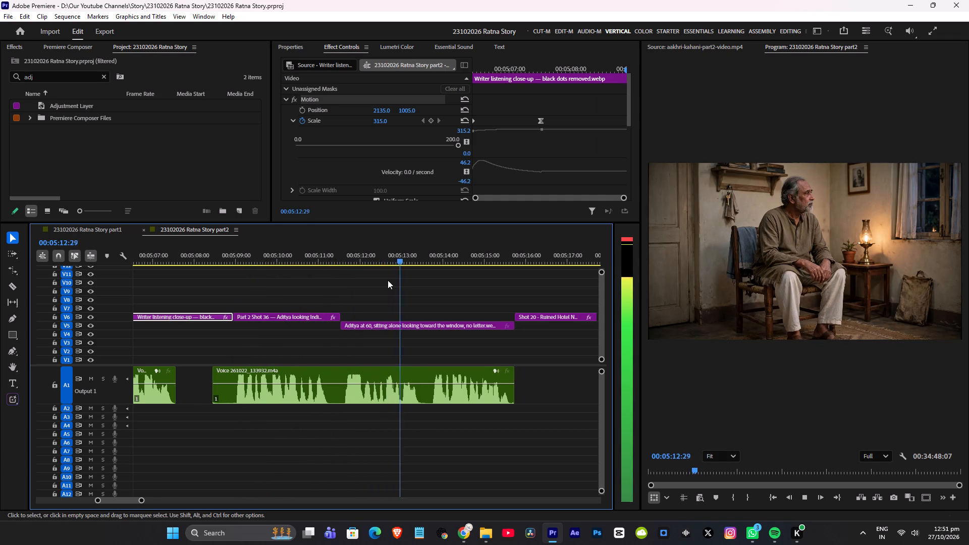
key(space)
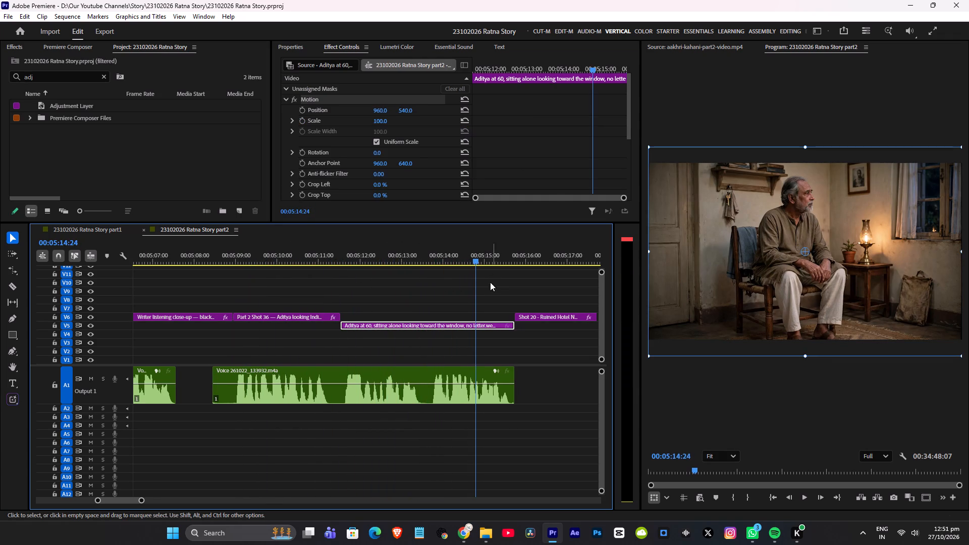
Set the scale of the Aditya at 60 clip on V5 to 110.
scroll(687, 205, down, 2)
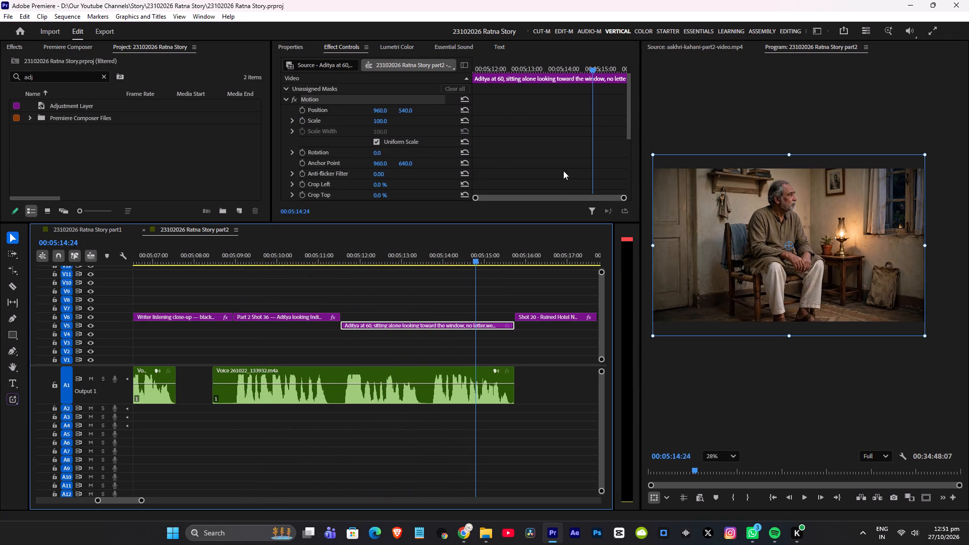
click(381, 123)
text(110)
key(Return)
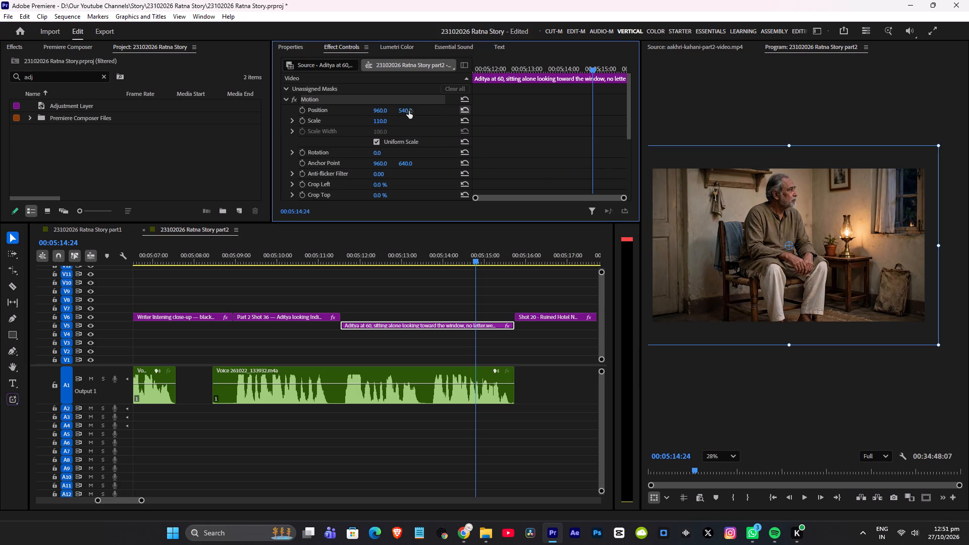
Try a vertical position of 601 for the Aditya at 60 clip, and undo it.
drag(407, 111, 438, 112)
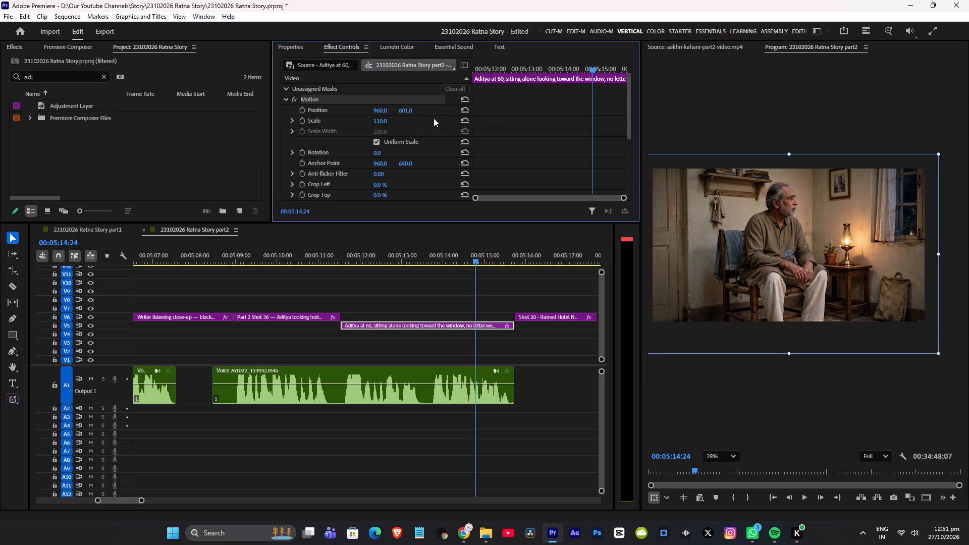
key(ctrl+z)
Set the Aditya at 60 clip's vertical position to 530.
drag(315, 256, 321, 257)
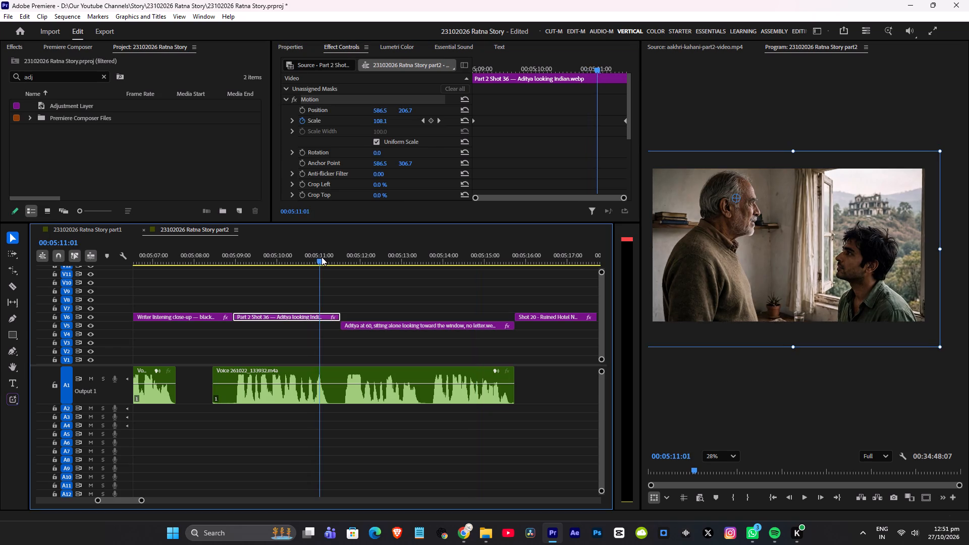
drag(321, 257, 367, 257)
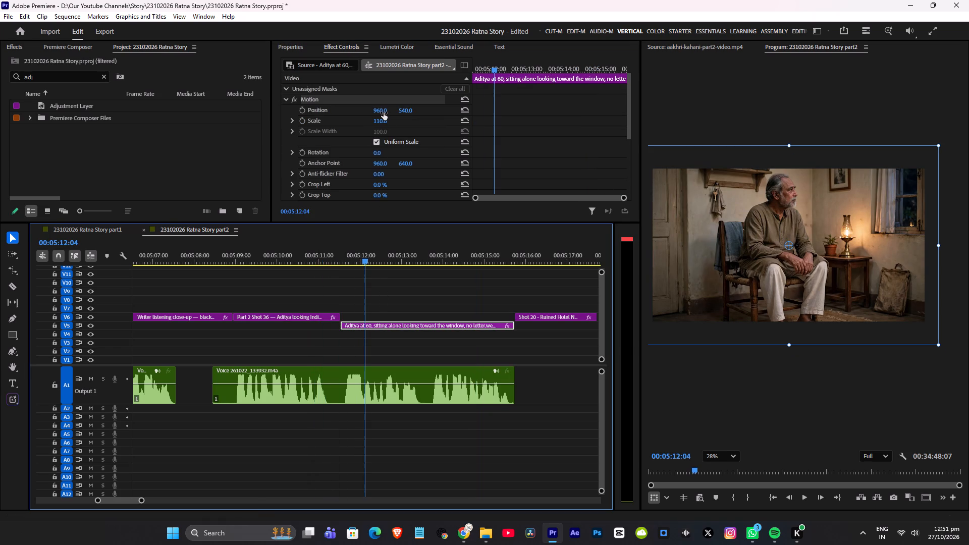
drag(406, 111, 388, 116)
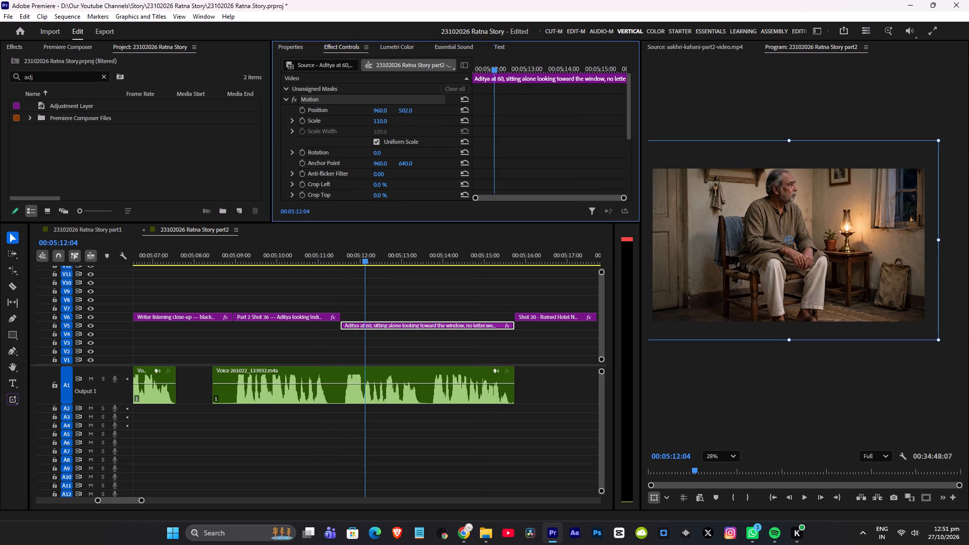
drag(388, 116, 378, 121)
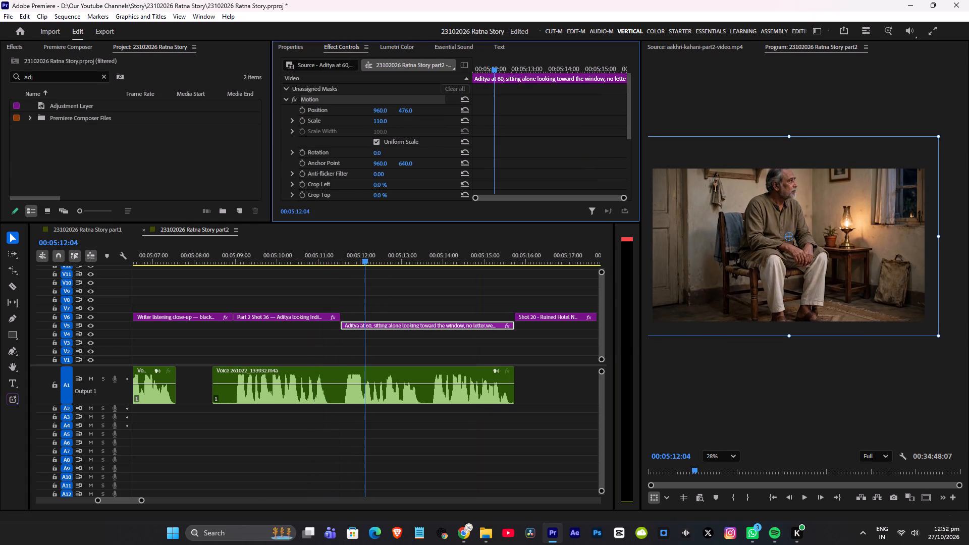
drag(378, 121, 405, 116)
Keyframe the Aditya at 60 clip's horizontal position from 877 at its start to 960 at 00:05:12:04, and play the pan.
click(301, 109)
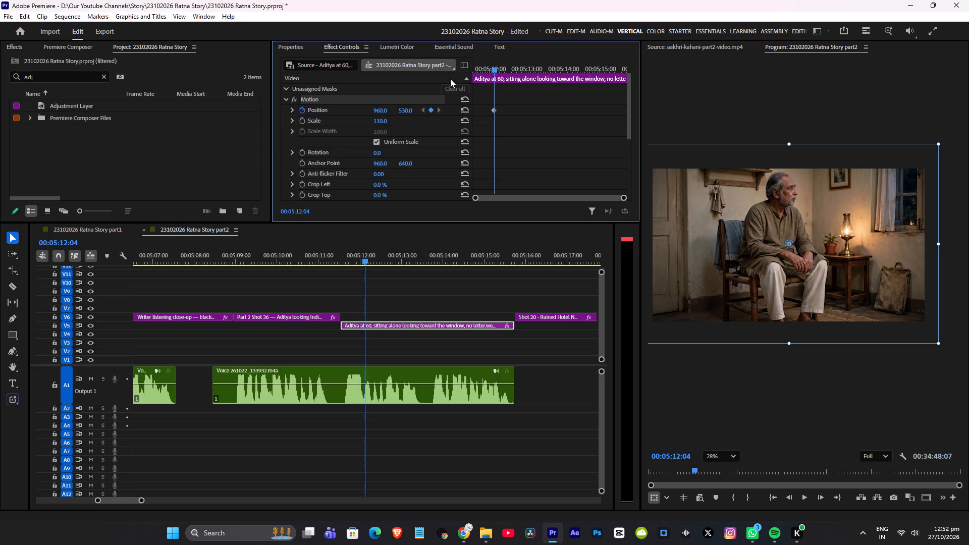
drag(492, 71, 434, 82)
click(428, 108)
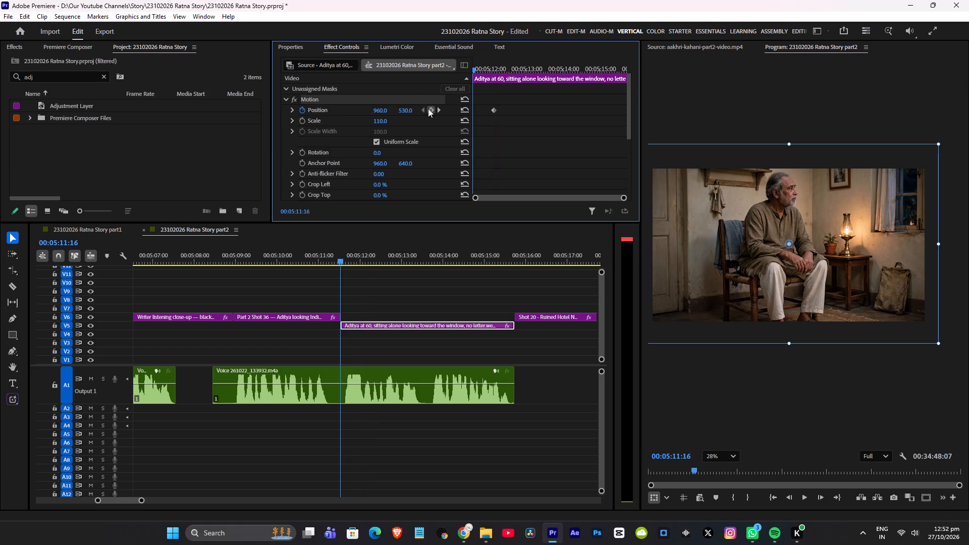
drag(380, 110, 338, 118)
click(439, 108)
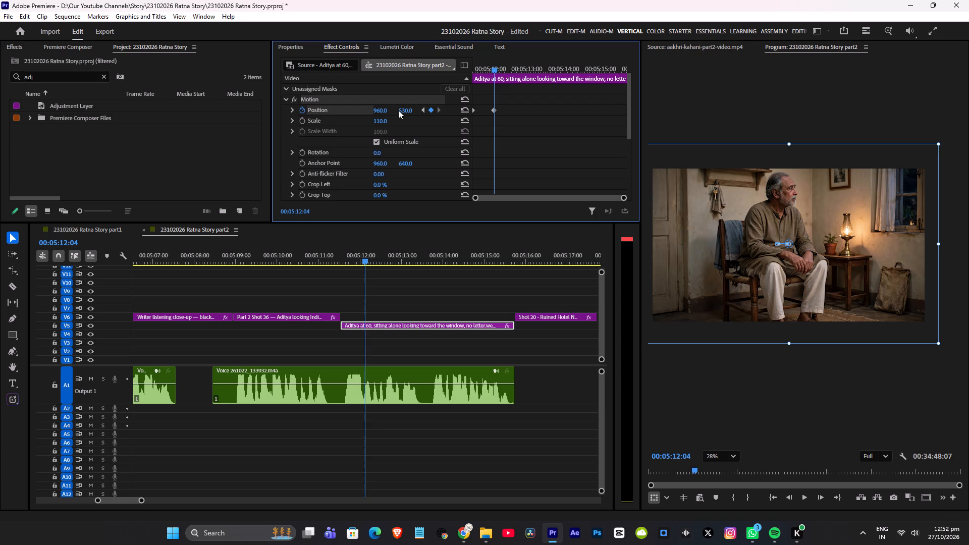
click(383, 111)
click(515, 121)
drag(495, 69, 380, 86)
key(space)
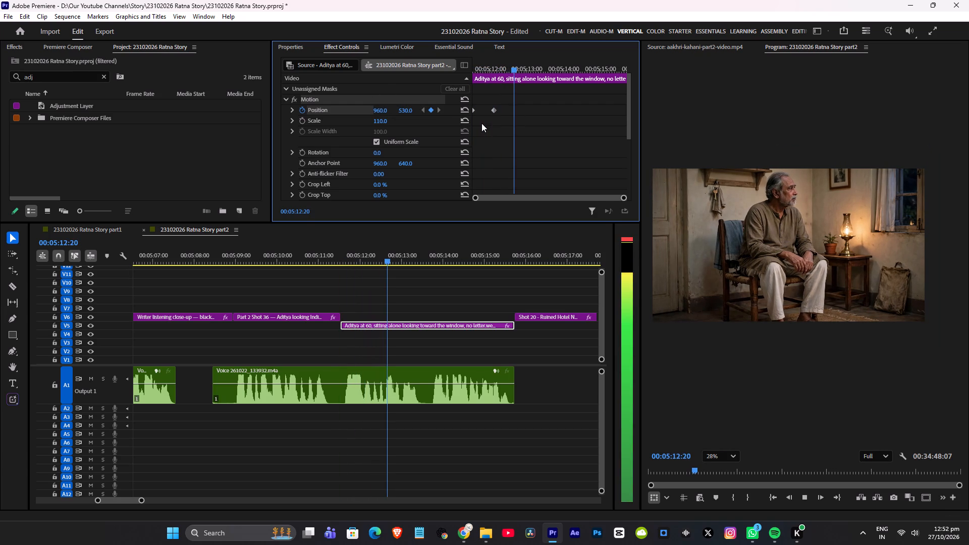
key(space)
Reverse the pan by moving the 960 position keyframe to the clip's start and the 877 keyframe to just before 00:05:13:00, and play it.
drag(473, 108, 523, 105)
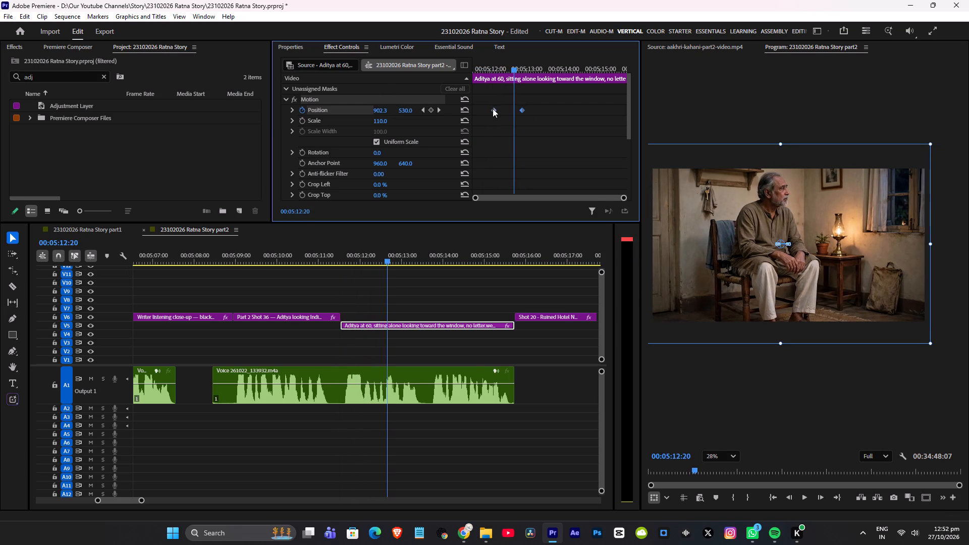
drag(493, 108, 399, 116)
drag(494, 66, 249, 116)
key(space)
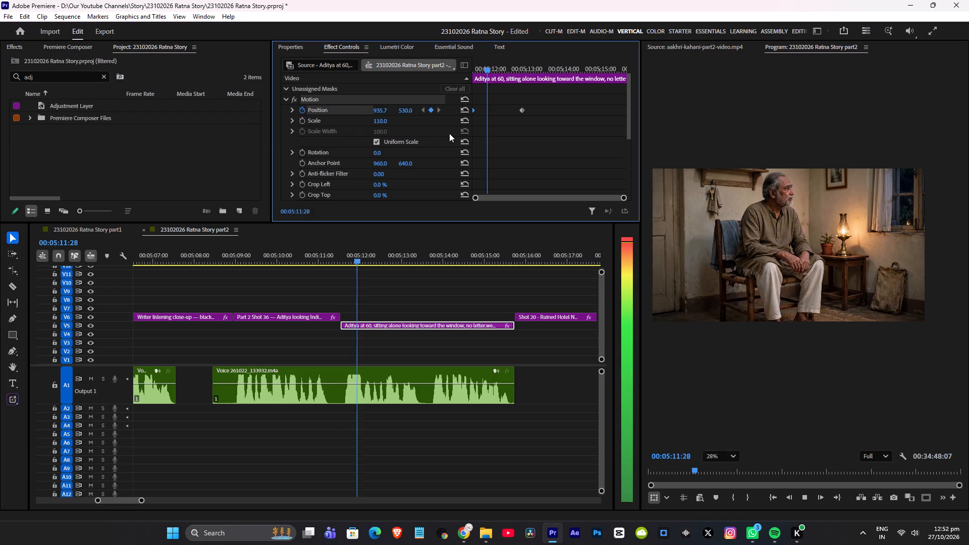
key(space)
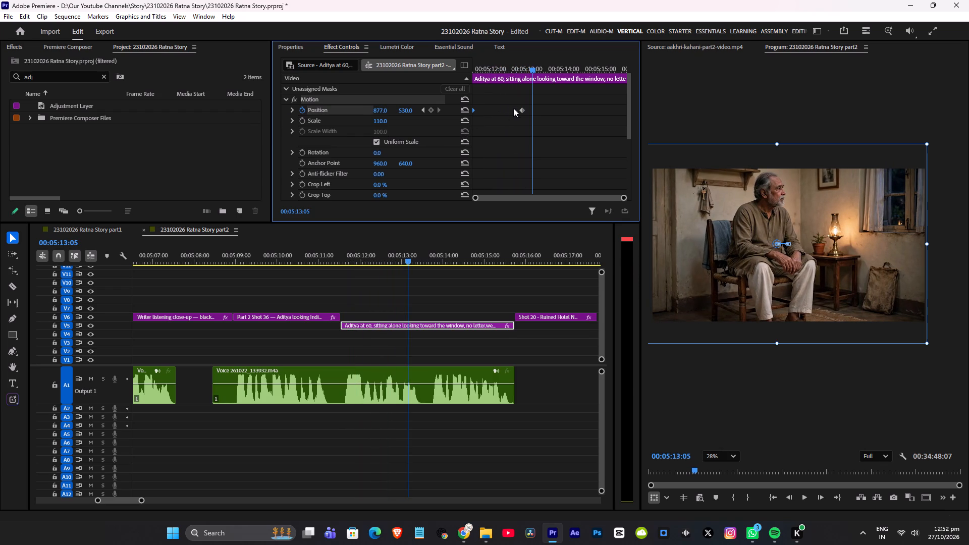
click(325, 251)
key(space)
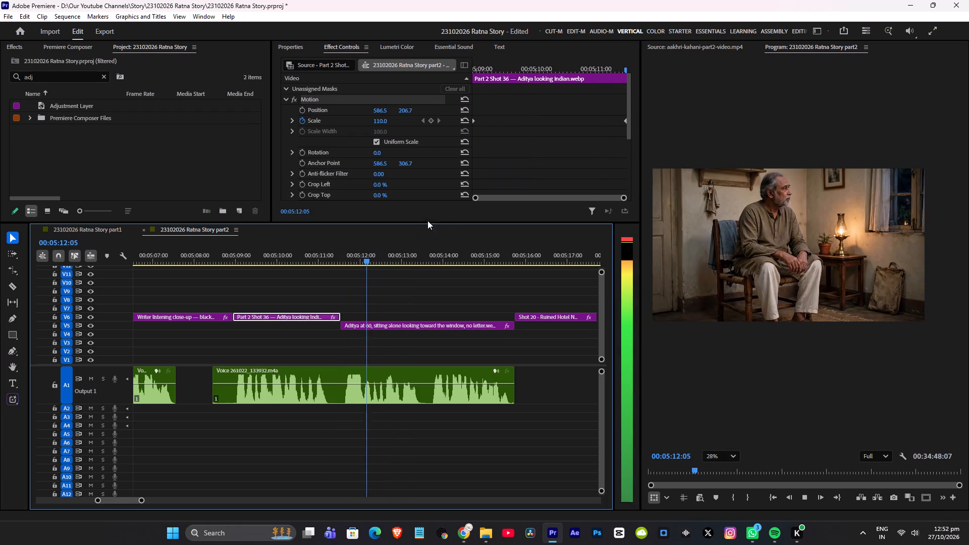
key(space)
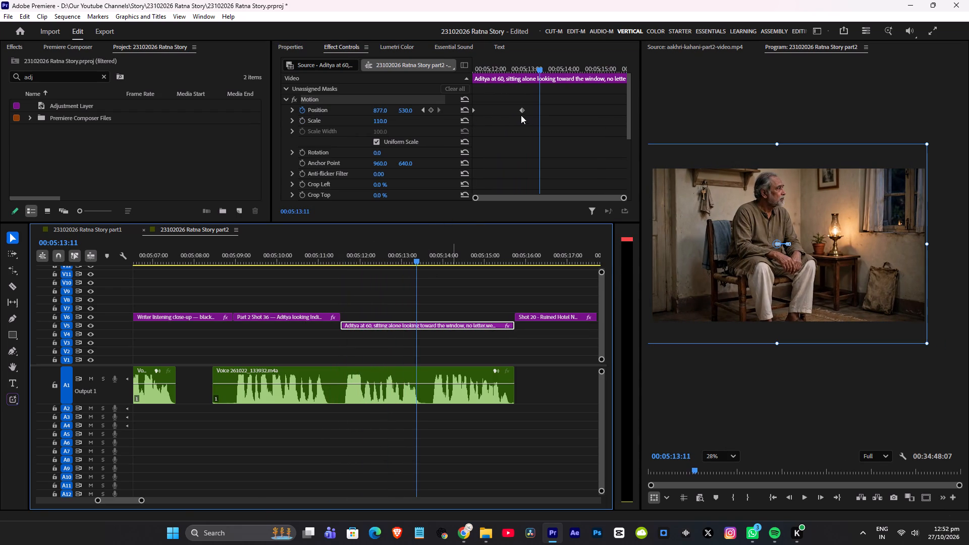
Move the ending position keyframe to the end of the Aditya at 60 clip, and play through to the hotel shot.
drag(522, 110, 663, 110)
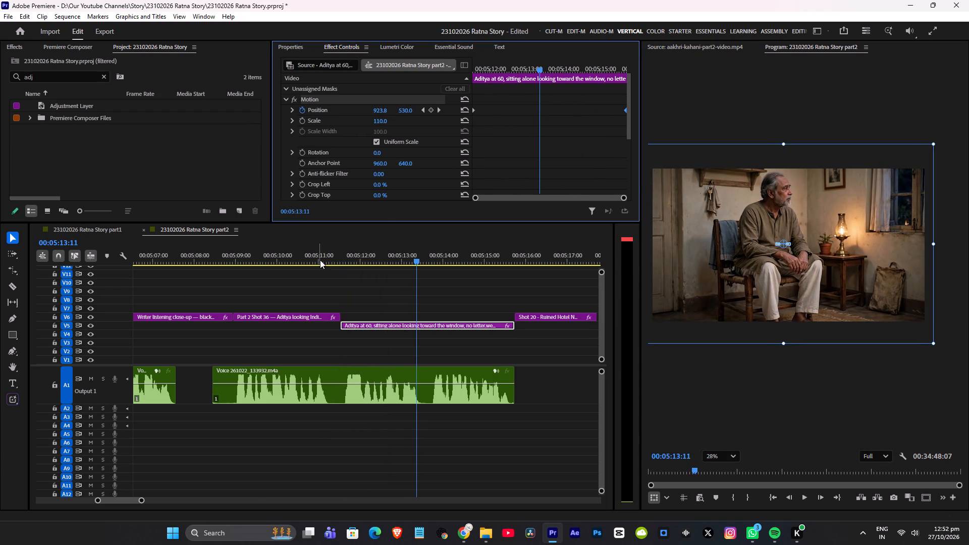
click(312, 250)
key(space)
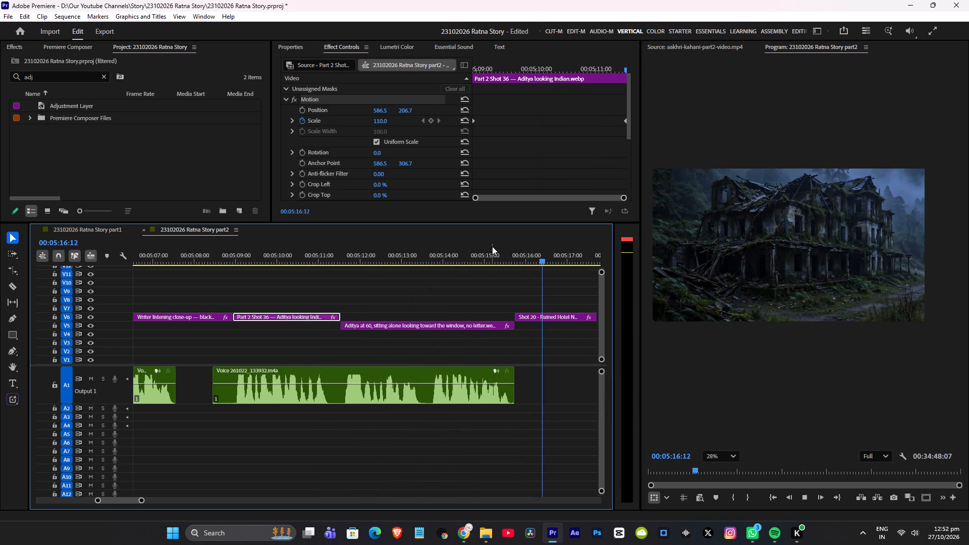
key(space)
Move the first scale keyframe of Shot 20 - Ruined Hotel to the clip's start, and play through to the following shots.
scroll(523, 276, down, 4)
scroll(461, 278, down, 8)
key(space)
key(space)
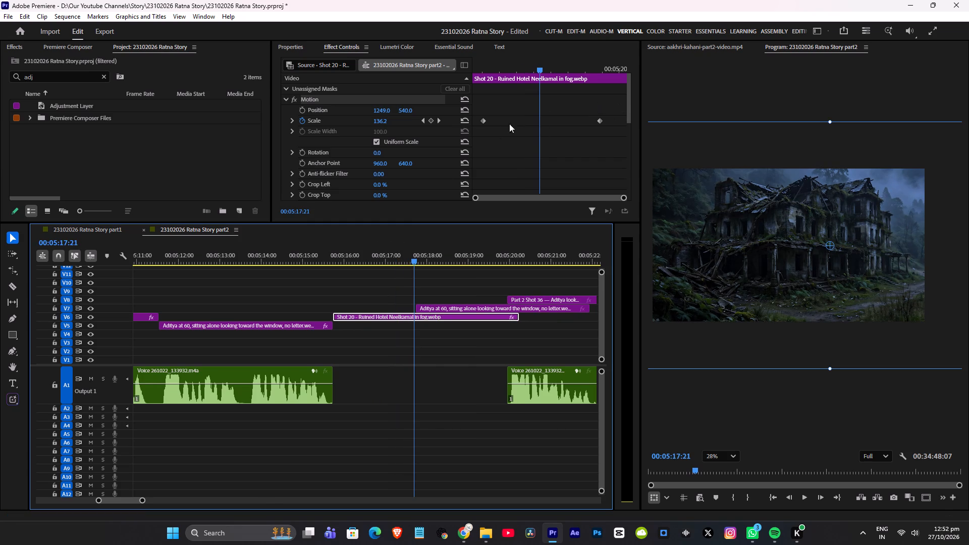
drag(483, 122, 419, 133)
click(315, 258)
key(space)
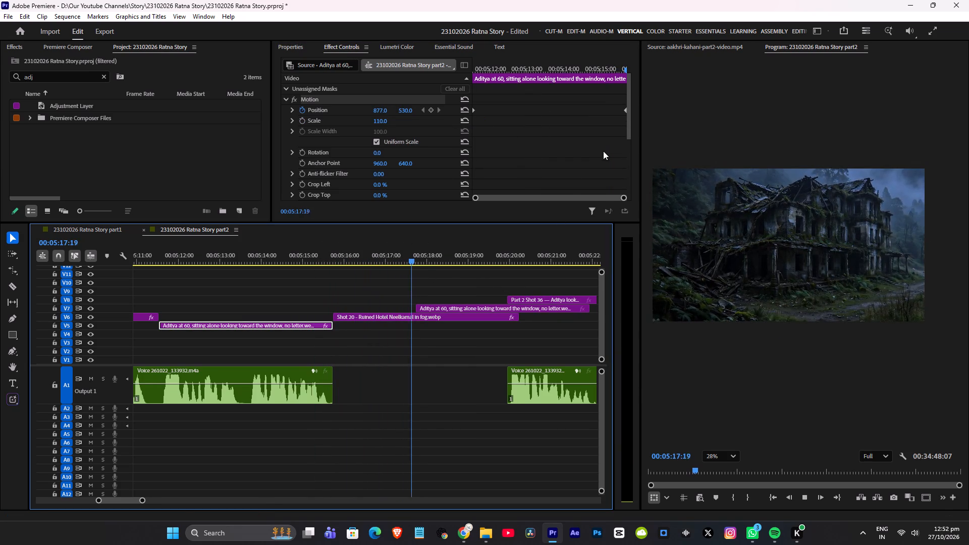
scroll(456, 281, down, 4)
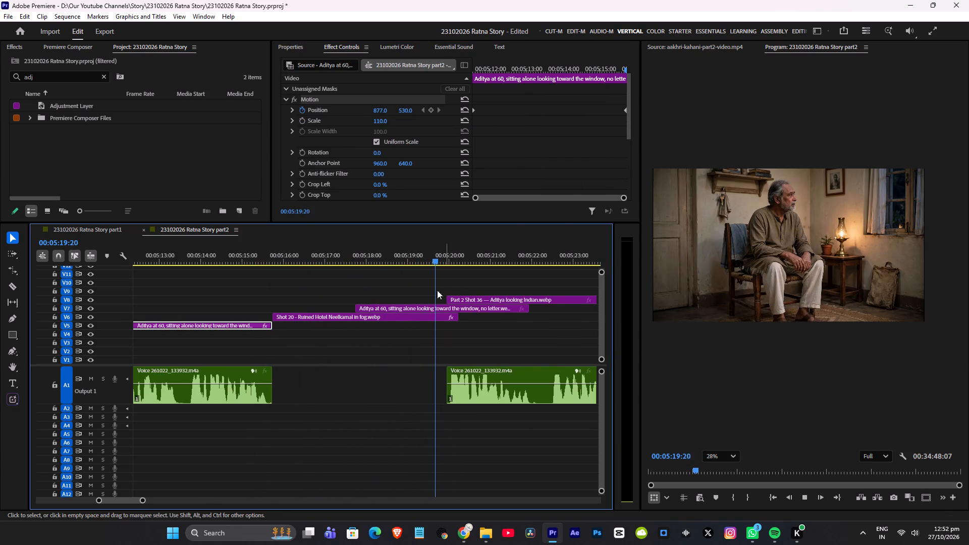
Remove the scale keyframes from Shot 20 - Ruined Hotel, leaving a constant scale of 131, and play it.
key(space)
click(286, 259)
drag(599, 119, 481, 126)
click(506, 70)
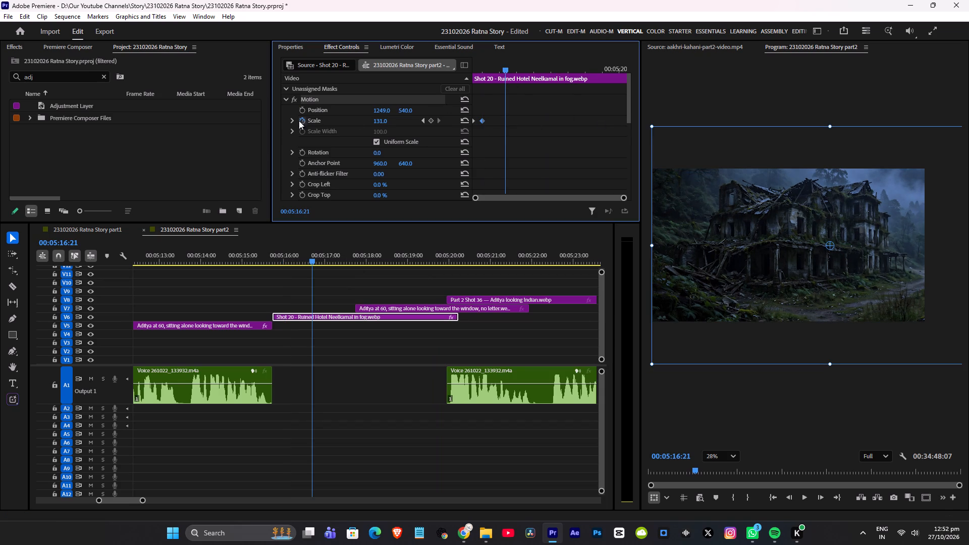
click(299, 121)
click(532, 294)
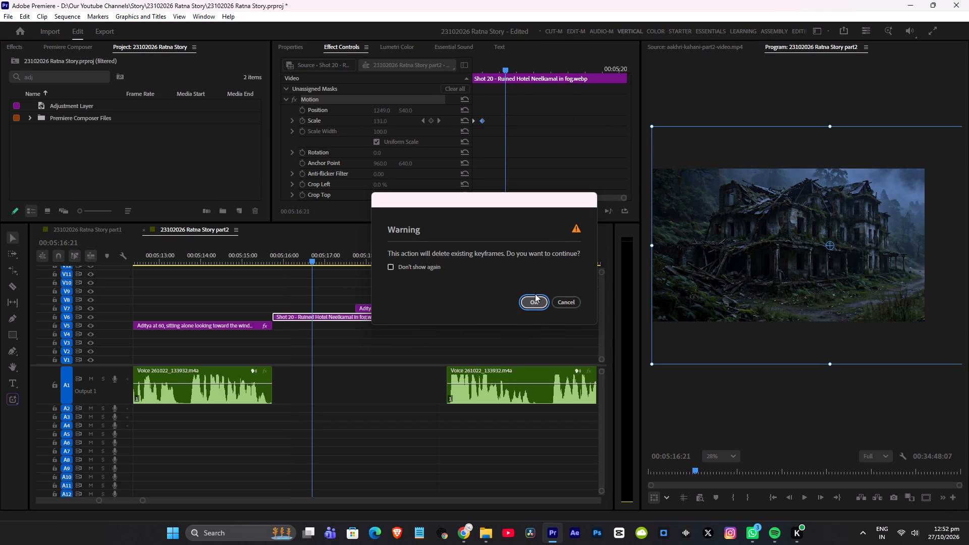
click(535, 294)
click(529, 300)
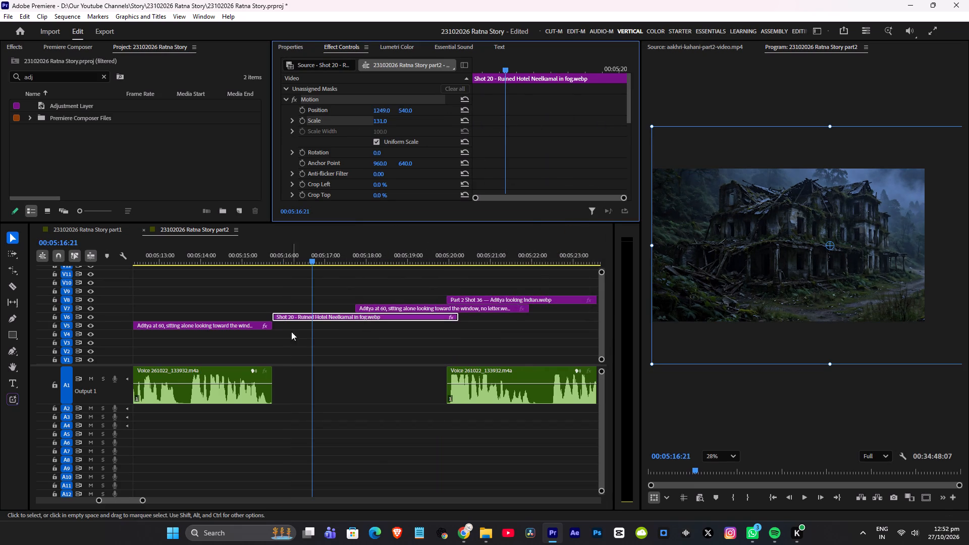
click(244, 258)
key(space)
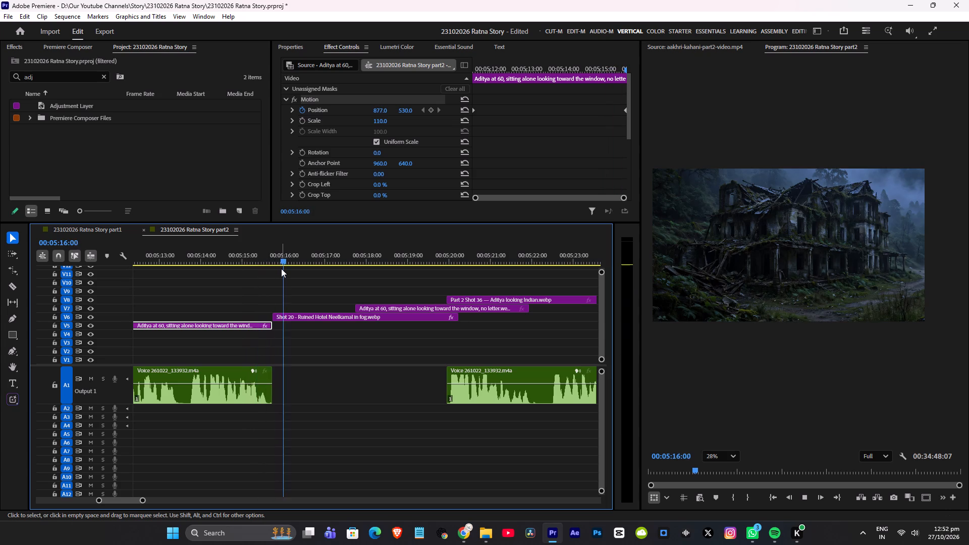
key(space)
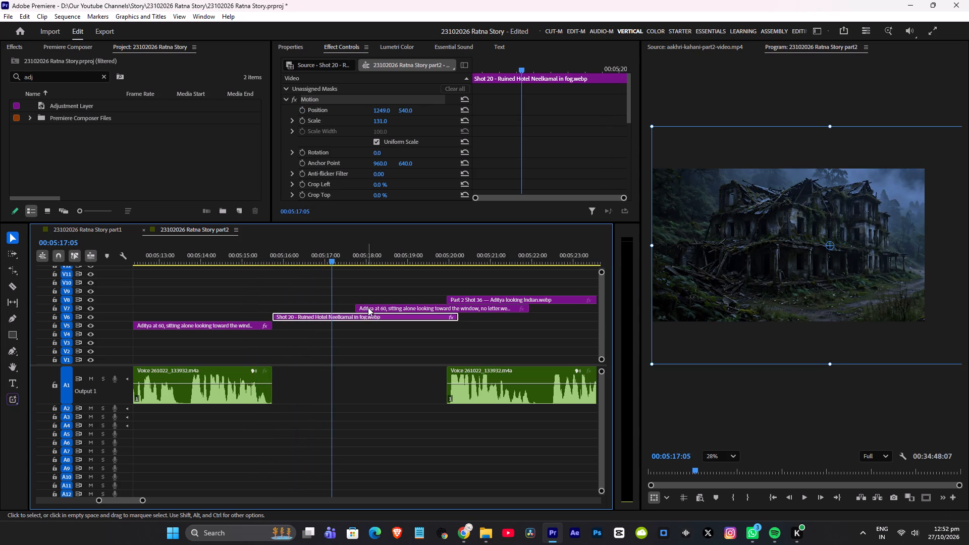
Move the V7 Aditya at 60 clip earlier so it starts at 00:05:17:05, and play through to its end.
drag(368, 307, 349, 306)
click(258, 256)
key(space)
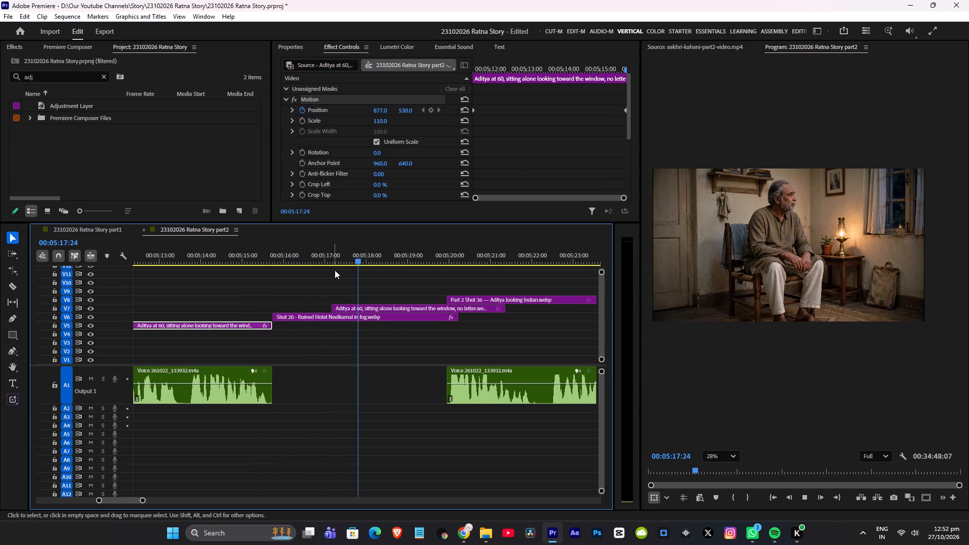
scroll(372, 283, down, 3)
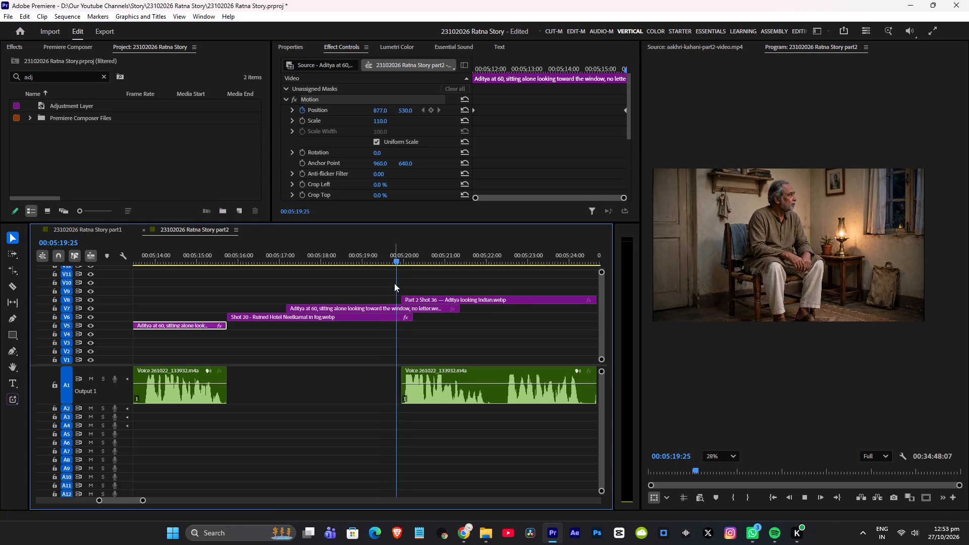
key(space)
Add scale and position keyframes to the V7 Aditya at 60 clip at 00:05:20:07 and at its start.
click(393, 306)
drag(387, 252, 389, 252)
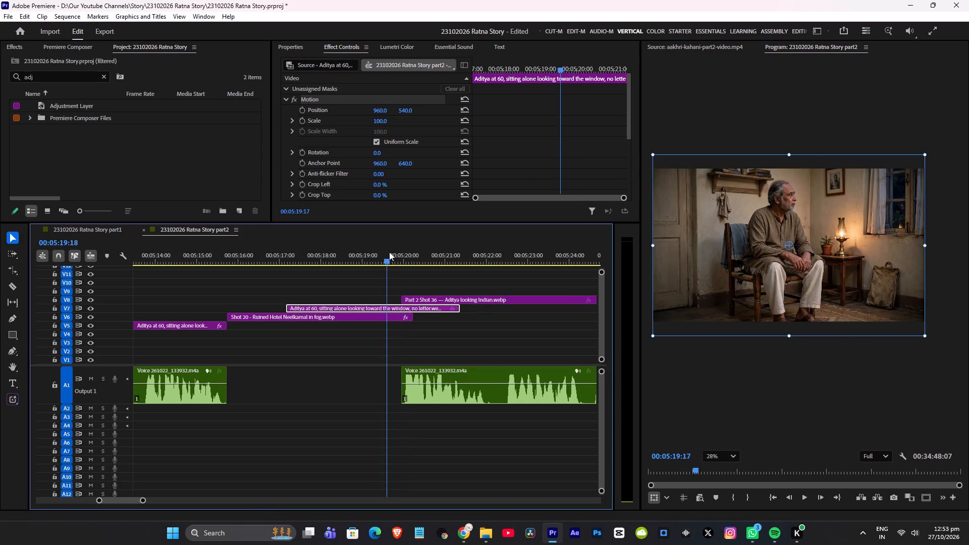
drag(389, 252, 400, 254)
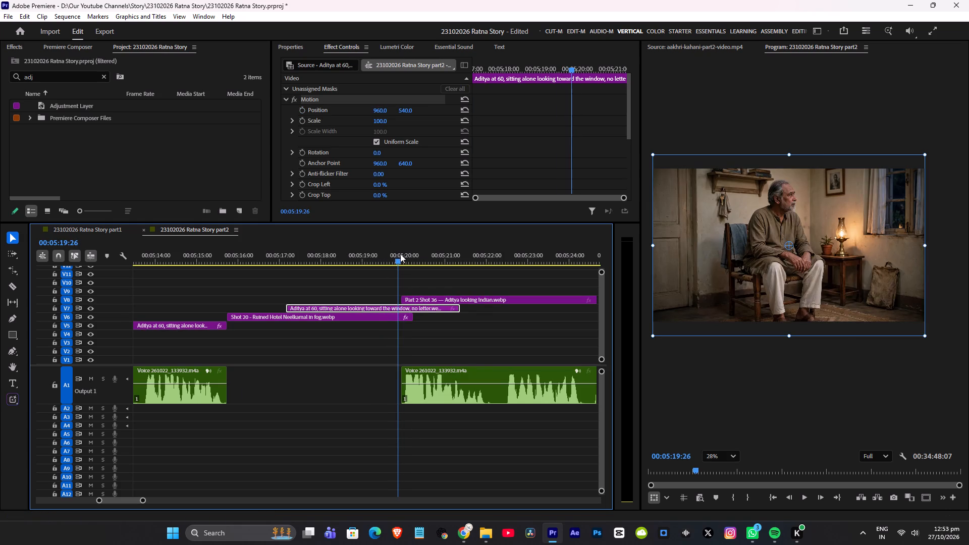
drag(400, 254, 414, 256)
click(301, 119)
click(301, 110)
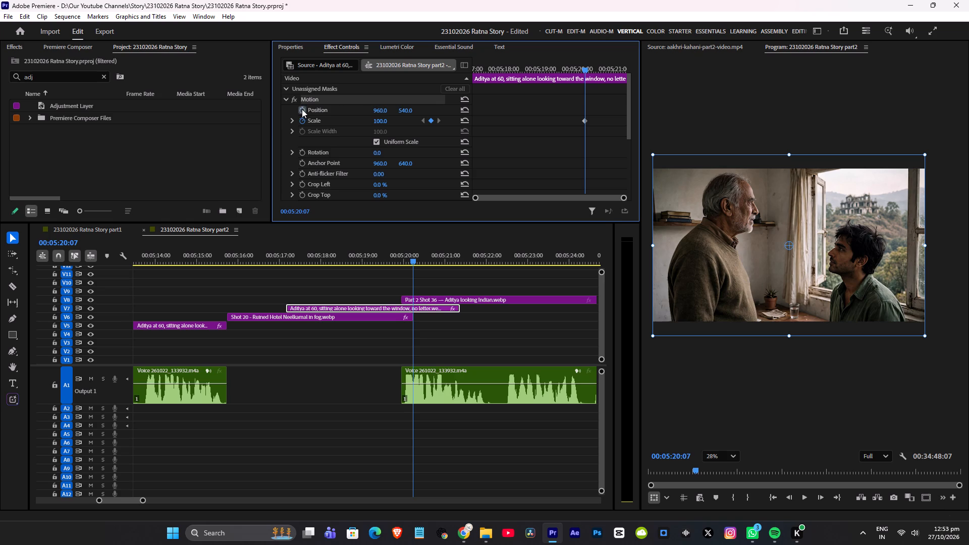
drag(521, 73, 432, 92)
click(428, 119)
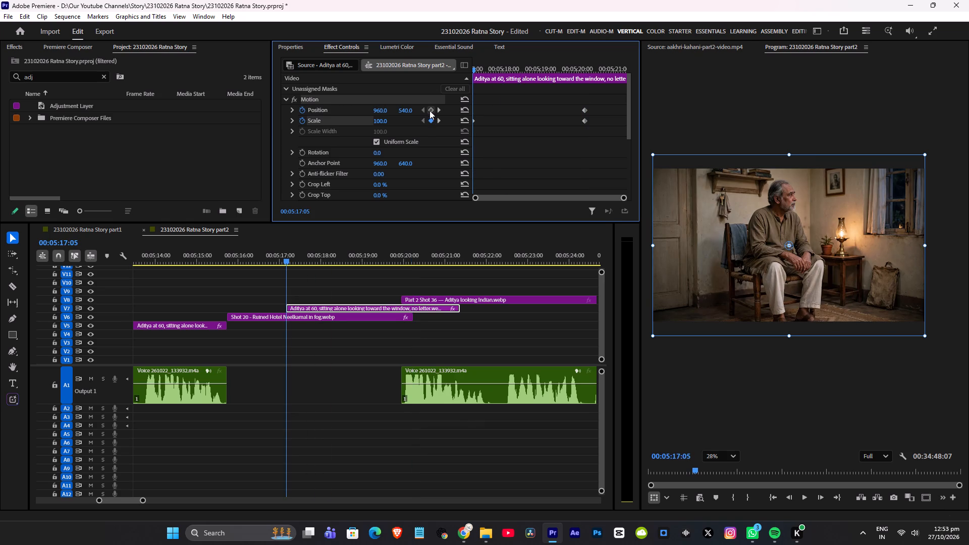
click(429, 111)
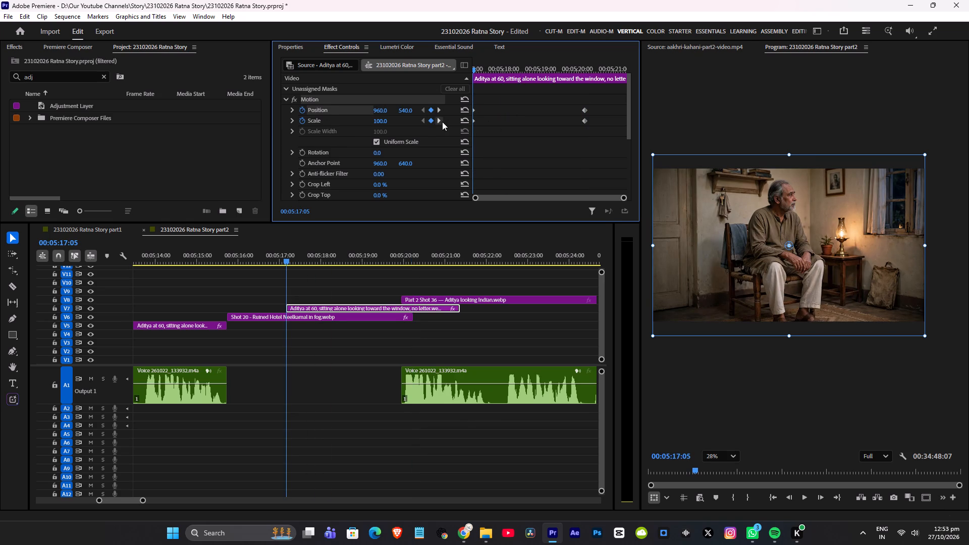
At the clip's ending keyframes at 00:05:20:07, set the scale to 115 and reposition the image to about 824.6, 718.2.
click(440, 121)
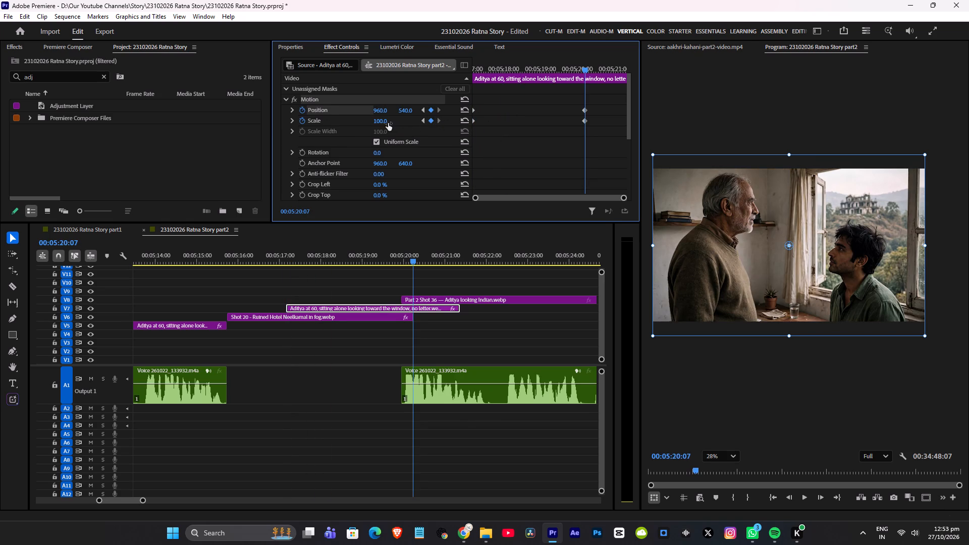
scroll(392, 260, down, 8)
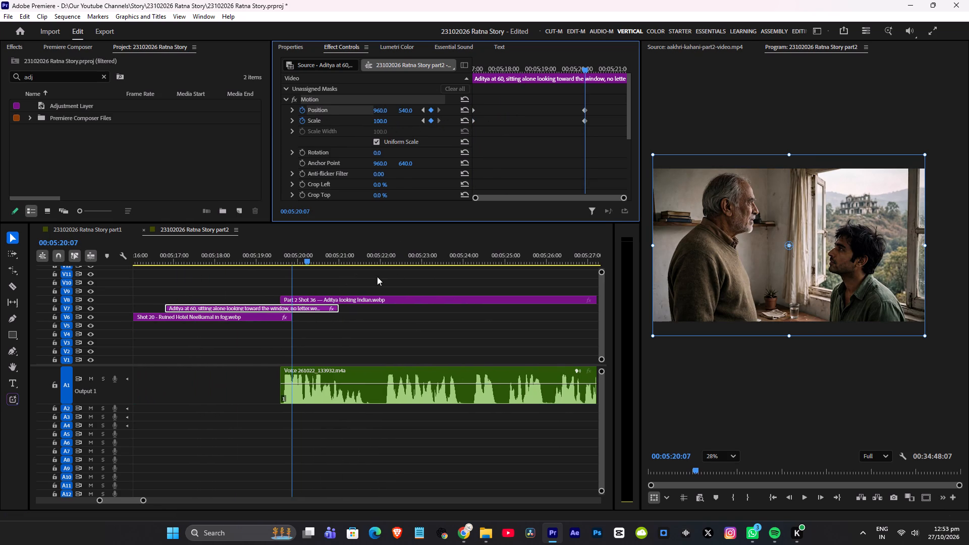
drag(381, 123, 389, 123)
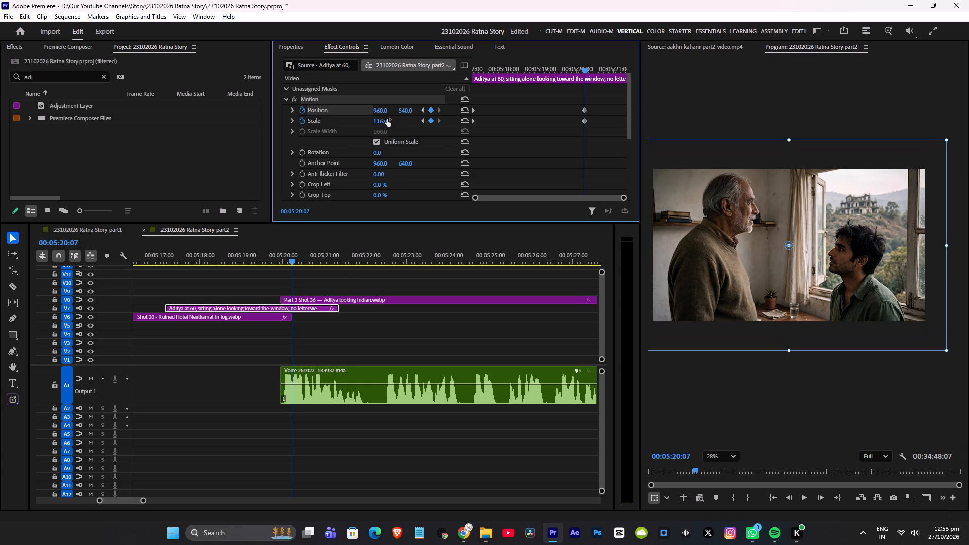
click(387, 119)
text(115)
key(Return)
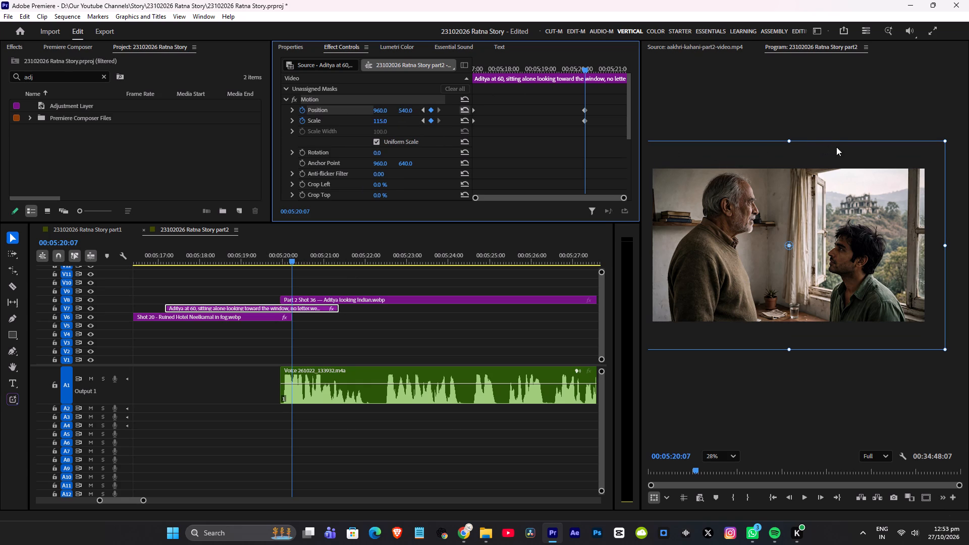
drag(836, 147, 817, 173)
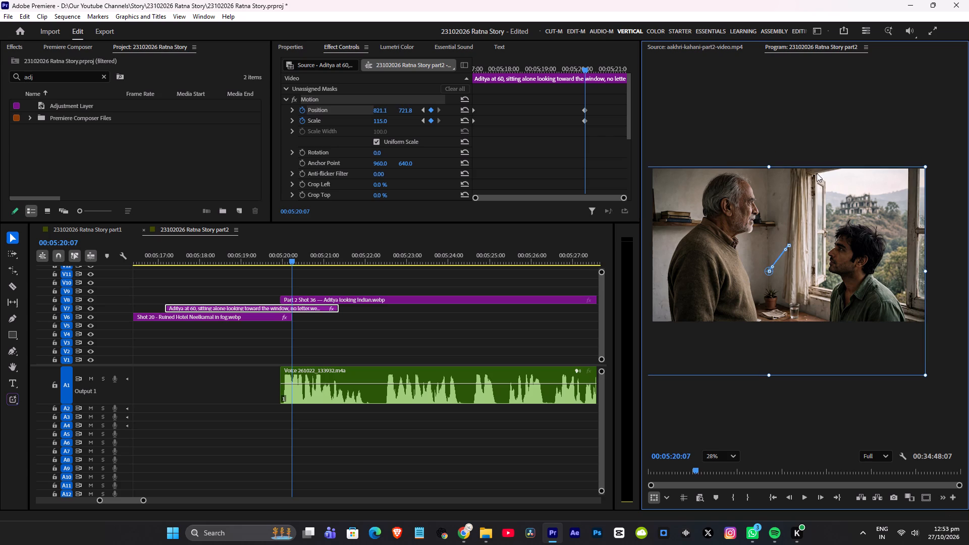
drag(817, 173, 817, 172)
Play from Shot 20 - Ruined Hotel into Part 2 Shot 36 to review the Aditya clip's zoom and the surrounding cuts.
click(158, 259)
key(space)
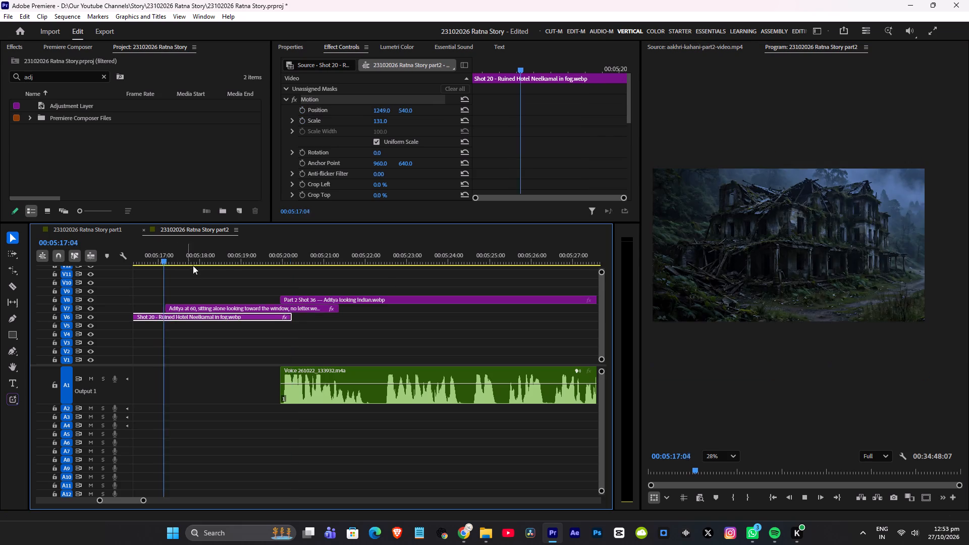
scroll(220, 281, up, 3)
scroll(324, 281, up, 7)
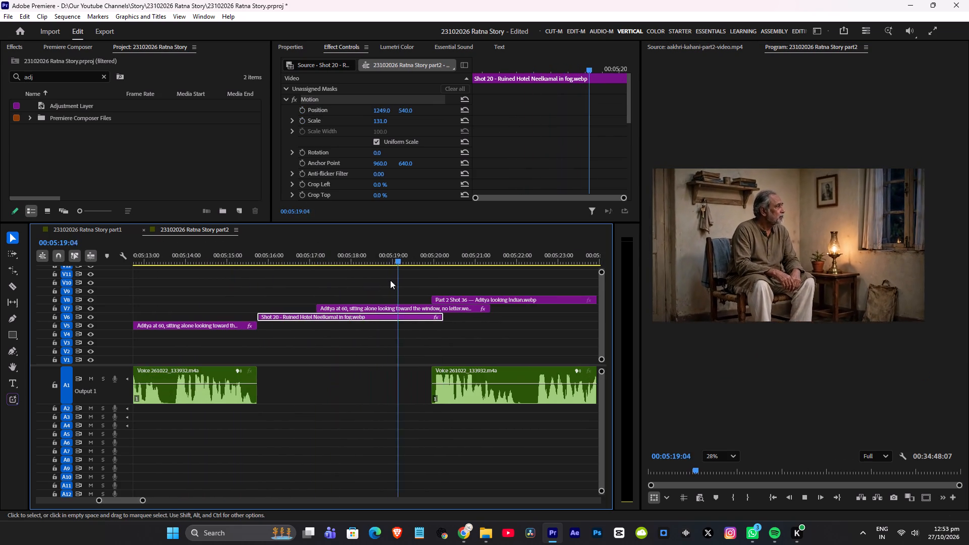
scroll(392, 280, up, 5)
key(space)
click(383, 257)
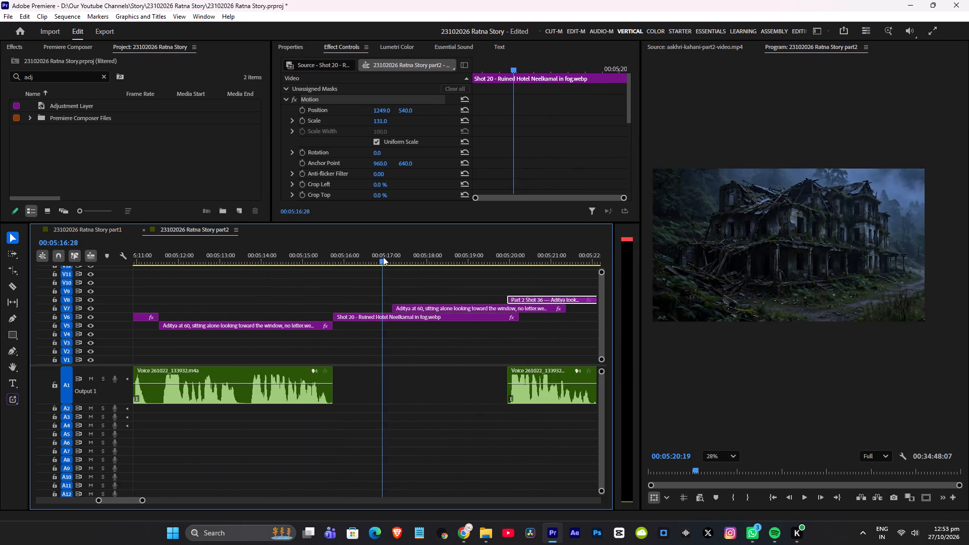
key(space)
scroll(421, 275, down, 7)
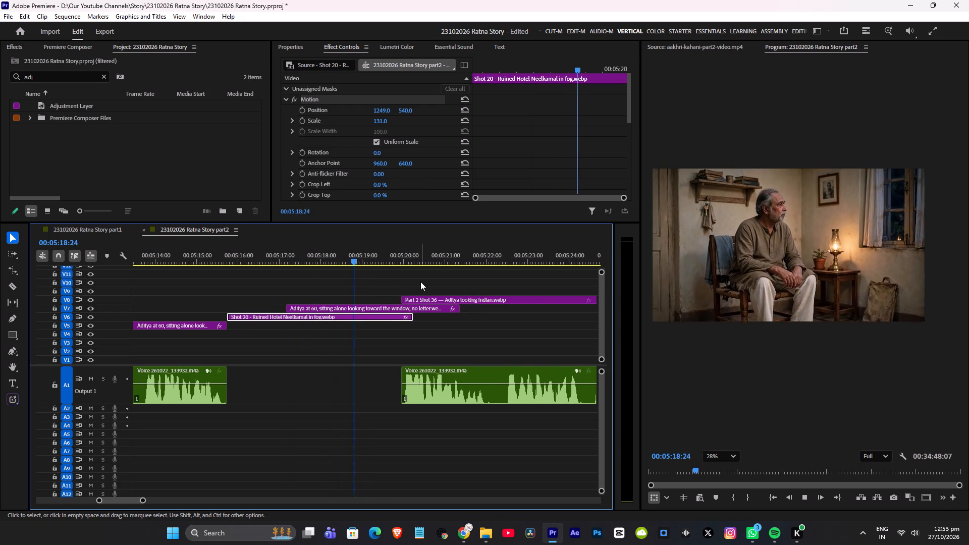
key(space)
Move the Aditya clip's ending position and scale keyframes to 00:05:19:26, and play through into Part 2 Shot 36.
drag(561, 104, 605, 131)
drag(582, 120, 571, 122)
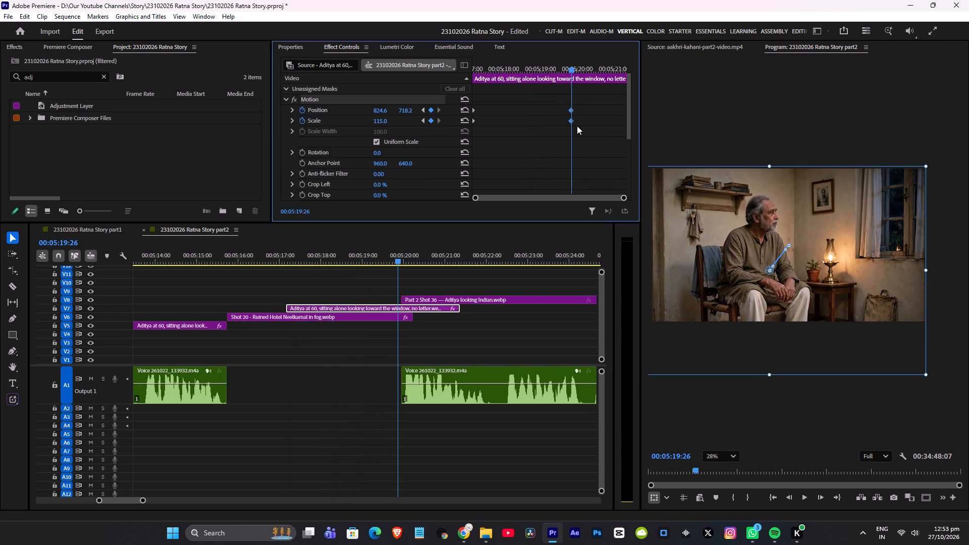
key(F7)
click(284, 260)
key(space)
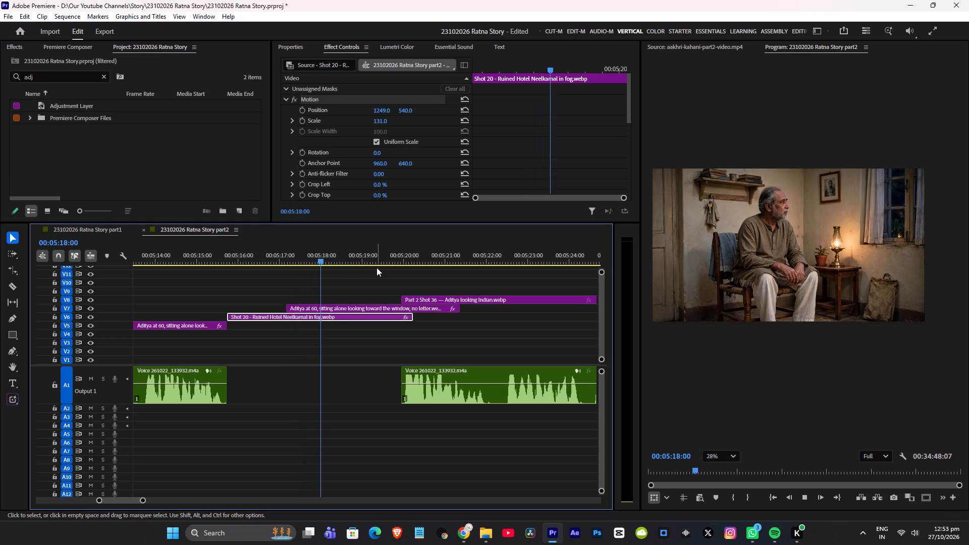
scroll(434, 286, up, 3)
key(space)
click(272, 257)
key(space)
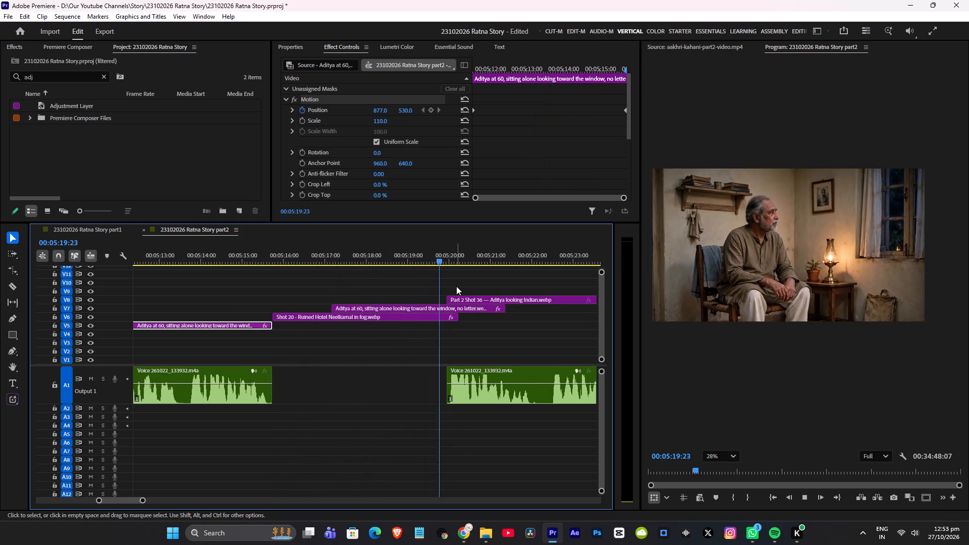
scroll(458, 290, down, 8)
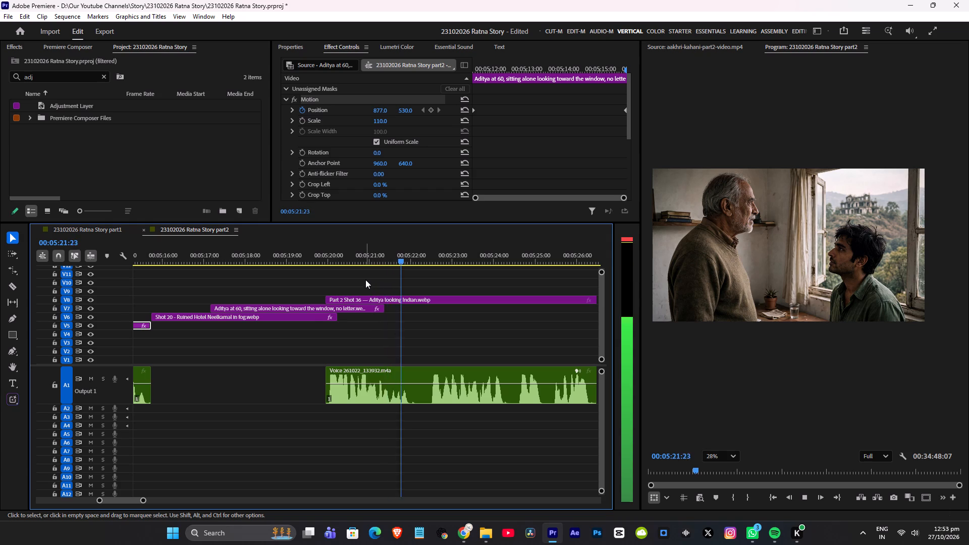
scroll(394, 280, down, 5)
Save the project.
key(ctrl+s)
Play Part 2 Shot 36 against its narration and check its full length up to the Writer listening close-up.
key(space)
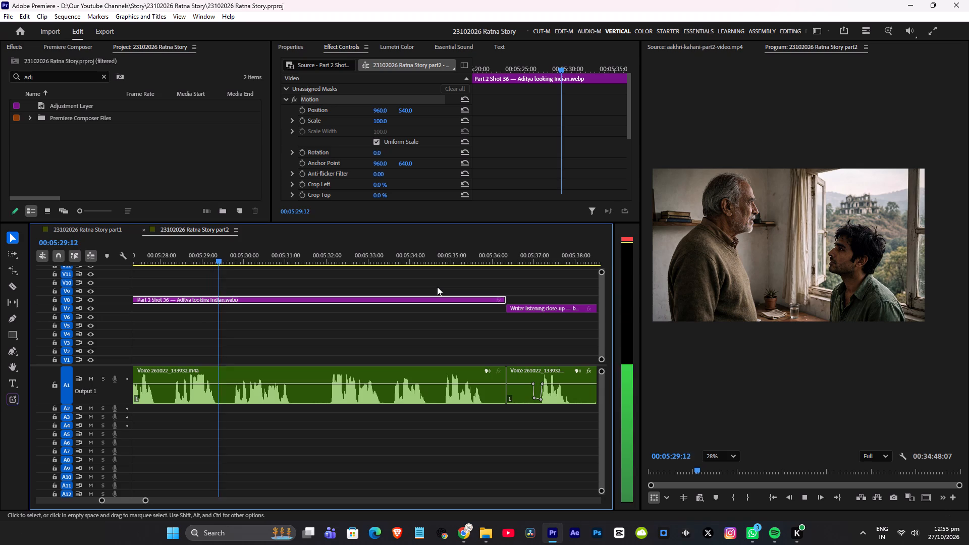
scroll(369, 287, up, 5)
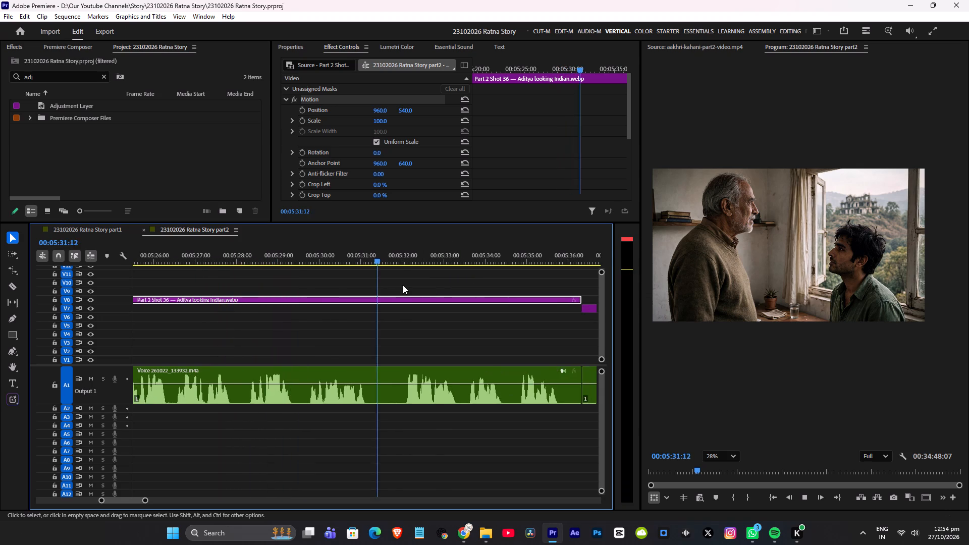
scroll(403, 285, up, 6)
alt+scroll(426, 286, down, 10)
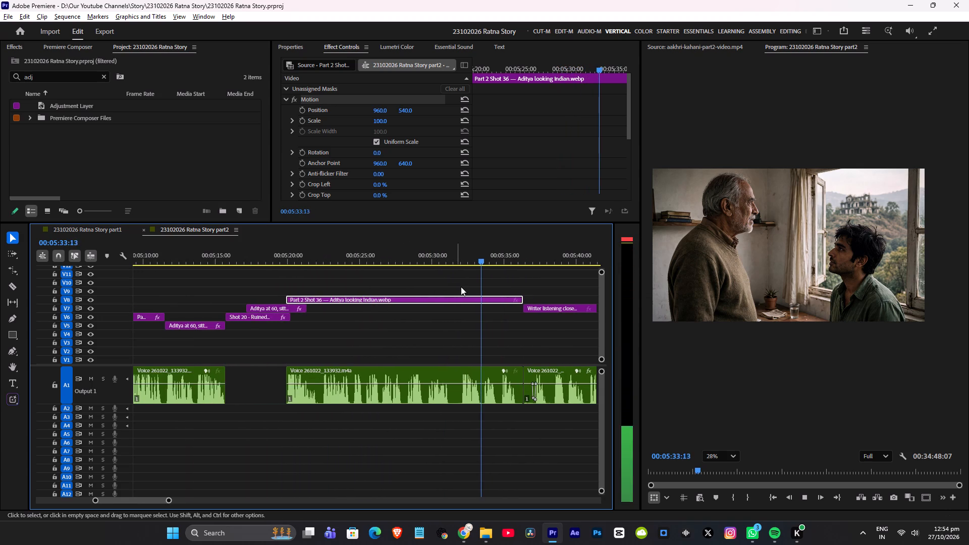
key(space)
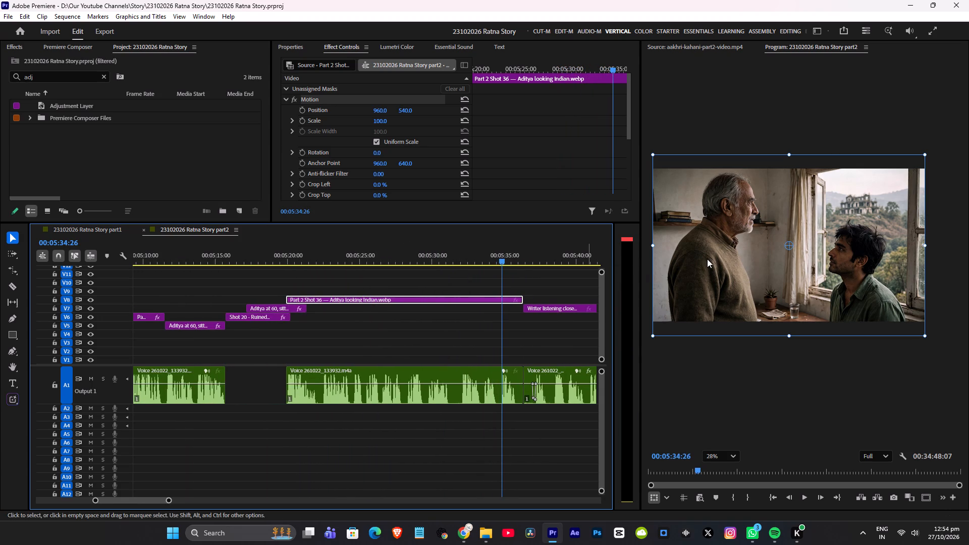
click(304, 257)
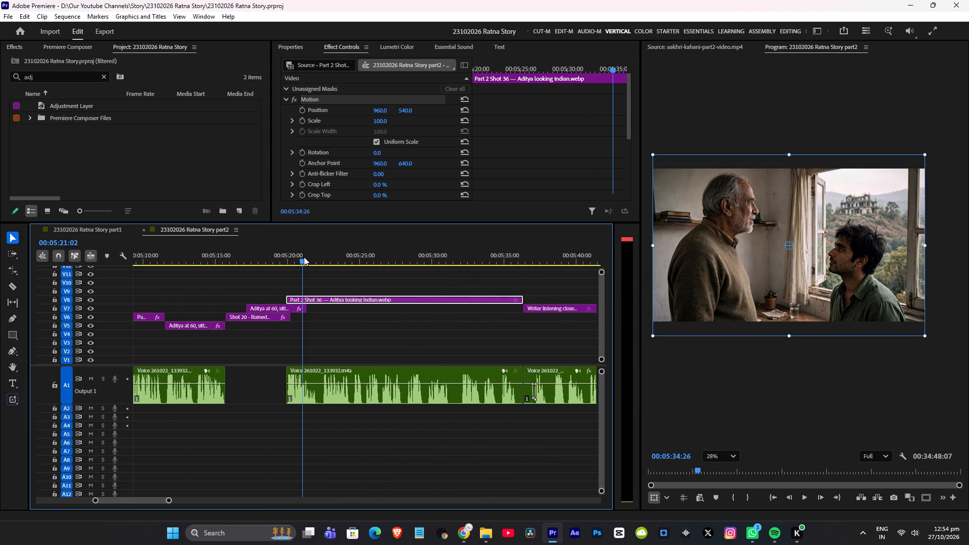
key(space)
Keyframe Part 2 Shot 36's position from 960, 540 at its start to a vertical value of about 434 at 00:05:33:29.
click(491, 257)
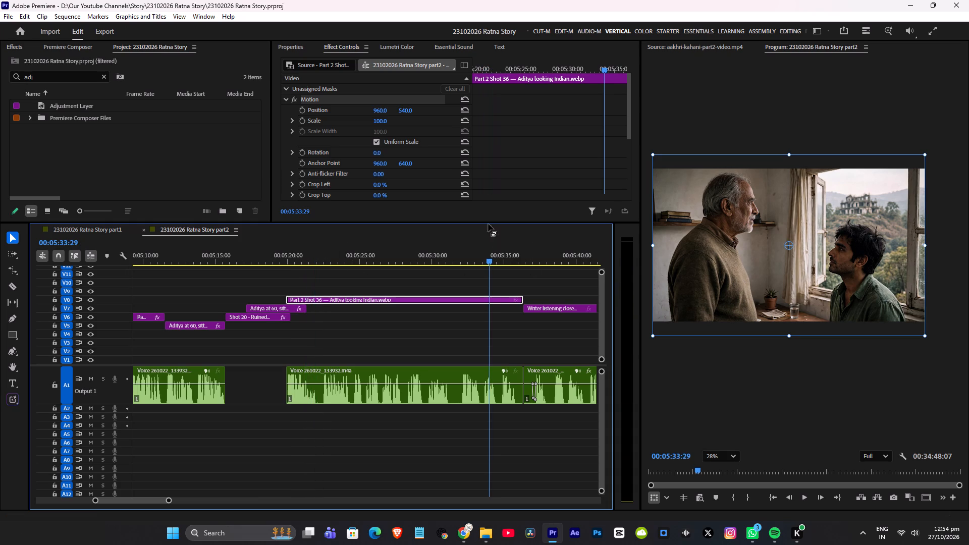
click(304, 109)
drag(549, 69, 445, 90)
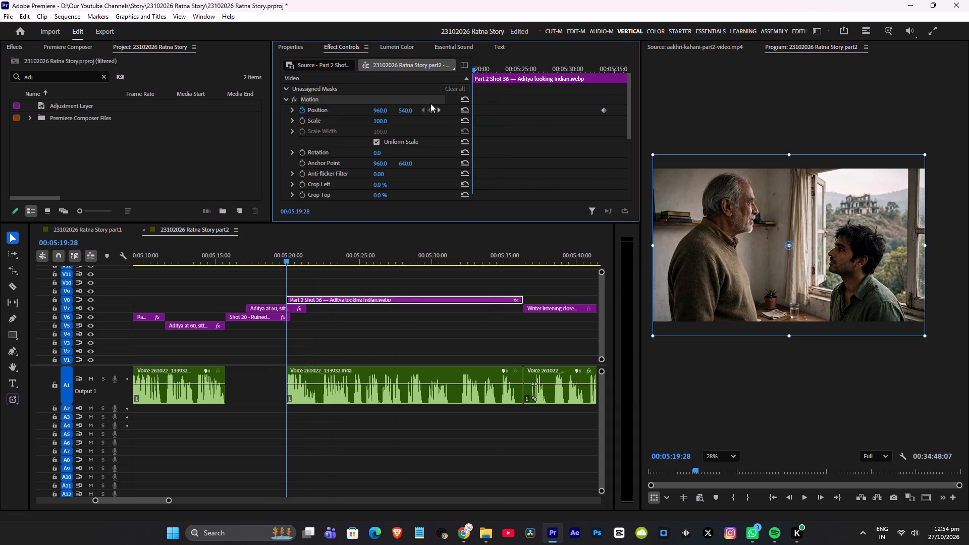
click(430, 109)
click(442, 110)
drag(404, 112, 351, 120)
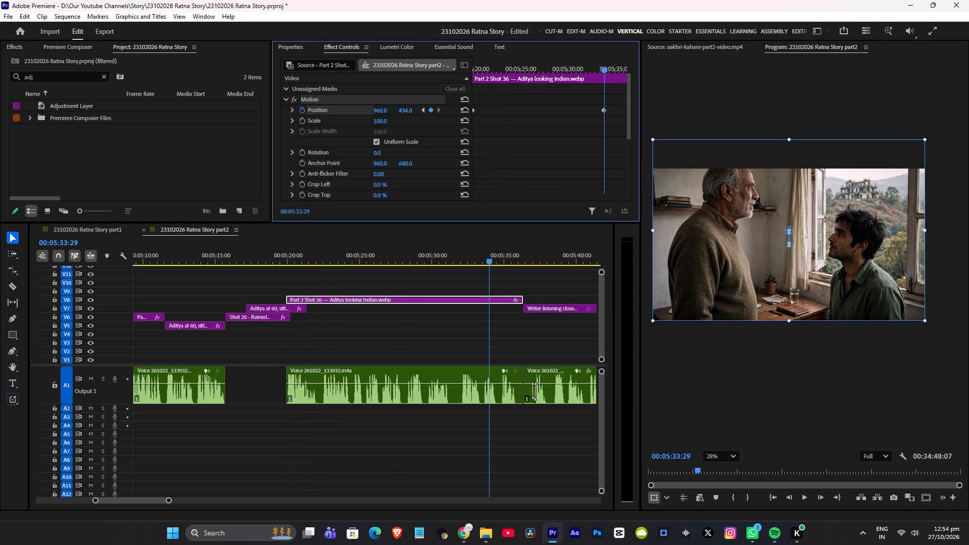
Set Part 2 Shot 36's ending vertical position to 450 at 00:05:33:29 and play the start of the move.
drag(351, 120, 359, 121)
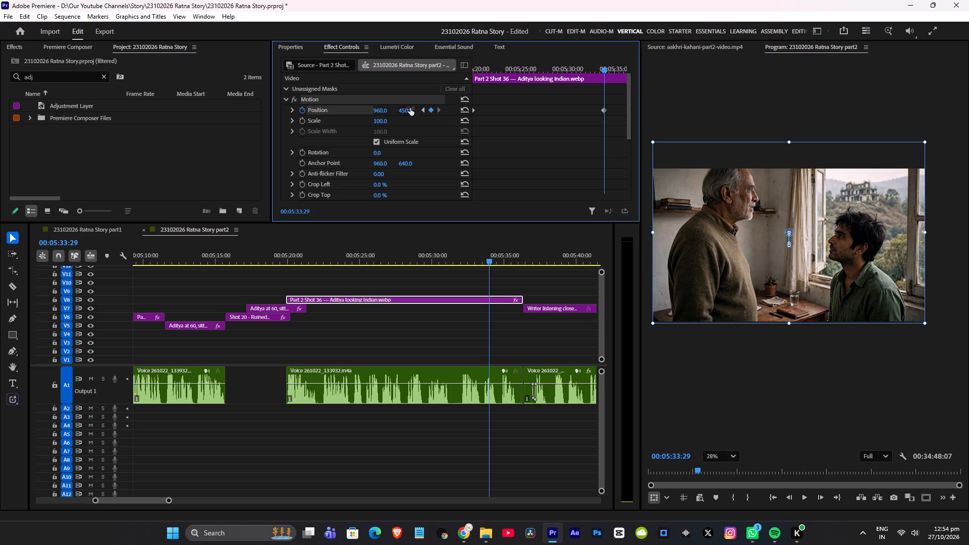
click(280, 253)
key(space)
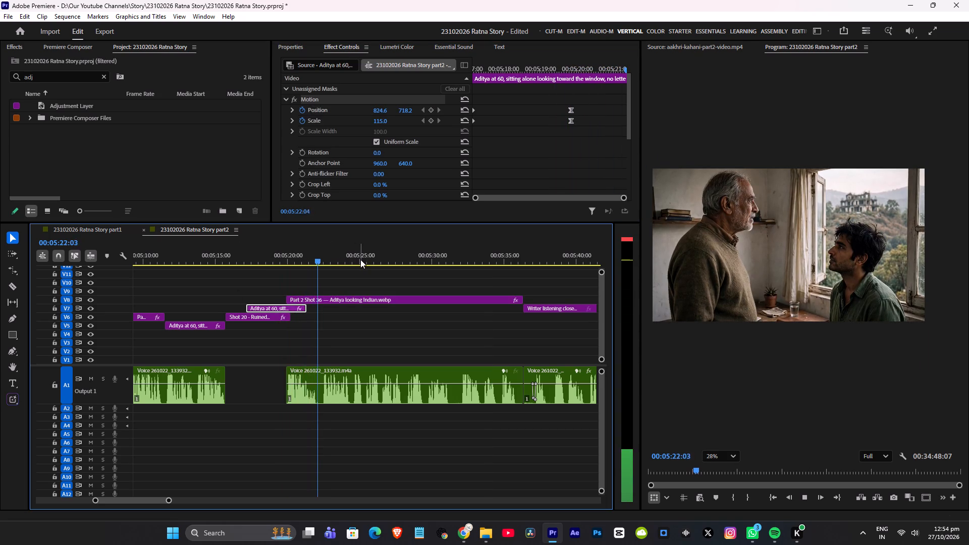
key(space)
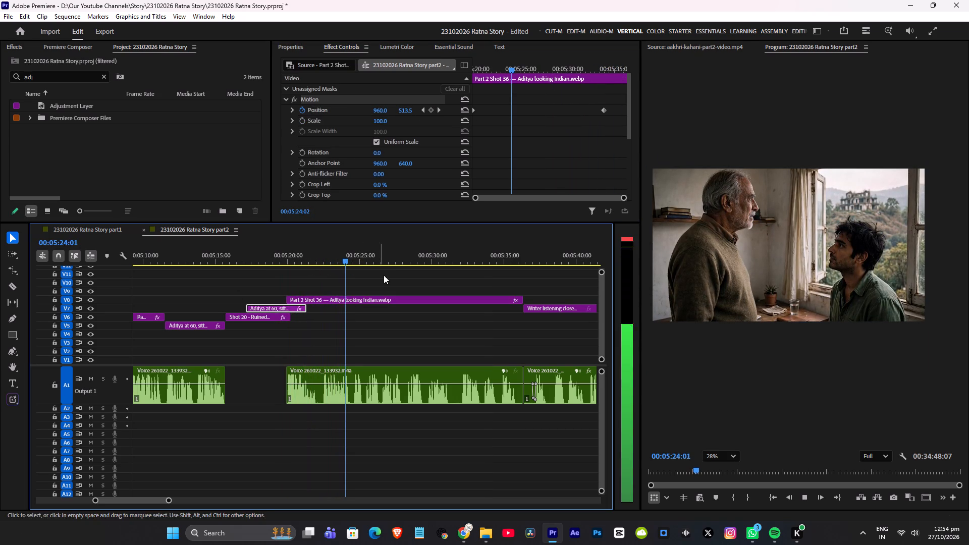
Set Part 2 Shot 36's starting vertical position keyframe to 599 at 00:05:19:28 and save the project.
drag(512, 72, 439, 92)
drag(407, 111, 437, 109)
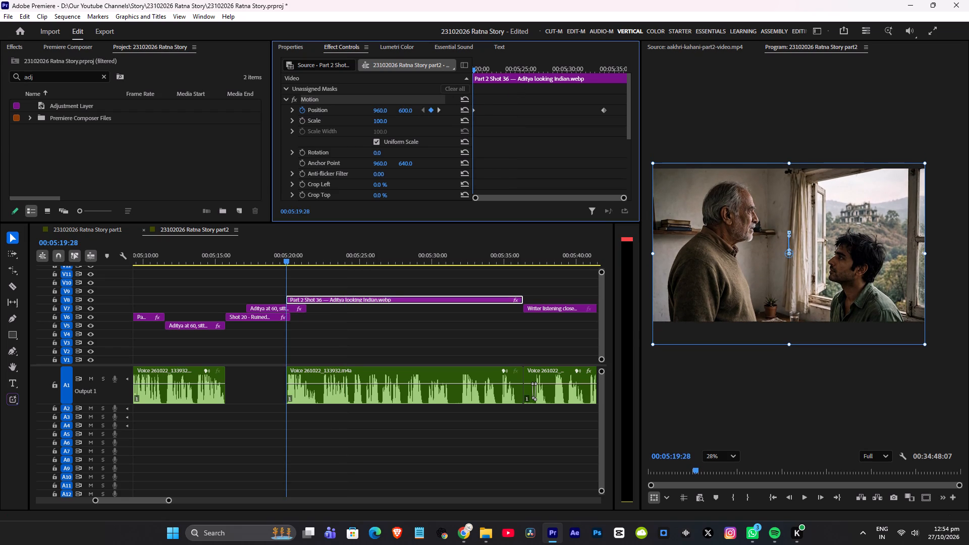
drag(437, 109, 437, 109)
key(ctrl+s)
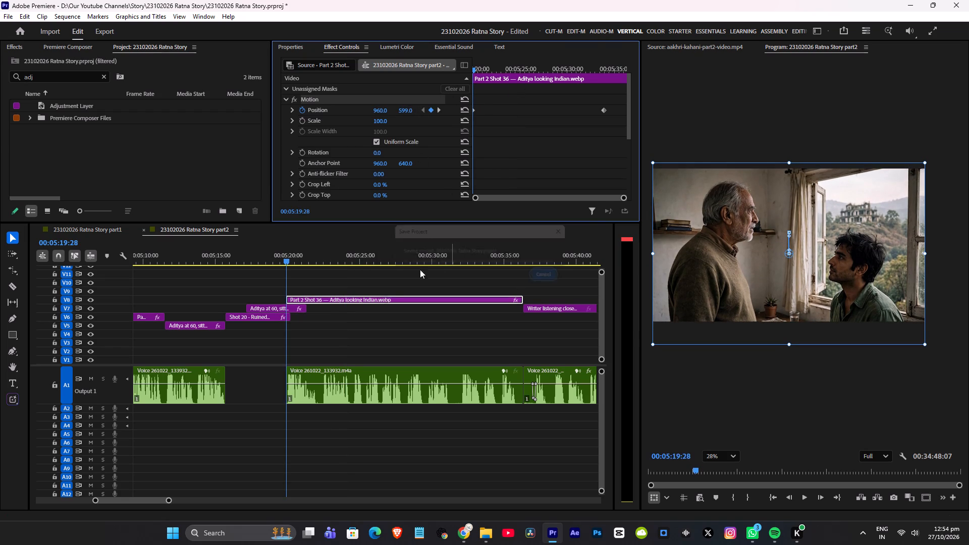
Play Part 2 Shot 36 from just before its start to its end to review the vertical pan.
click(279, 254)
key(space)
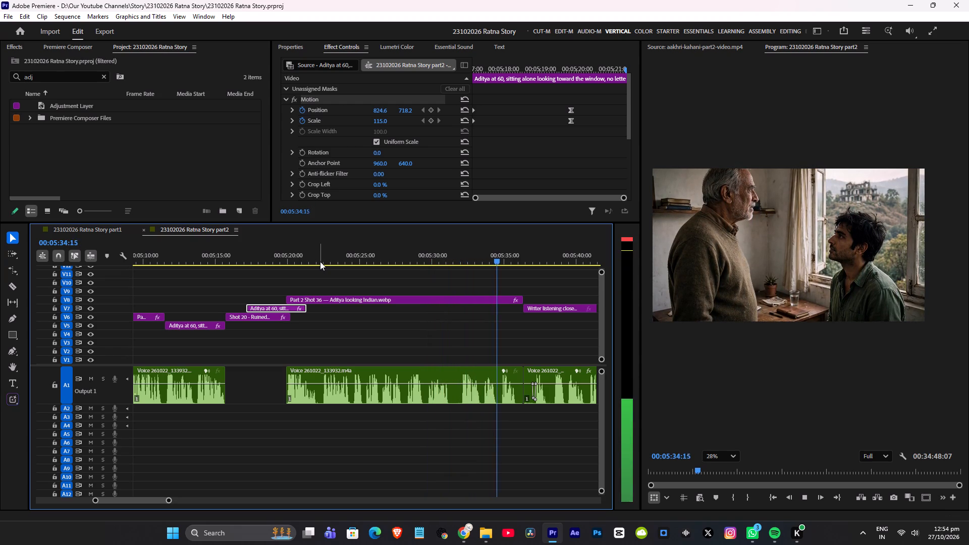
key(space)
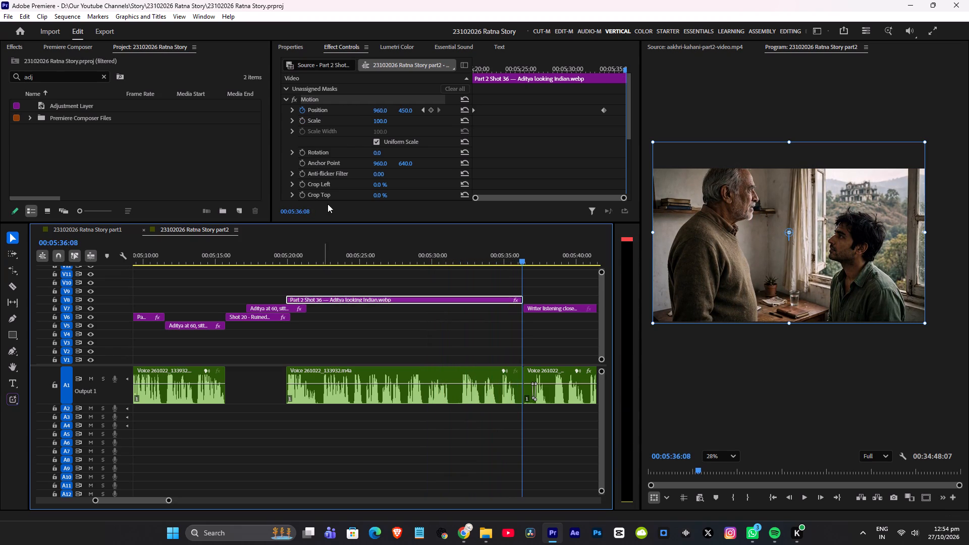
Scale Part 2 Shot 36 to 110 and check the framing back at the start of the clip.
click(564, 63)
click(438, 110)
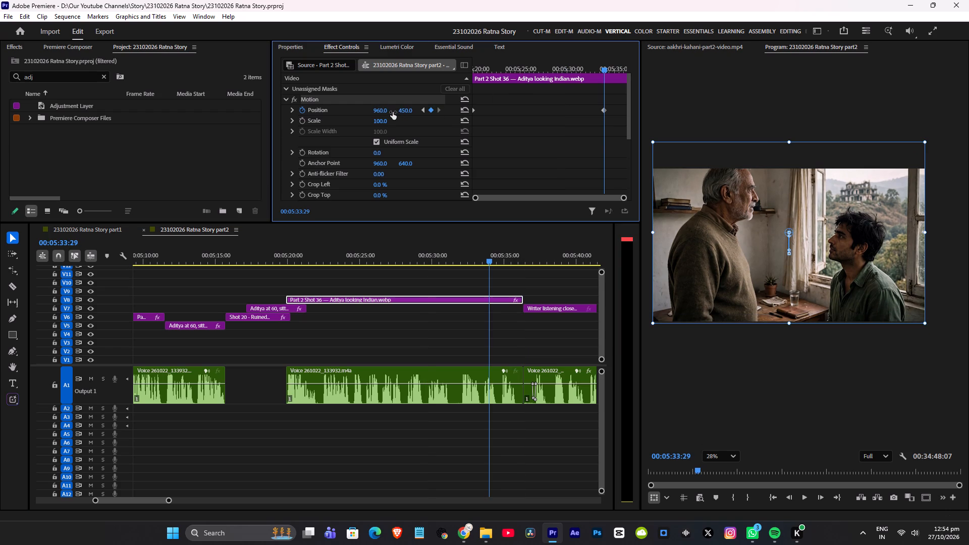
click(386, 120)
key(shift+Up)
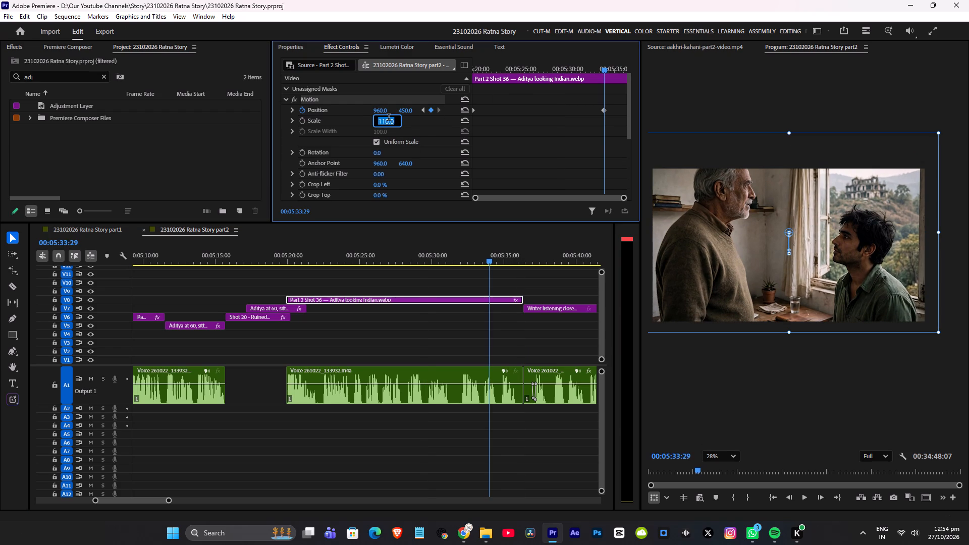
click(432, 131)
drag(510, 65, 452, 81)
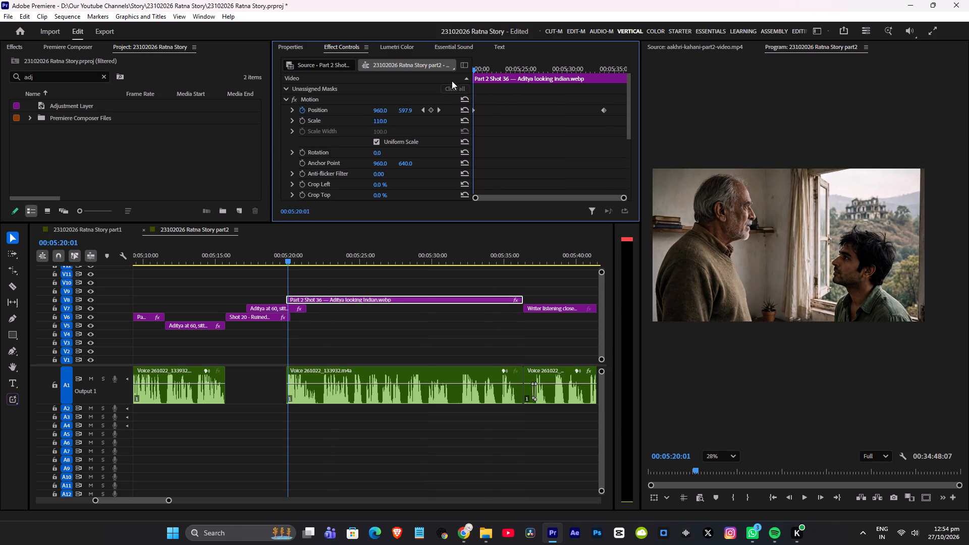
drag(452, 81, 450, 82)
Set Part 2 Shot 36's ending vertical position keyframe at 00:05:33:29 to 386.
click(441, 109)
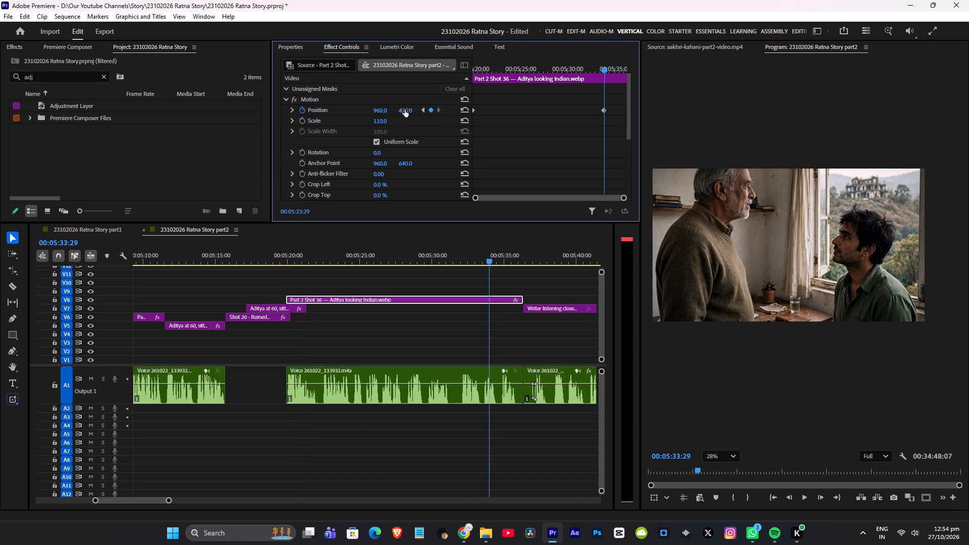
drag(405, 110, 368, 122)
click(415, 95)
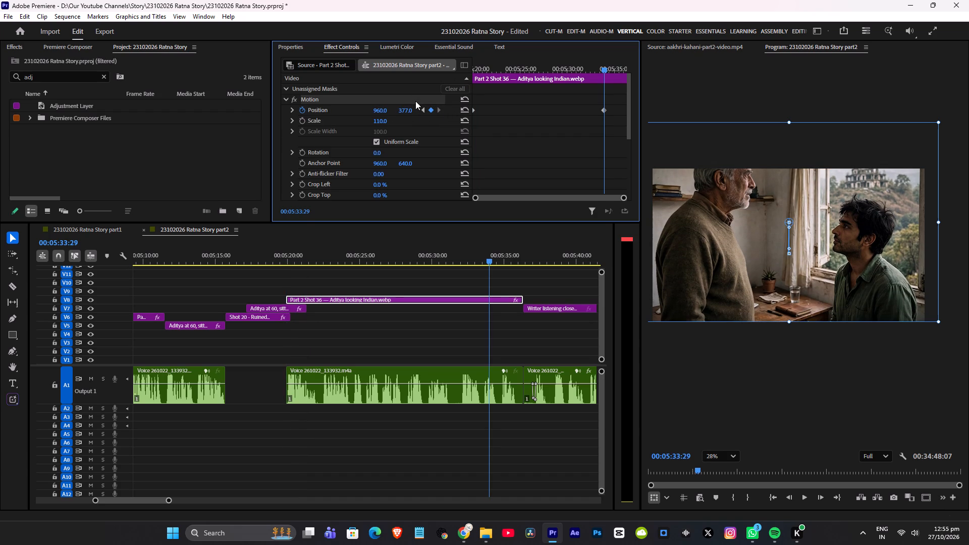
drag(405, 108, 410, 108)
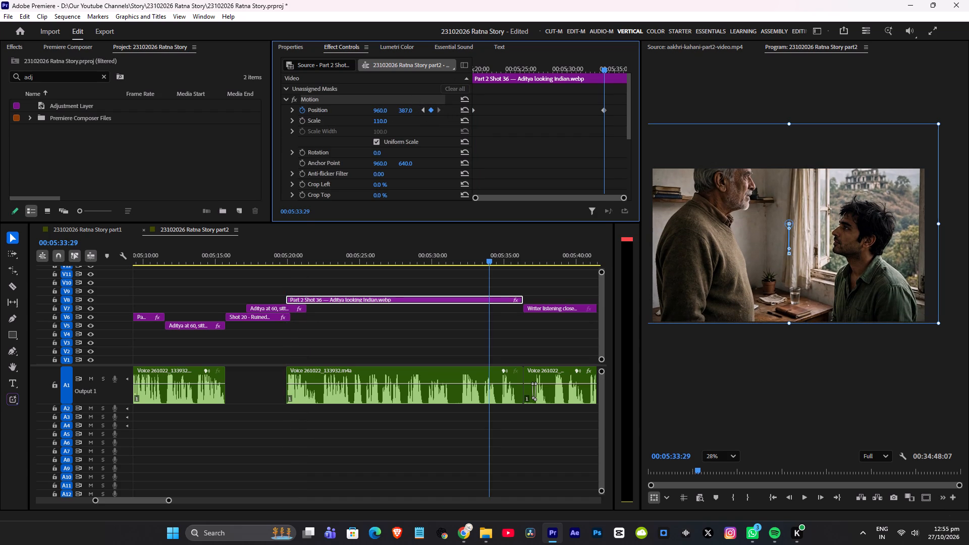
drag(410, 108, 410, 108)
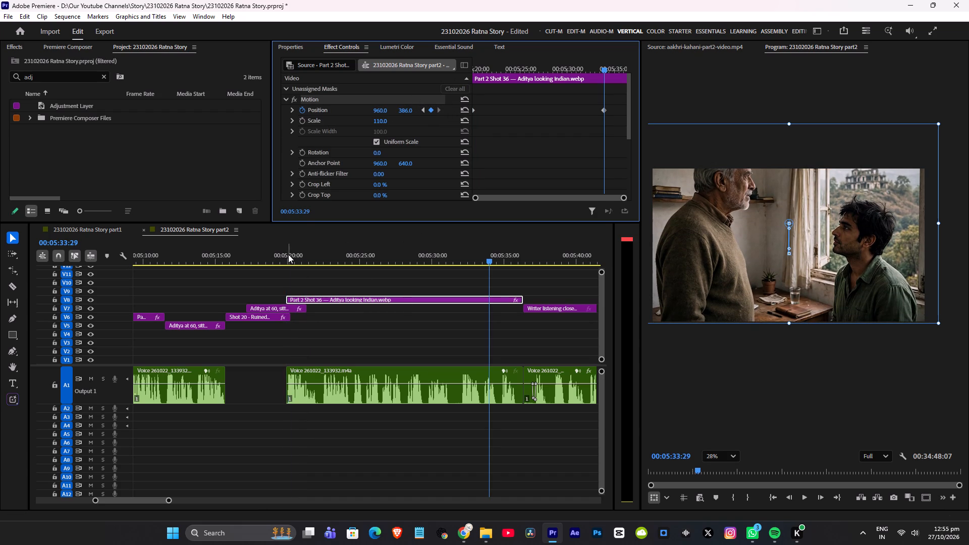
Save the project and play Part 2 Shot 36 through into the Writer listening close-up.
click(289, 254)
click(279, 258)
key(ctrl+s)
key(space)
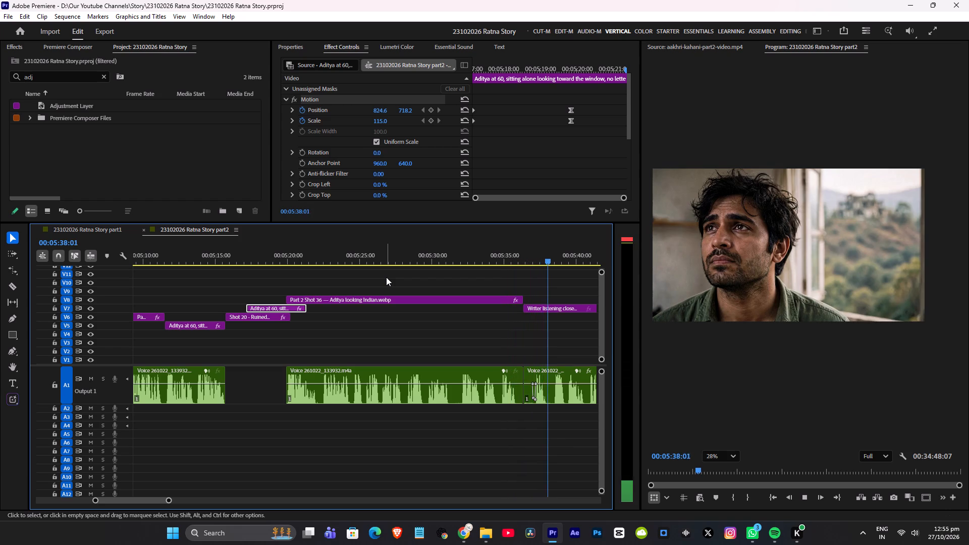
key(space)
scroll(543, 331, down, 9)
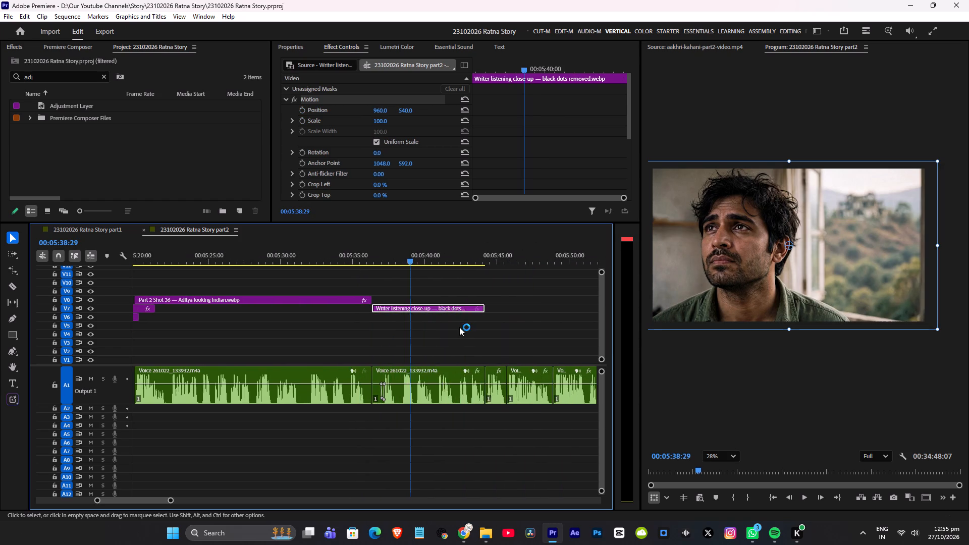
scroll(459, 327, down, 5)
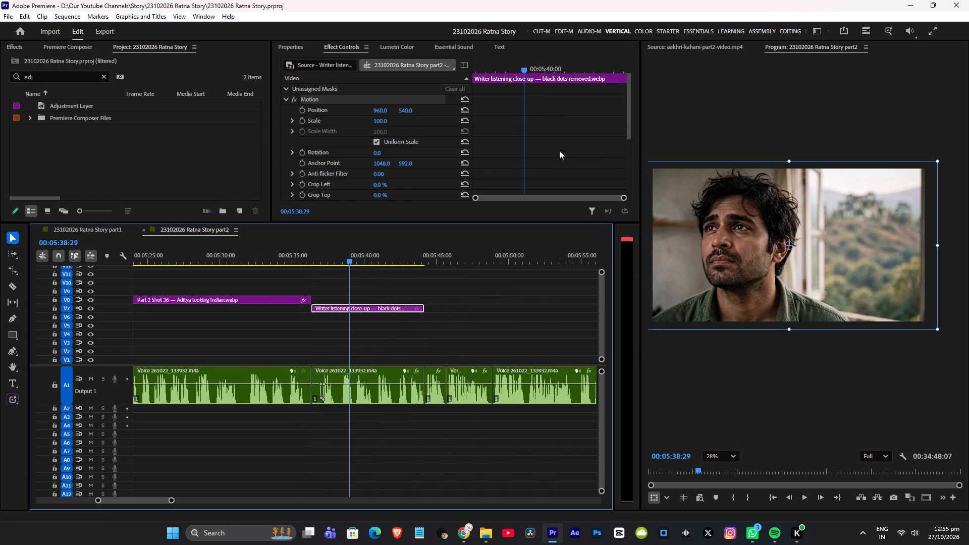
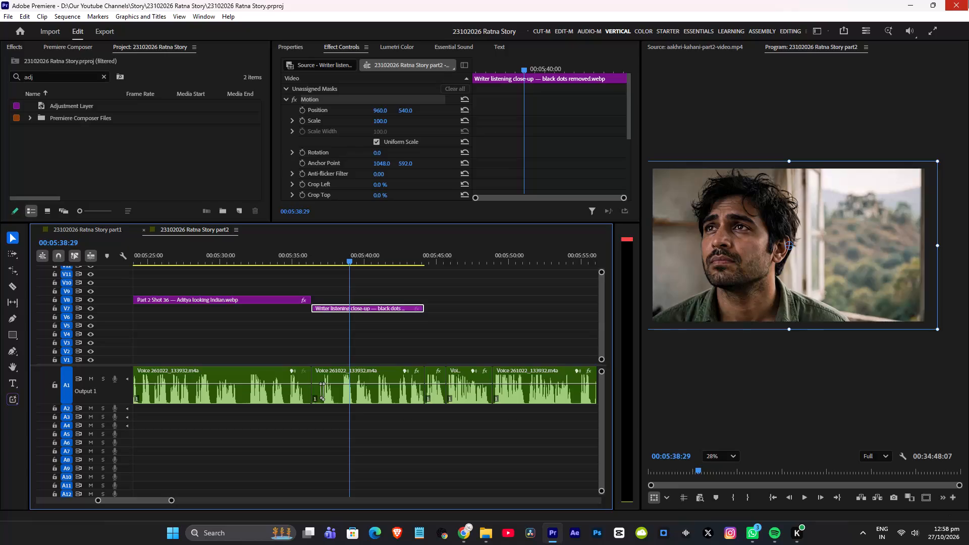
Save the project and play across the cut from Part 2 Shot 36 into the Writer listening close-up.
key(ctrl+s)
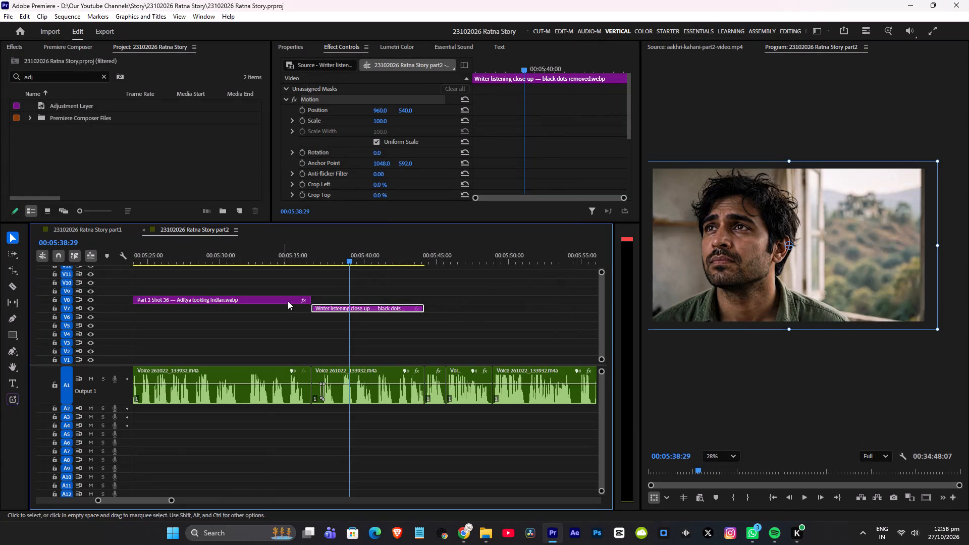
click(309, 257)
key(space)
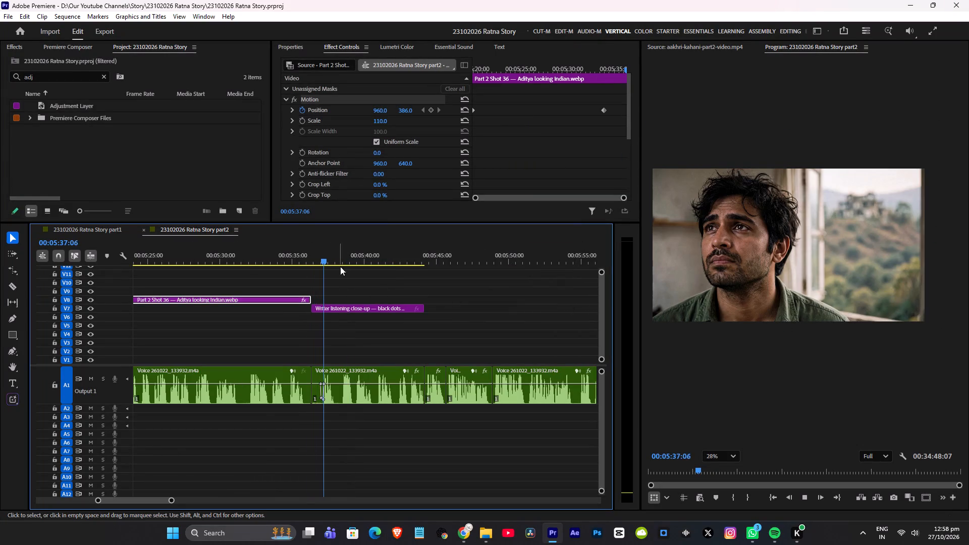
key(space)
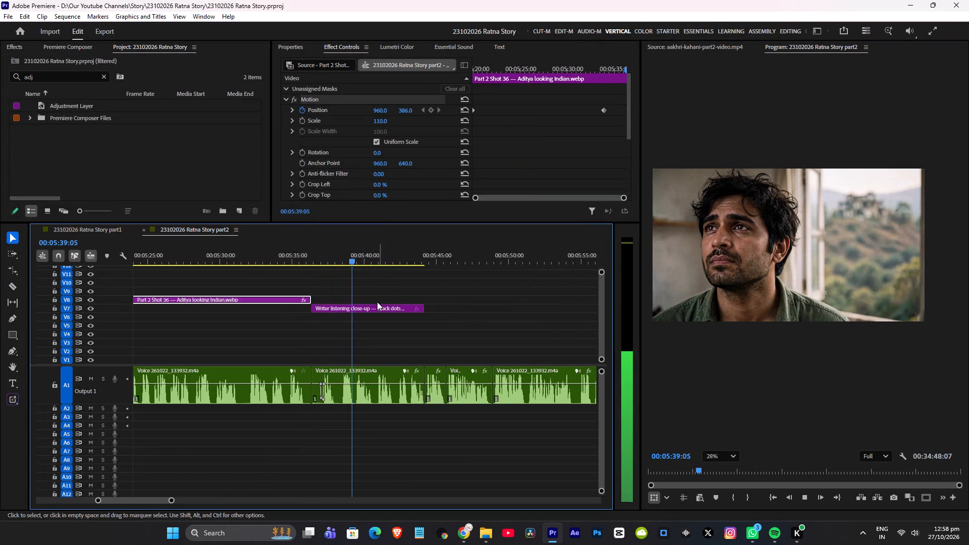
Keyframe the Writer listening close-up's horizontal position from 960 at the clip's start to 1031 at 00:05:39:05.
click(306, 110)
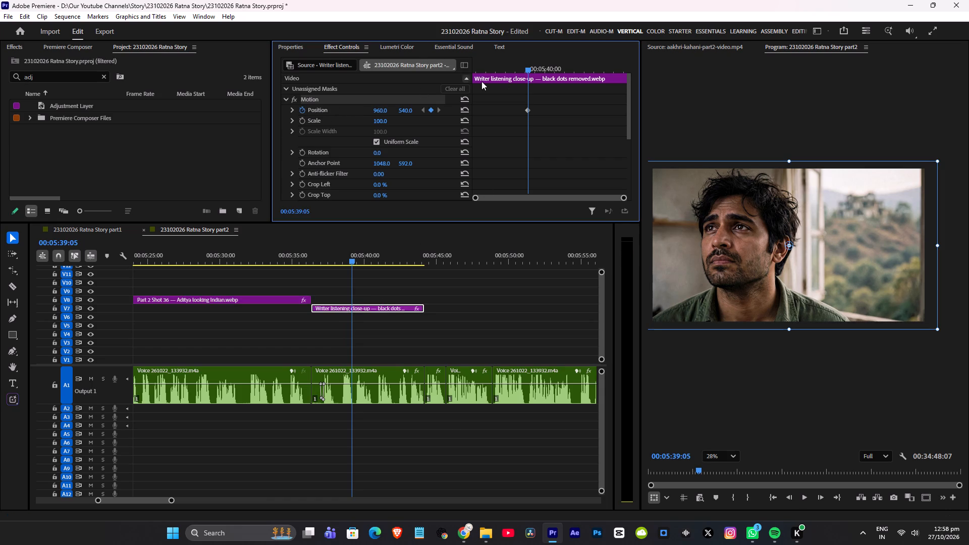
drag(529, 68, 442, 81)
drag(372, 113, 387, 113)
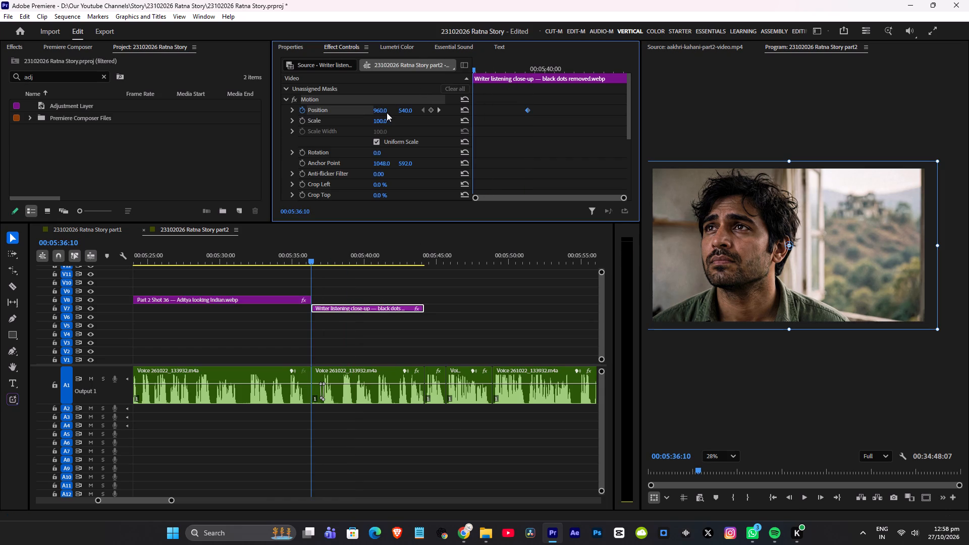
drag(387, 113, 390, 113)
scroll(831, 201, down, 3)
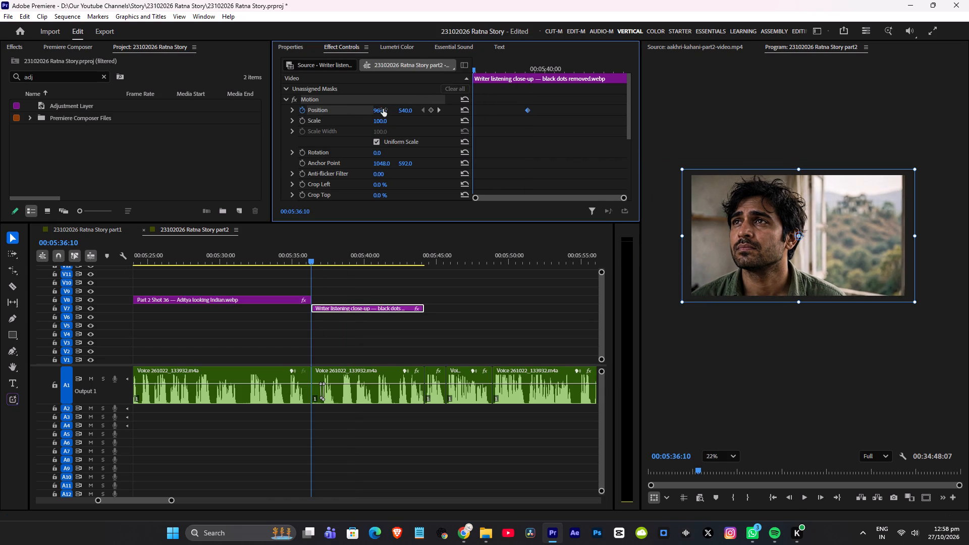
click(433, 109)
click(438, 110)
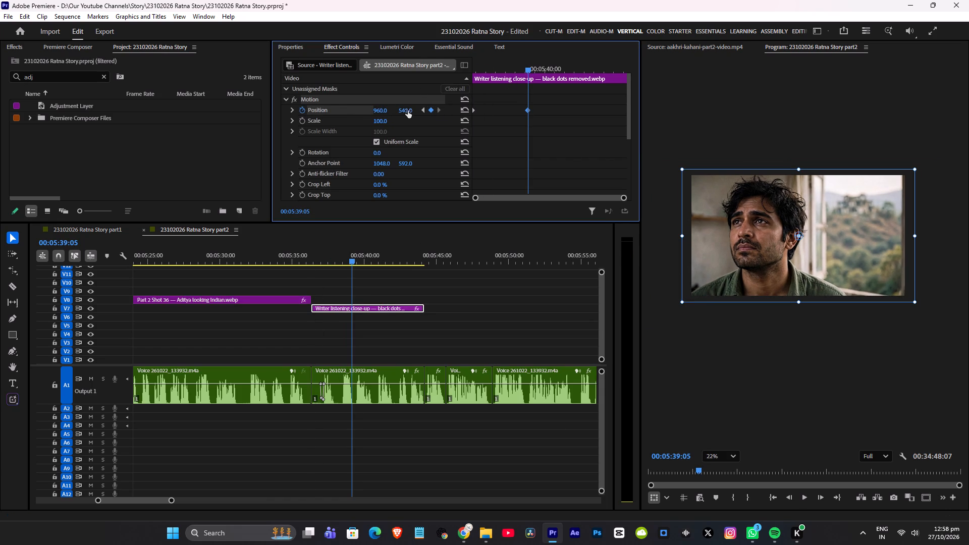
drag(379, 111, 392, 110)
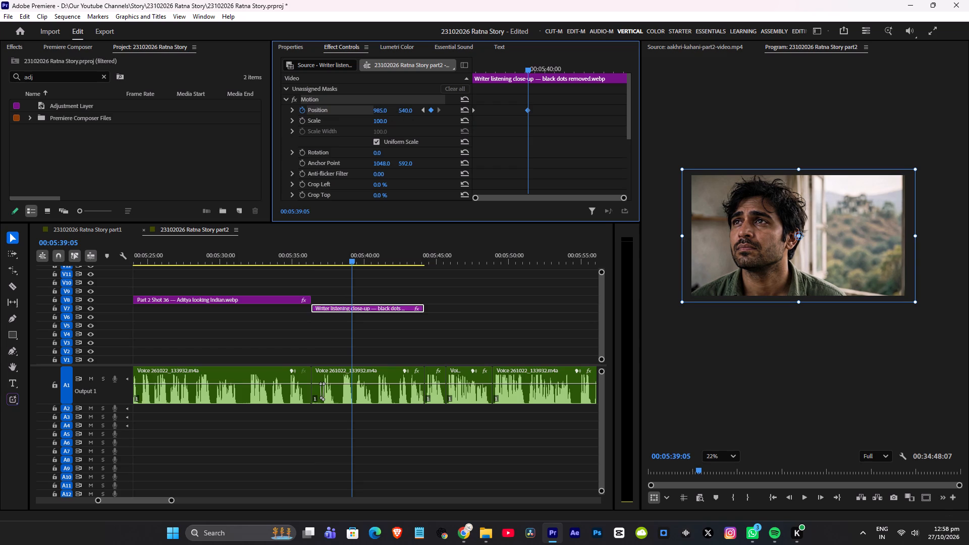
drag(392, 110, 414, 110)
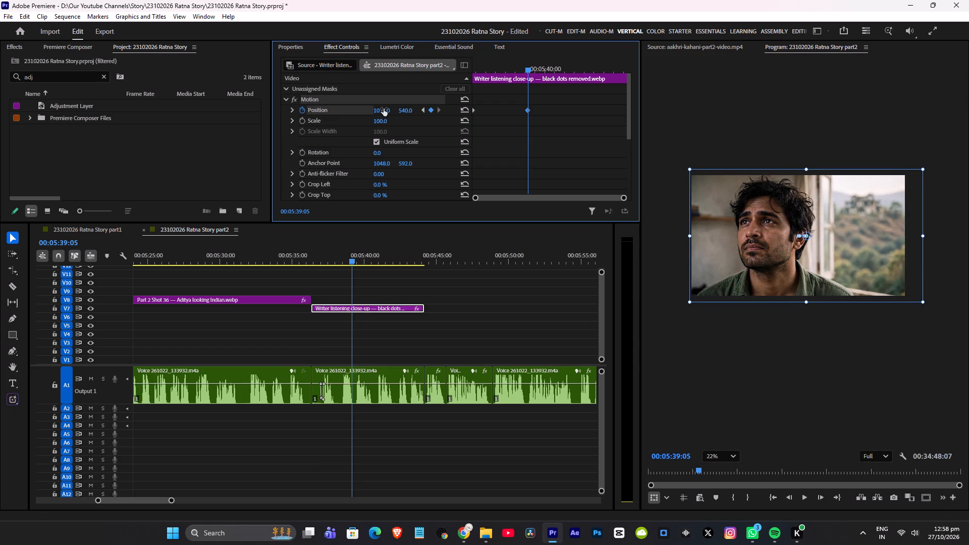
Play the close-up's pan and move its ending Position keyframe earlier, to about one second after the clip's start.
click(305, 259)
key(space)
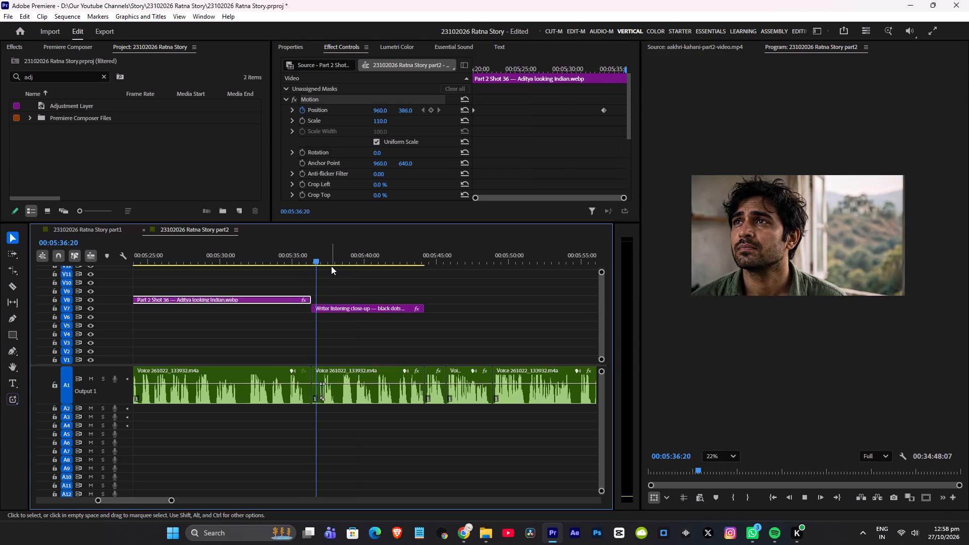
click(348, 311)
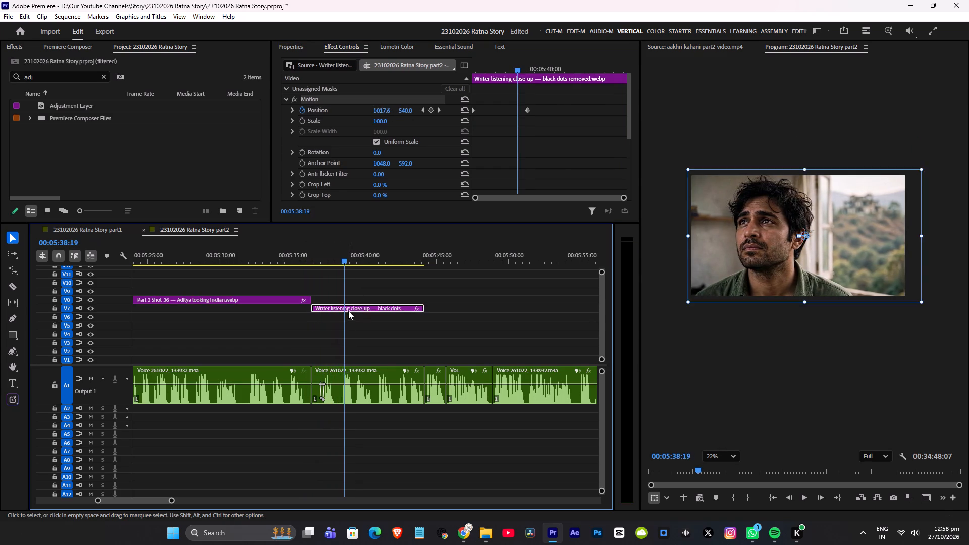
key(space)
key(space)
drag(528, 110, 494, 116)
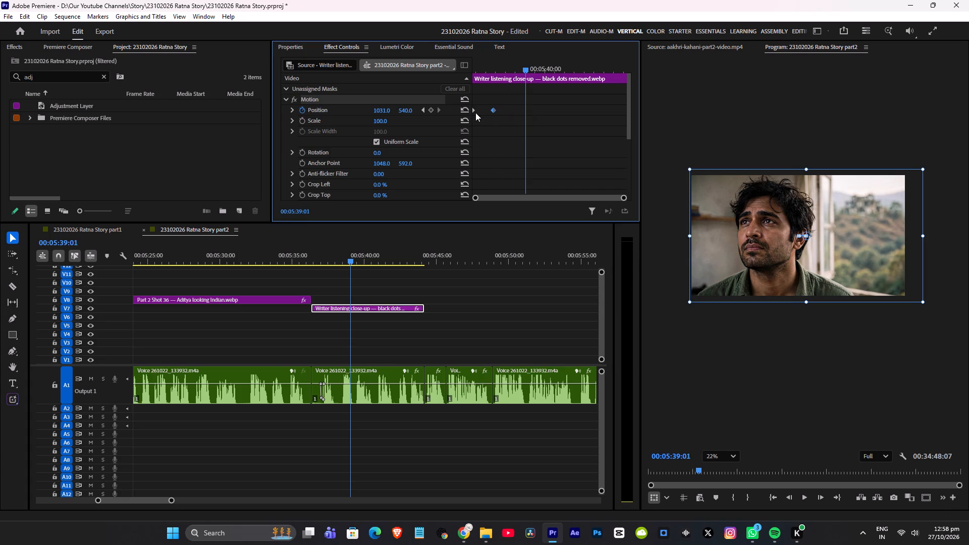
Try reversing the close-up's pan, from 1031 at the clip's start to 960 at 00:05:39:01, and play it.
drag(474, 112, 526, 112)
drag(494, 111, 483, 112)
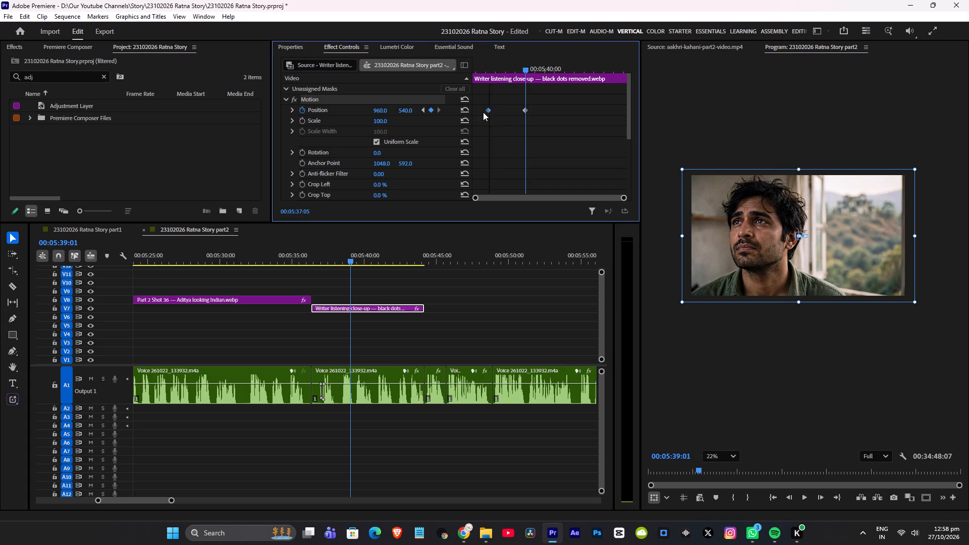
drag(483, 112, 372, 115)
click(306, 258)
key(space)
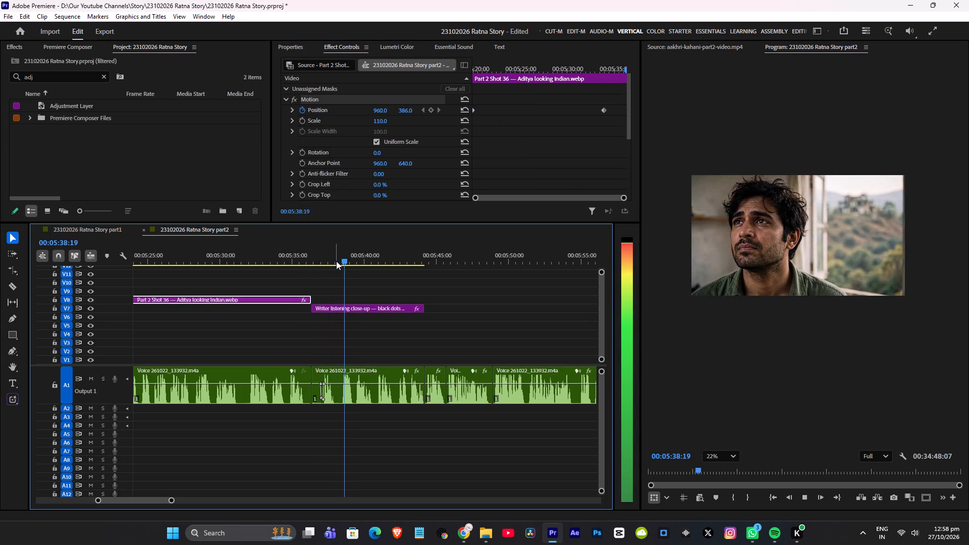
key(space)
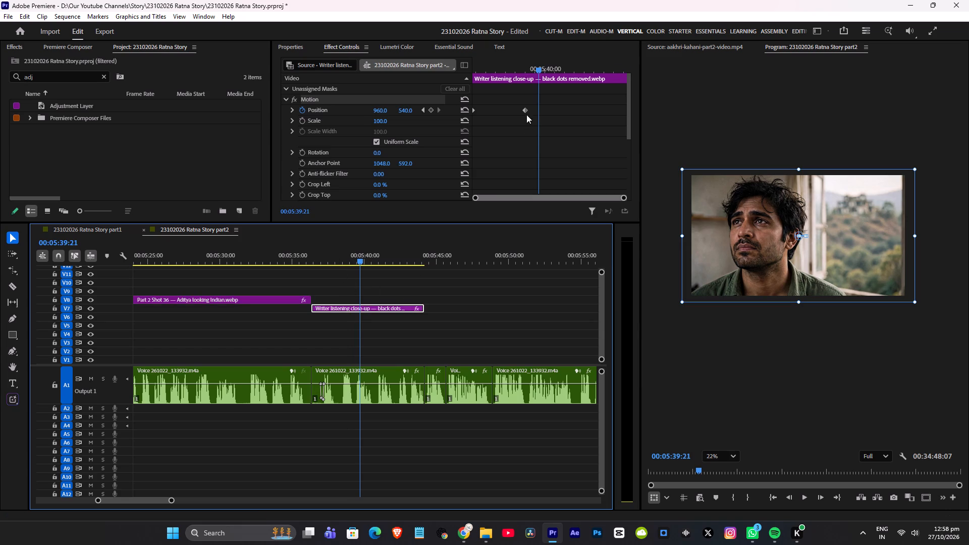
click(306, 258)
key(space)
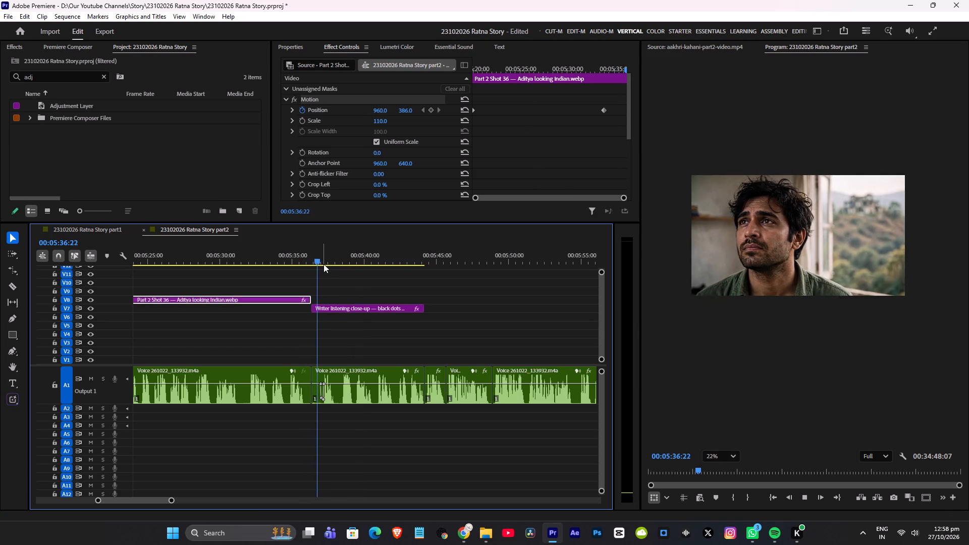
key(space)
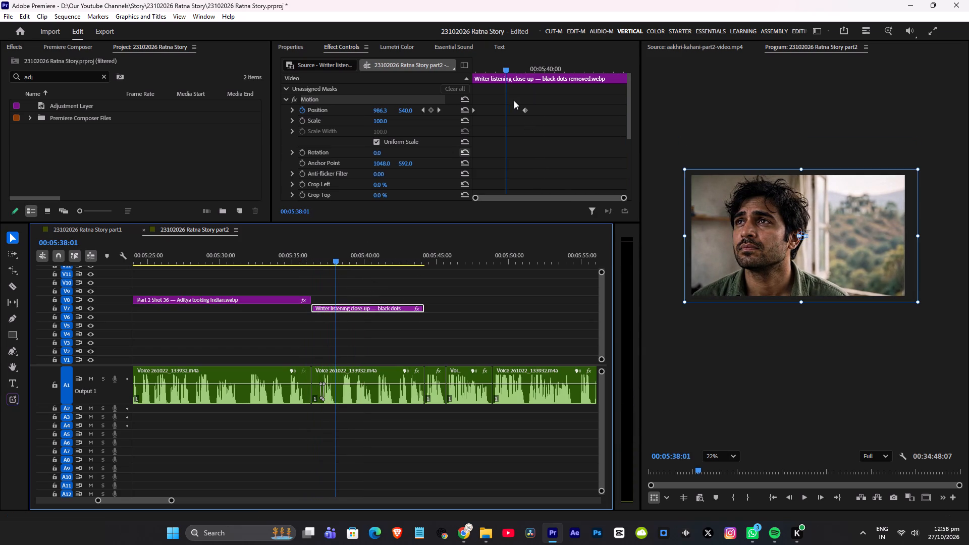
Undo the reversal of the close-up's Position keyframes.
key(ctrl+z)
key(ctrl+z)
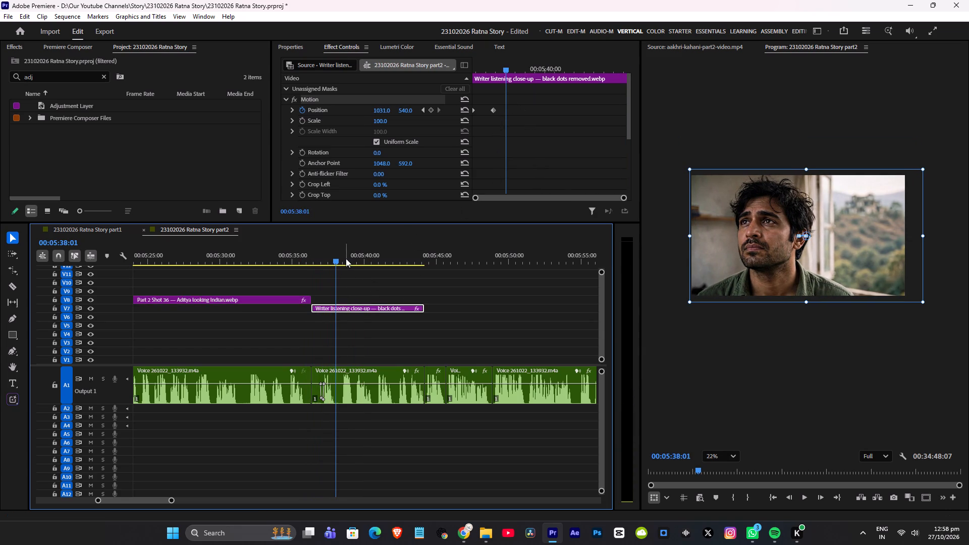
Play the cut into the Writer listening close-up repeatedly to judge the speed of its short horizontal pan.
click(307, 257)
key(space)
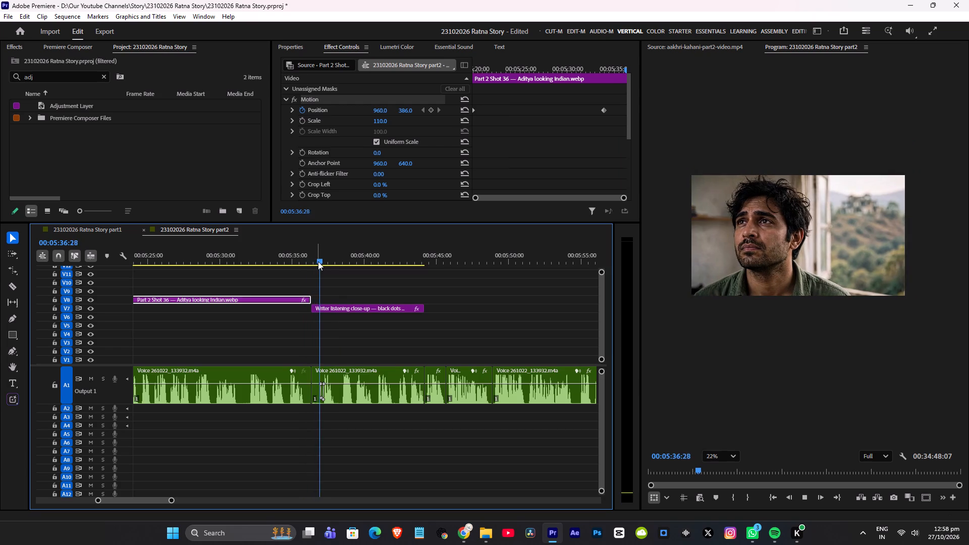
key(space)
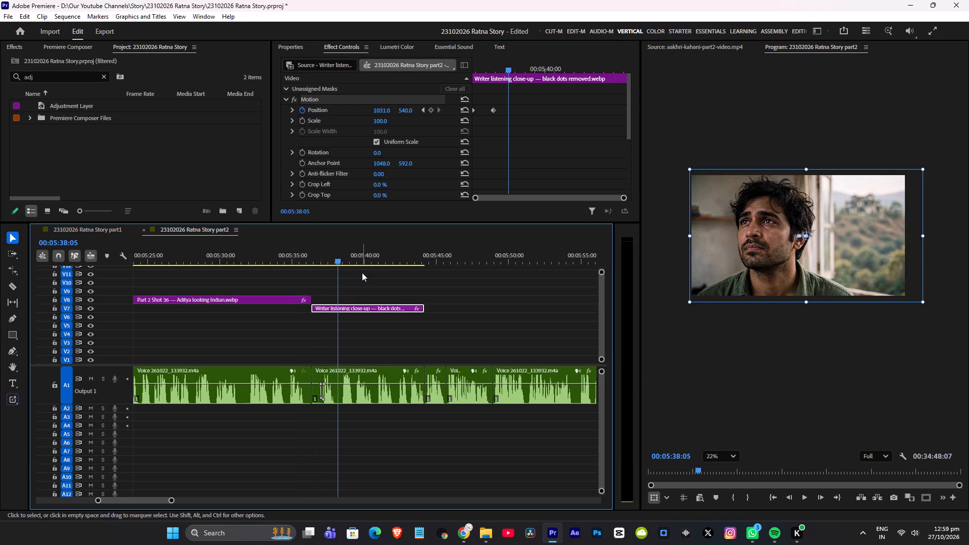
click(295, 259)
key(space)
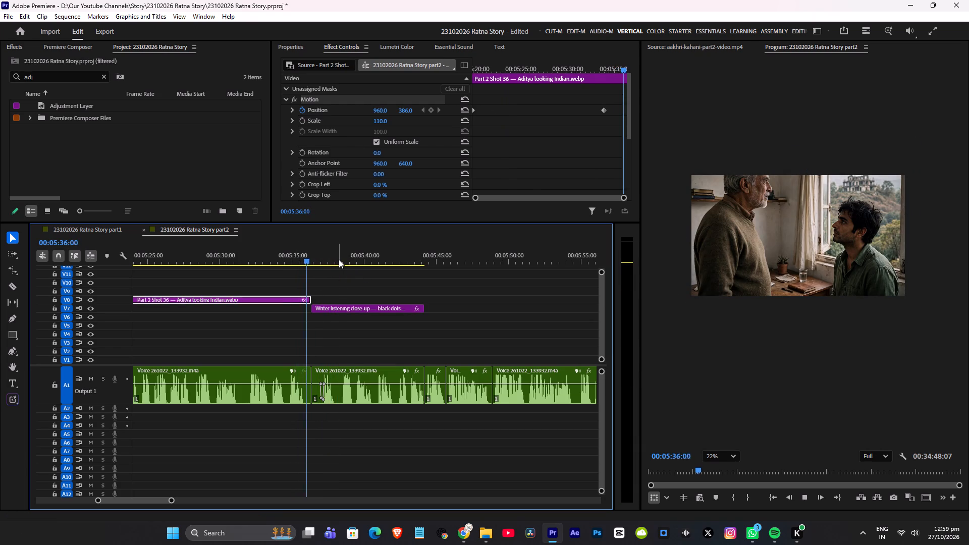
key(space)
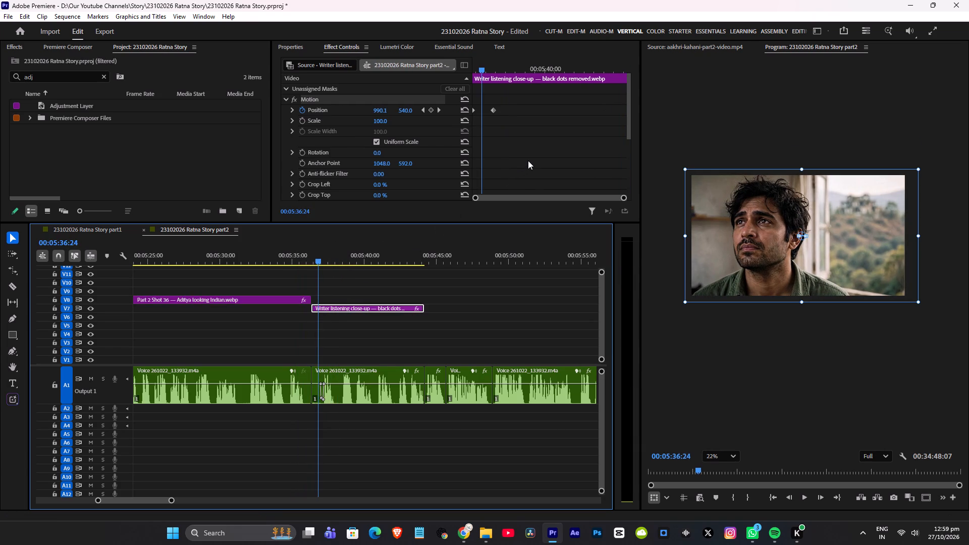
click(298, 256)
key(space)
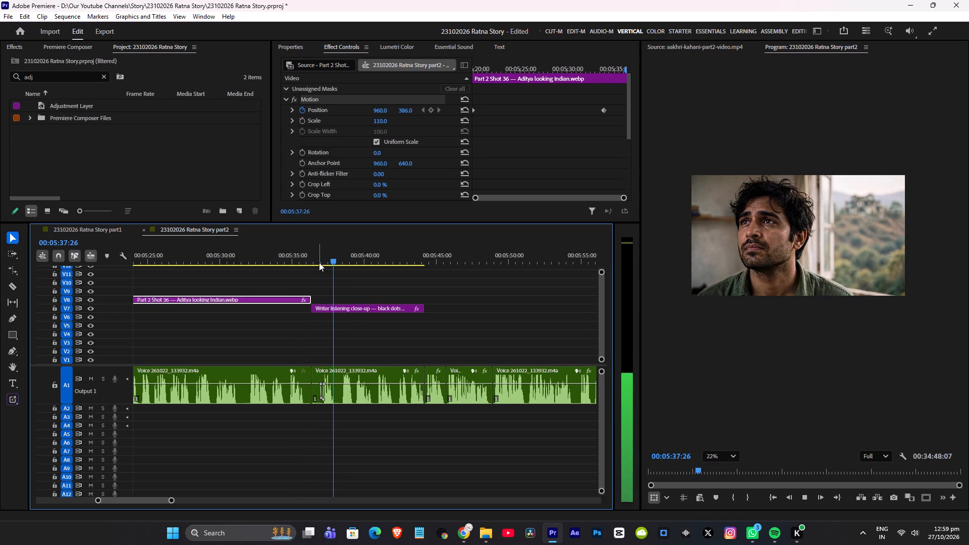
key(space)
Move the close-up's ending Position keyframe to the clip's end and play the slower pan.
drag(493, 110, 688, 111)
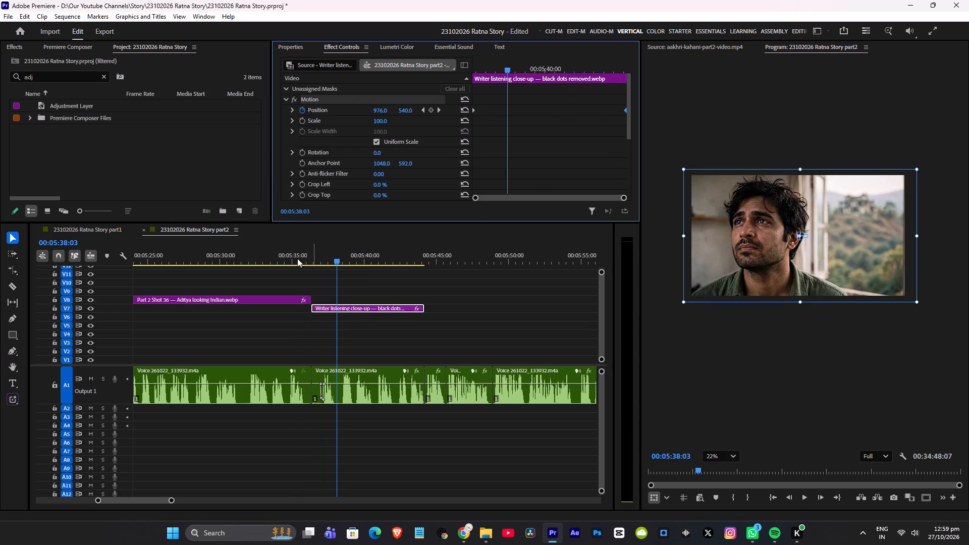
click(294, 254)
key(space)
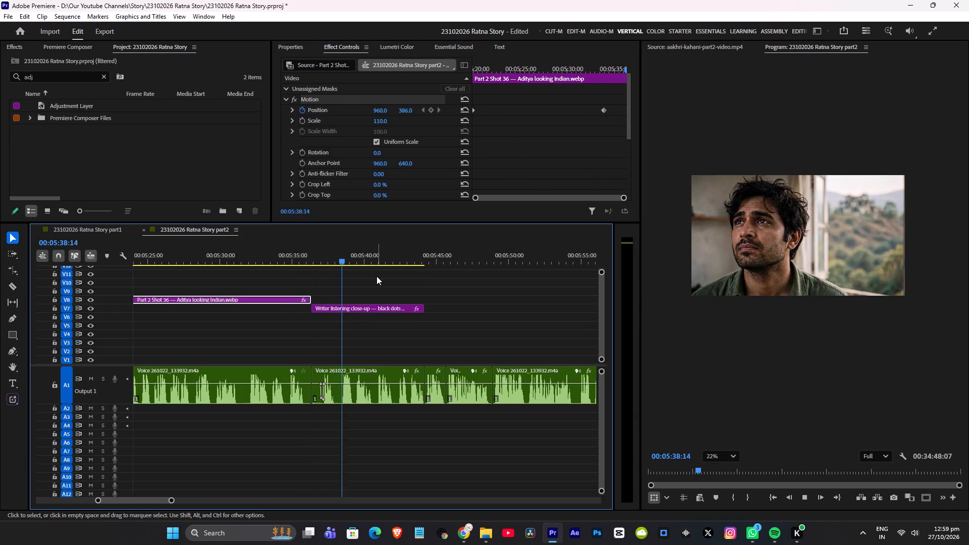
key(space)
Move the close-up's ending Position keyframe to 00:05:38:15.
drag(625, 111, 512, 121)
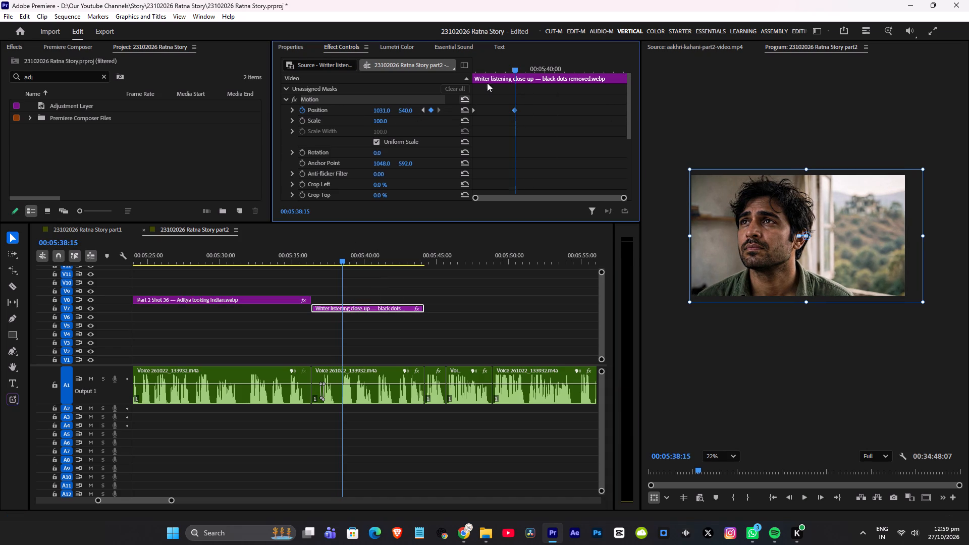
Scale the Writer listening close-up to 110.
click(379, 123)
key(shift+Up)
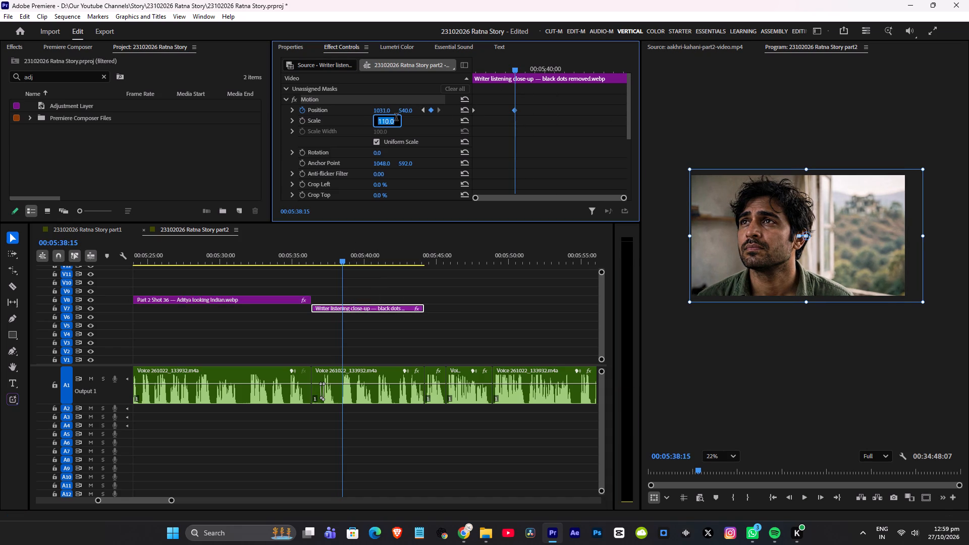
click(503, 119)
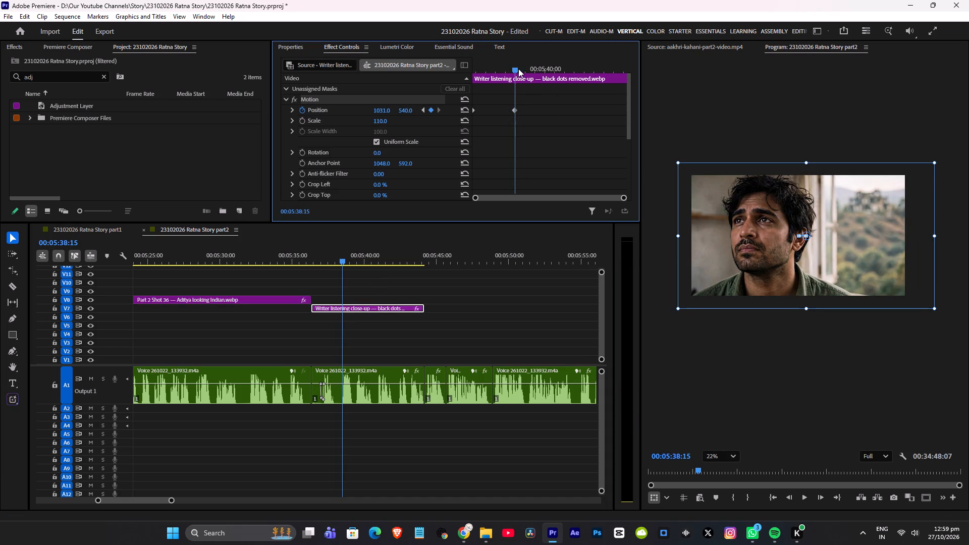
Set the close-up's starting horizontal position keyframe at 00:05:36:10 to about 1130 and check the framing at the ending keyframe.
drag(518, 69, 432, 88)
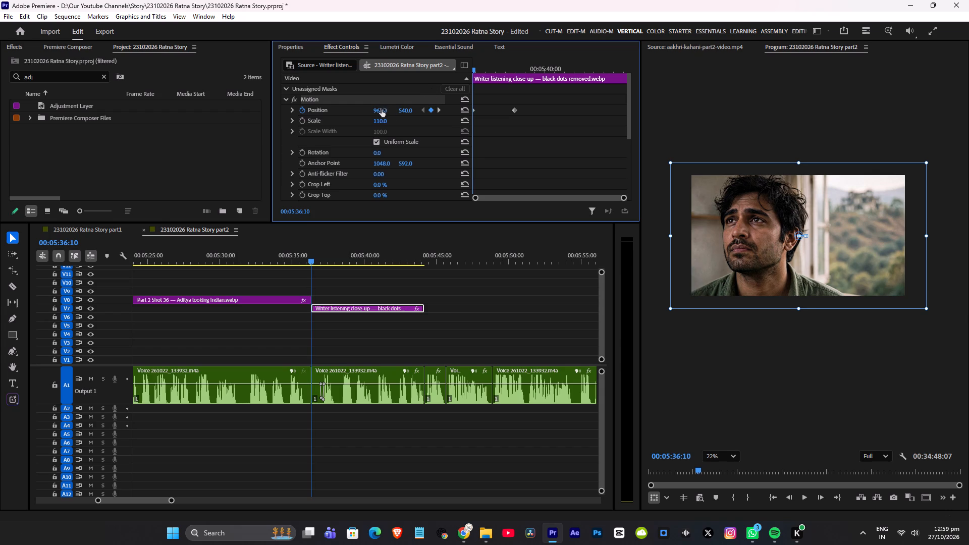
drag(381, 110, 467, 103)
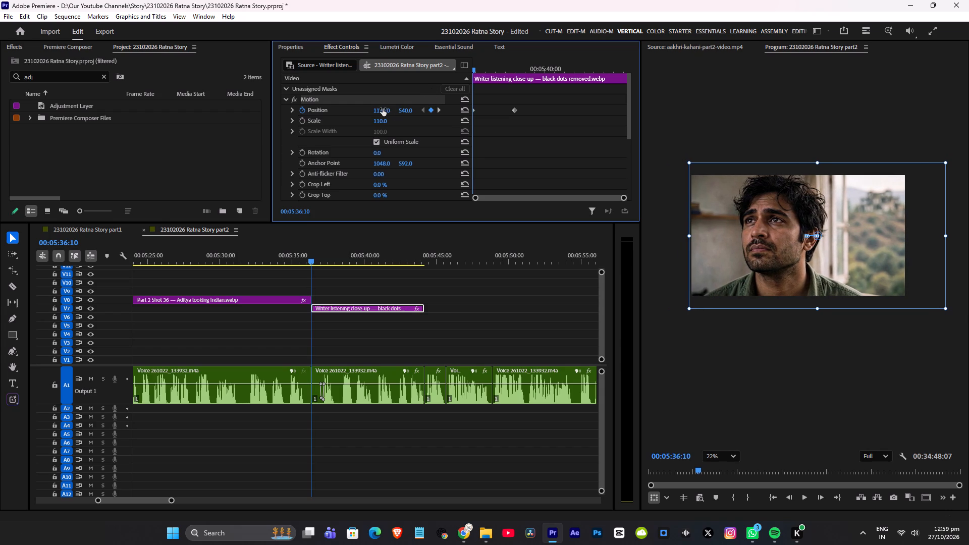
click(440, 110)
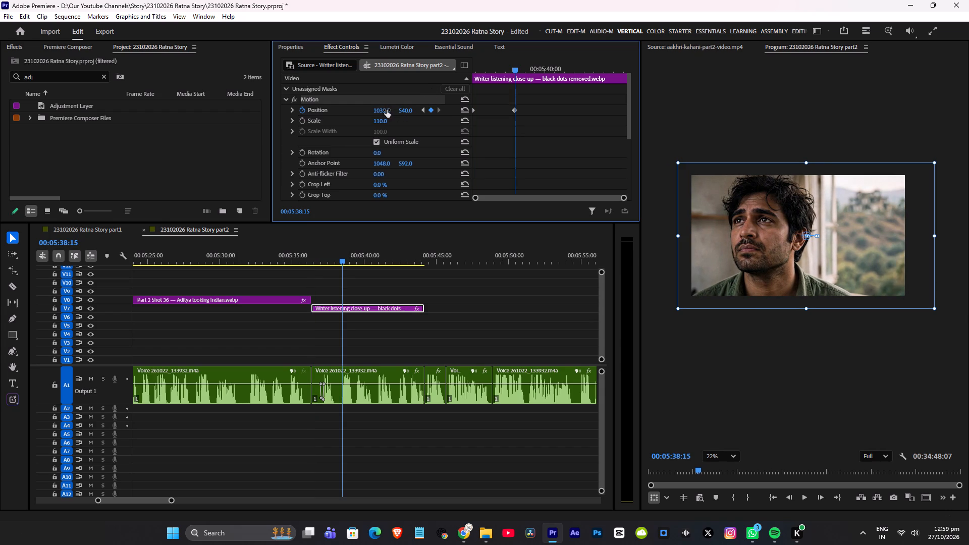
Play the scaled close-up from the cut and again from its start to review the pan.
click(297, 253)
key(space)
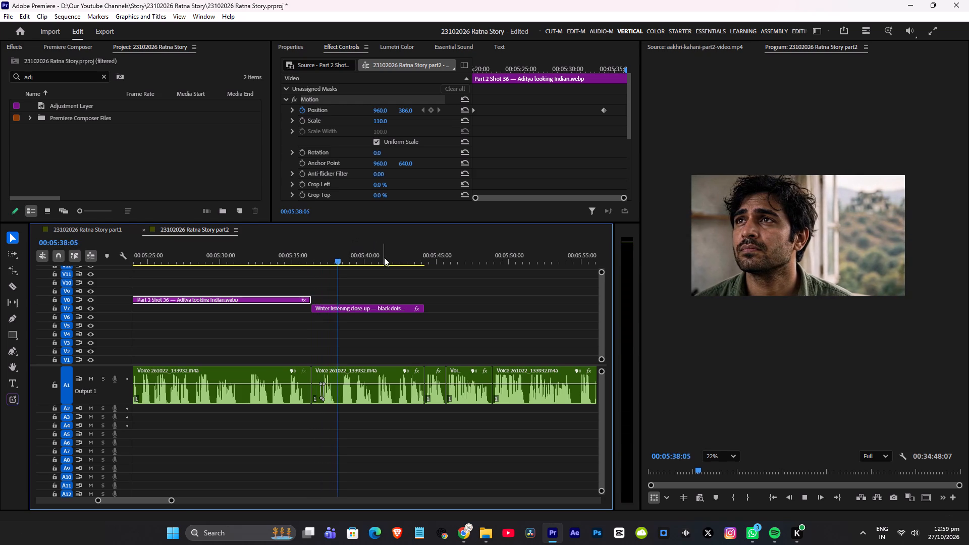
key(space)
click(440, 109)
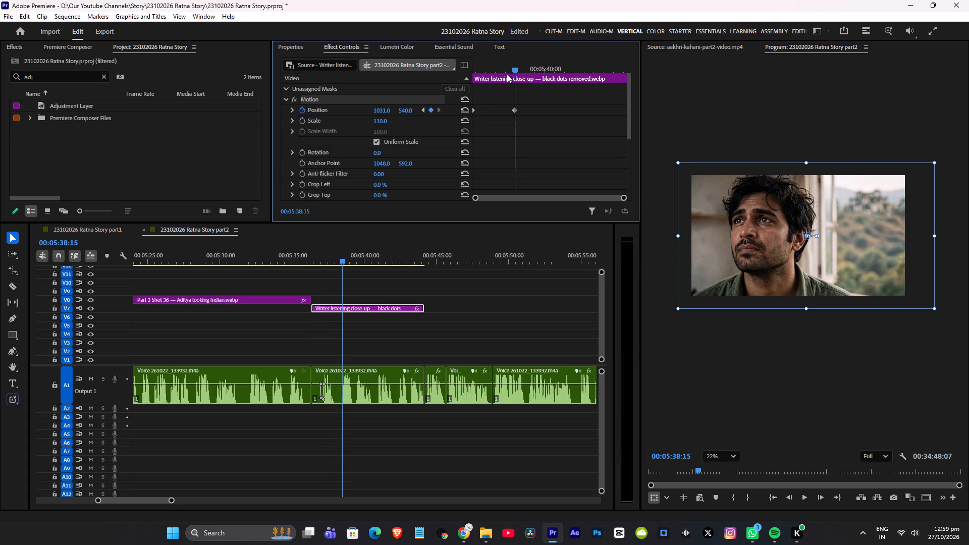
drag(514, 67, 374, 95)
key(space)
key(space)
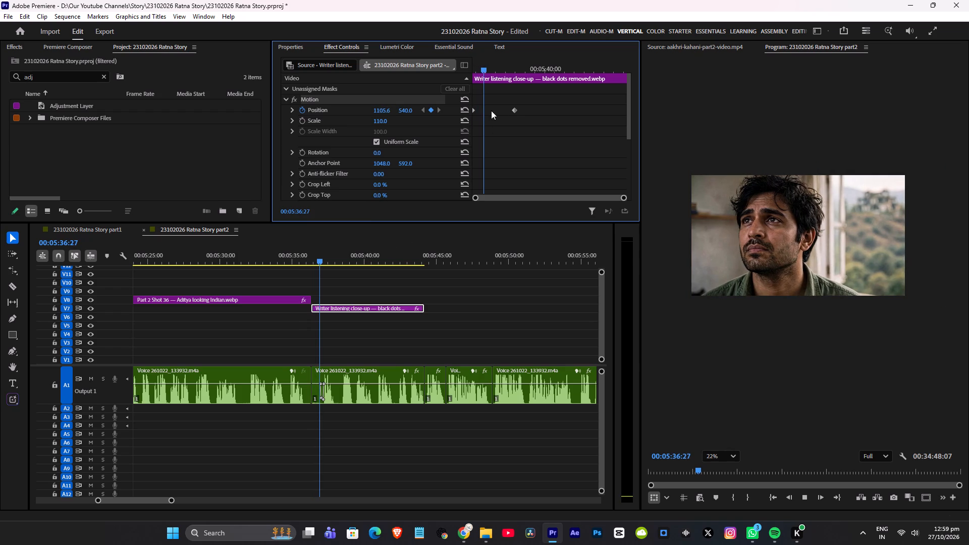
Move the close-up's ending Position keyframe to the clip's end and play the pan from just before the cut.
drag(516, 108, 849, 110)
click(304, 252)
key(space)
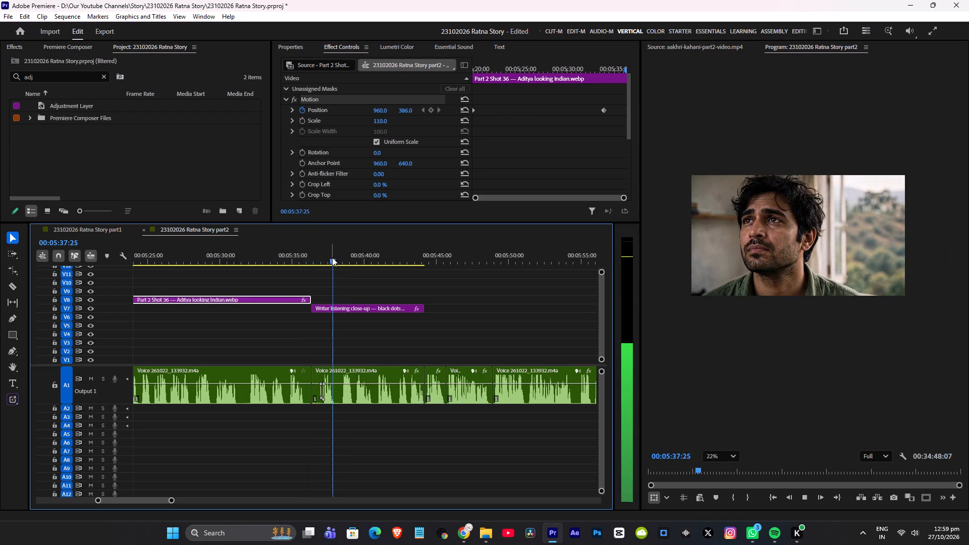
Save the project and play from 00:05:34:00 across the cut into the Writer listening close-up.
key(space)
click(279, 256)
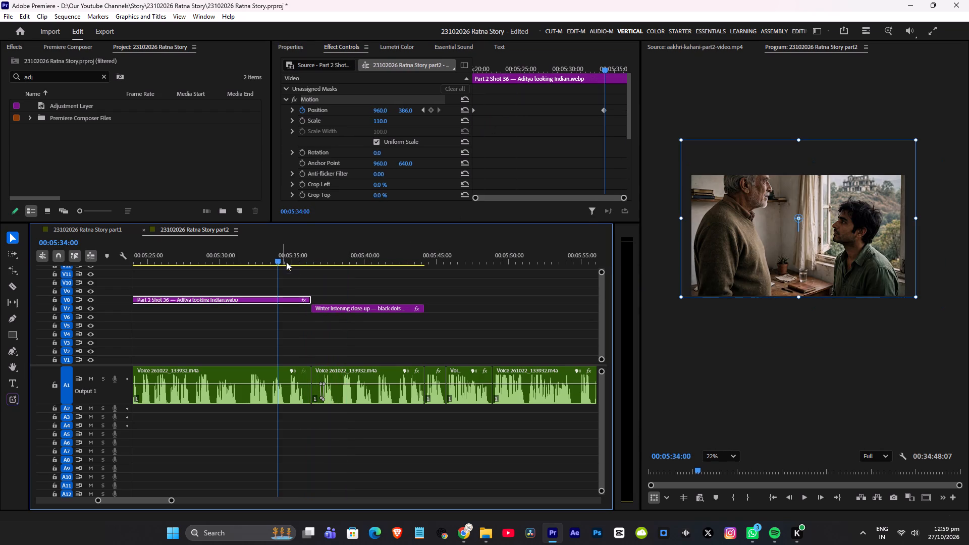
key(ctrl+s)
key(space)
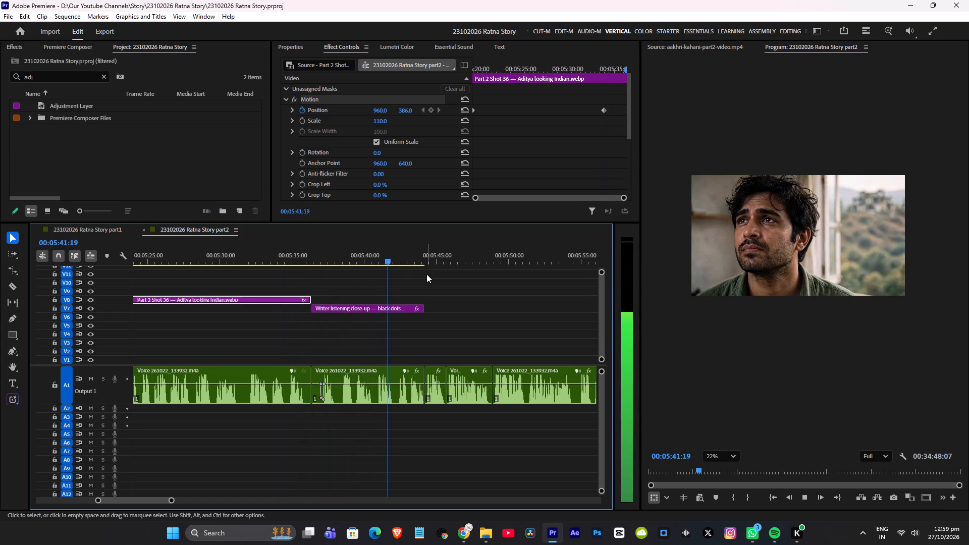
key(space)
Move the close-up's ending Position keyframe earlier, to just after 00:05:38:07, and apply easing to it.
click(340, 252)
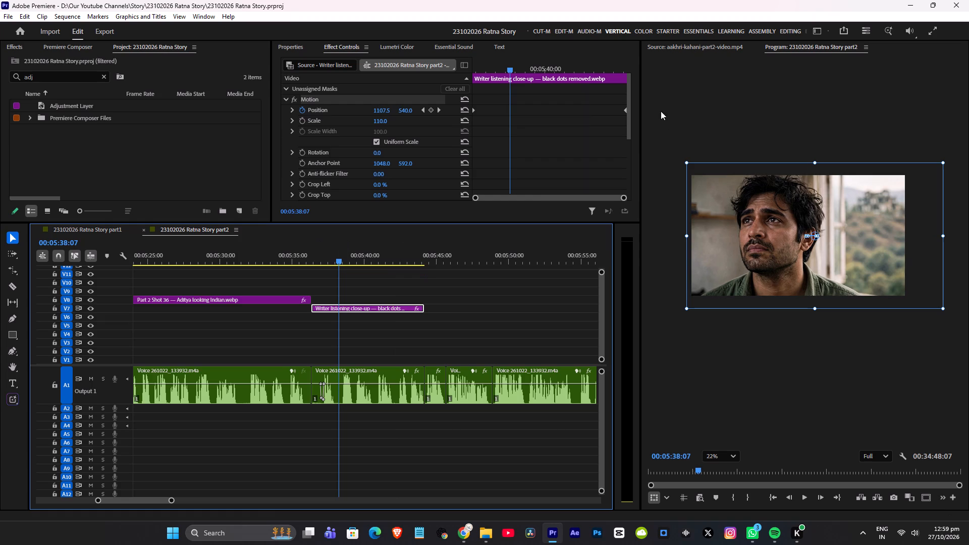
drag(627, 108, 523, 110)
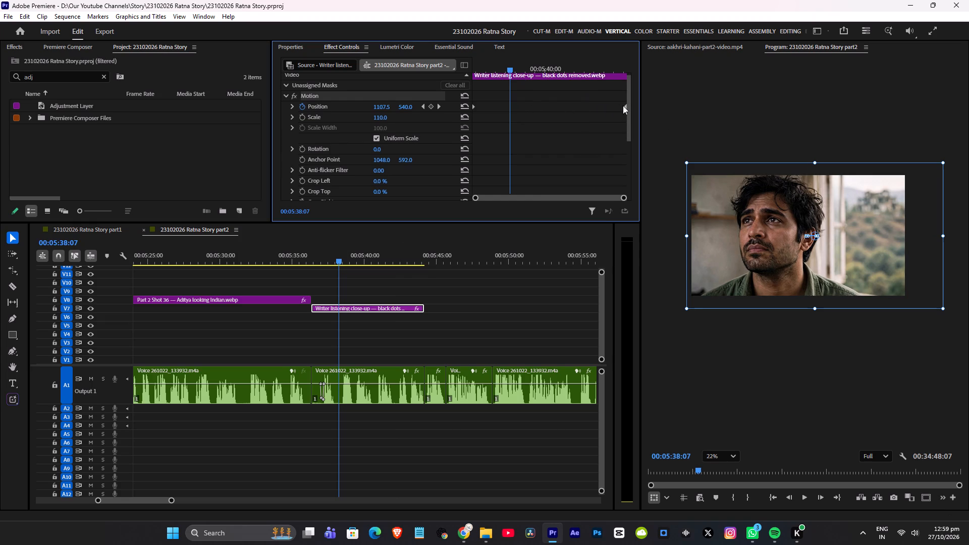
drag(624, 105, 517, 112)
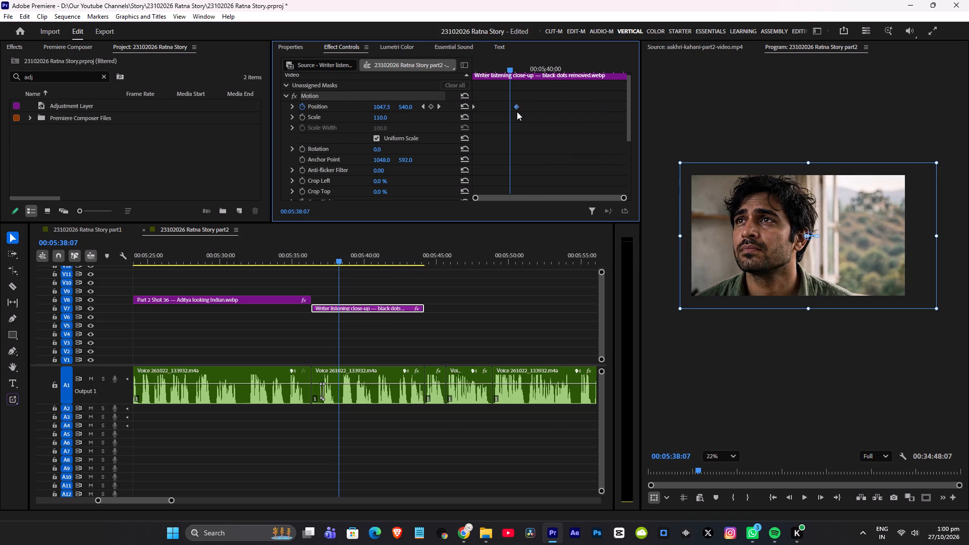
key(F7)
key(F8)
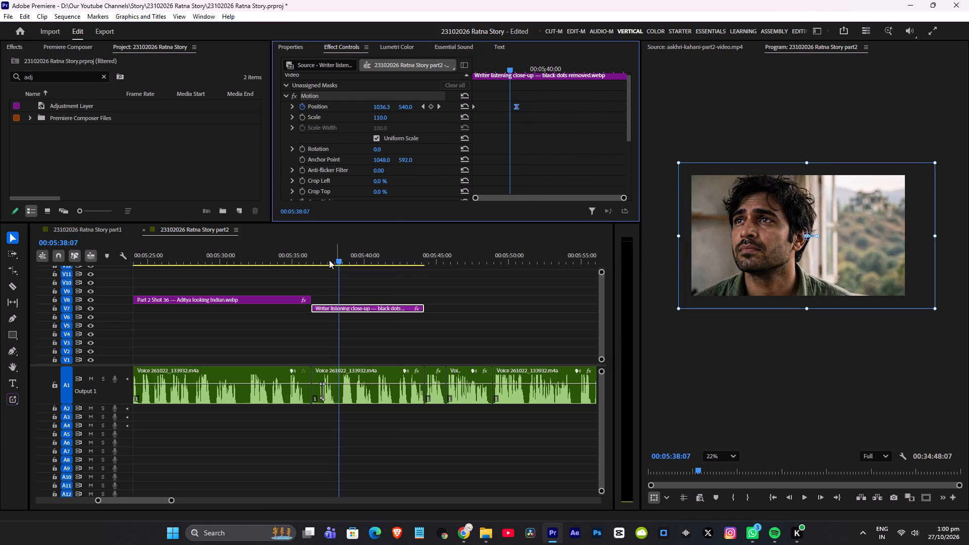
key(F7)
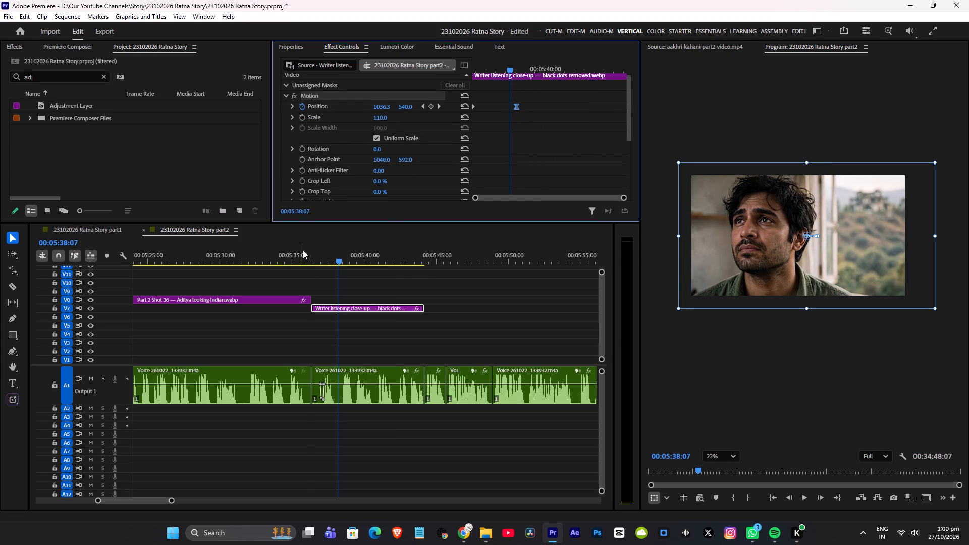
Play the eased close-up pan from just before the cut to past the clip's end and save the project.
click(303, 251)
key(space)
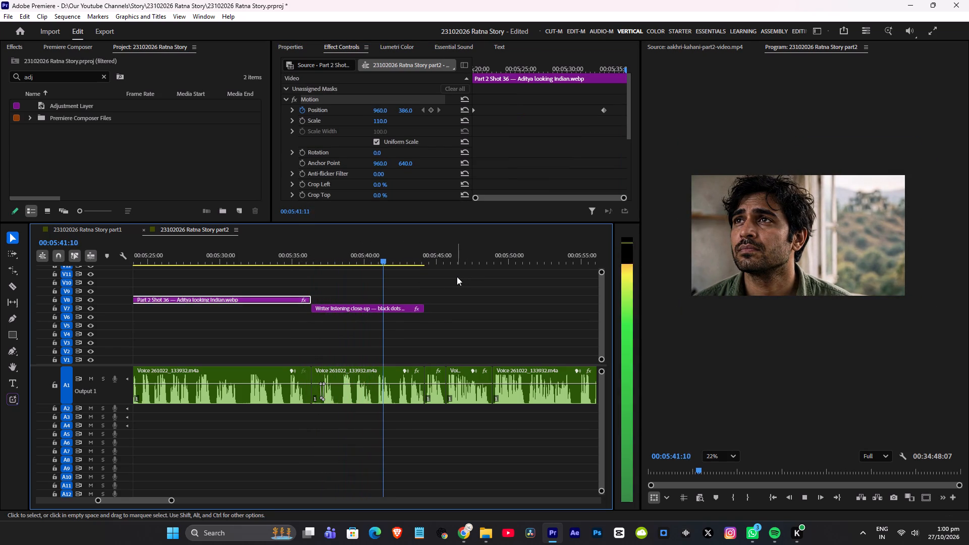
click(427, 309)
key(ctrl+s)
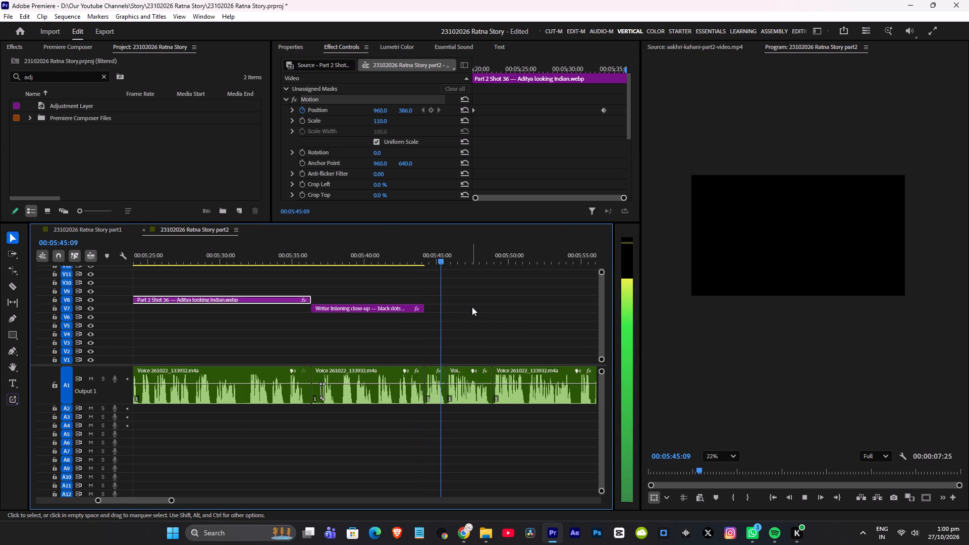
alt+scroll(472, 307, down, 12)
key(ctrl+s)
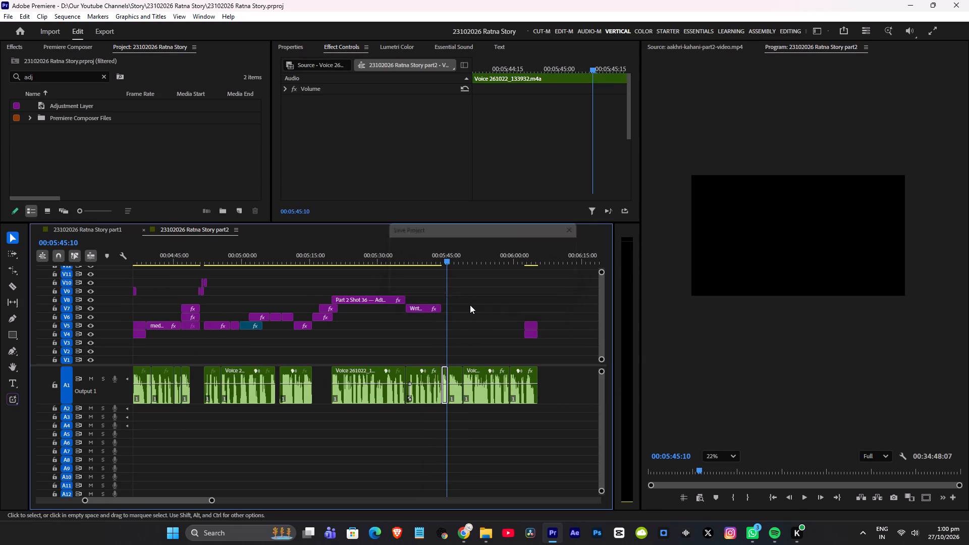
Play the uncovered voice-over after the close-up, then place the playhead at 00:05:51:02.
key(space)
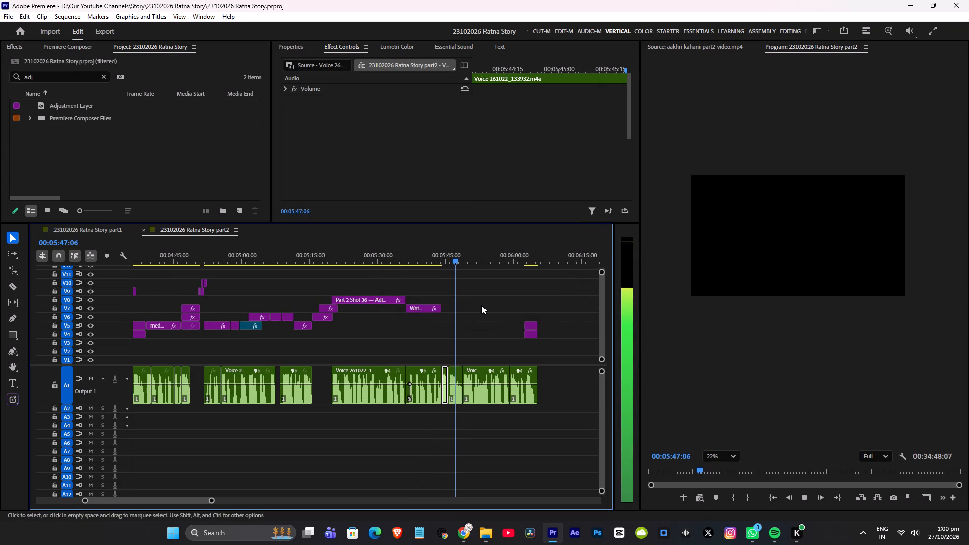
click(474, 260)
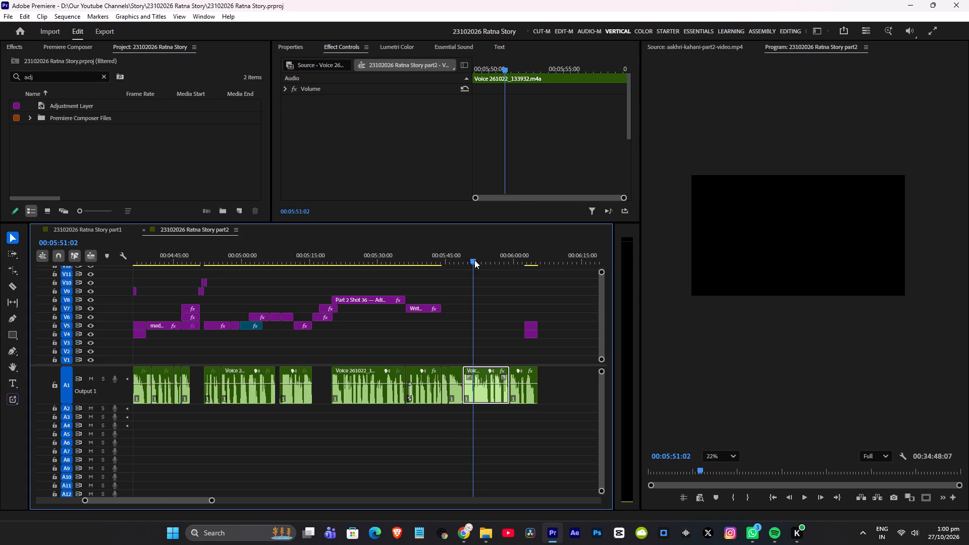
Look through the part2 and Downloads folders in File Explorer for footage to cover the next narration.
key(alt+Tab)
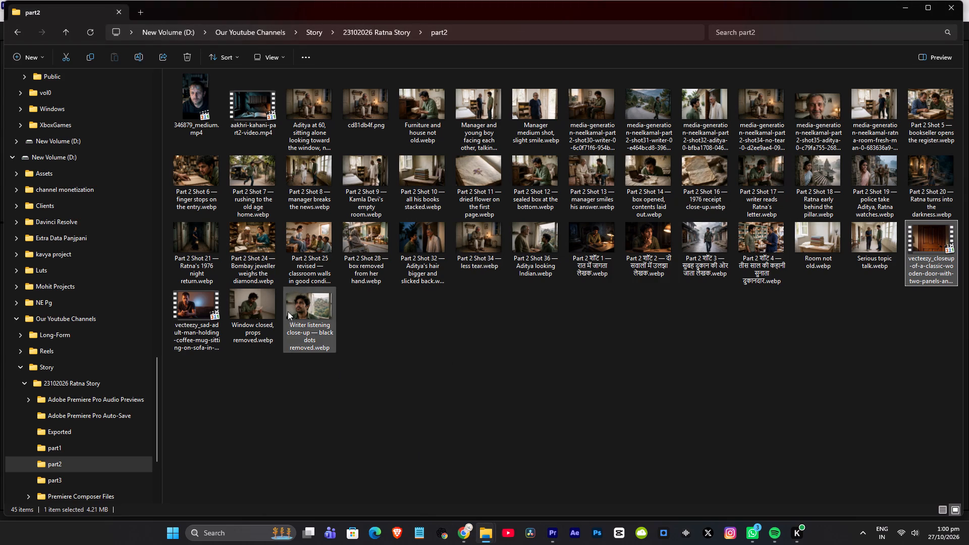
key(alt+Tab)
click(482, 533)
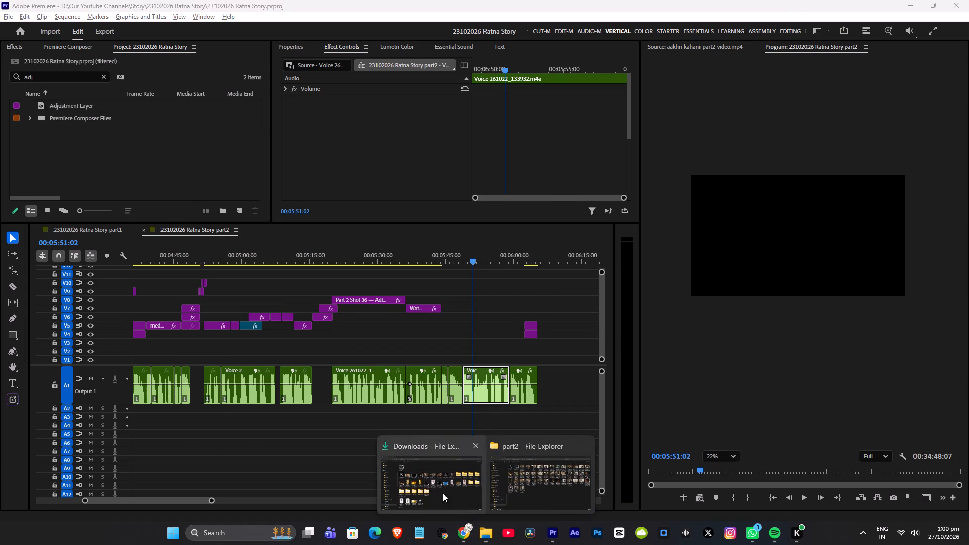
click(429, 486)
click(307, 123)
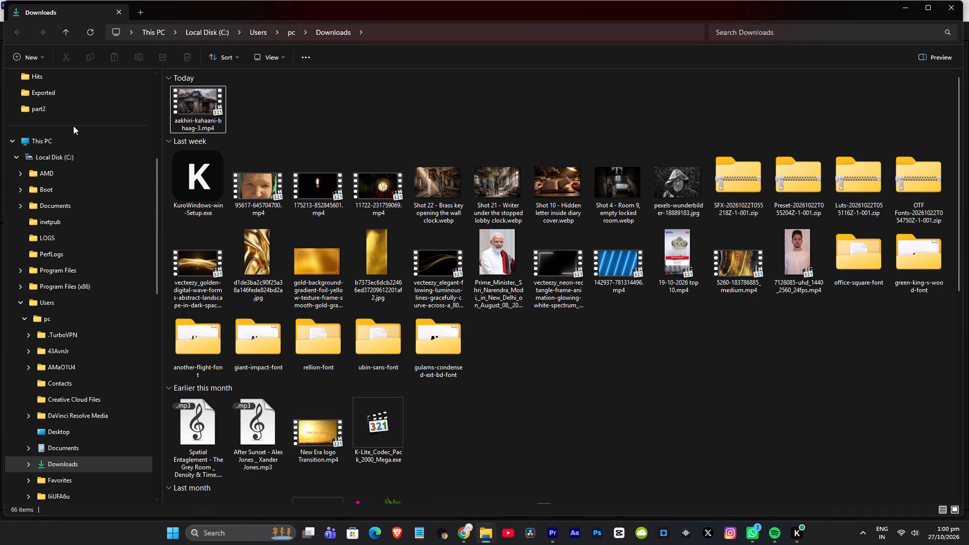
scroll(59, 381, down, 1)
scroll(74, 337, up, 3)
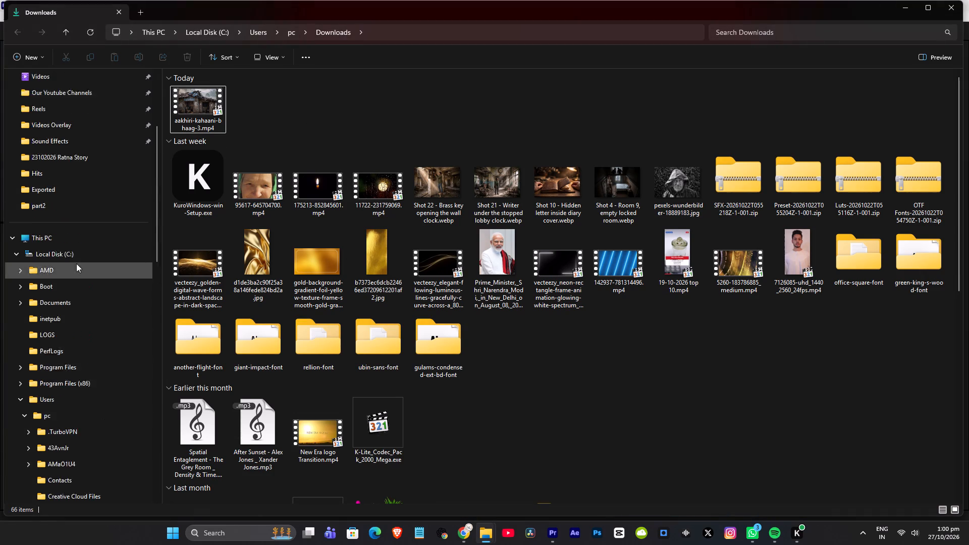
scroll(76, 263, up, 4)
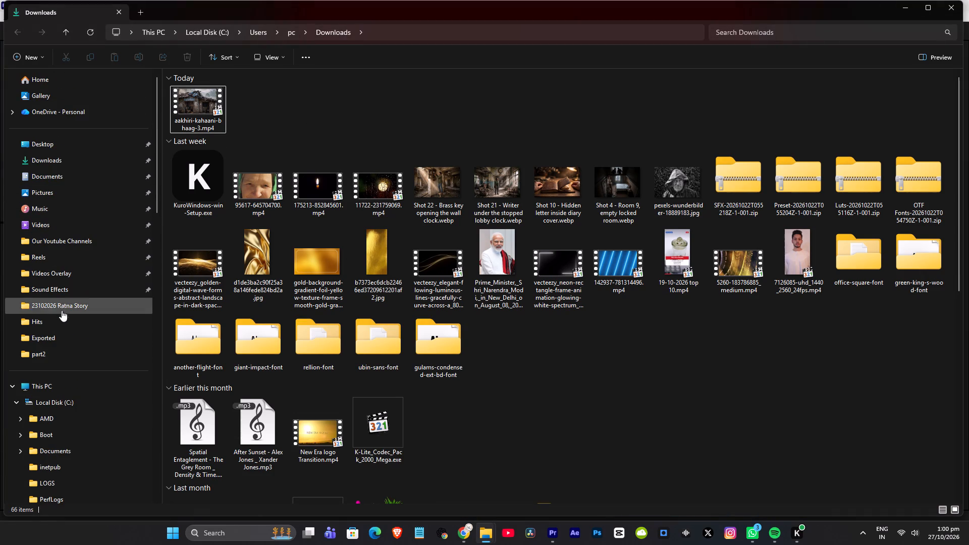
Find the mixkit-man-with-insomnia-writes-with-cup-of-tea video in the Recycle Bin and restore it.
key(super+d)
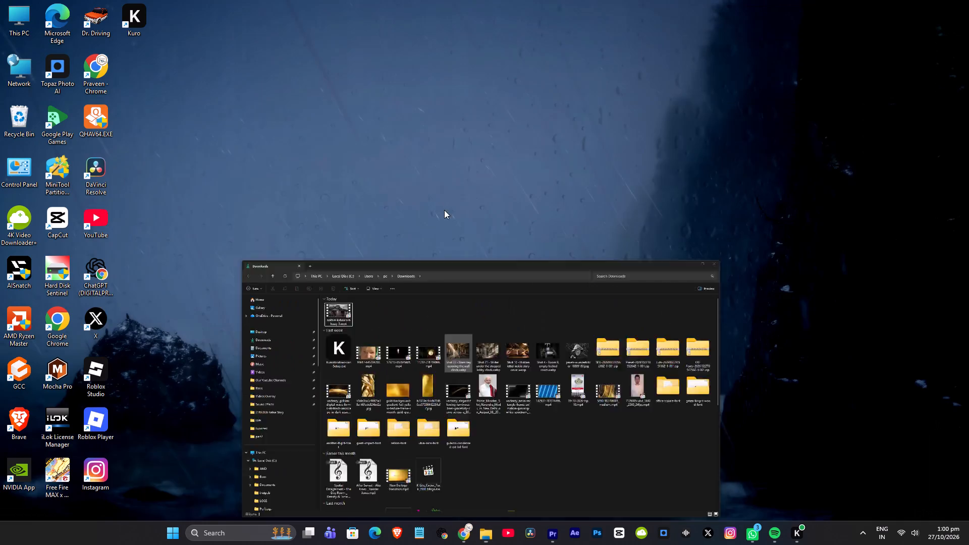
double_click(10, 116)
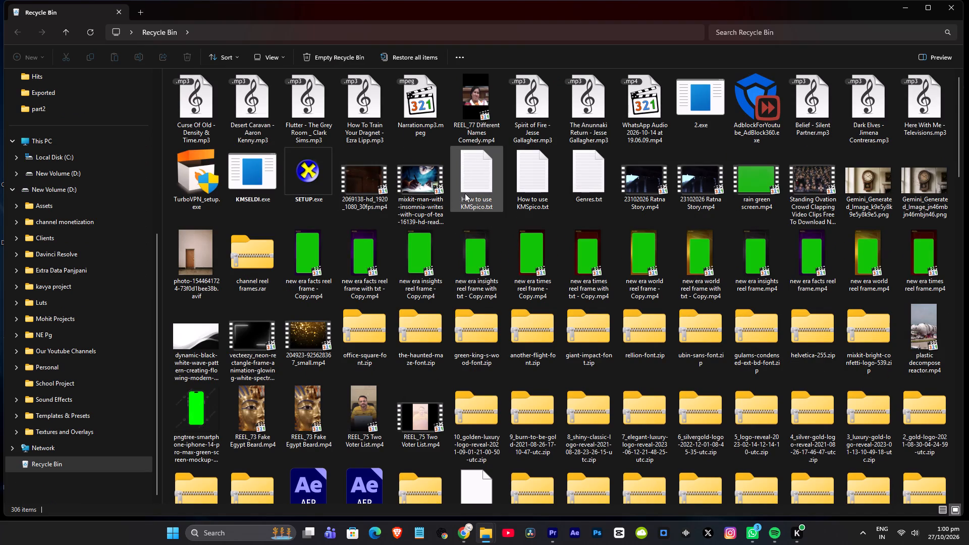
drag(958, 168, 960, 430)
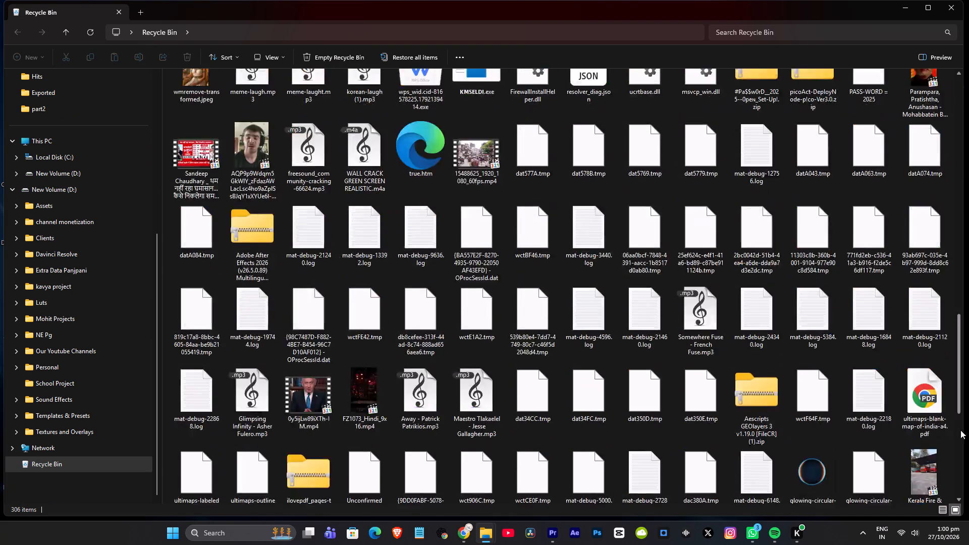
drag(960, 430, 956, 538)
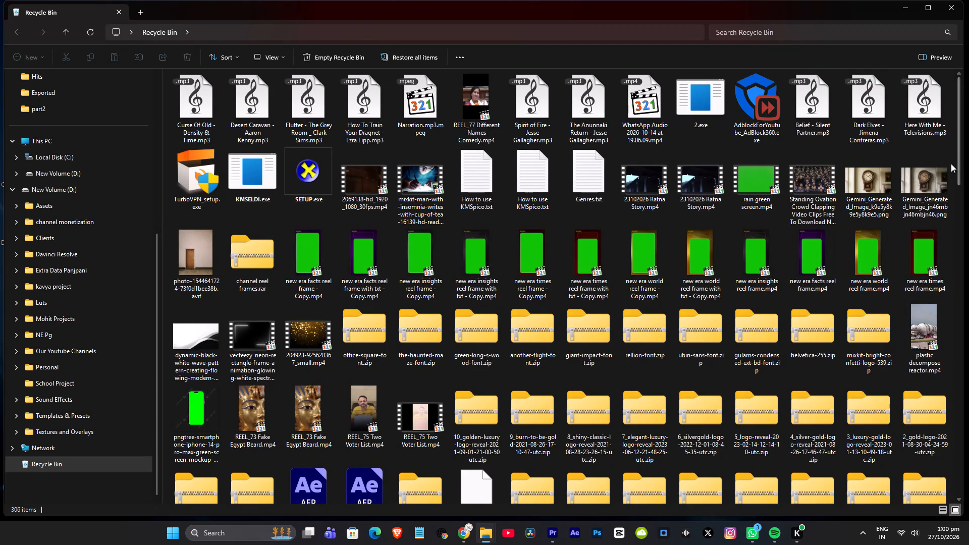
drag(958, 172, 942, 495)
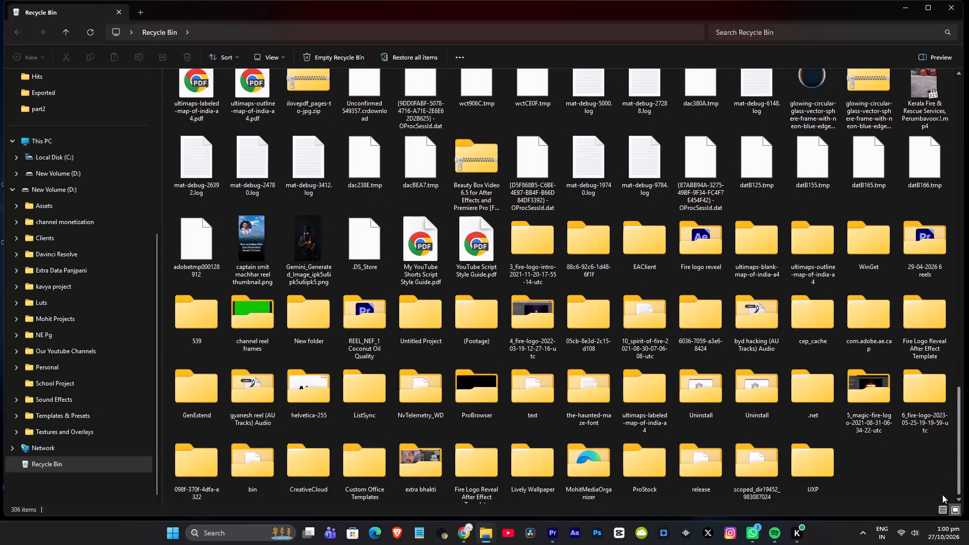
drag(942, 495, 943, 494)
drag(958, 461, 961, 364)
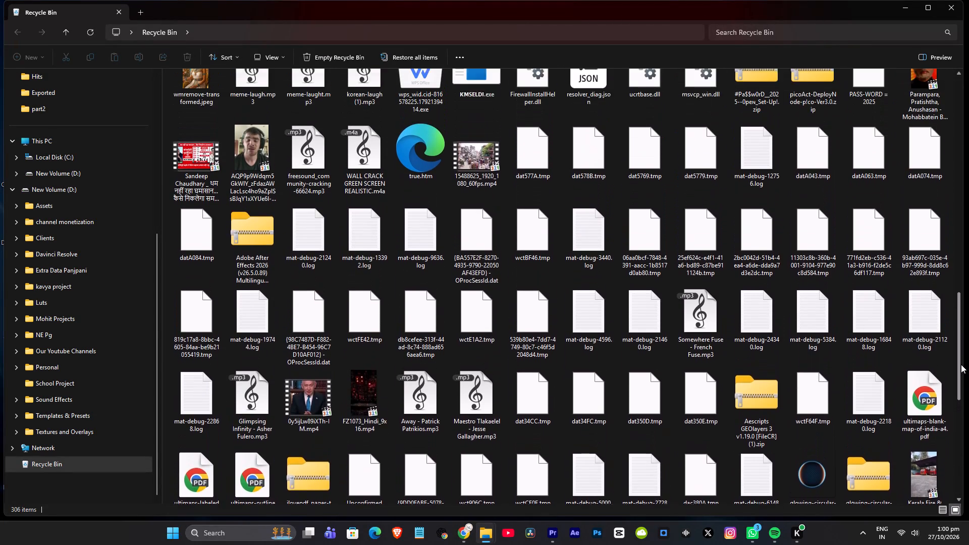
drag(961, 364, 967, 246)
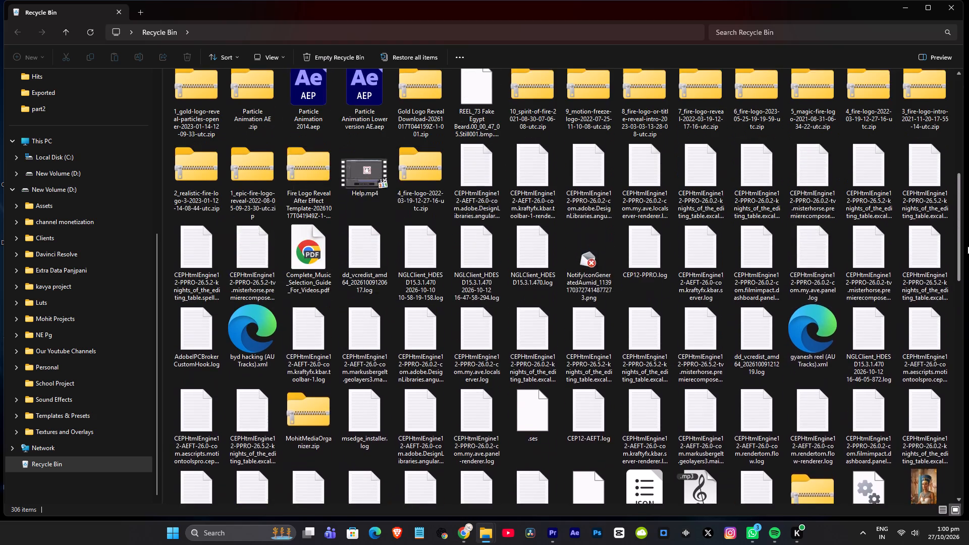
drag(967, 246, 968, 153)
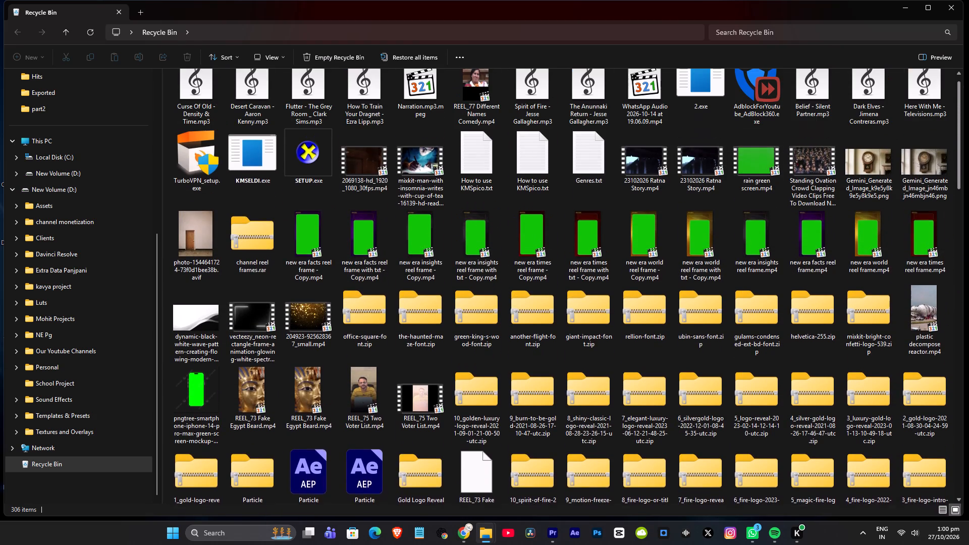
drag(968, 153, 968, 131)
scroll(691, 193, up, 1)
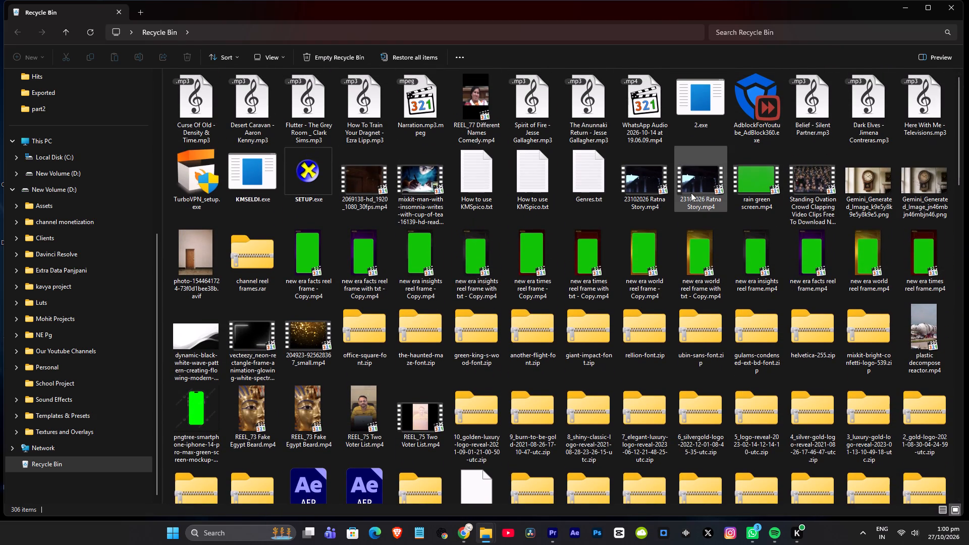
click(417, 182)
right_click(418, 182)
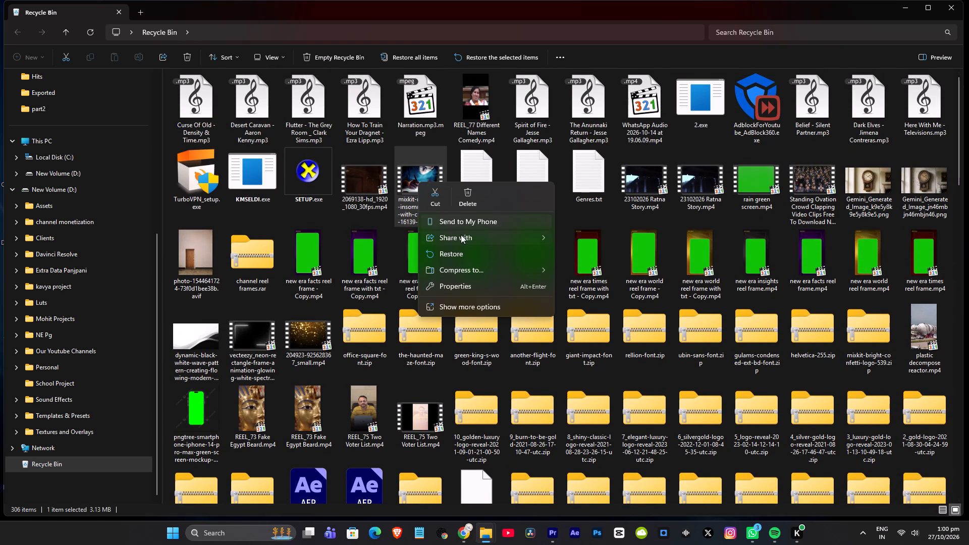
click(459, 251)
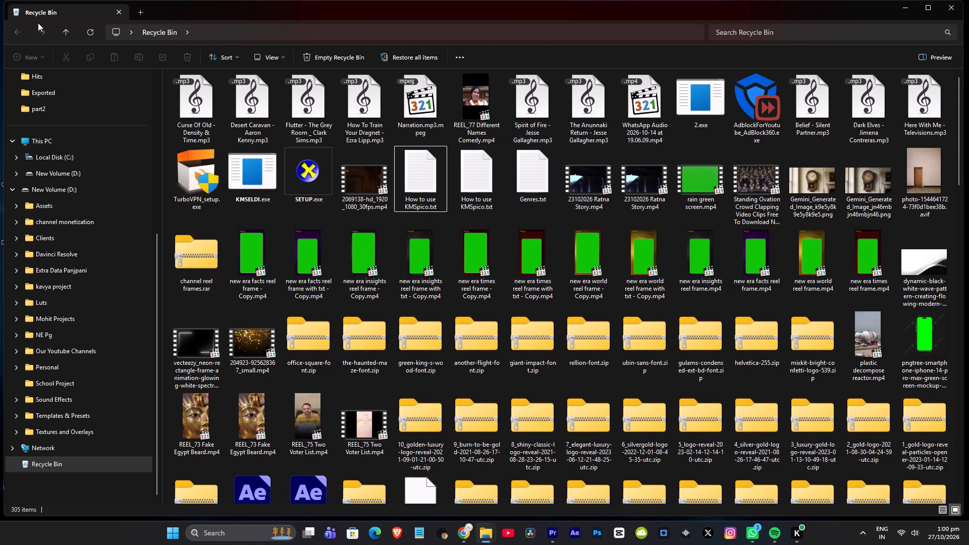
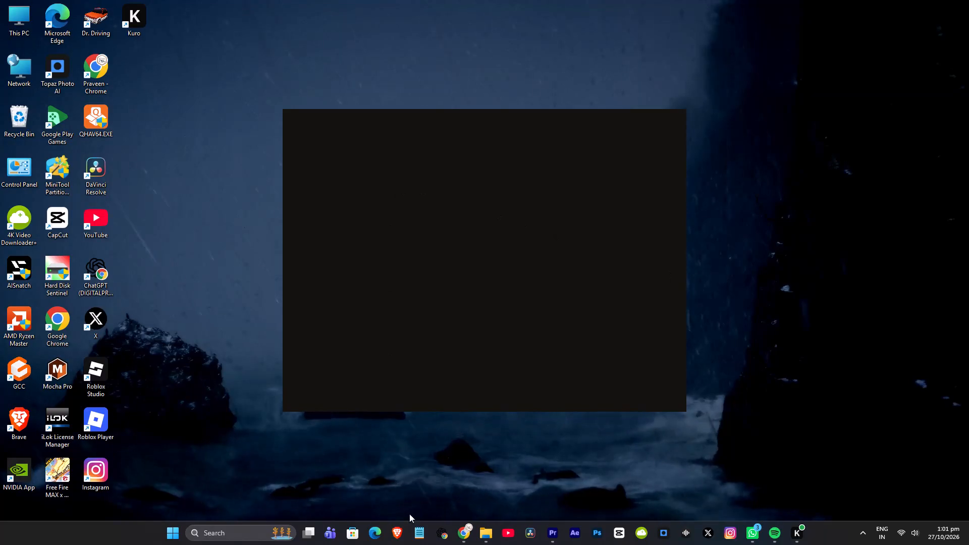
Move the mixkit-man-with-insomnia-writes-with-cup-of-tea video from the Downloads folder into the part2 folder.
click(488, 534)
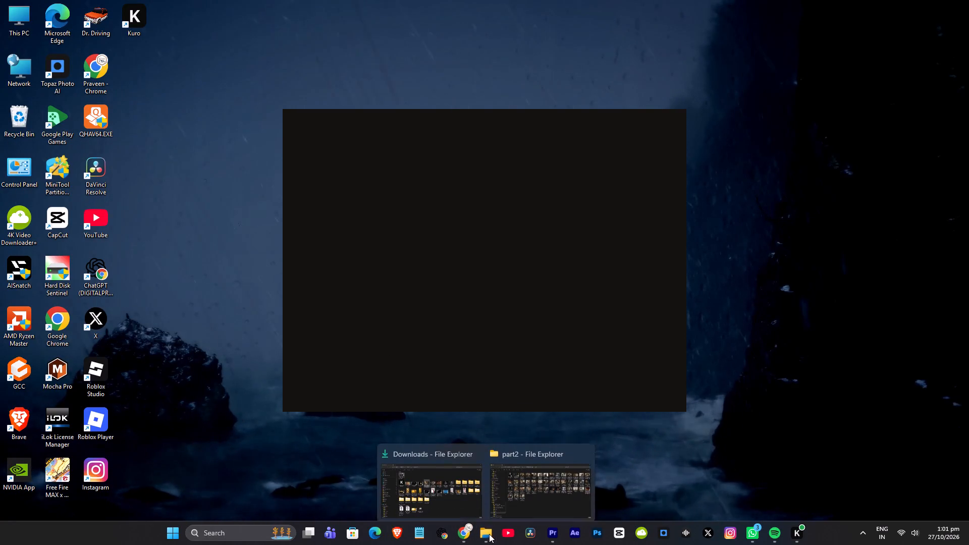
click(439, 491)
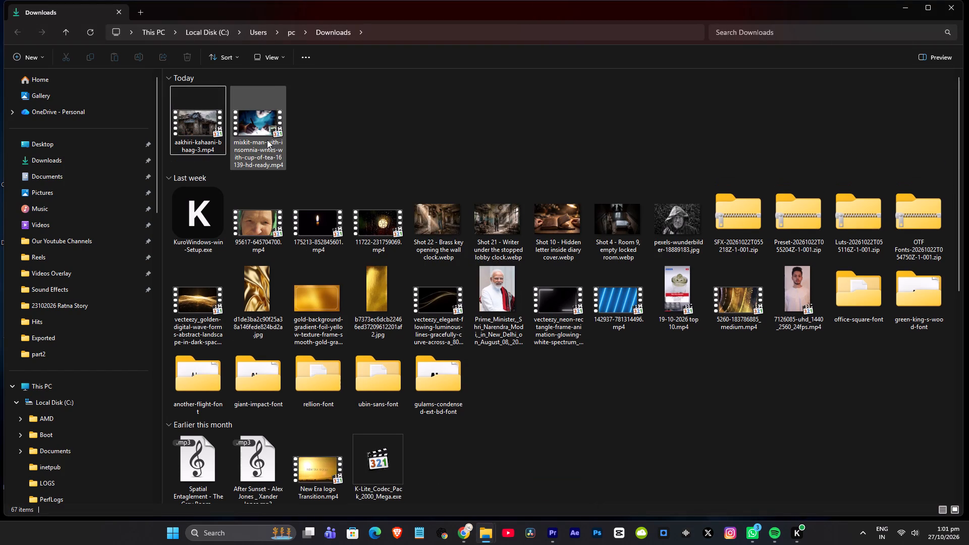
click(267, 140)
key(ctrl+x)
click(483, 532)
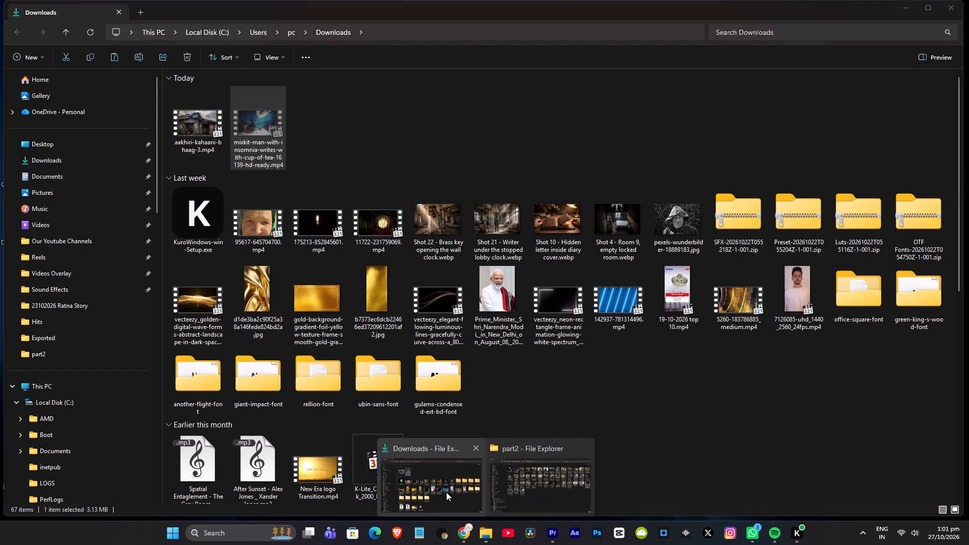
click(424, 482)
click(485, 529)
click(518, 486)
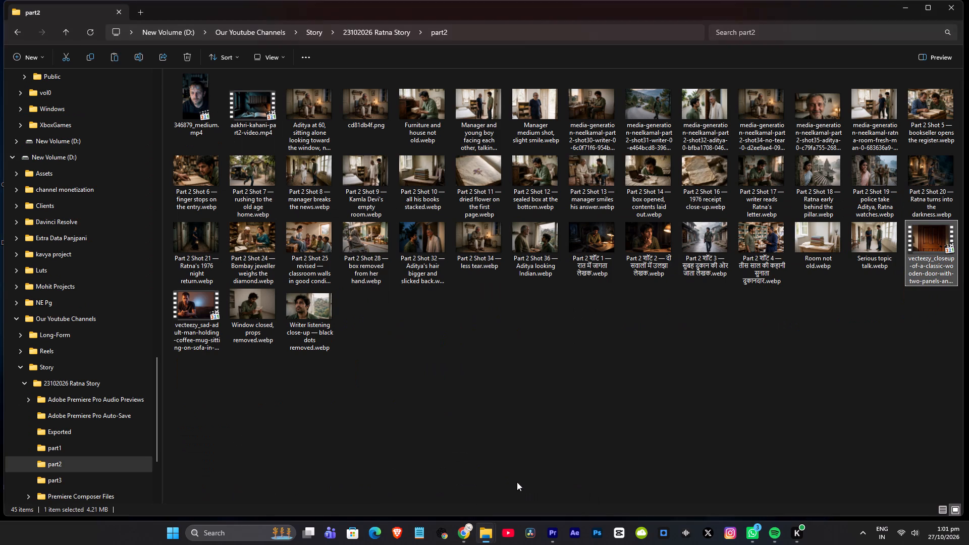
click(501, 424)
key(ctrl+v)
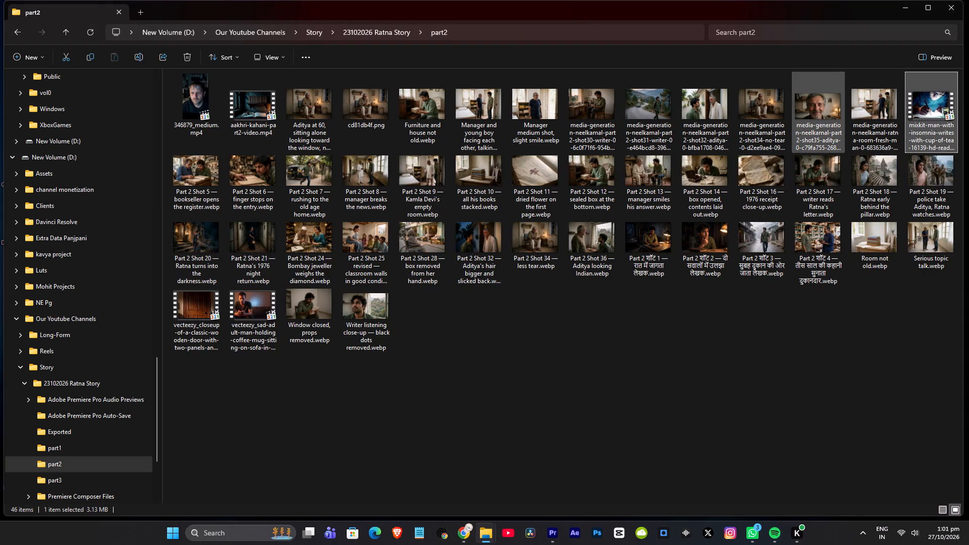
Switch to Premiere, add the mixkit insomnia video from part2 to track V7 at about 00:05:47, and save the project.
drag(930, 110, 555, 527)
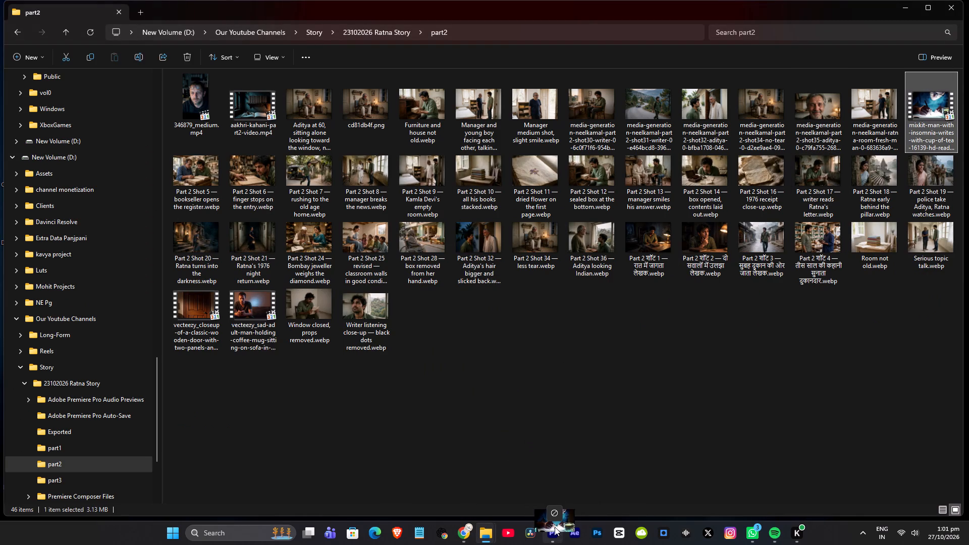
drag(555, 527, 455, 312)
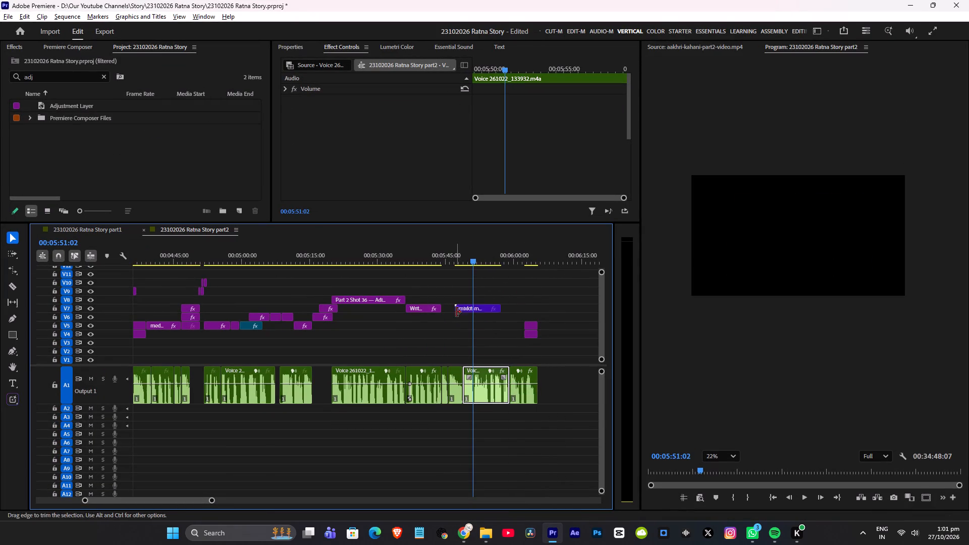
key(ctrl+s)
Scale the mixkit insomnia clip to fill the frame at 150 and save the project.
alt+scroll(480, 305, up, 5)
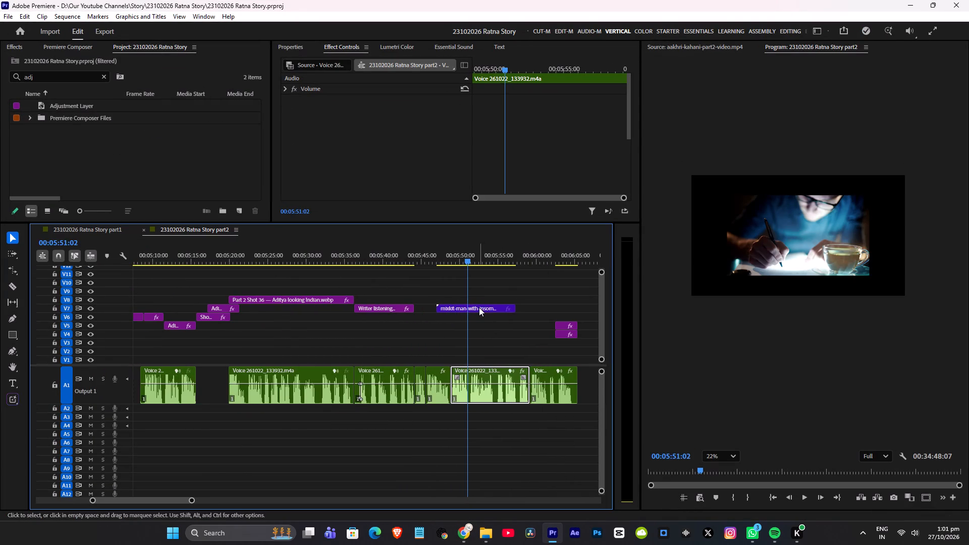
click(479, 307)
key(F1)
key(ctrl+s)
Move the mixkit insomnia clip earlier on V7 so it starts directly at the end of the Writer listening close-up.
alt+scroll(425, 308, up, 5)
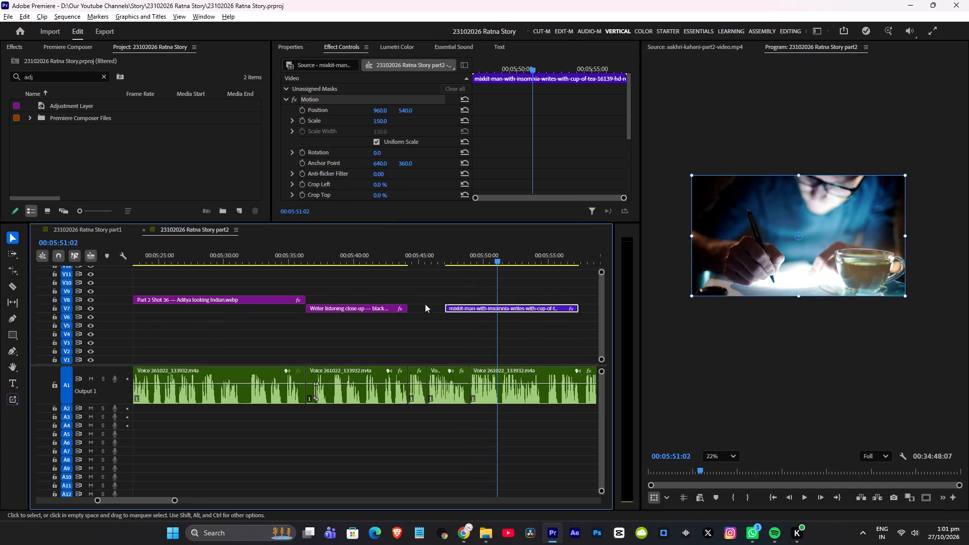
alt+scroll(425, 304, up, 1)
drag(461, 307, 424, 306)
Play from just before the cut to the insomnia clip through the uncovered narration and into the hooded-figure clips.
click(394, 253)
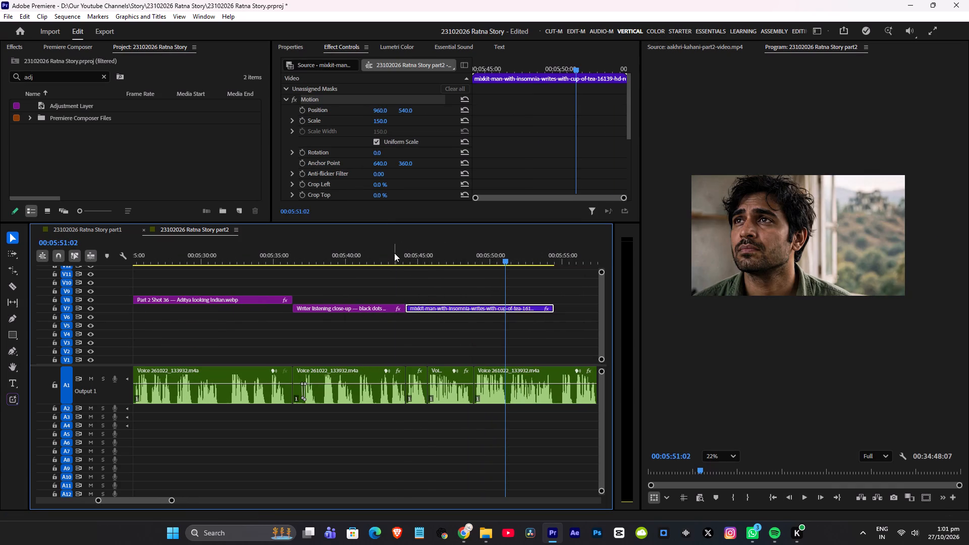
key(space)
scroll(429, 282, down, 5)
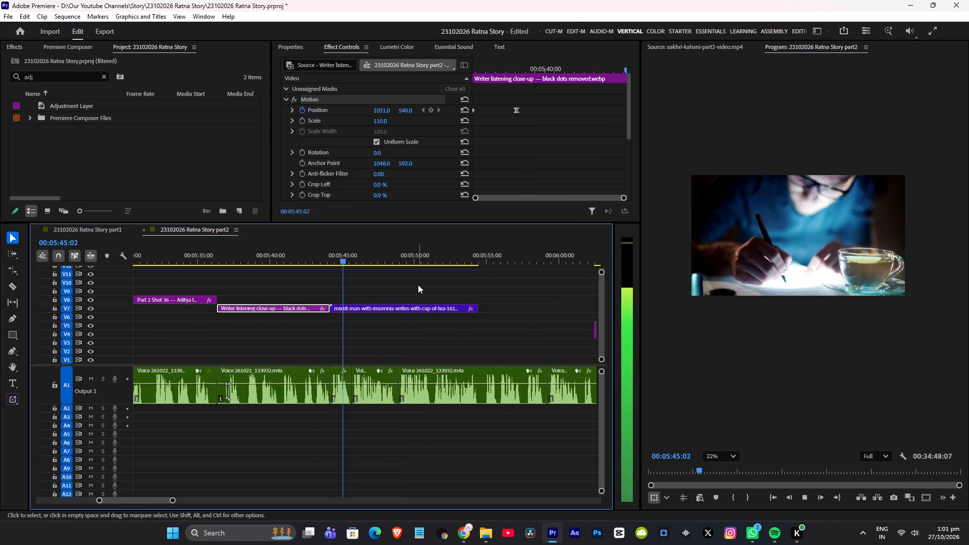
alt+scroll(468, 294, up, 4)
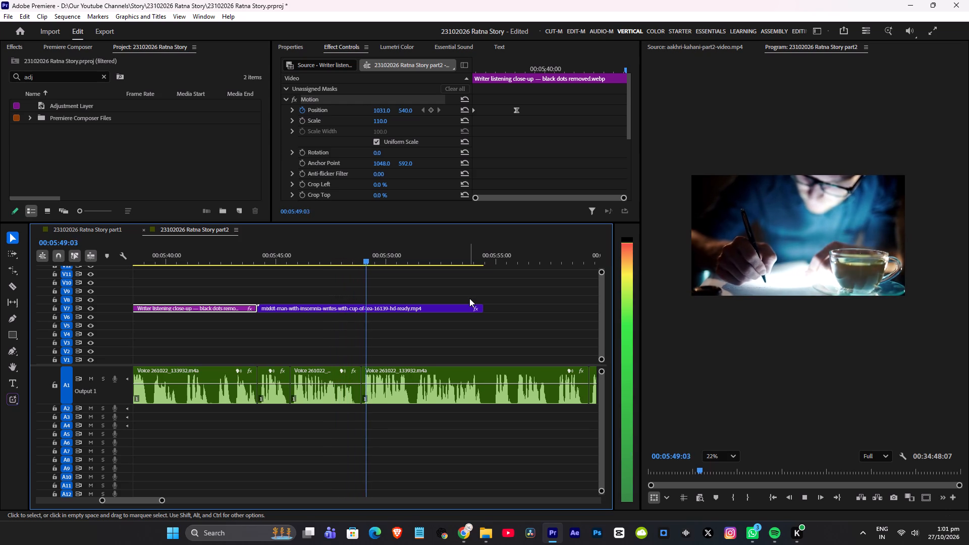
scroll(471, 300, down, 4)
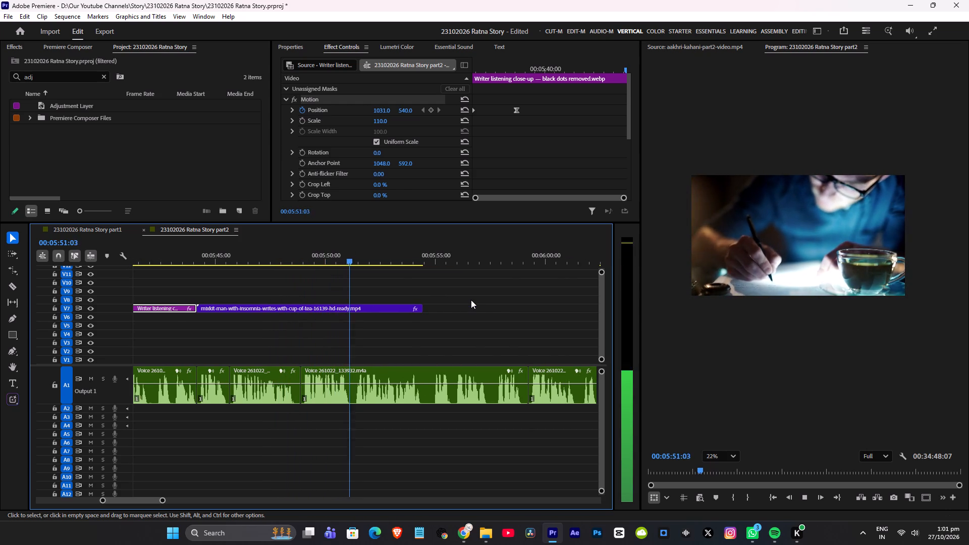
scroll(471, 300, down, 1)
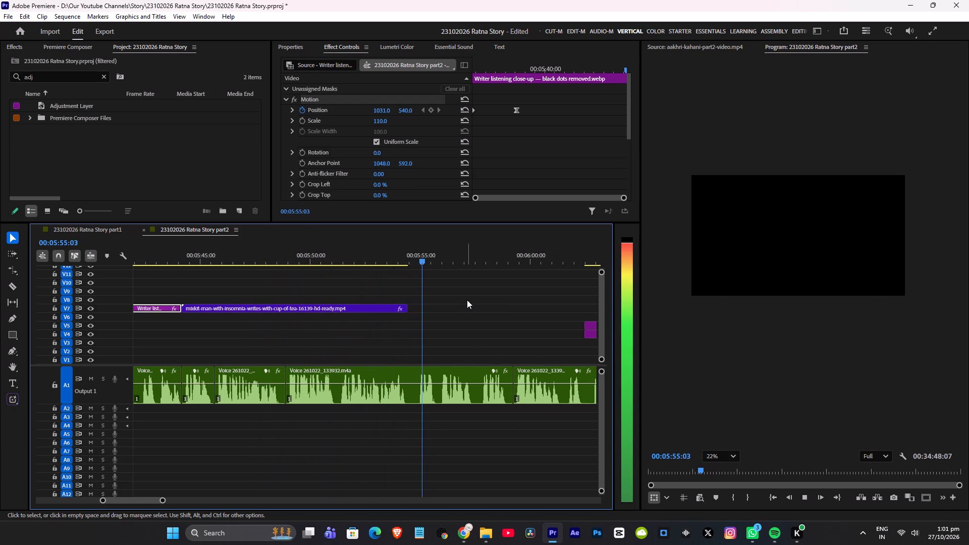
alt+scroll(450, 303, up, 4)
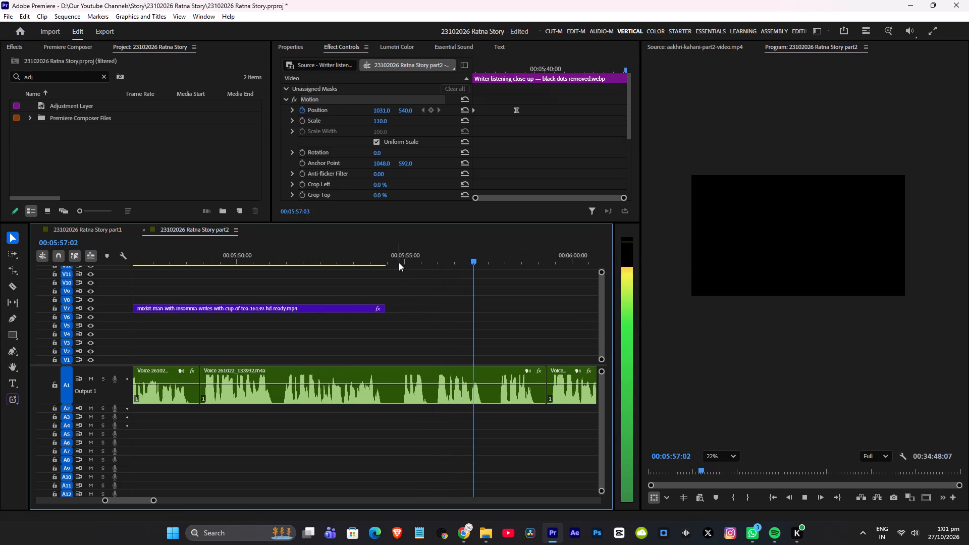
click(399, 262)
key(space)
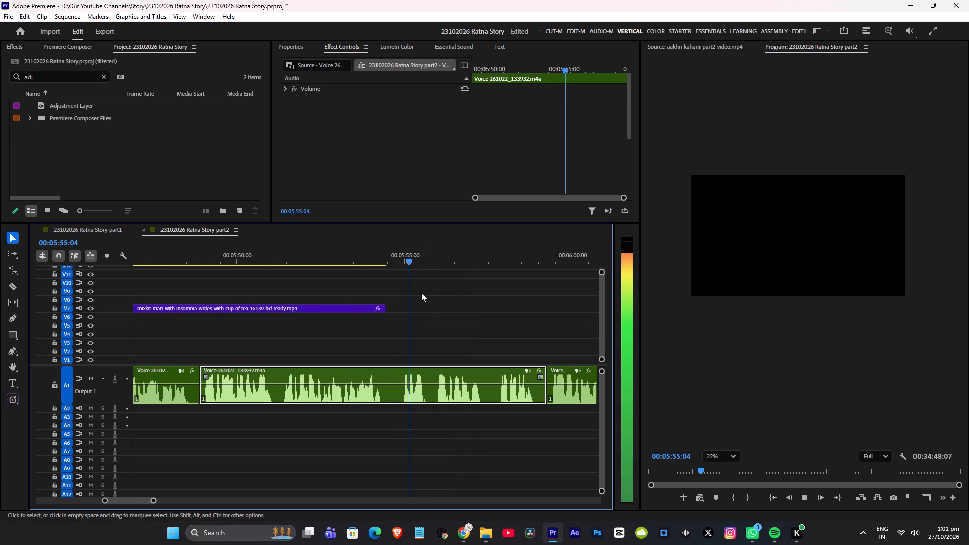
alt+scroll(430, 296, down, 5)
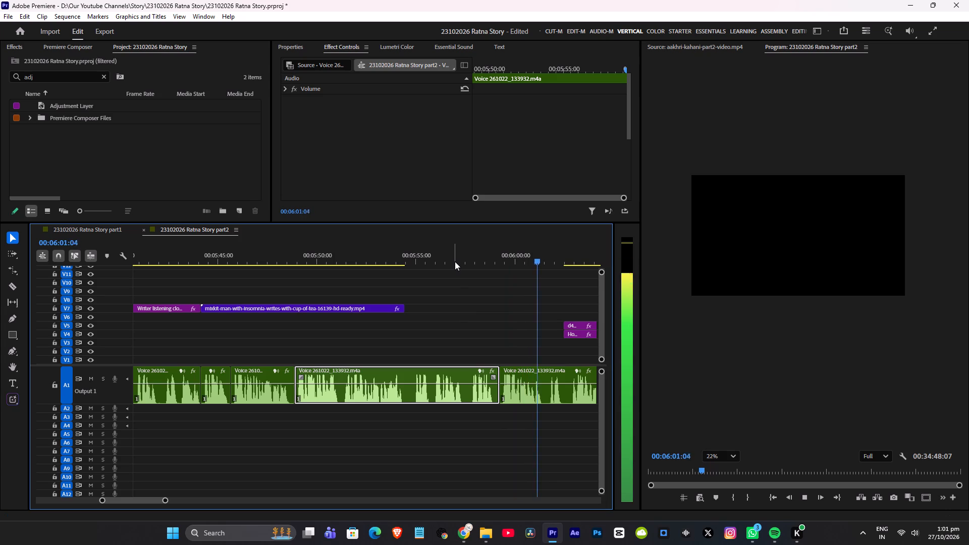
scroll(486, 289, down, 4)
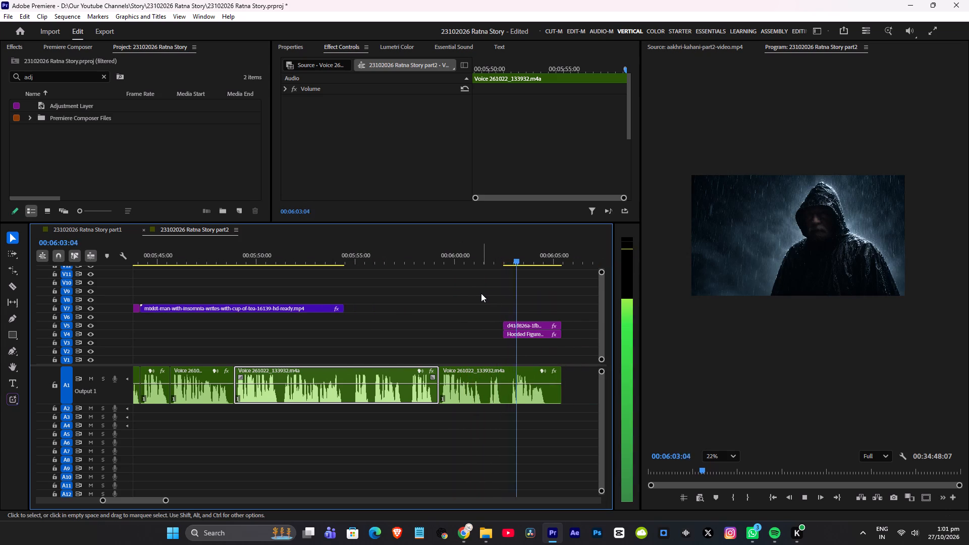
key(space)
Rate-stretch the insomnia clip to 56.1% speed so it ends where the hooded-figure clips start, preview it, and save.
key(r)
click(341, 307)
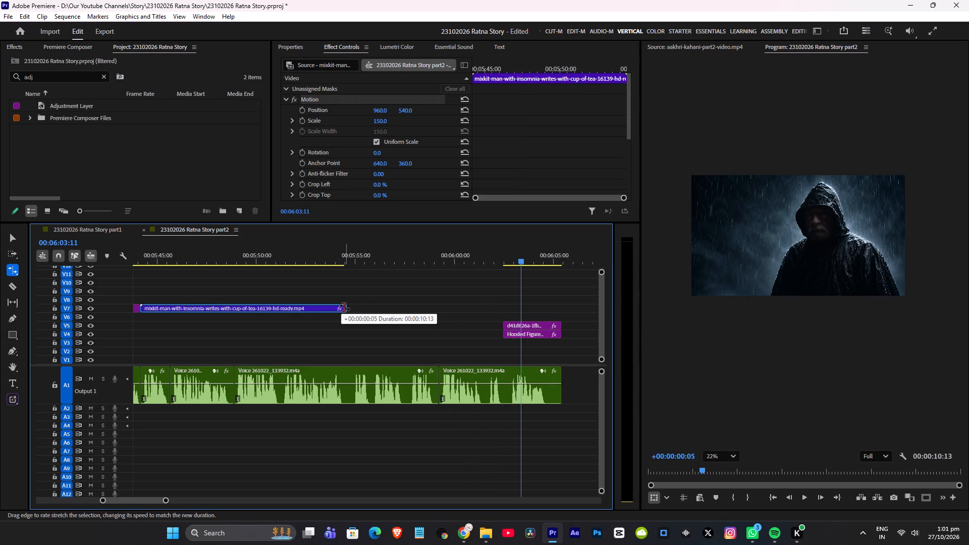
drag(345, 308, 502, 313)
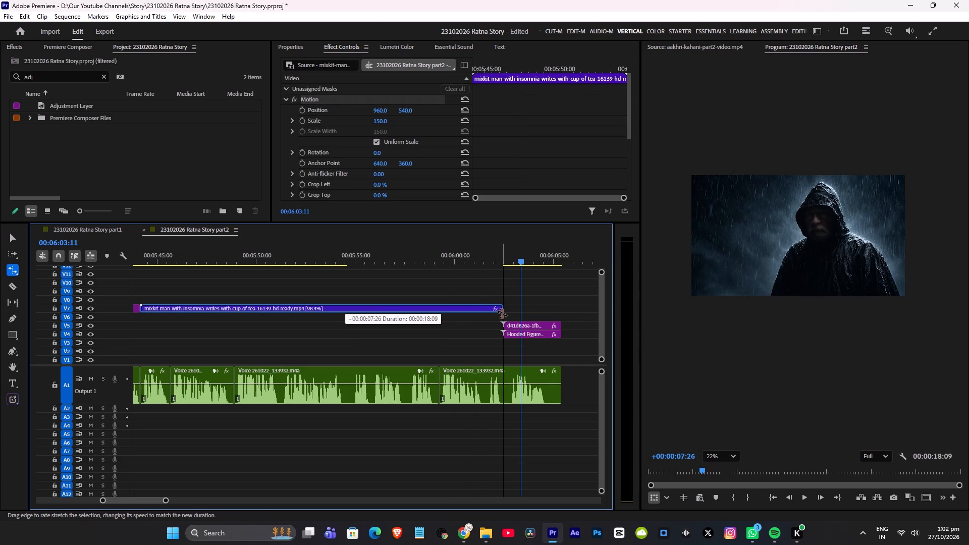
drag(502, 313, 499, 313)
click(241, 252)
key(space)
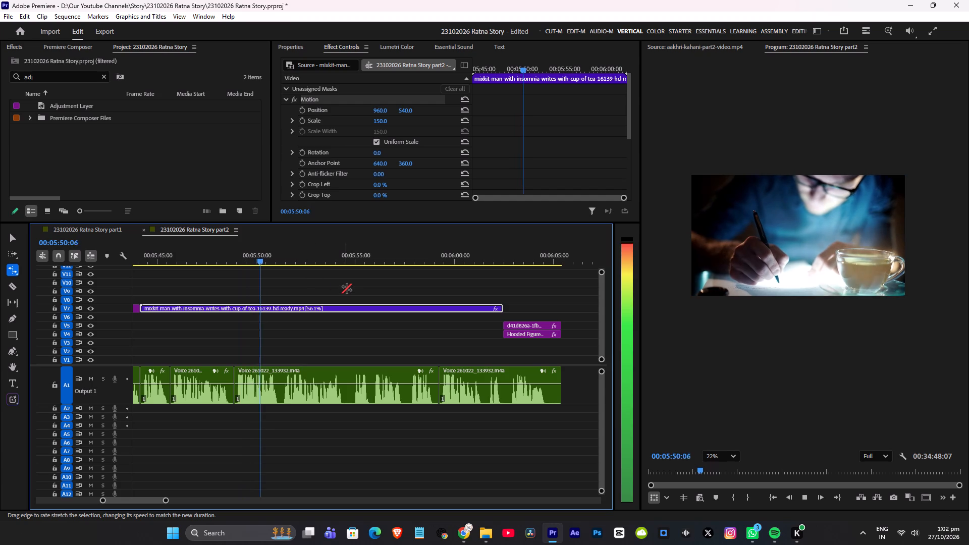
scroll(354, 290, up, 2)
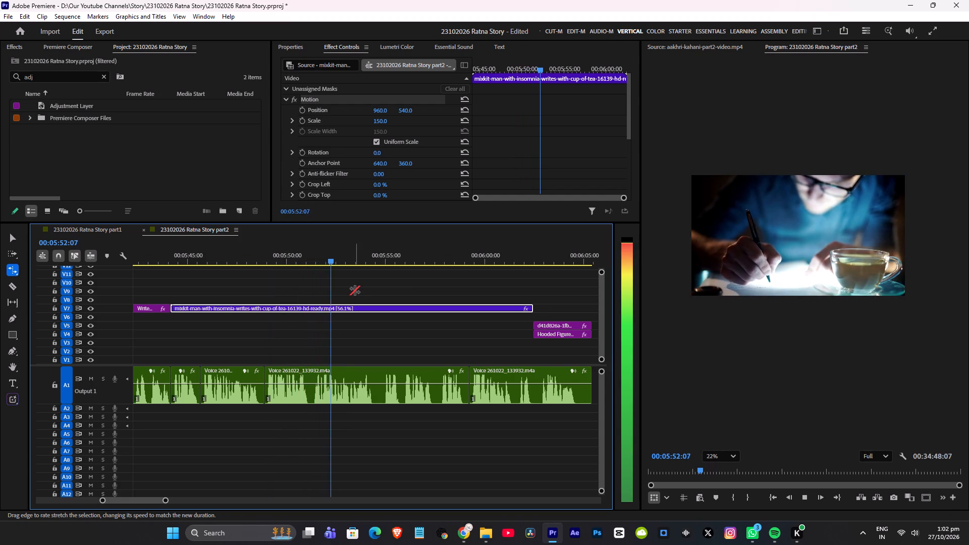
key(v)
key(ctrl+s)
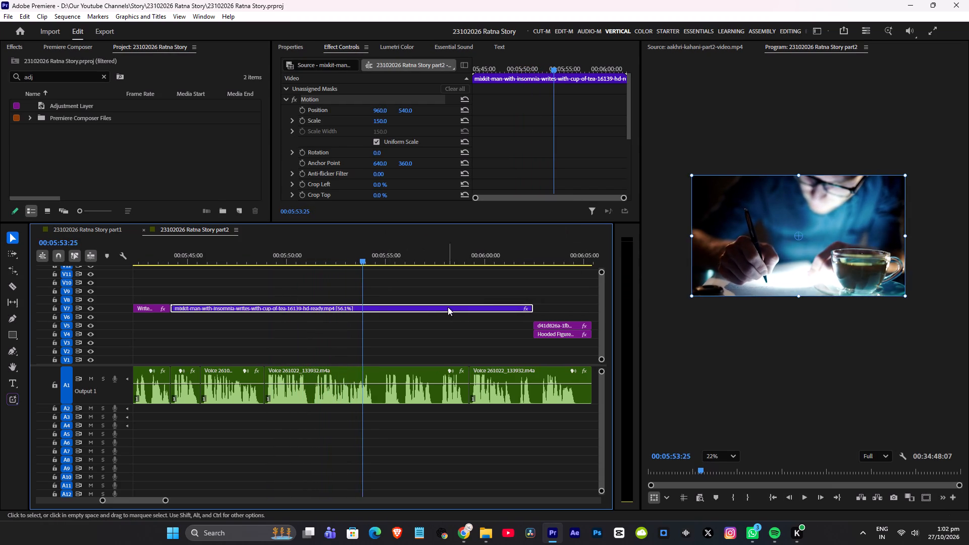
Play the rest of the slowed insomnia clip to past the end of the voice-over and save the project.
key(space)
alt+scroll(430, 300, down, 6)
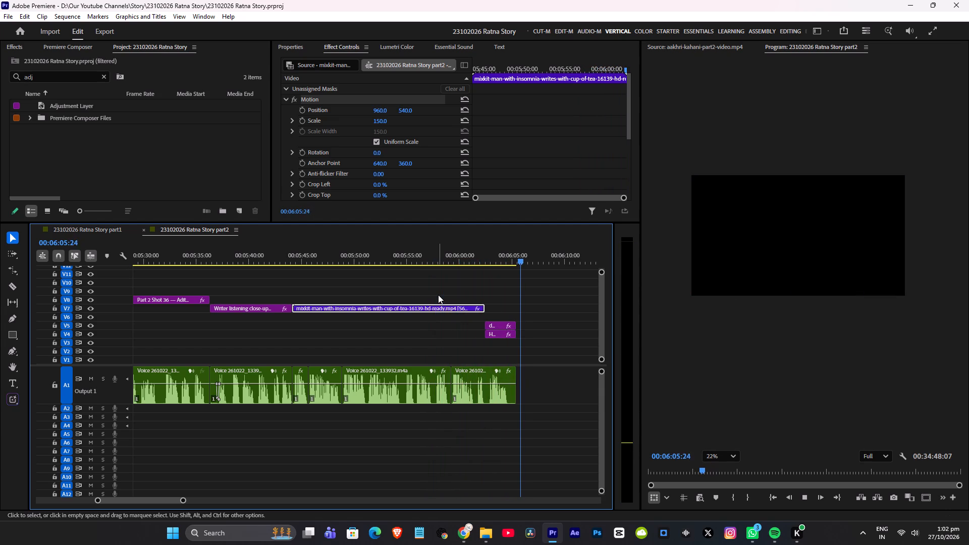
key(space)
key(ctrl+s)
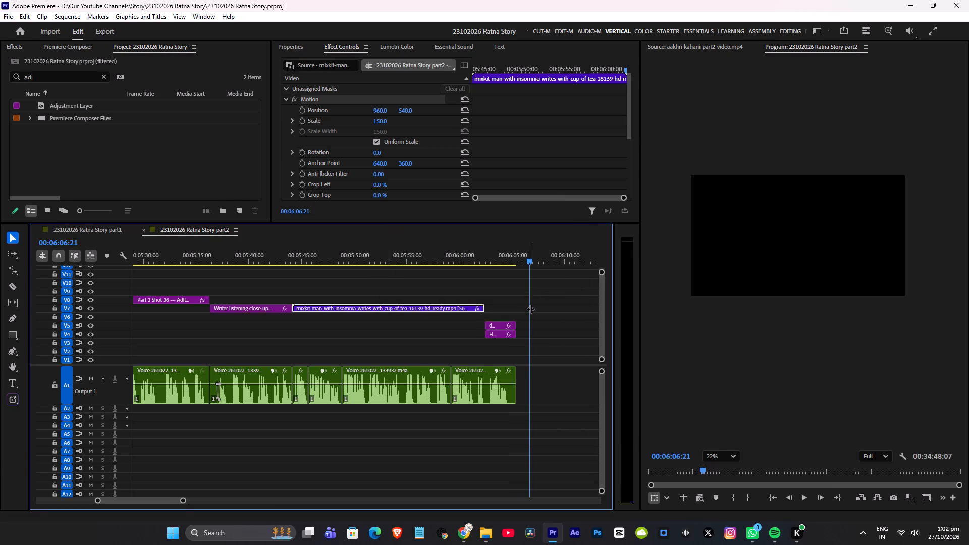
Preview and delete the two stacked hooded-figure clips on V4 and V5 after the insomnia clip, then save the project.
alt+scroll(530, 309, up, 6)
alt+scroll(504, 310, down, 10)
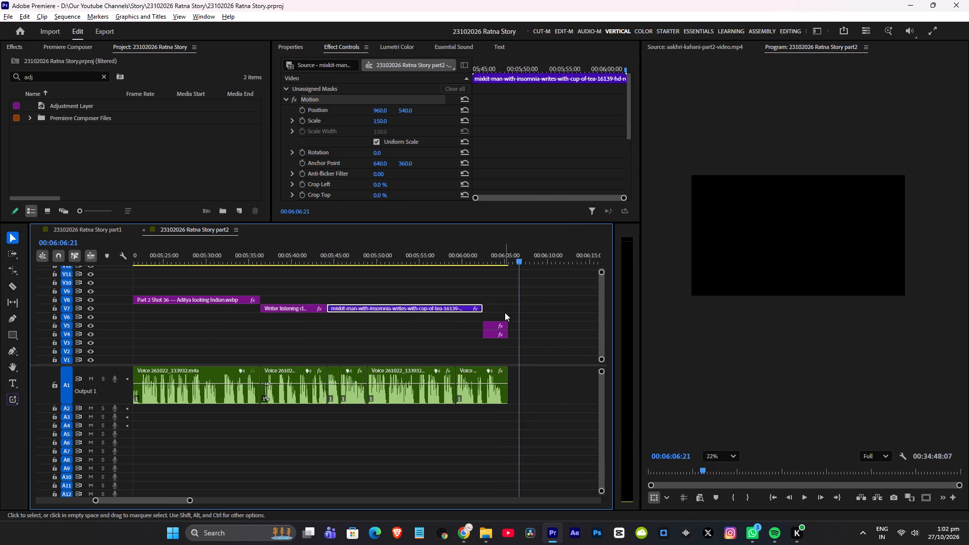
alt+scroll(505, 316, down, 5)
alt+scroll(512, 302, up, 15)
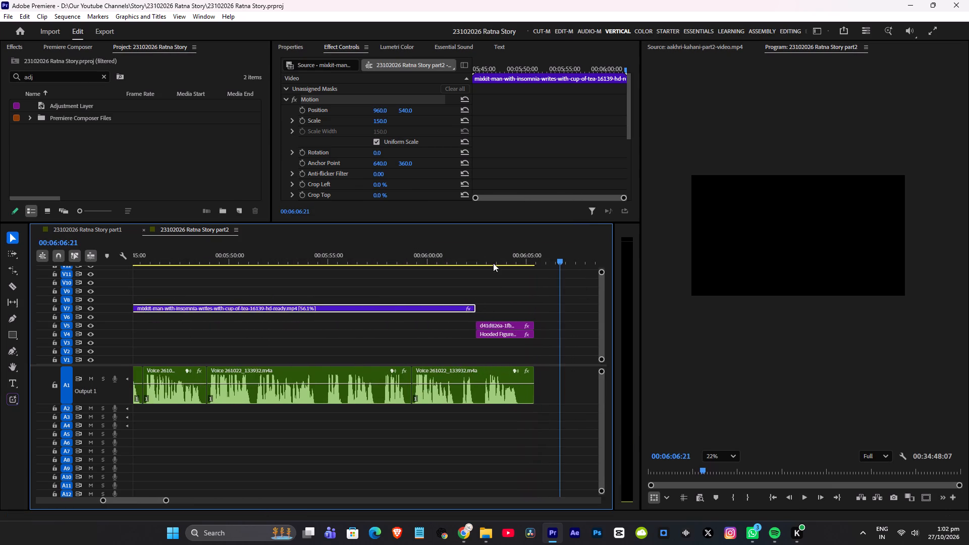
click(492, 255)
key(space)
scroll(511, 296, down, 4)
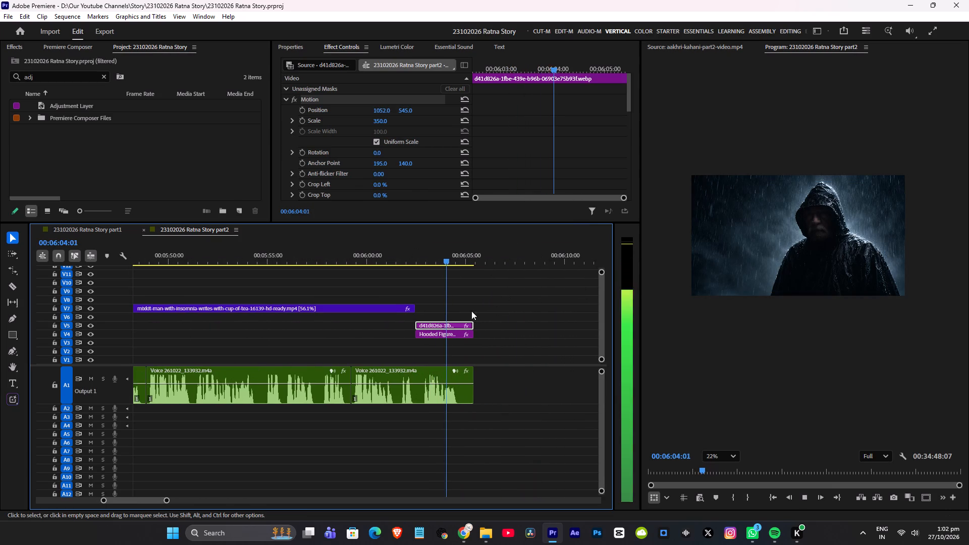
key(space)
drag(439, 306, 456, 338)
key(Delete)
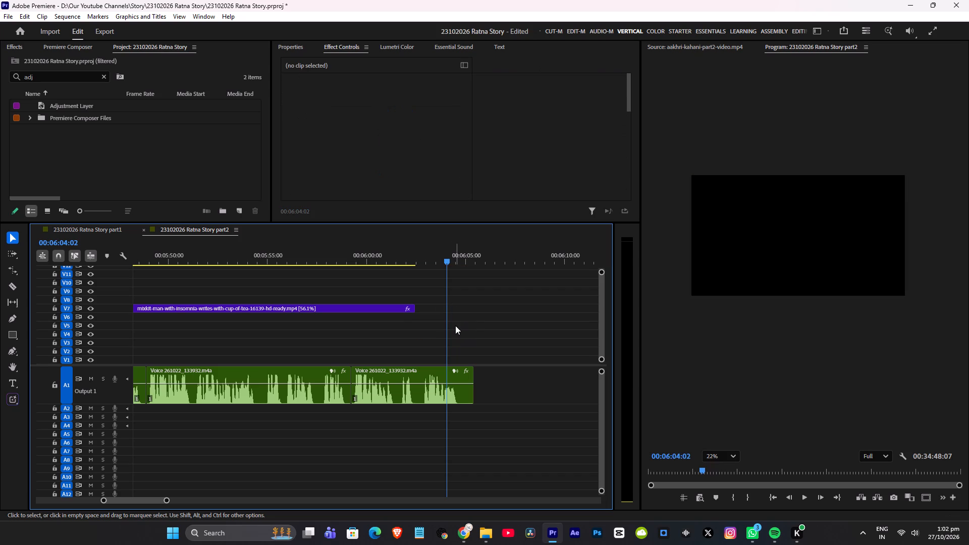
key(ctrl+s)
Save the project, return to the start of the part2 sequence, and play its opening into the 346879_medium.mp4 eyes shot.
alt+scroll(478, 323, down, 12)
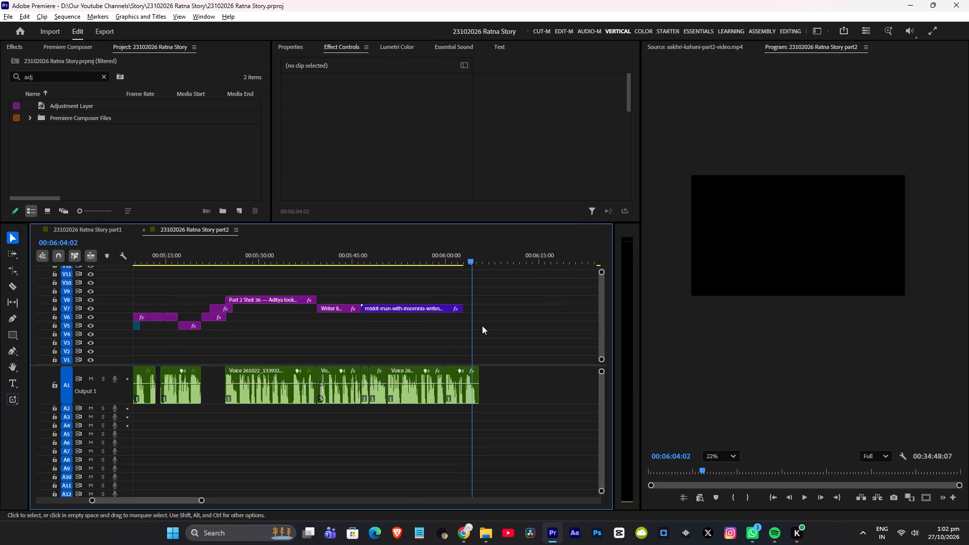
scroll(475, 321, down, 4)
scroll(480, 317, up, 5)
key(ctrl+s)
alt+scroll(483, 330, down, 5)
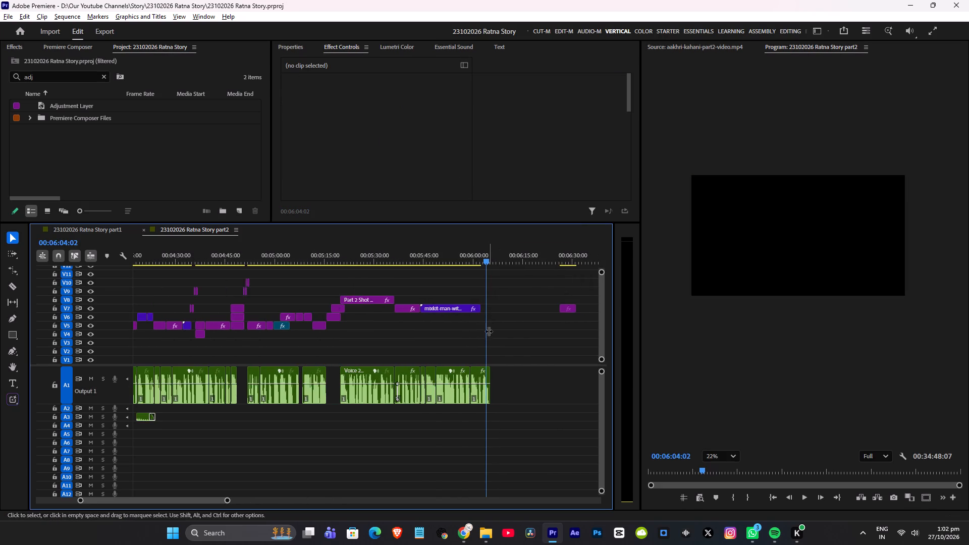
scroll(319, 329, up, 11)
click(412, 255)
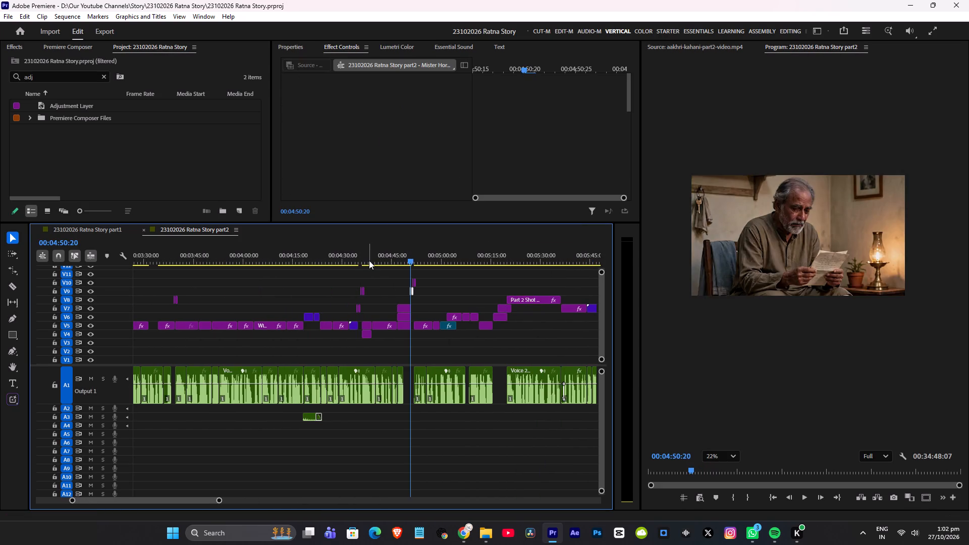
drag(371, 260, 6, 277)
key(space)
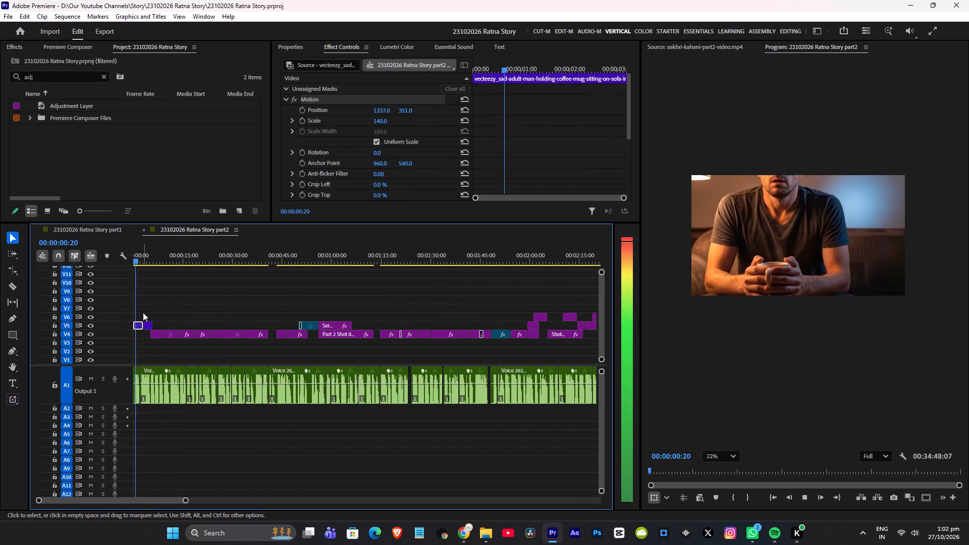
alt+scroll(143, 312, up, 8)
alt+scroll(115, 301, down, 2)
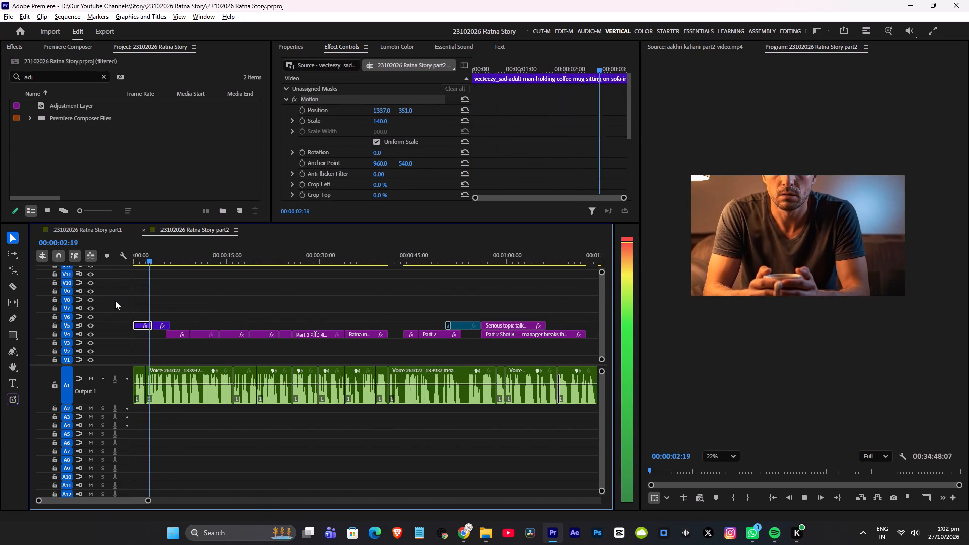
alt+scroll(163, 302, up, 11)
scroll(228, 300, up, 7)
key(space)
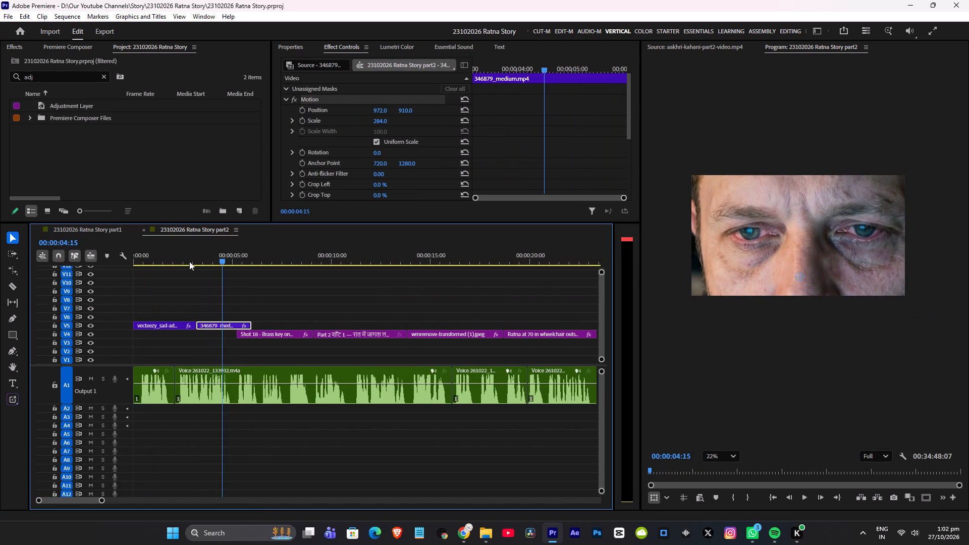
Copy the Lumetri Color effect from the writer-reading-letter clip in the part1 sequence onto the coffee-mug clip opening part2.
click(174, 261)
click(98, 228)
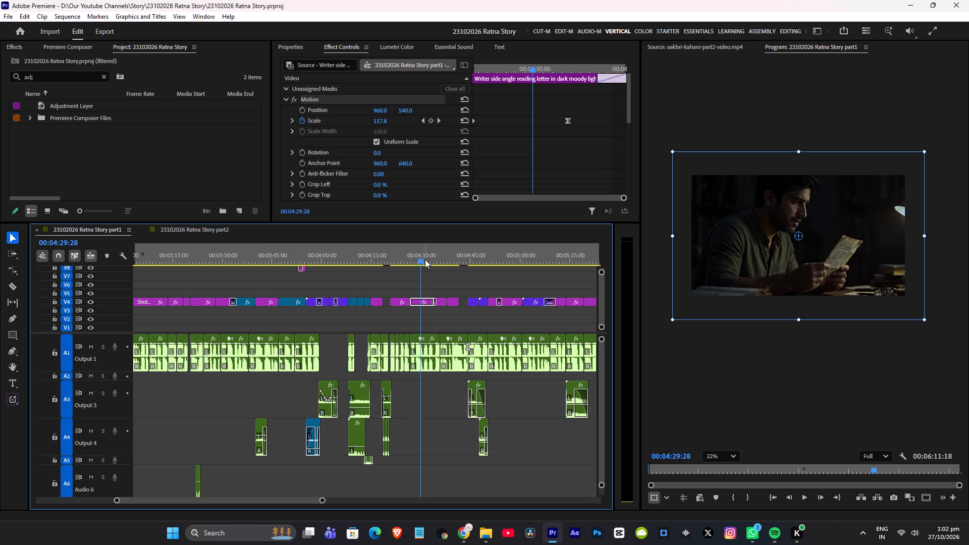
scroll(416, 147, down, 16)
click(334, 119)
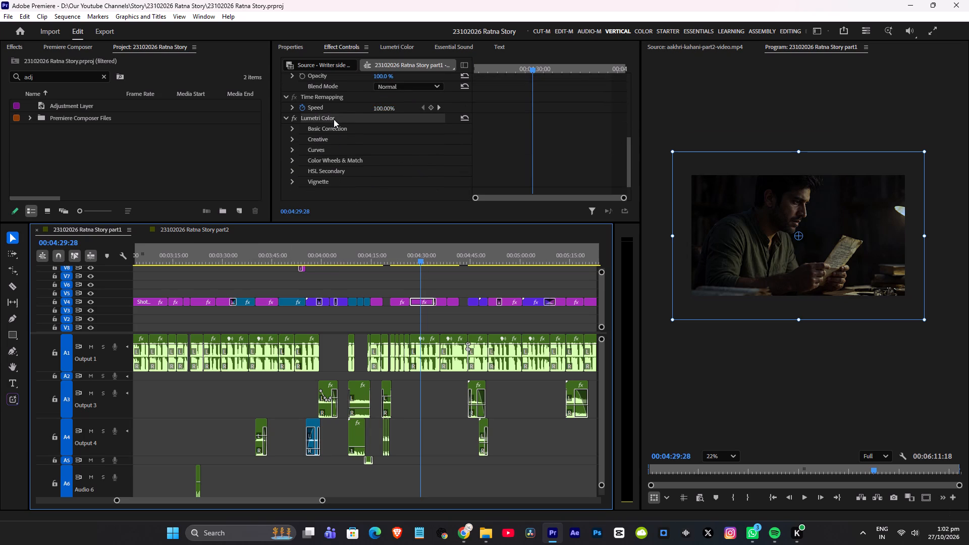
key(ctrl+c)
click(168, 227)
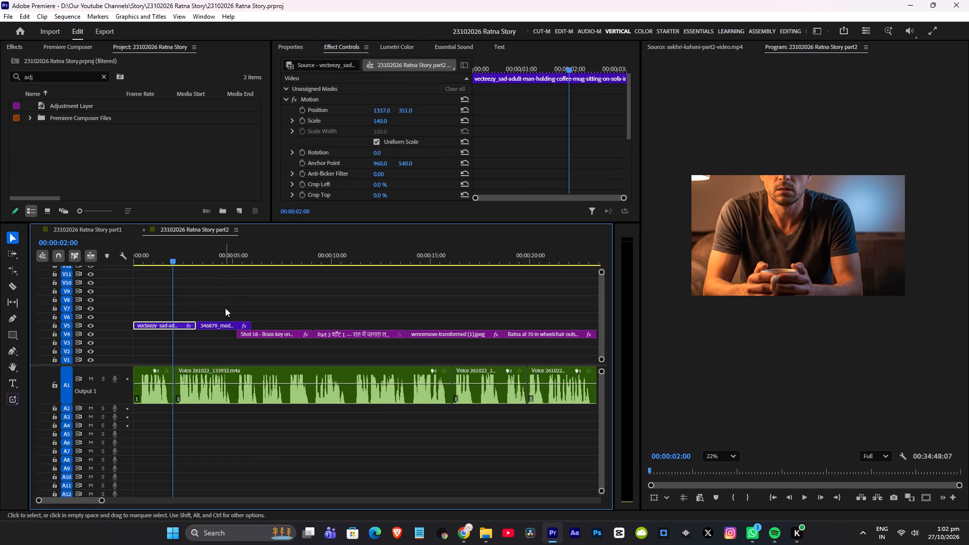
key(ctrl+v)
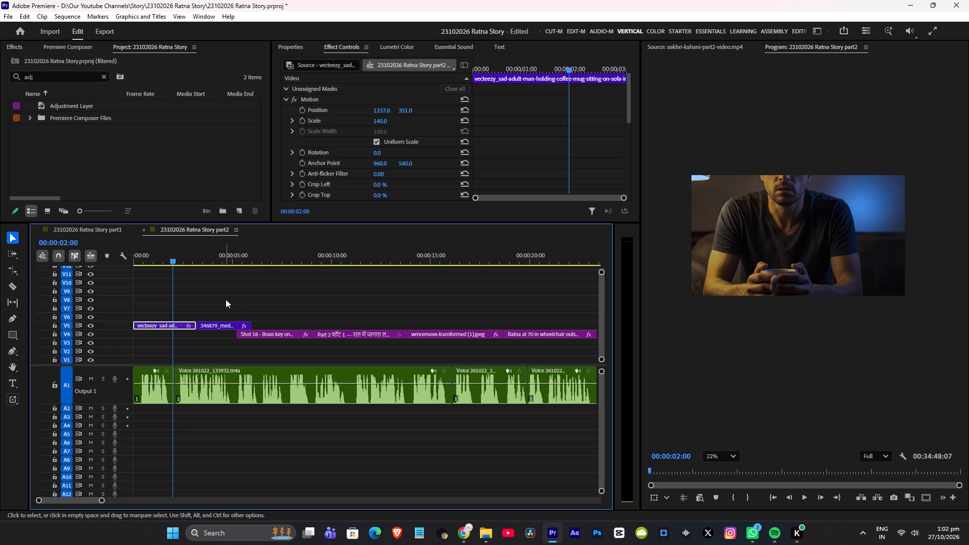
Apply the Tint effect to the coffee-mug clip to make it black and white.
key(alt+space)
text(tint)
key(Return)
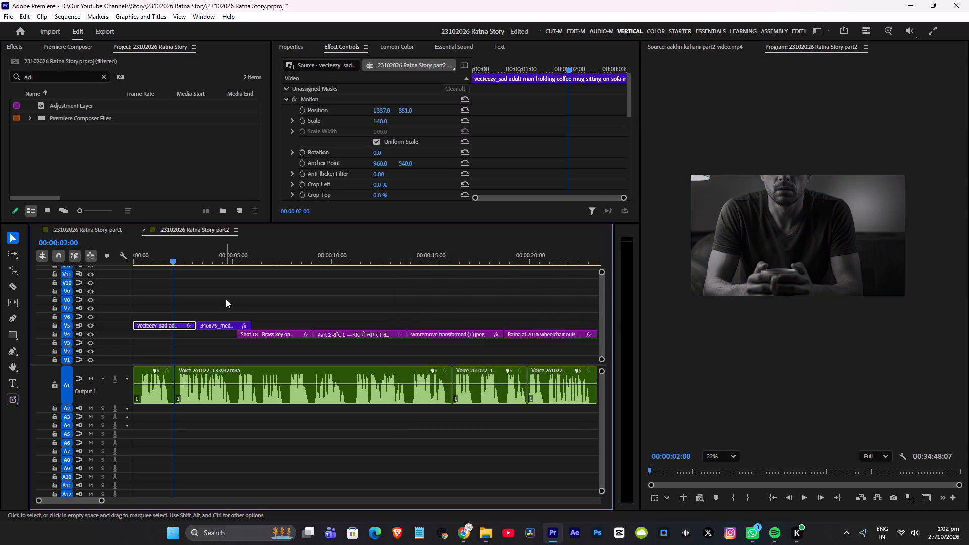
Set the coffee-mug clip's Lumetri Whites and Shadows to -100, and briefly play it from the sequence start.
click(402, 47)
scroll(519, 152, down, 16)
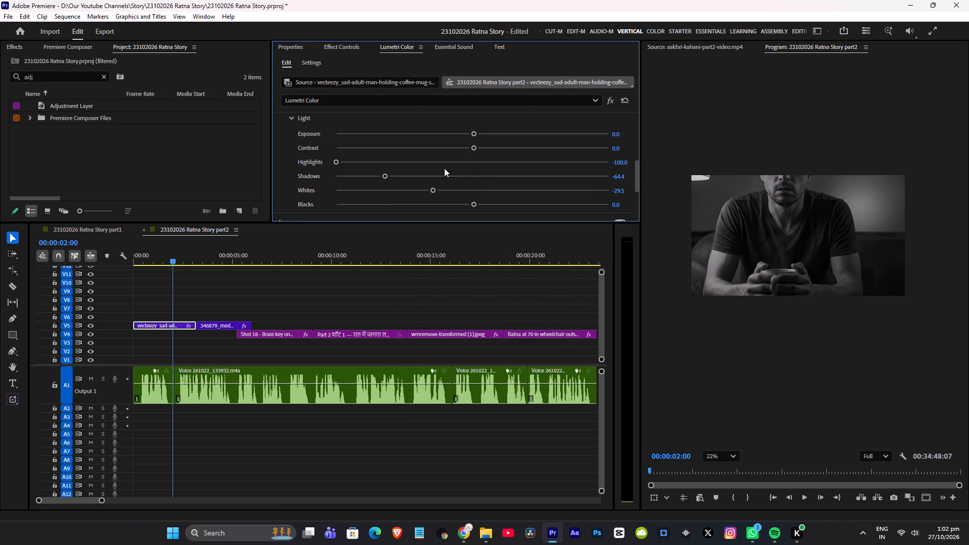
drag(434, 188, 76, 192)
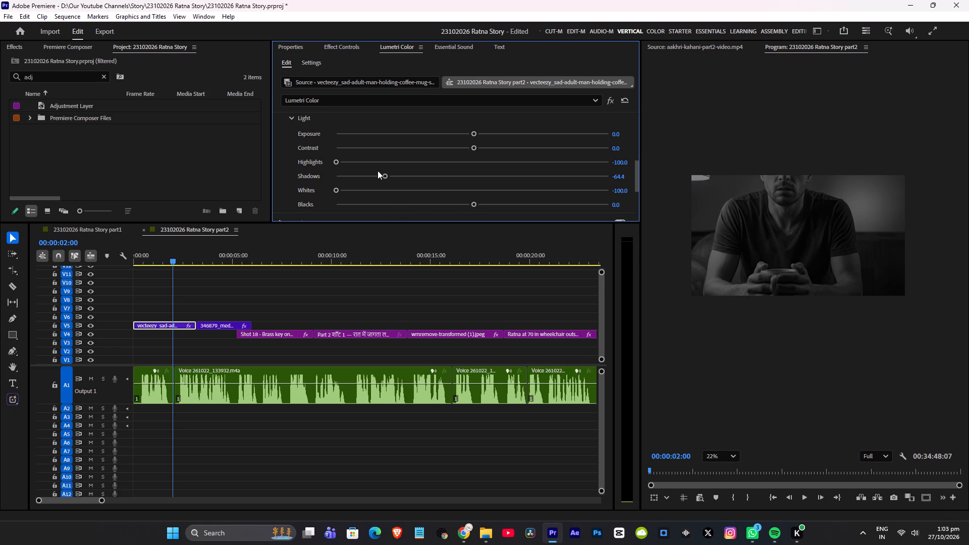
drag(385, 174, 172, 177)
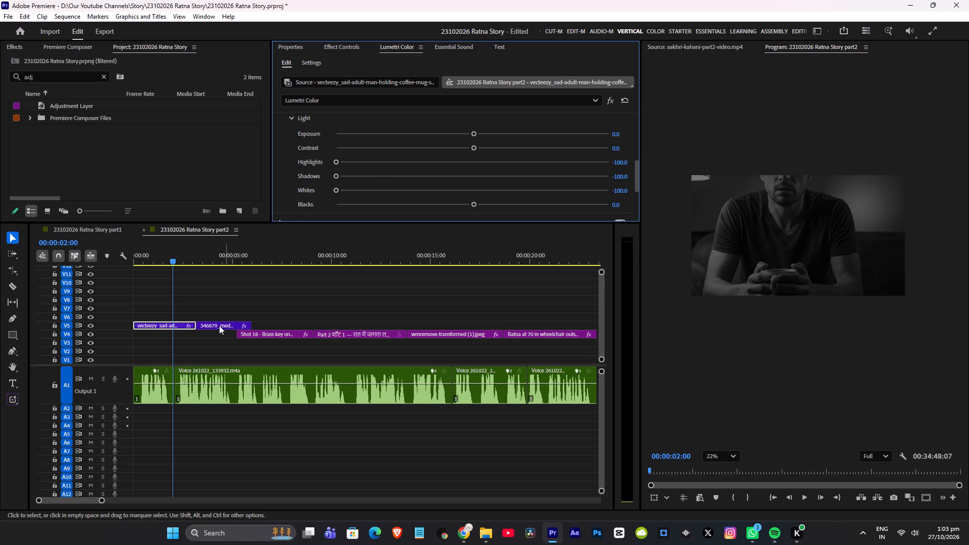
drag(174, 256, 0, 268)
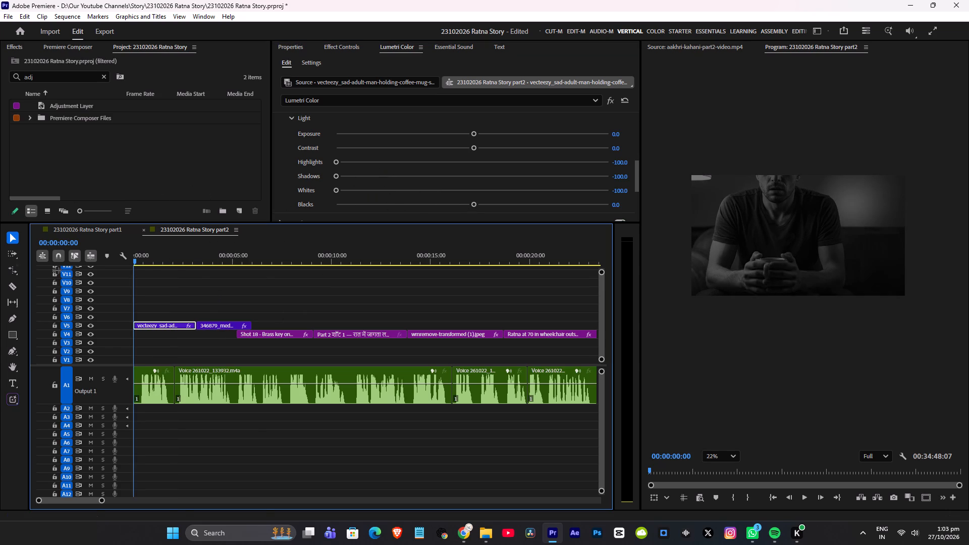
key(space)
key(space)
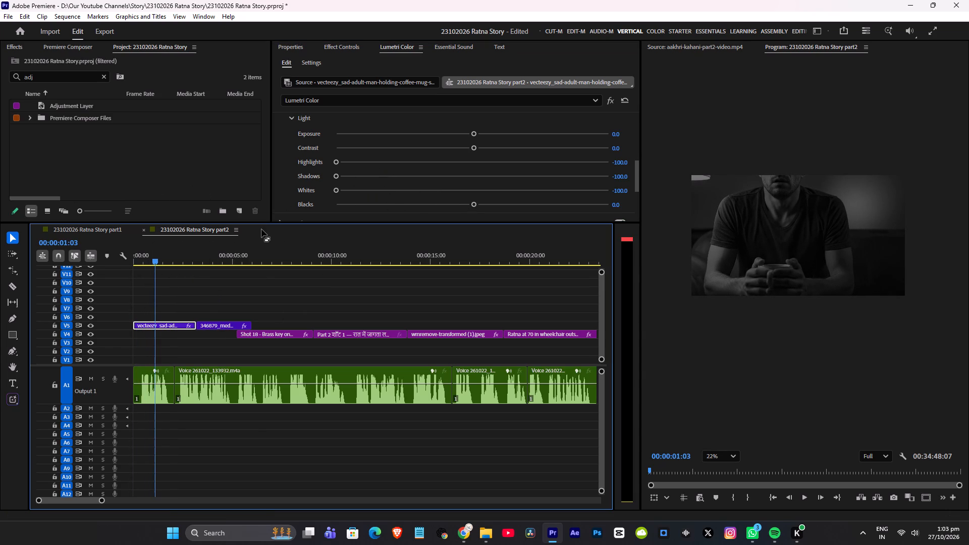
Reframe the coffee-mug clip to scale 159 and position 1500, 338, and play the opening into the eyes shot.
click(342, 46)
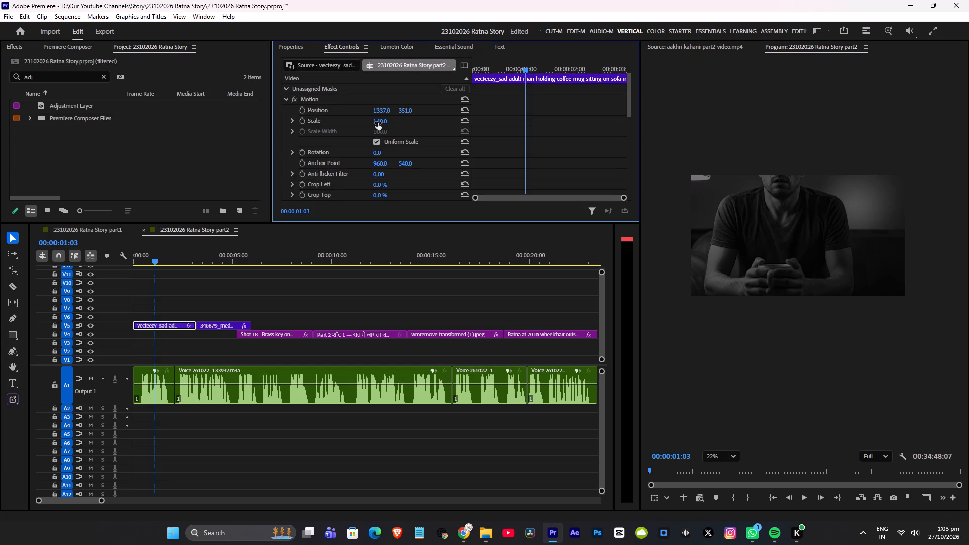
drag(378, 123, 387, 122)
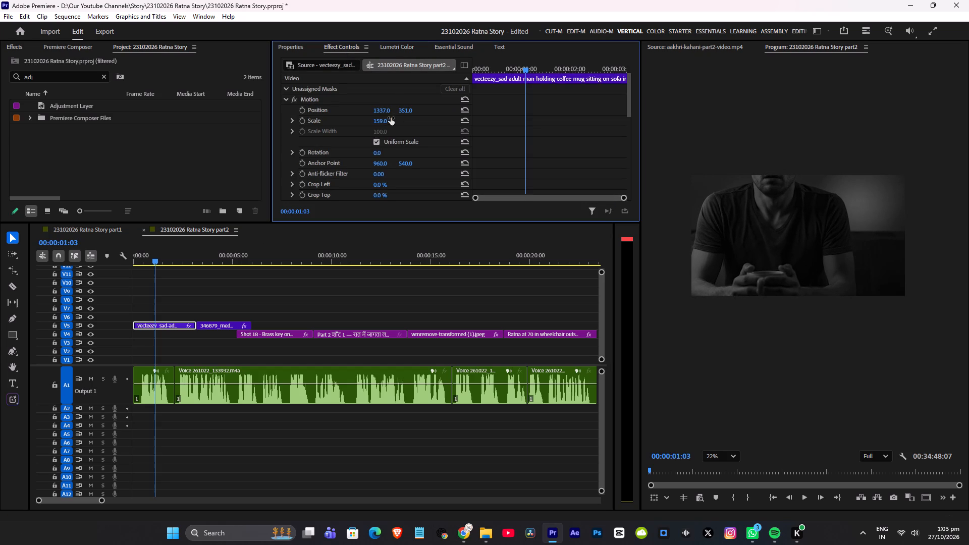
drag(383, 109, 505, 110)
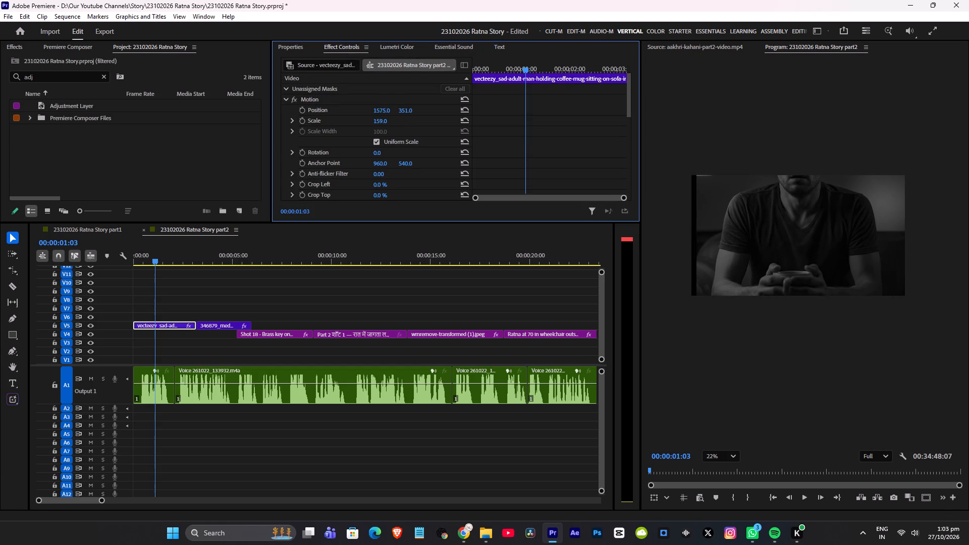
drag(505, 110, 467, 117)
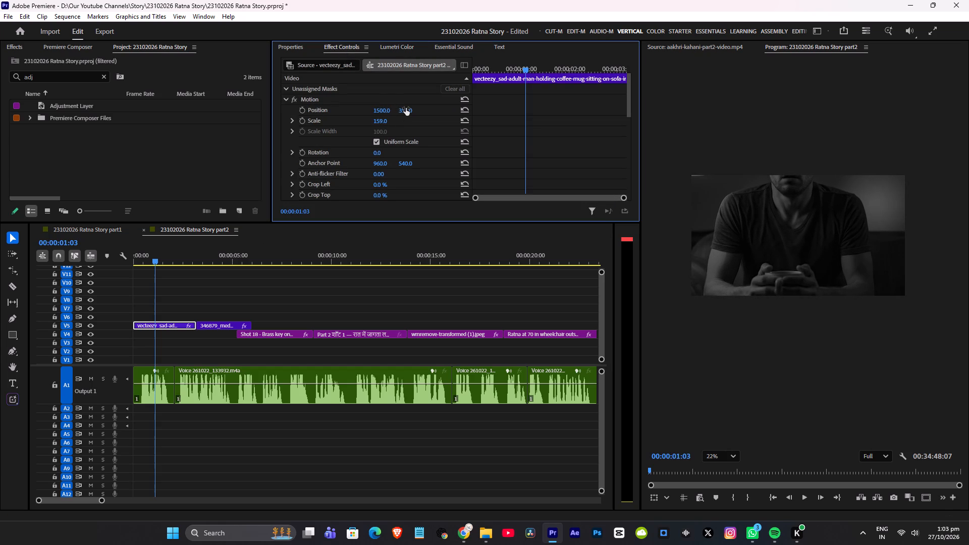
drag(406, 108, 400, 111)
drag(170, 258, 0, 282)
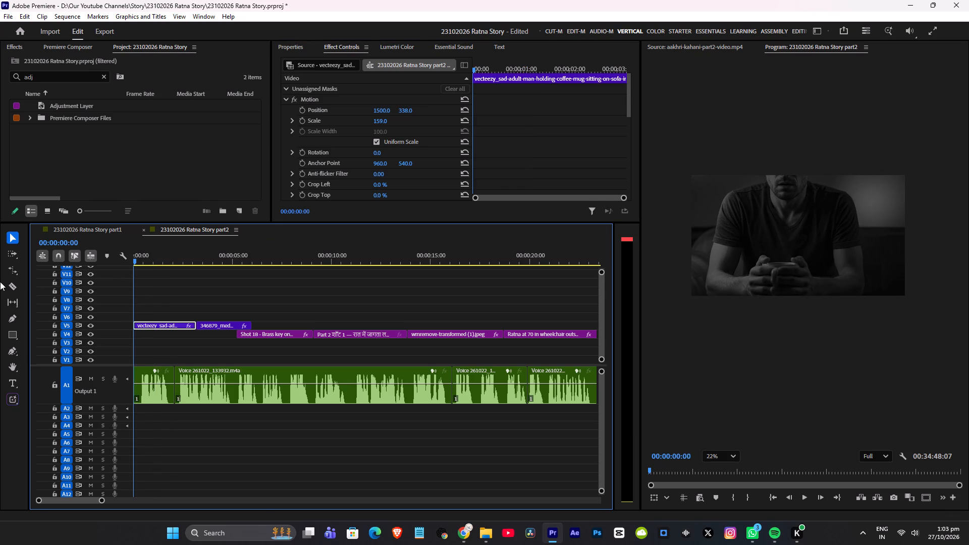
key(space)
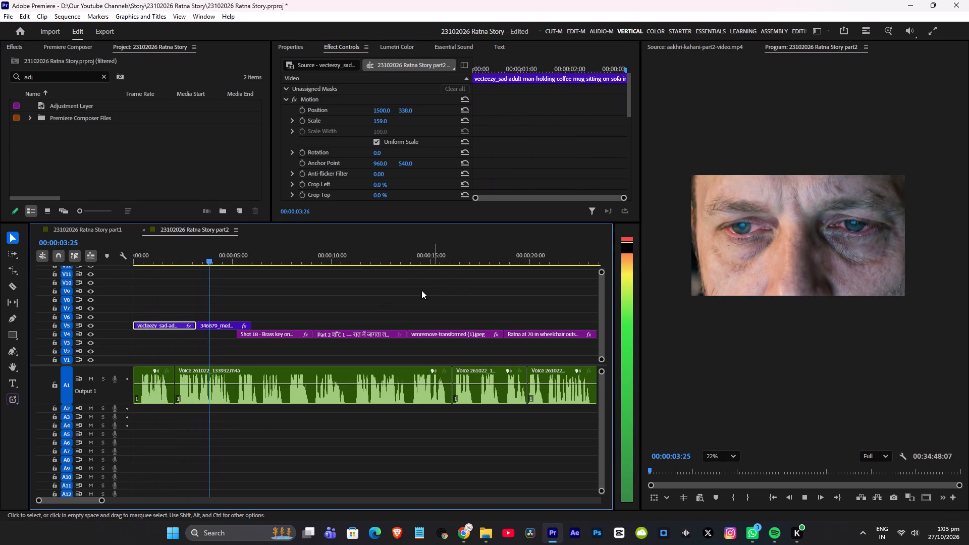
key(space)
Apply the Tint effect to the 346879_medium.mp4 eyes clip and save the project.
key(alt+space)
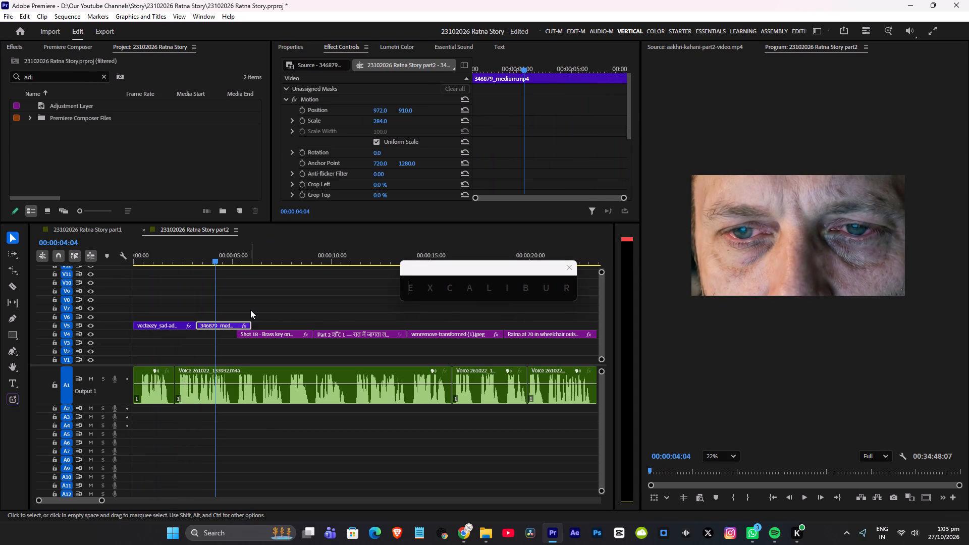
text(tint)
key(Return)
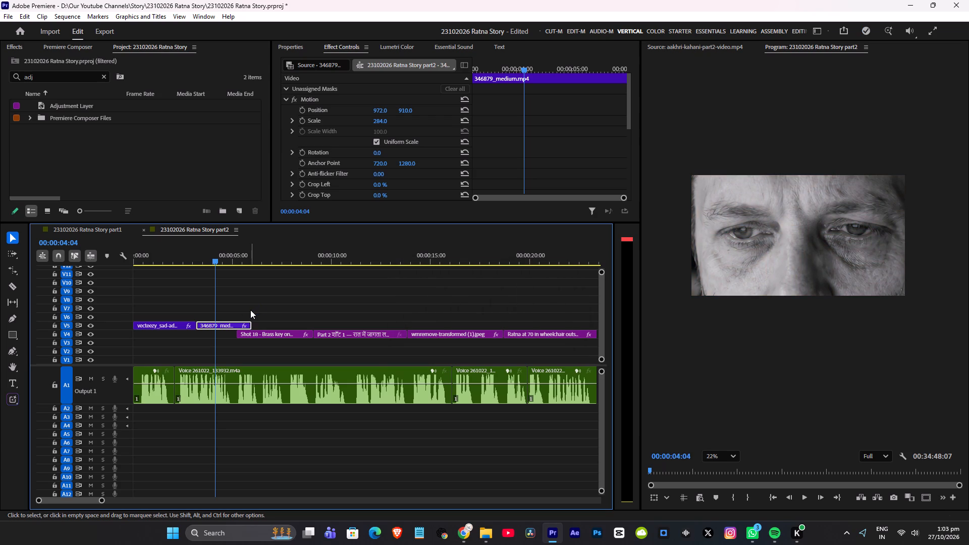
click(186, 259)
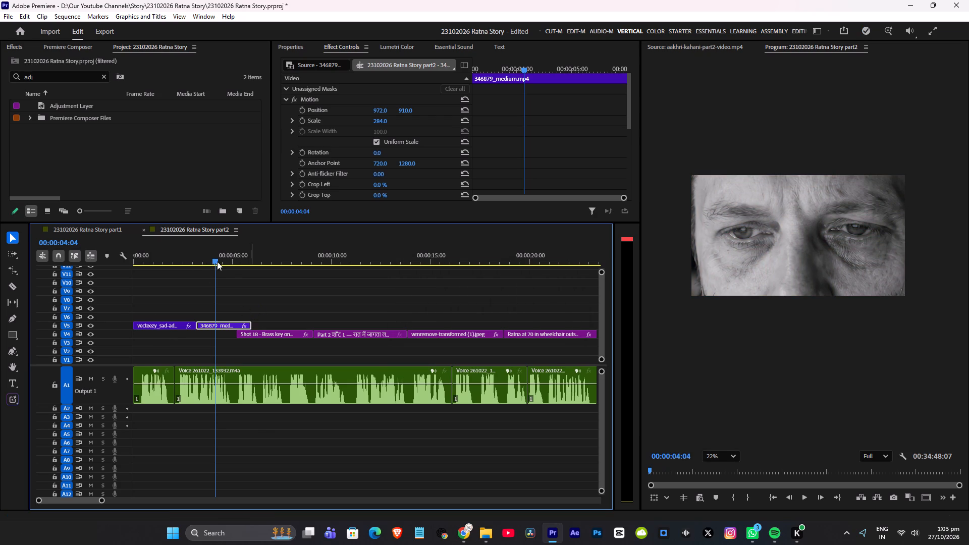
key(ctrl+s)
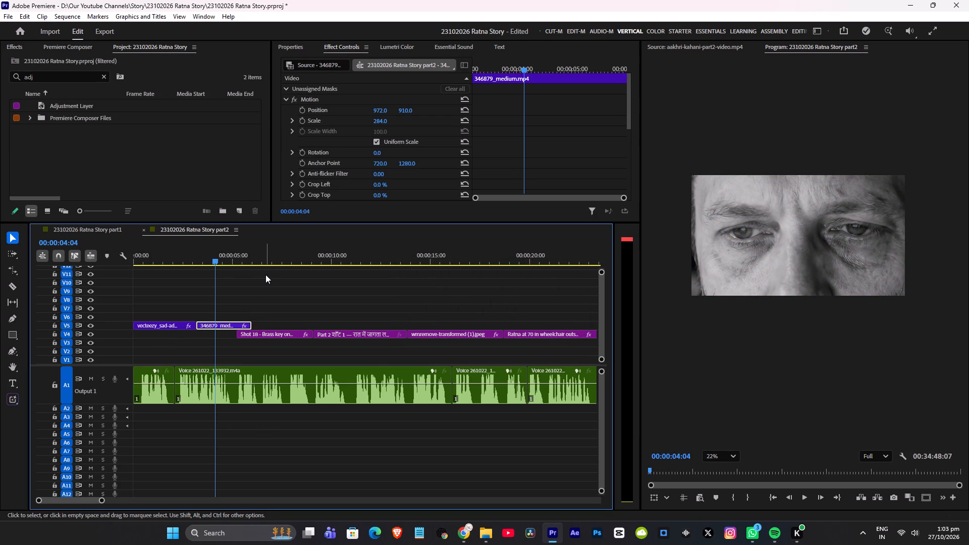
drag(226, 259, 216, 259)
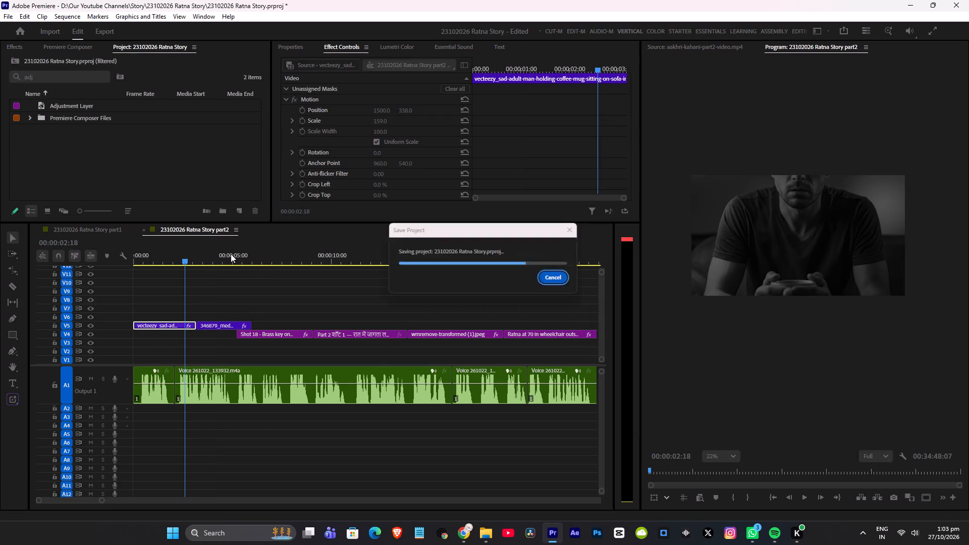
key(ctrl+s)
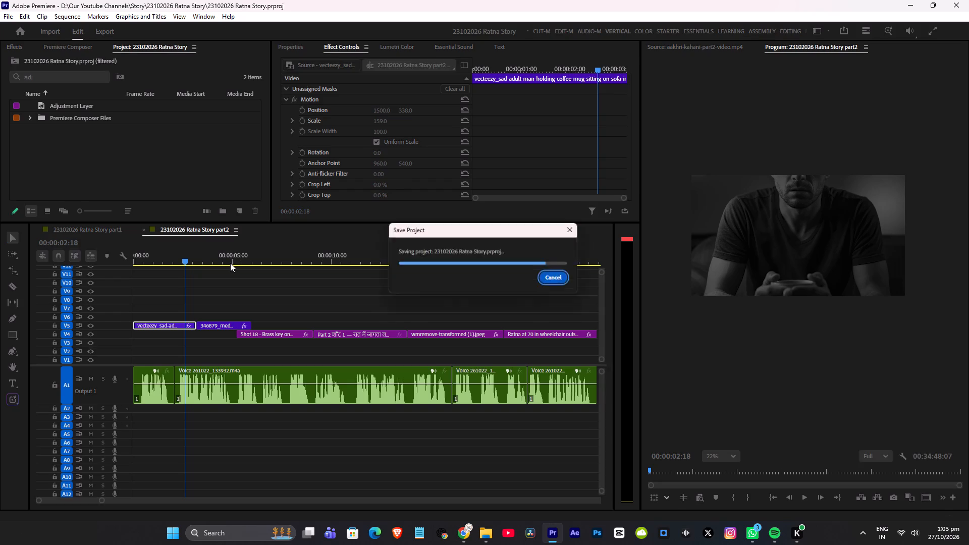
Replay the cut from the coffee-mug clip into the eyes clip and review the coffee-mug clip's Lumetri settings to compare their brightness.
key(space)
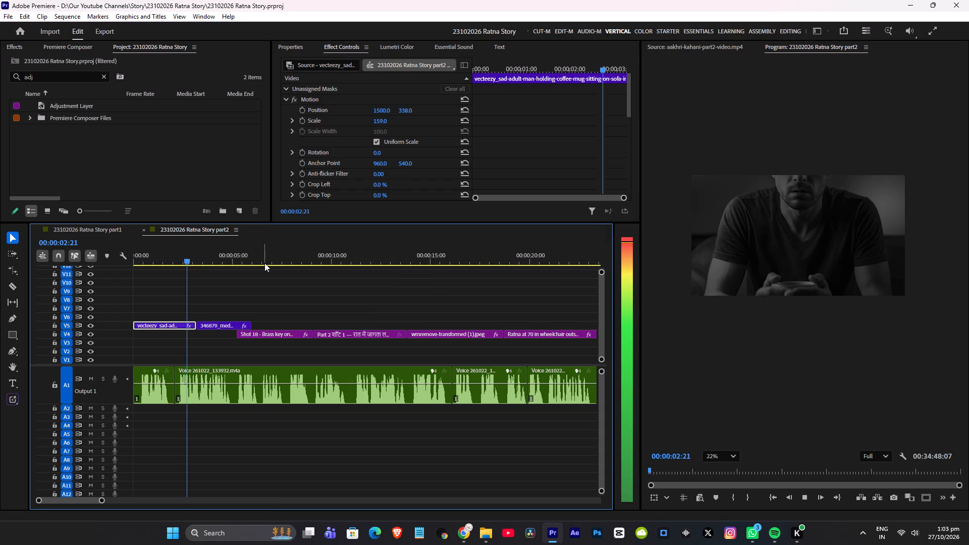
key(space)
click(175, 252)
key(space)
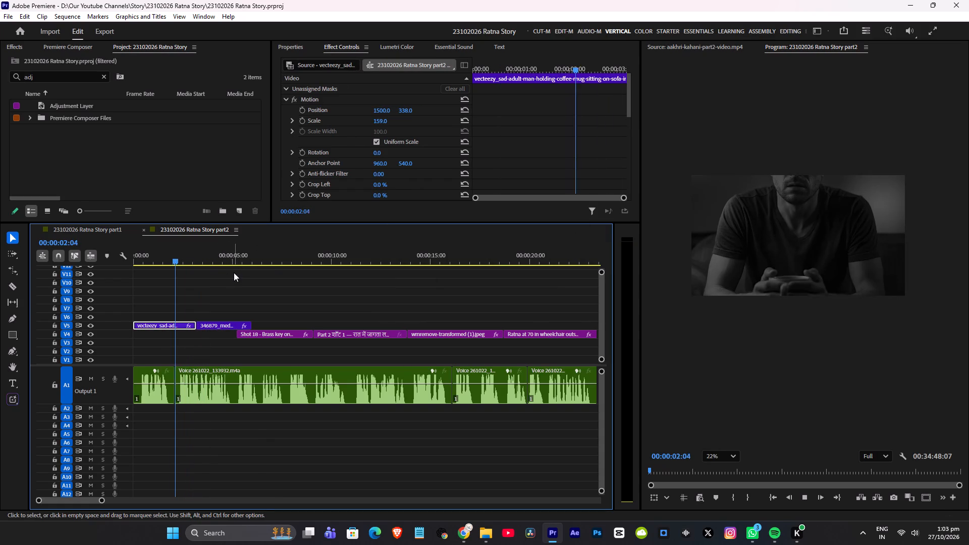
key(space)
click(168, 257)
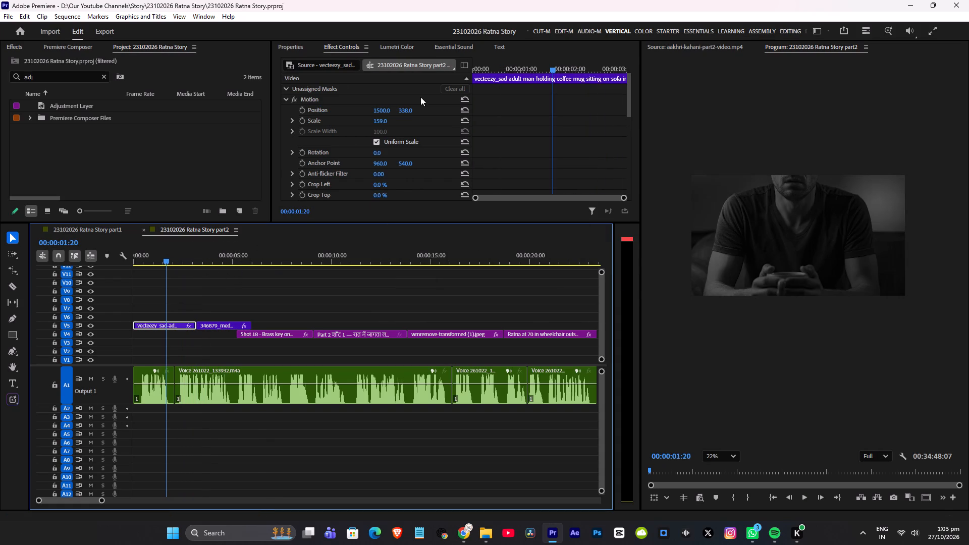
click(399, 42)
scroll(444, 138, up, 6)
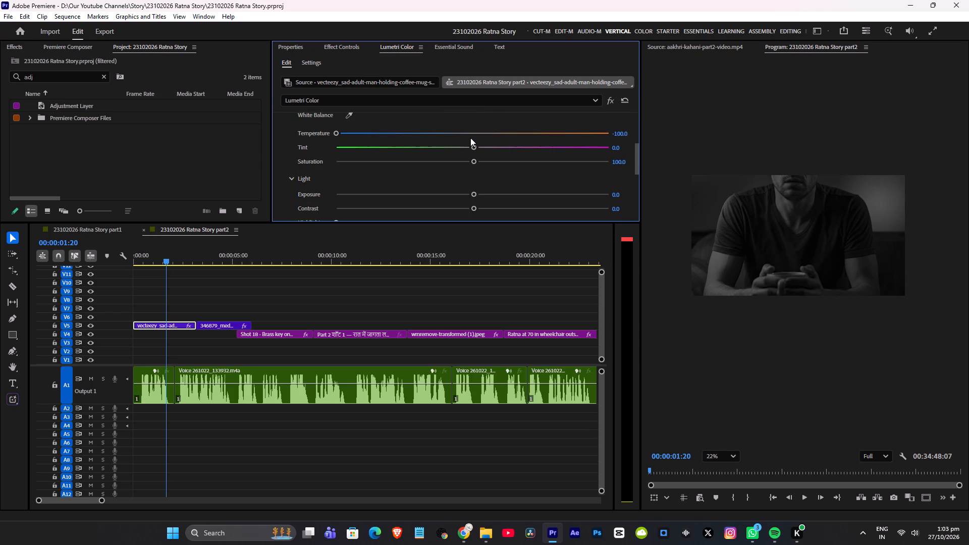
key(space)
key(space)
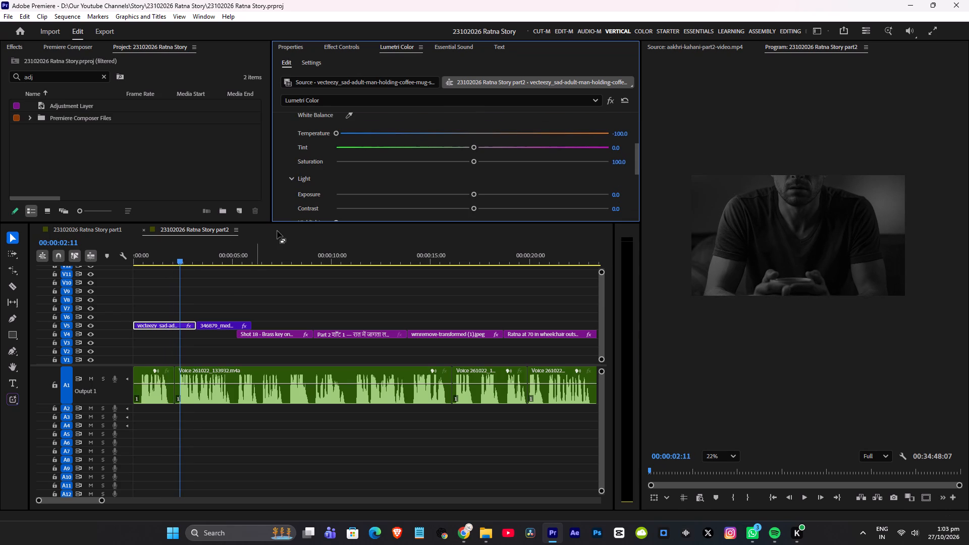
key(space)
key(space)
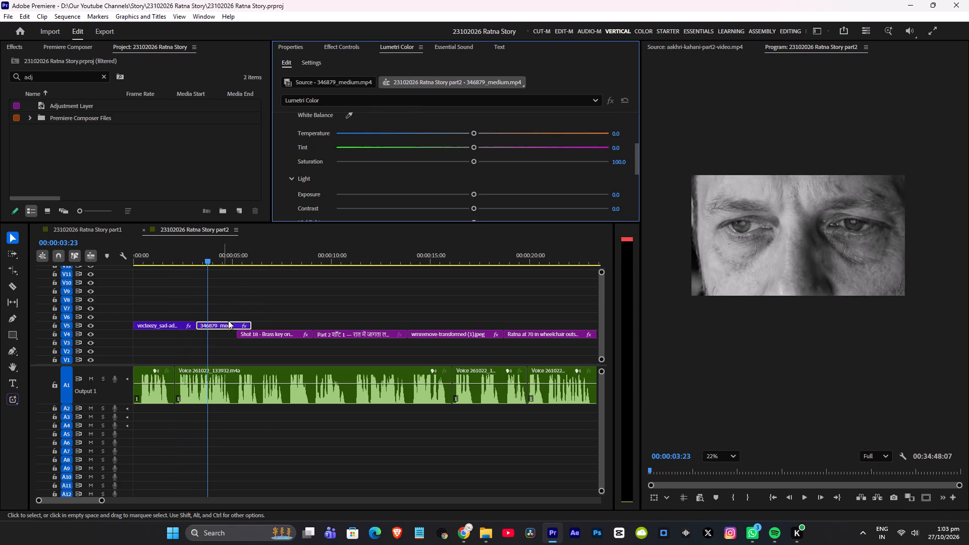
Darken the 346879_medium.mp4 eyes clip with Lumetri Highlights and Shadows at -100 and Whites at minimum, and replay the preceding cut.
scroll(453, 173, down, 10)
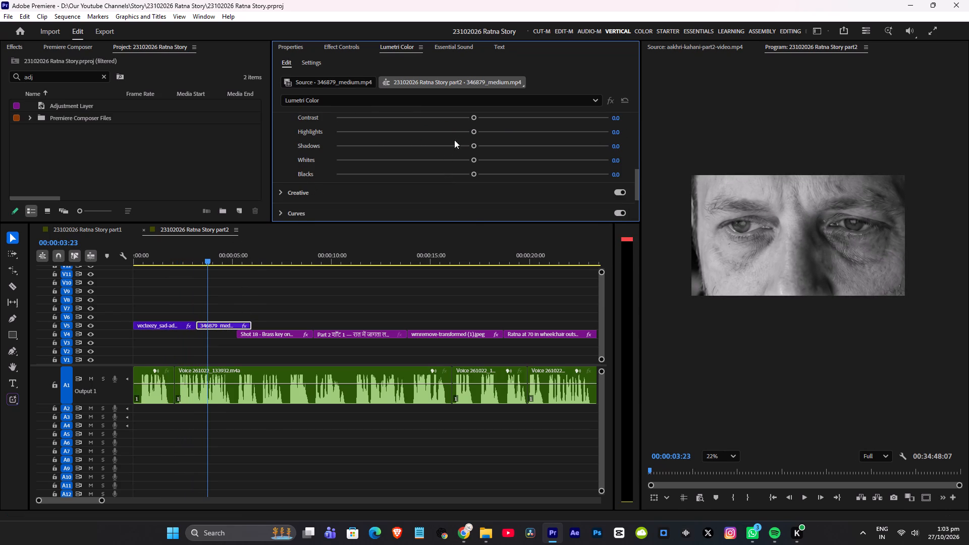
scroll(478, 121, up, 1)
drag(473, 130, 203, 131)
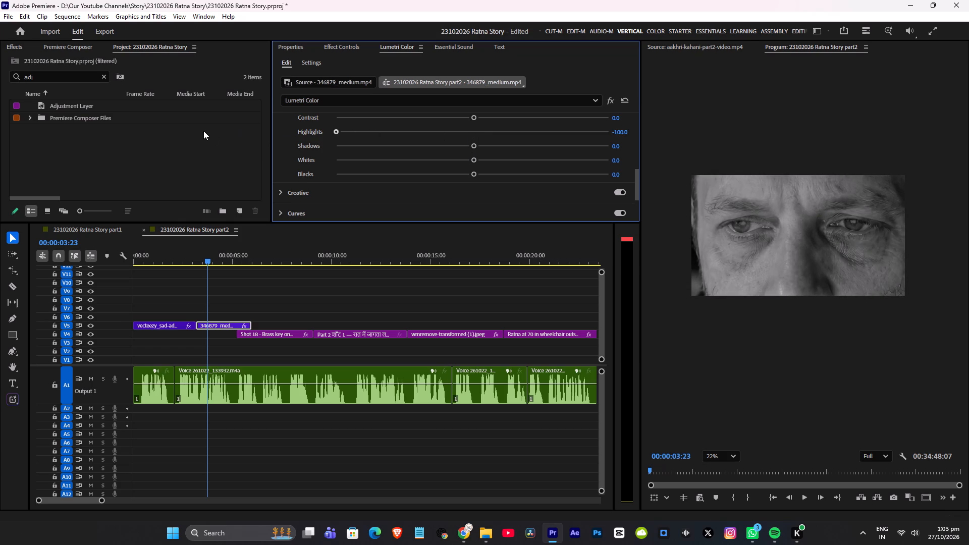
drag(203, 131, 203, 131)
drag(473, 144, 277, 145)
drag(472, 158, 336, 158)
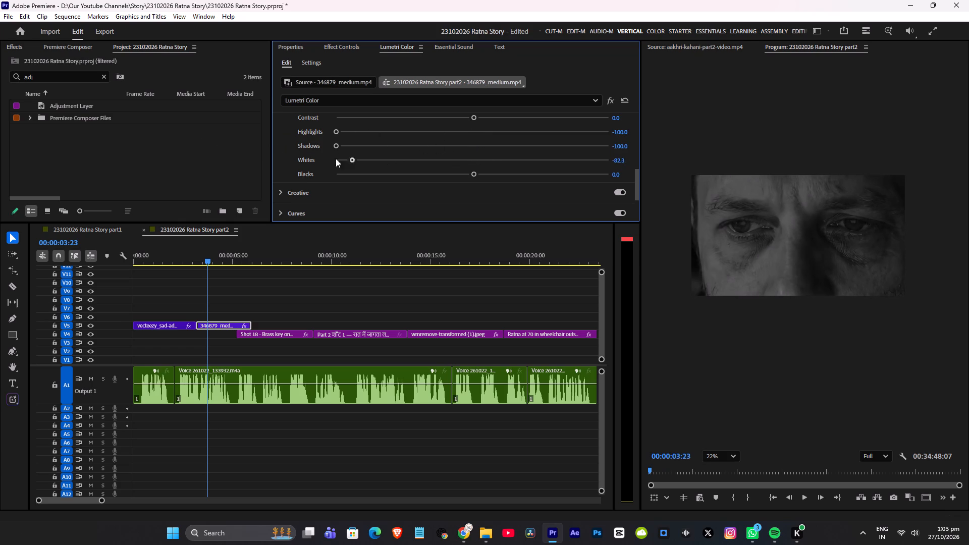
drag(336, 158, 245, 160)
click(184, 254)
key(space)
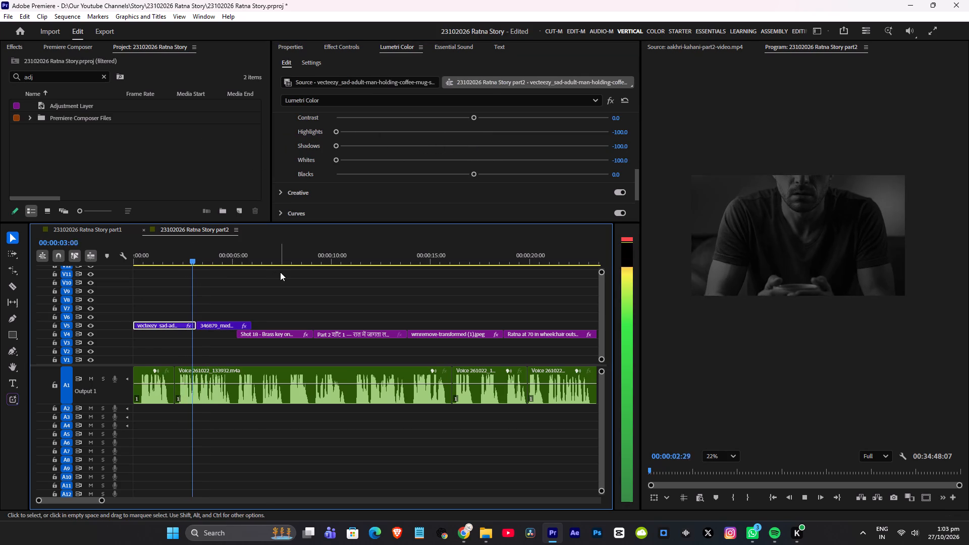
key(space)
click(184, 257)
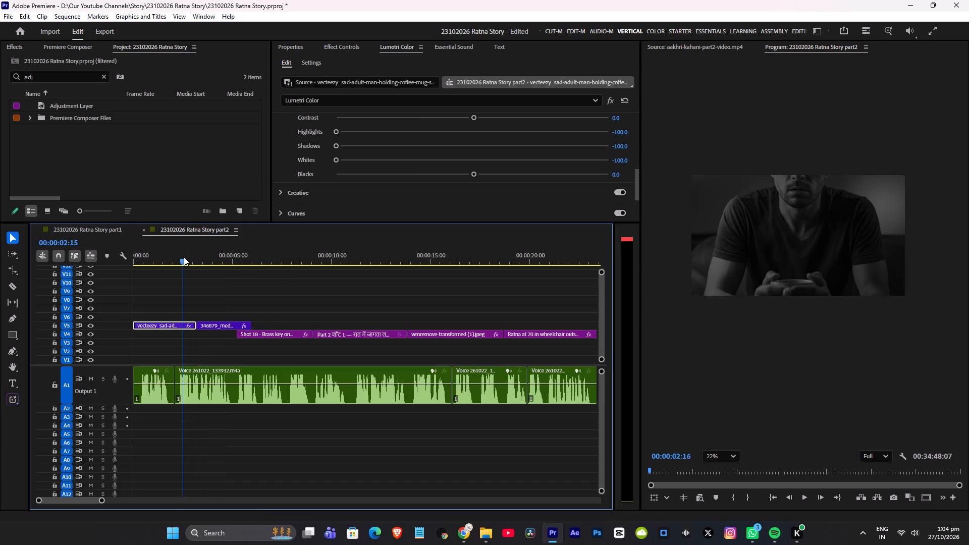
Play the coffee-mug and eyes shots into the Shot 18 brass-key image and replay that cut to judge how the looks match.
key(space)
scroll(280, 276, down, 2)
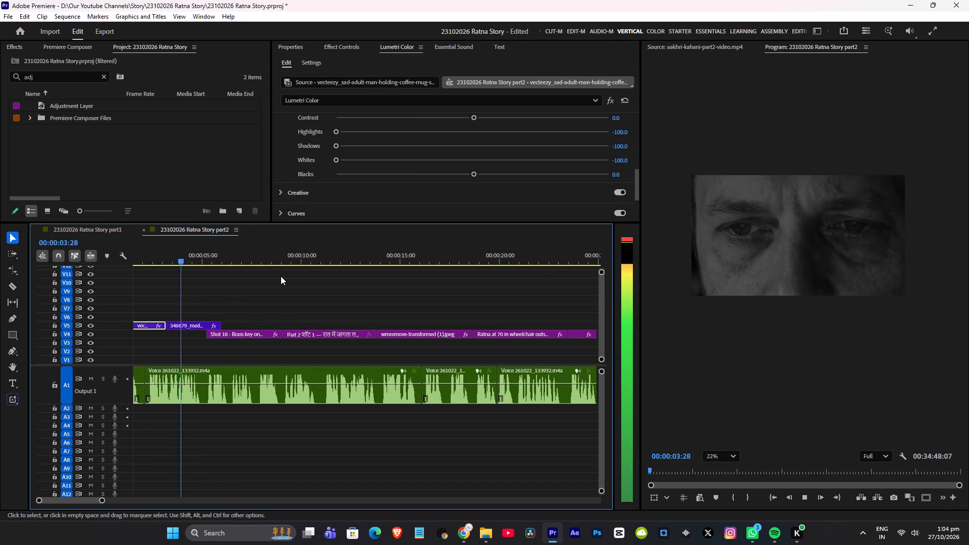
scroll(302, 281, down, 2)
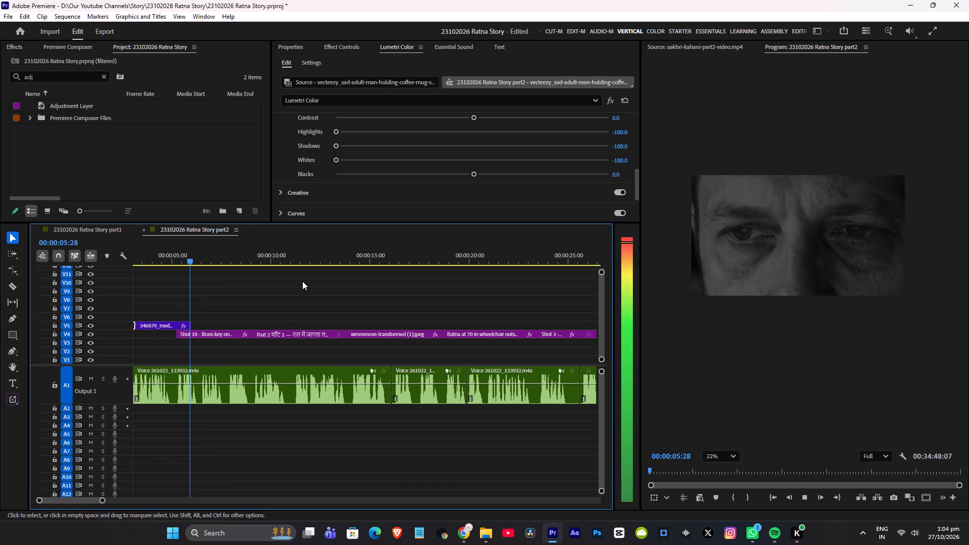
scroll(321, 284, up, 7)
key(space)
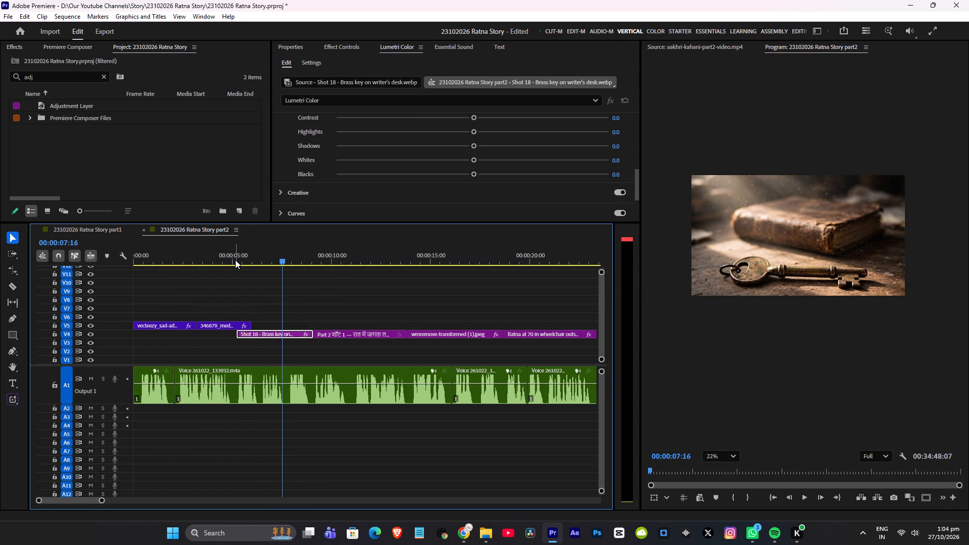
click(235, 260)
key(space)
alt+scroll(256, 289, up, 8)
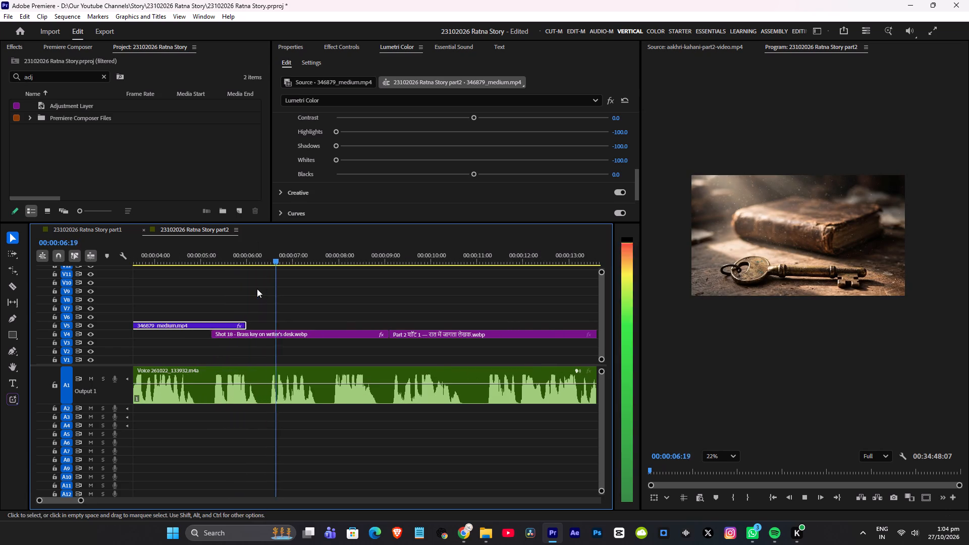
key(space)
drag(200, 256, 248, 258)
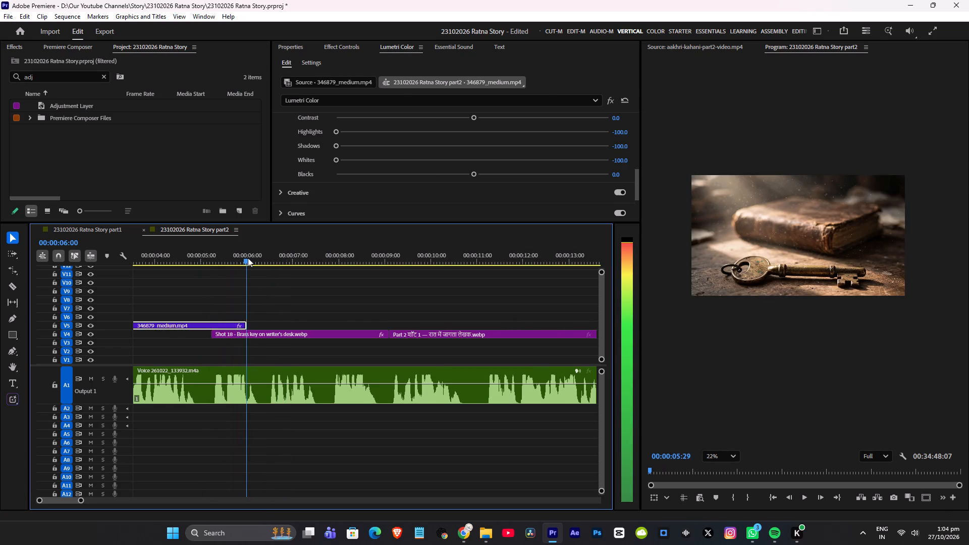
drag(248, 258, 200, 267)
key(space)
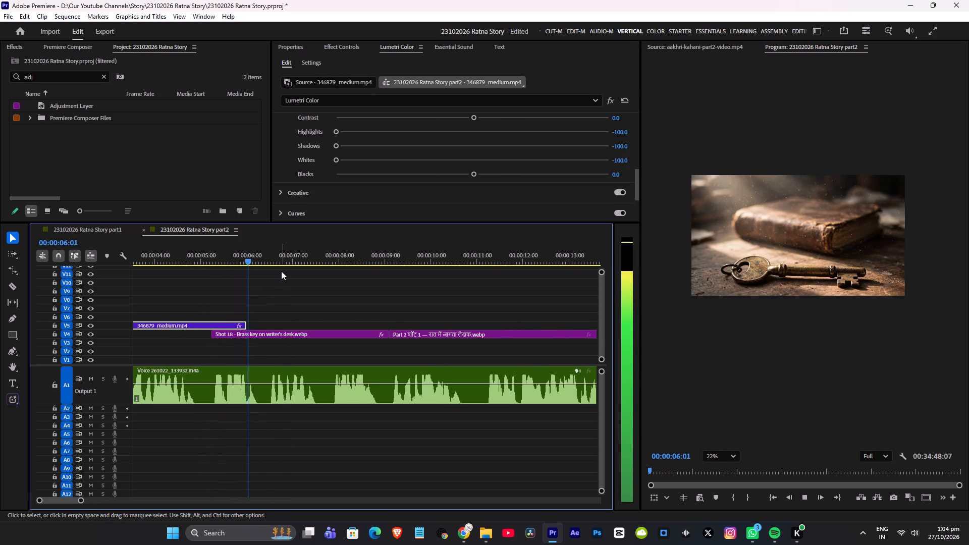
scroll(308, 283, up, 5)
key(space)
Play from the eyes clip through the brass-key image into the writer-at-desk image, save the project, and replay the brass-key shot.
click(229, 258)
key(space)
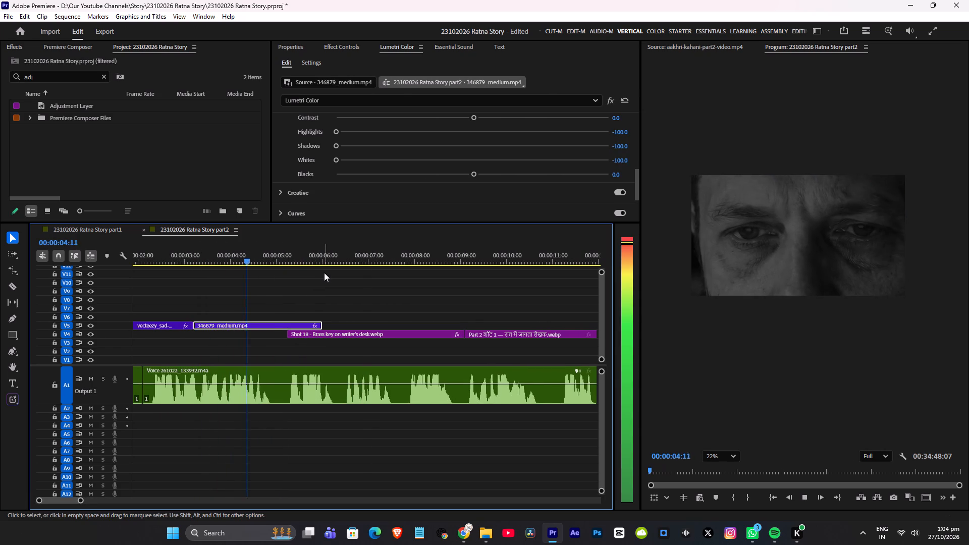
scroll(341, 288, down, 4)
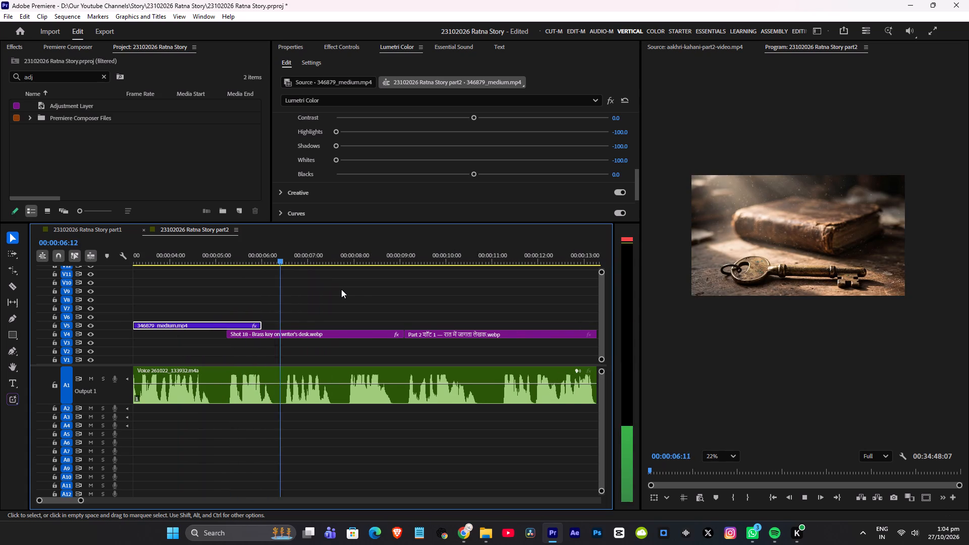
scroll(336, 293, down, 3)
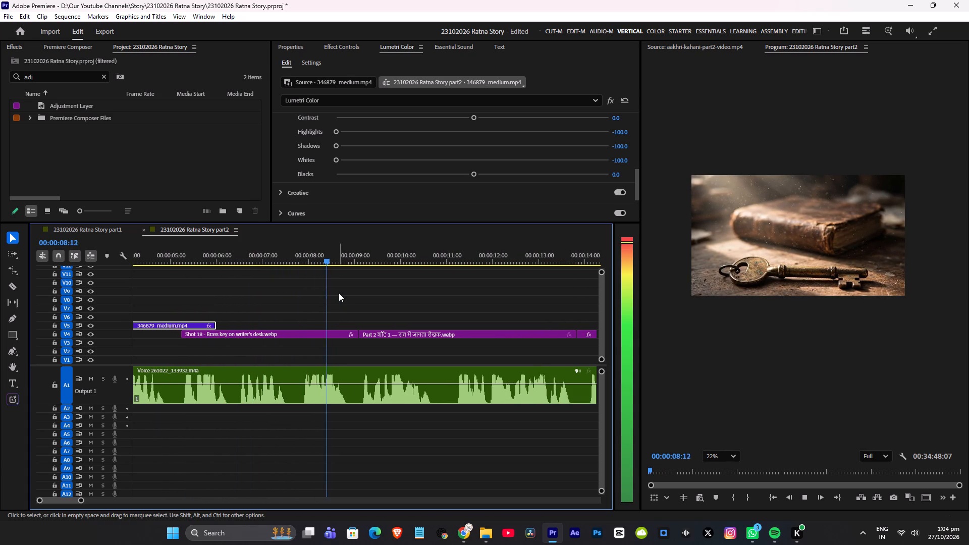
scroll(339, 293, down, 3)
key(space)
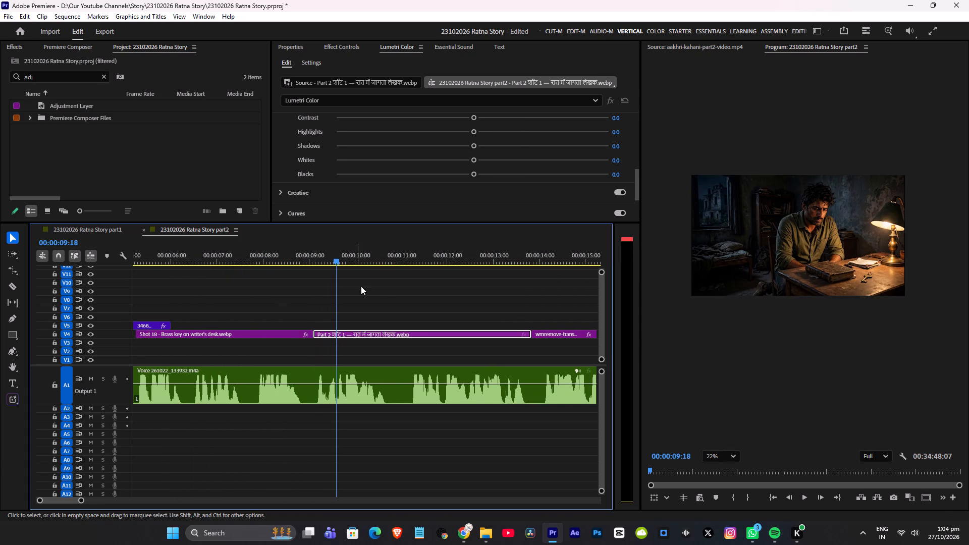
alt+scroll(381, 290, down, 5)
key(ctrl+s)
click(273, 260)
key(space)
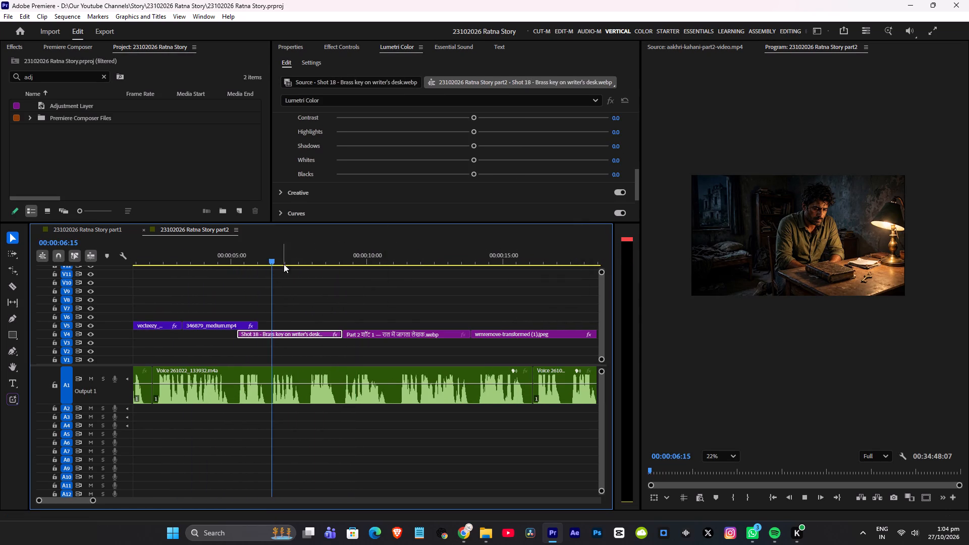
key(space)
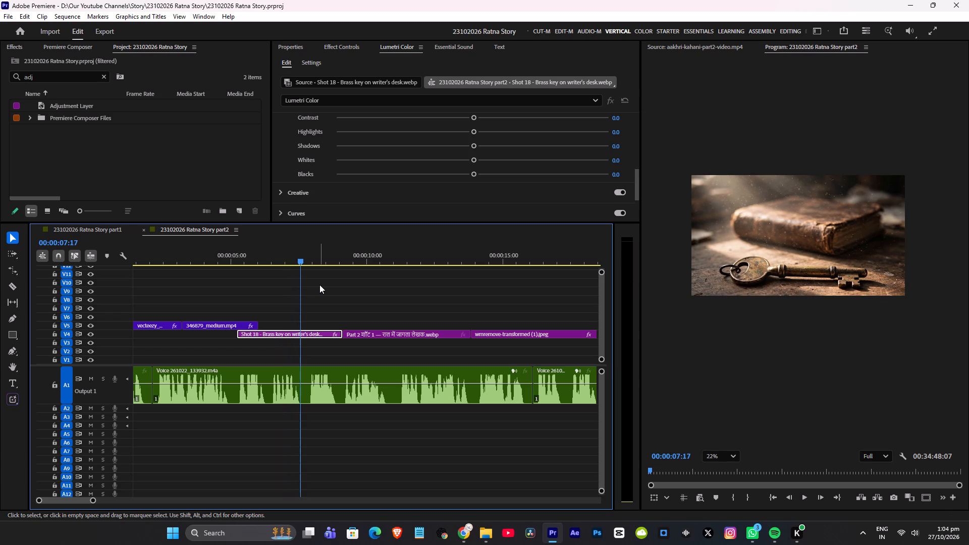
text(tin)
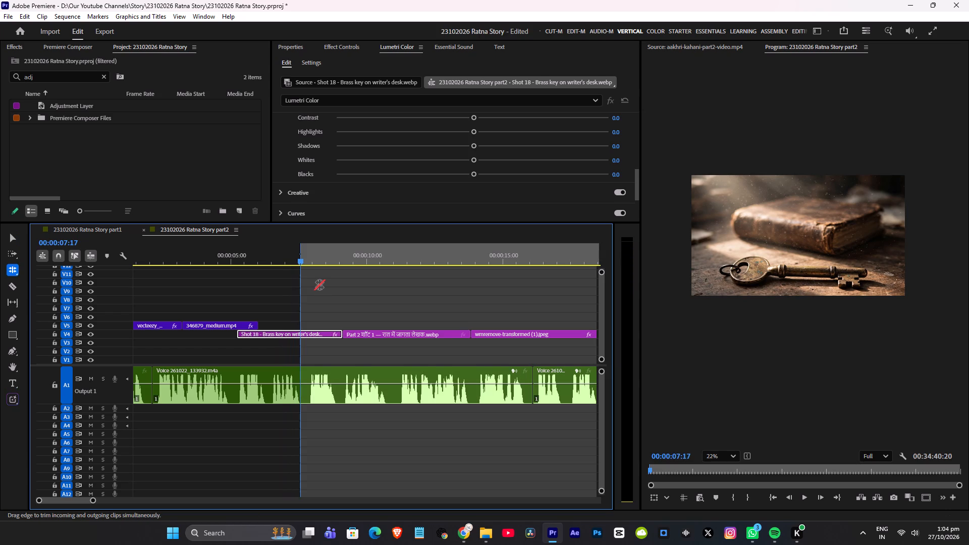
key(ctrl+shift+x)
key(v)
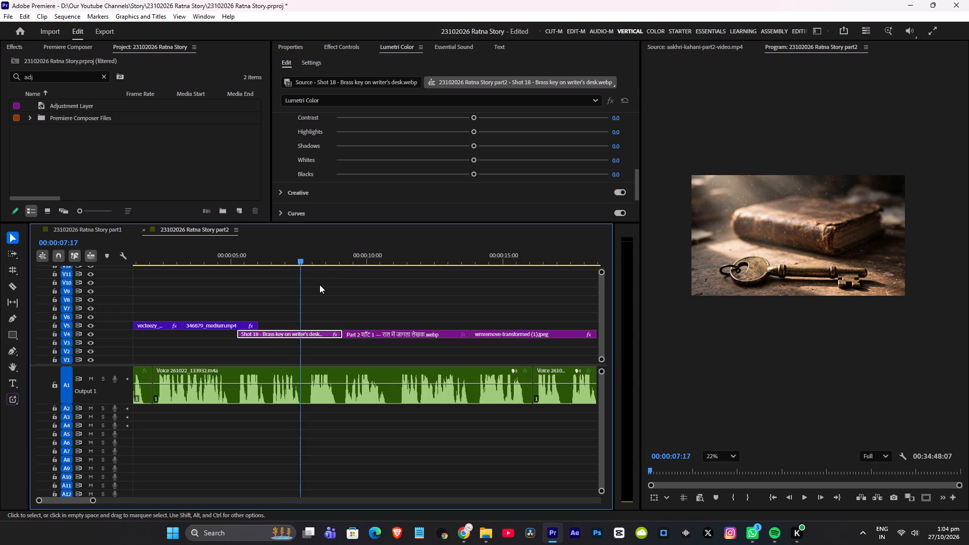
Find the Tint effect, apply it to the Shot 18 brass-key clip, and save the project.
click(11, 48)
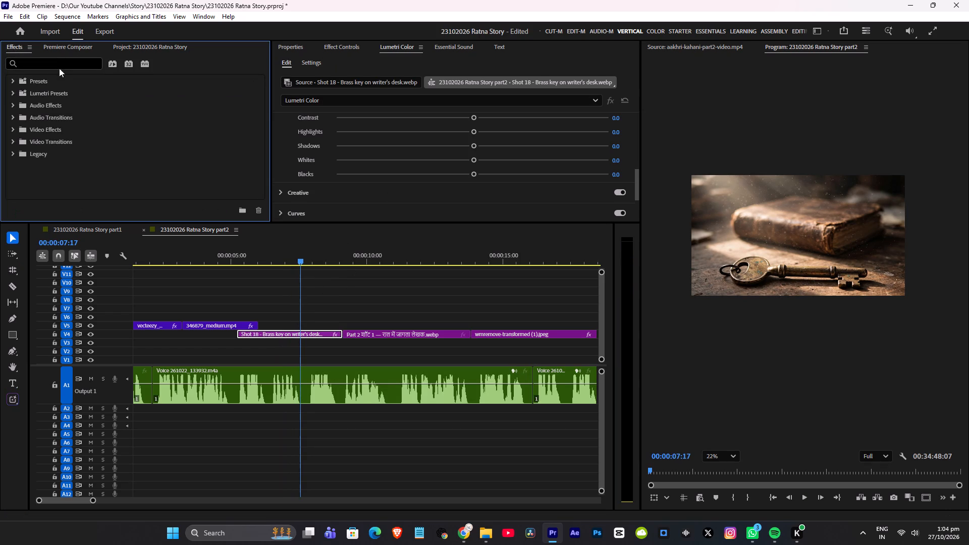
click(59, 63)
text(tint)
key(Return)
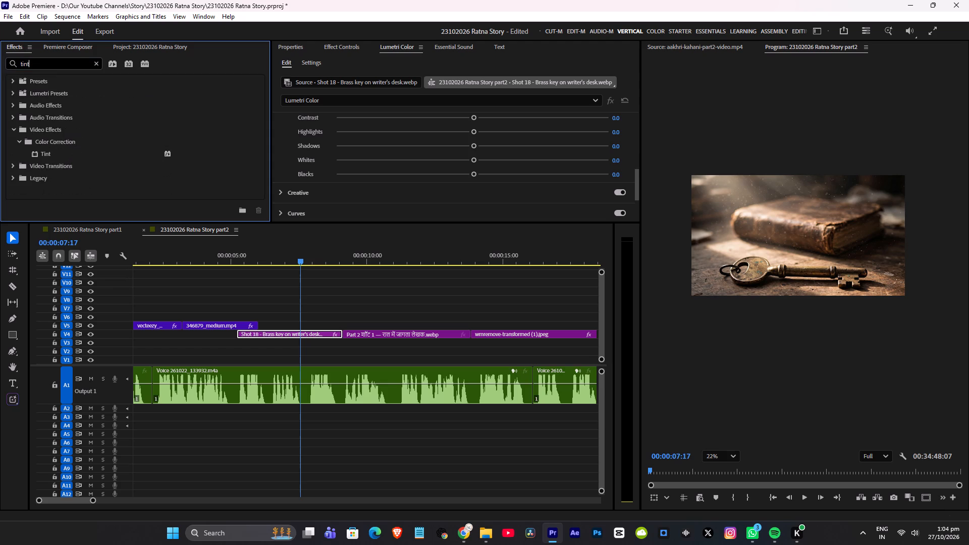
drag(32, 151, 300, 328)
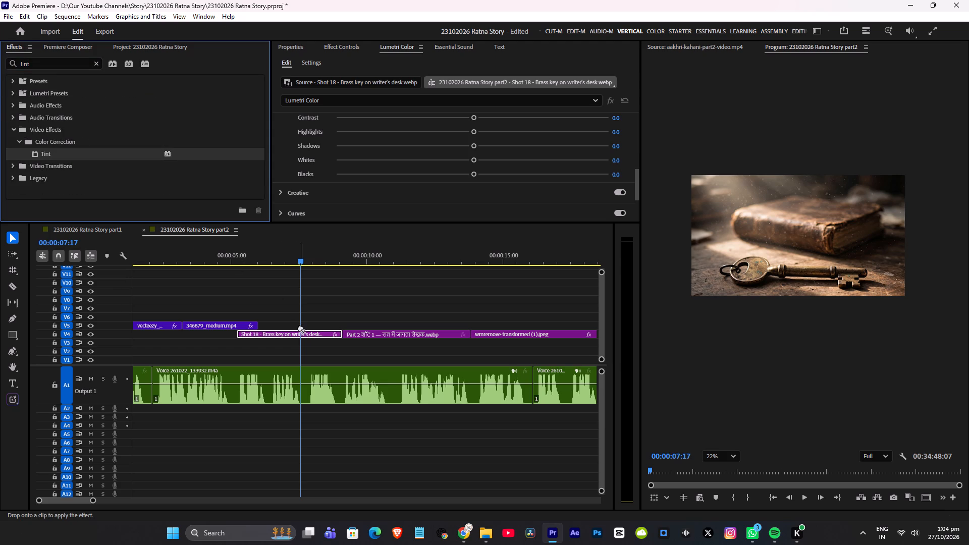
drag(300, 328, 304, 331)
key(ctrl+s)
Play the cut from the brass-key clip into the writer-at-desk image and add the default video transition at that cut.
key(space)
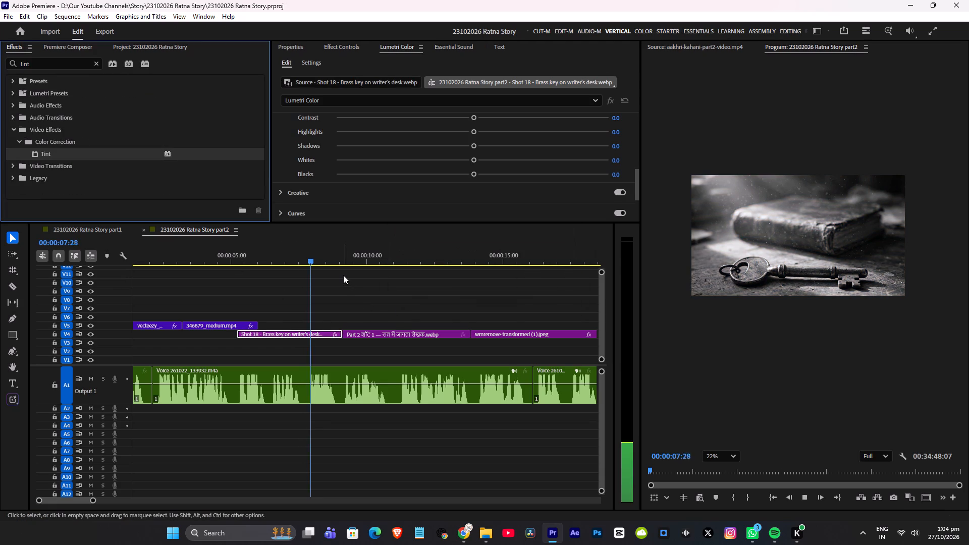
alt+scroll(369, 288, up, 3)
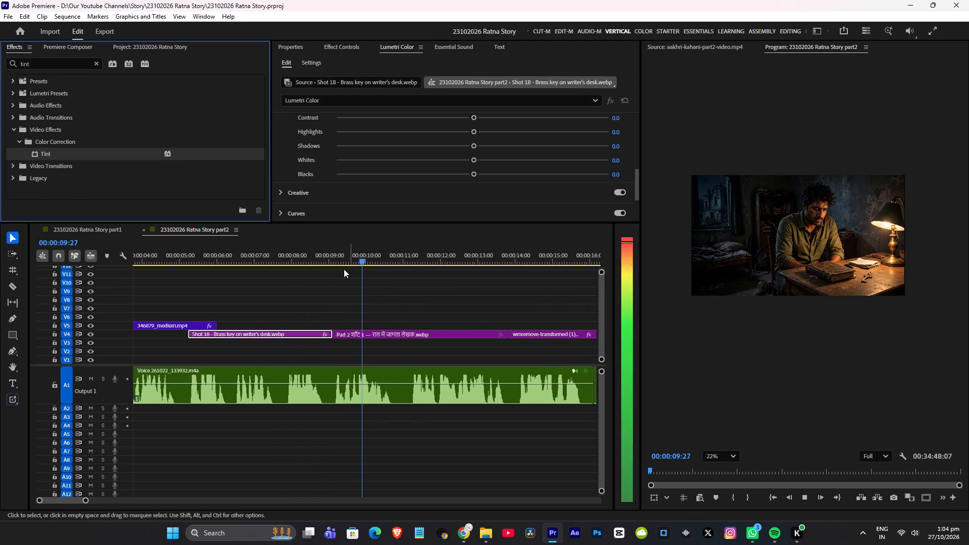
key(space)
click(318, 250)
click(333, 335)
key(ctrl+d)
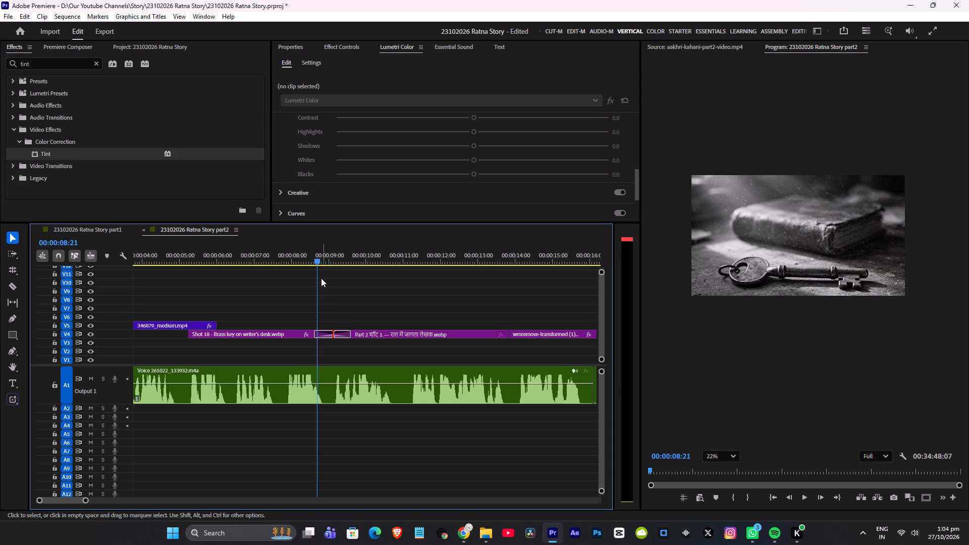
Lengthen the transition between the brass-key and writer-at-desk clips to about 2.4 seconds, previewing it between adjustments, and save the project.
click(300, 258)
key(space)
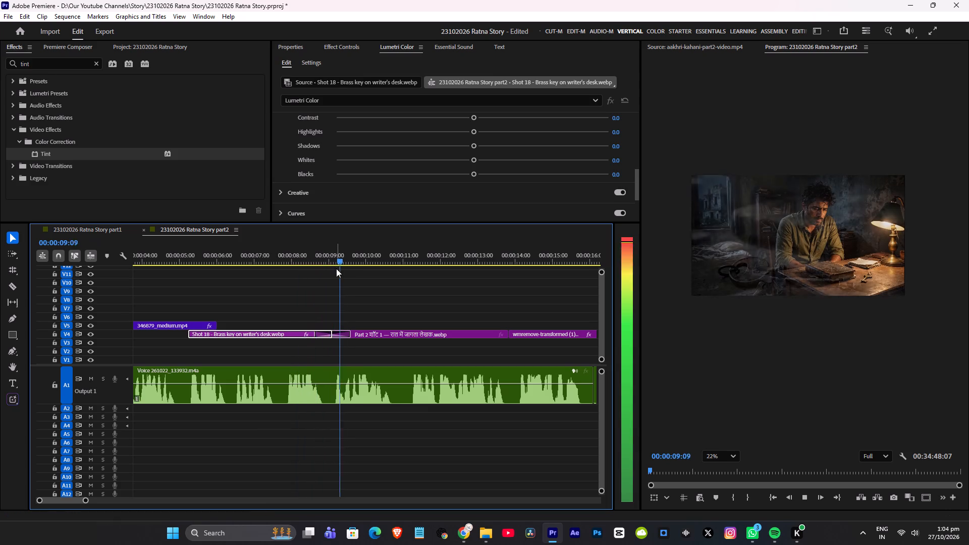
key(space)
drag(317, 336, 304, 336)
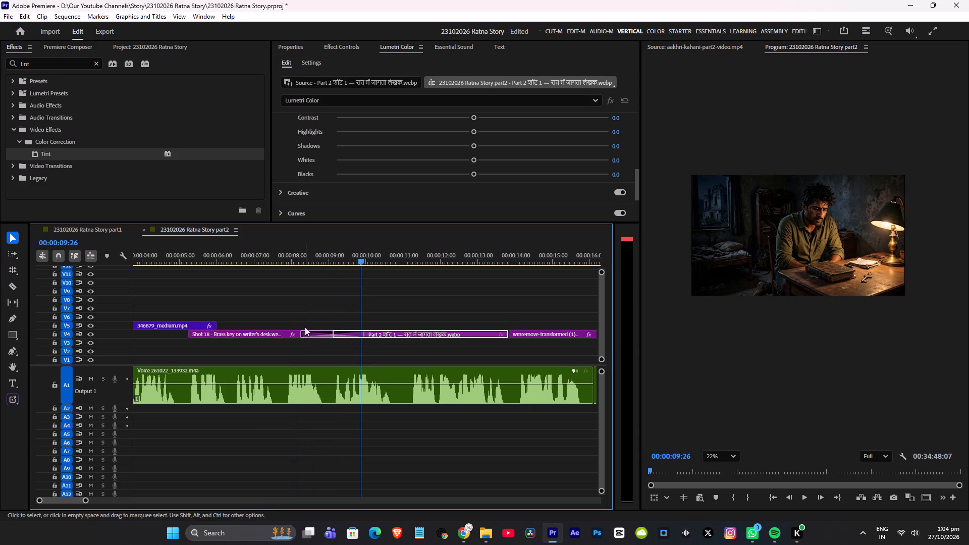
click(288, 254)
key(space)
key(space)
drag(302, 334, 288, 335)
click(273, 258)
key(space)
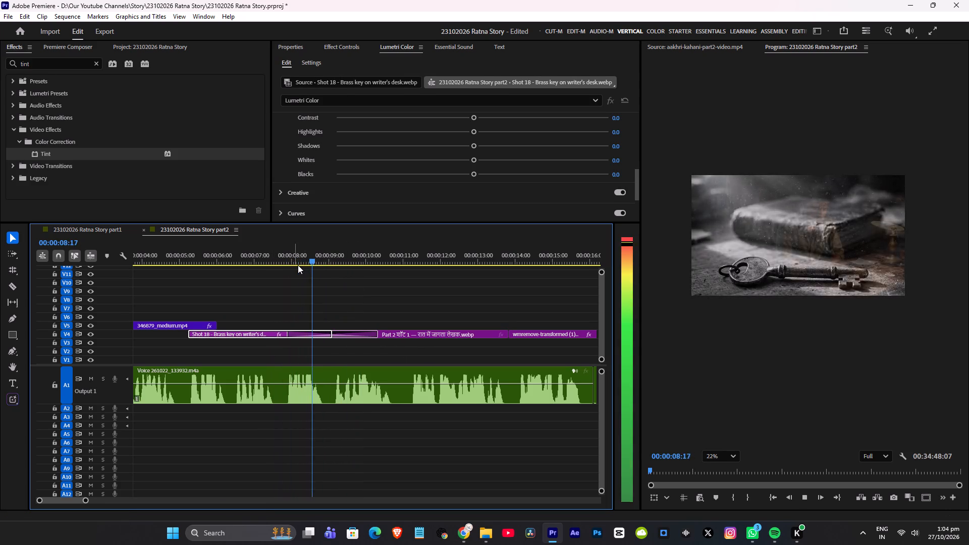
scroll(373, 291, down, 3)
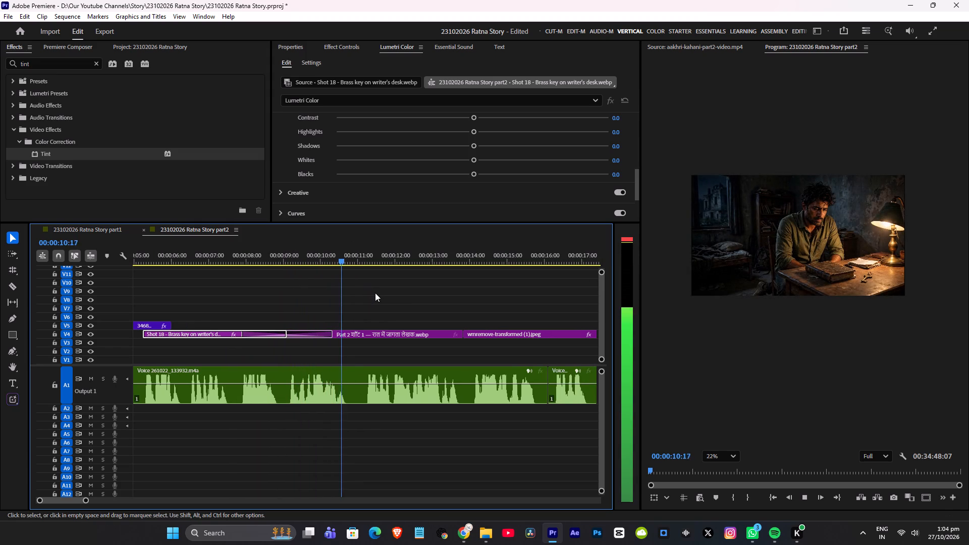
scroll(376, 296, down, 5)
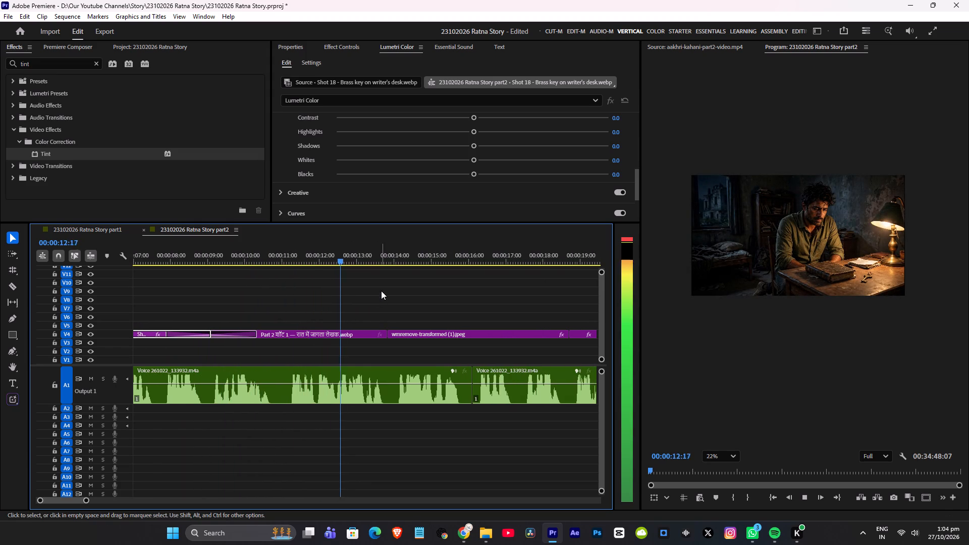
click(337, 258)
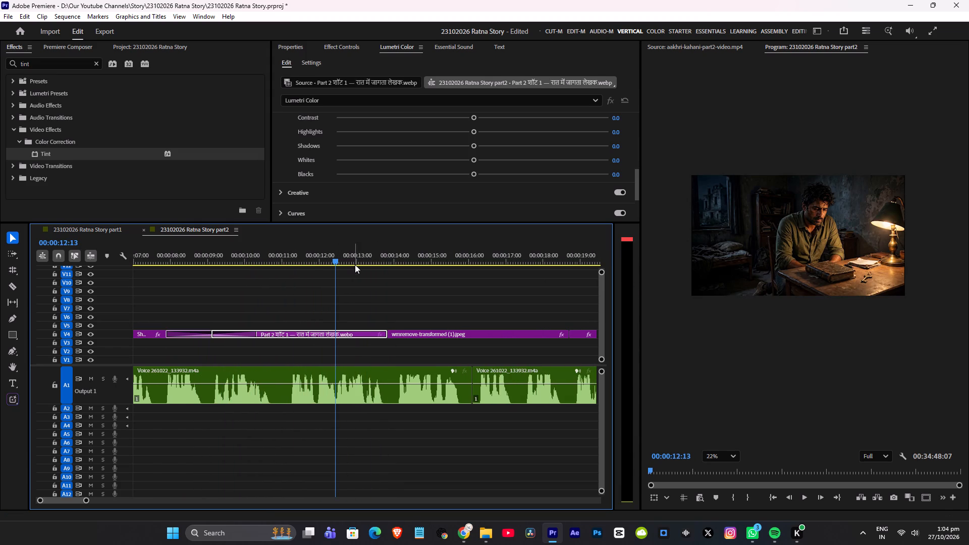
key(ctrl+s)
click(302, 254)
key(ctrl+s)
Play from the writer-at-desk image into the wall-clock image to check the shot's timing against the voice-over.
alt+scroll(362, 294, down, 3)
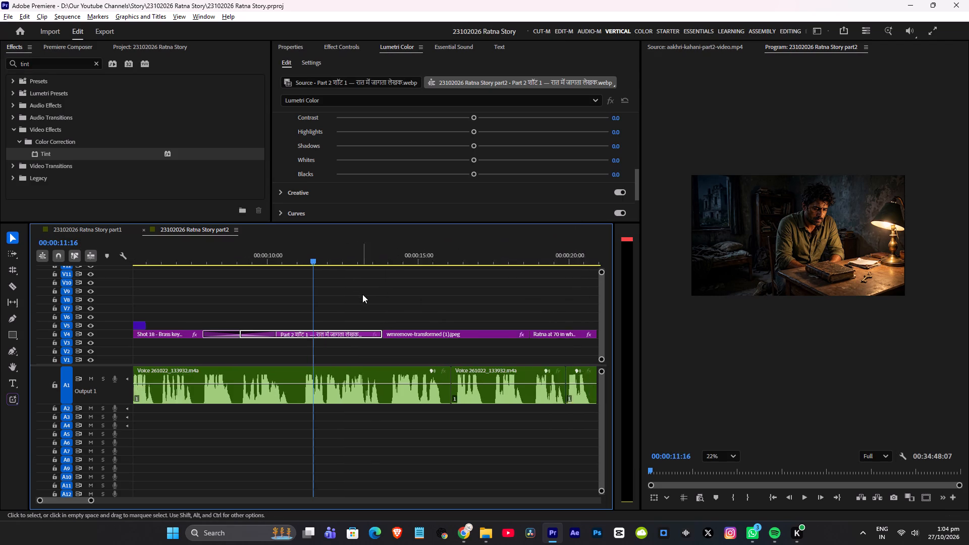
alt+scroll(386, 296, up, 3)
drag(299, 254, 254, 267)
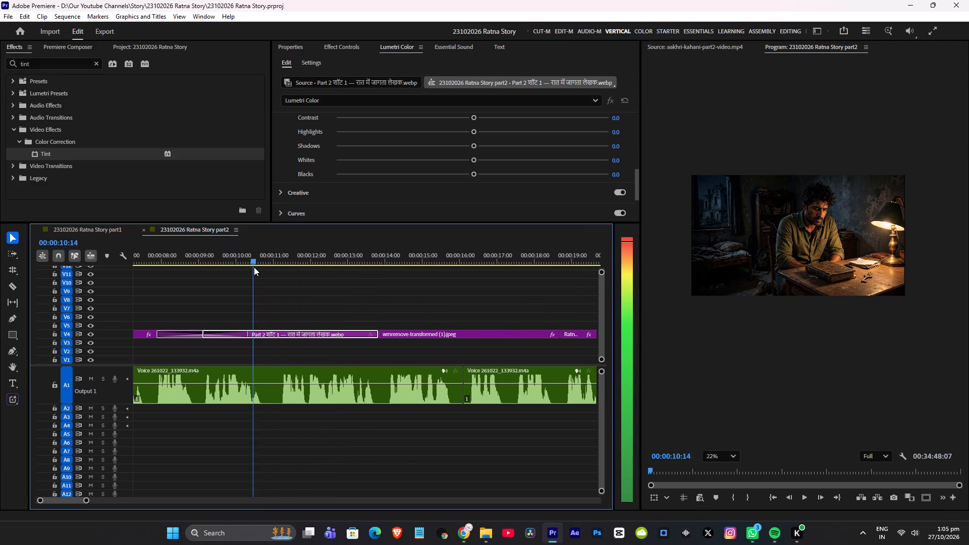
drag(254, 267, 247, 269)
key(ctrl+s)
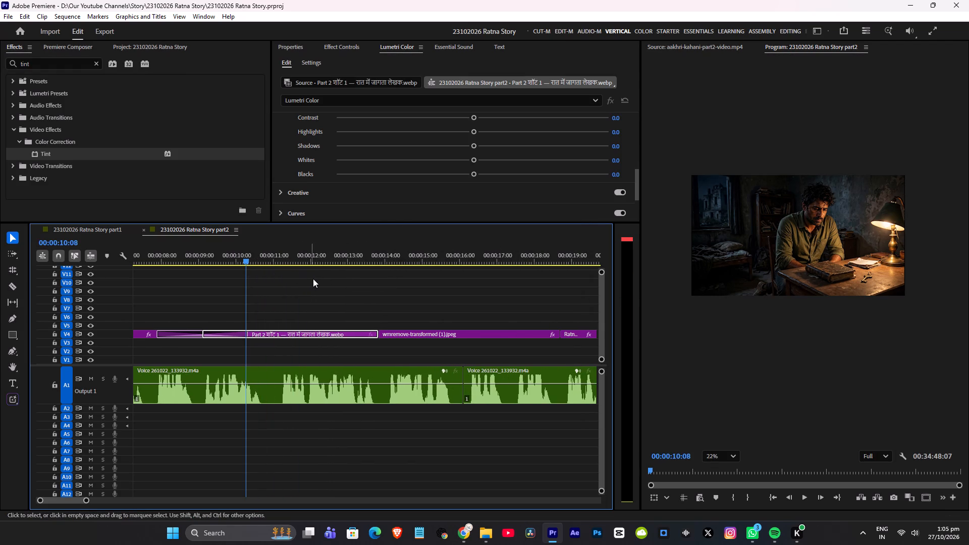
key(space)
scroll(340, 284, down, 2)
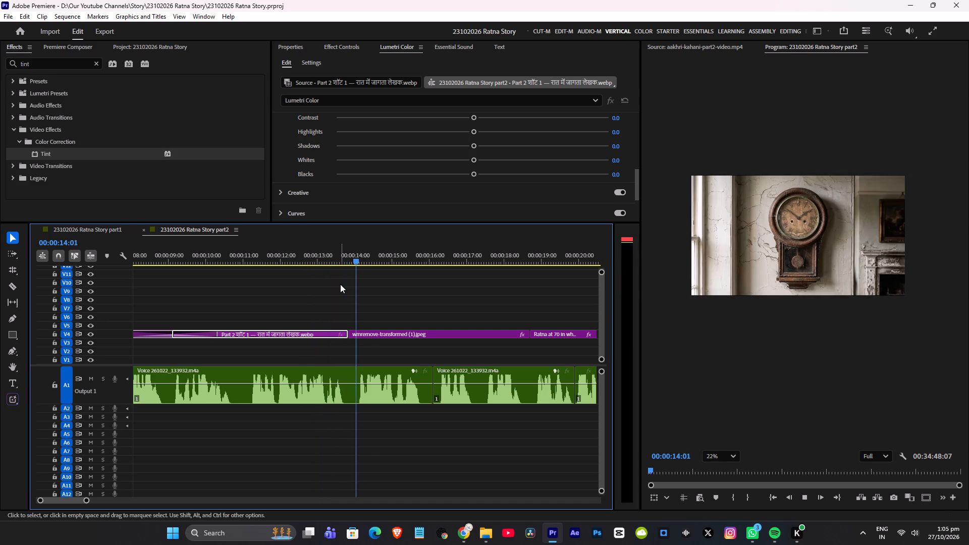
scroll(399, 295, down, 1)
key(space)
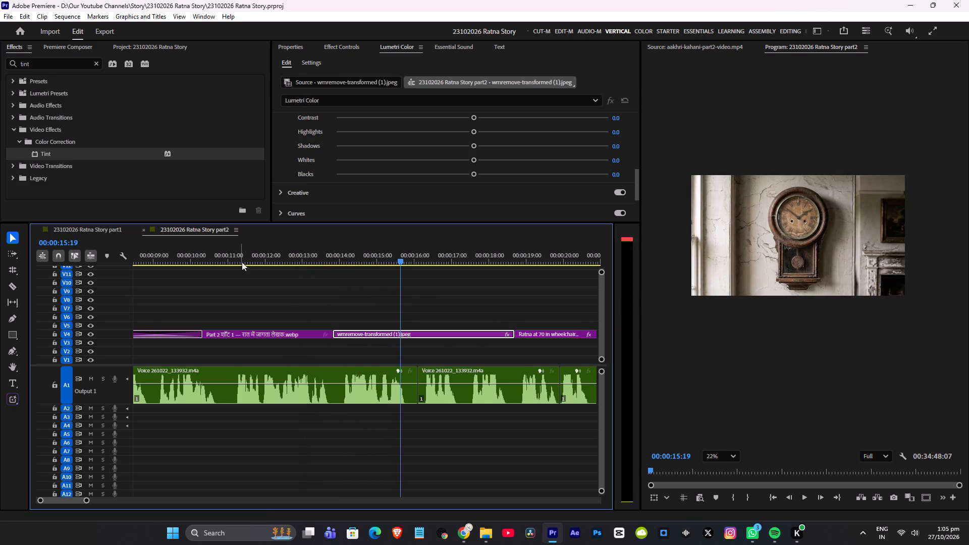
Add two Scale keyframes to the writer-at-desk image, keeping 100 at the earlier one and setting 110 at the later one.
click(232, 260)
key(ctrl+s)
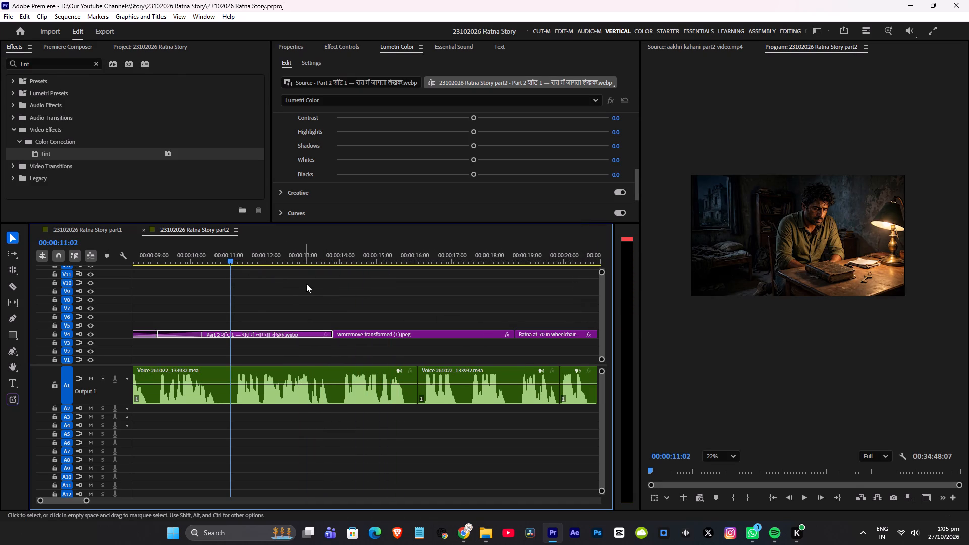
alt+scroll(310, 284, up, 7)
key(space)
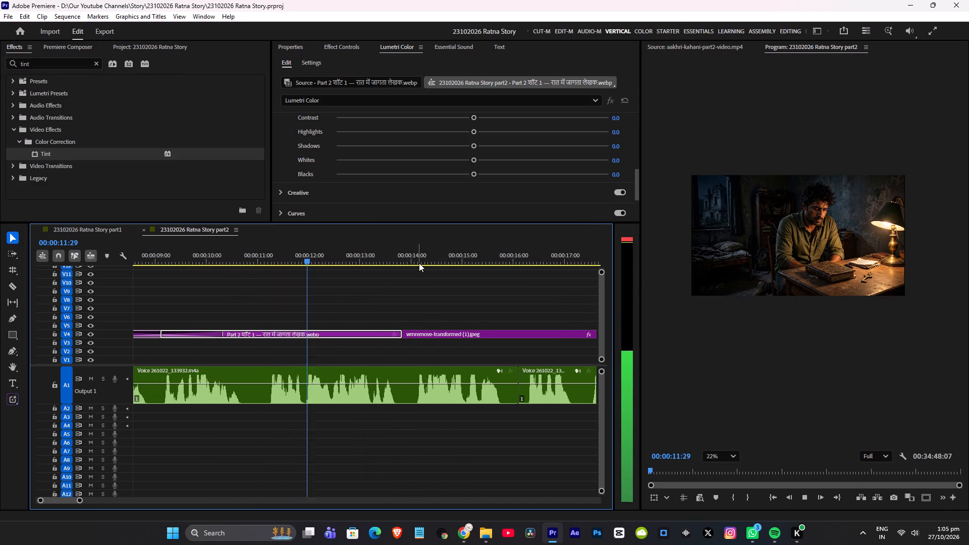
key(space)
click(341, 44)
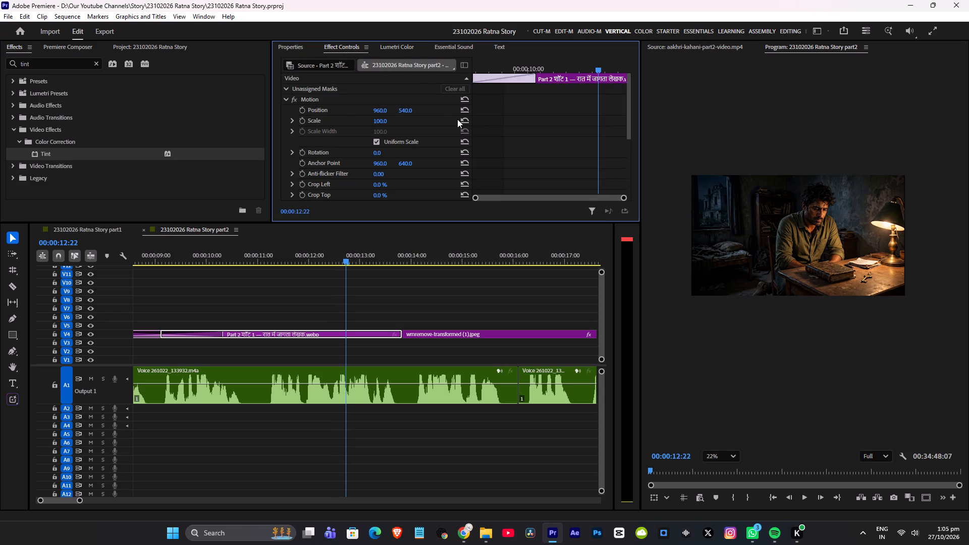
click(303, 121)
click(553, 64)
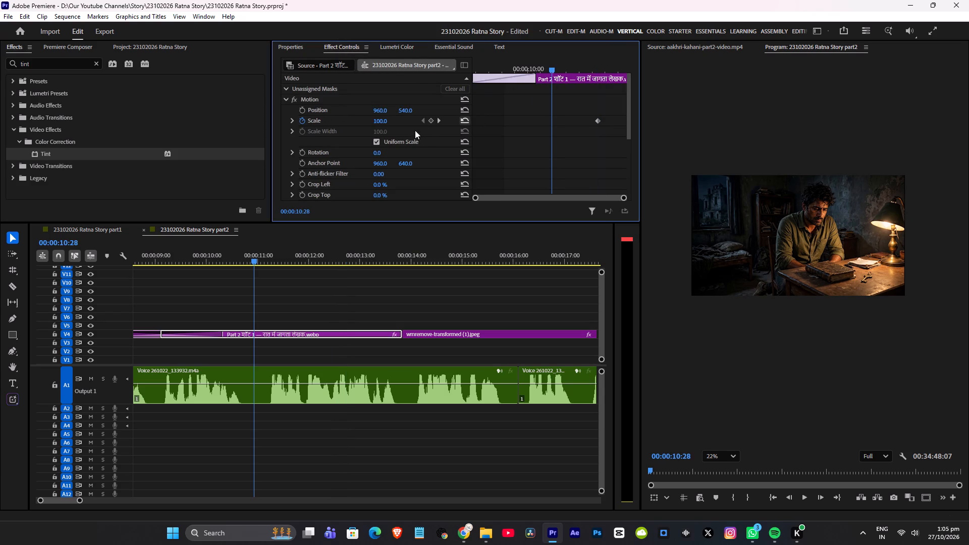
click(431, 119)
click(436, 122)
click(388, 124)
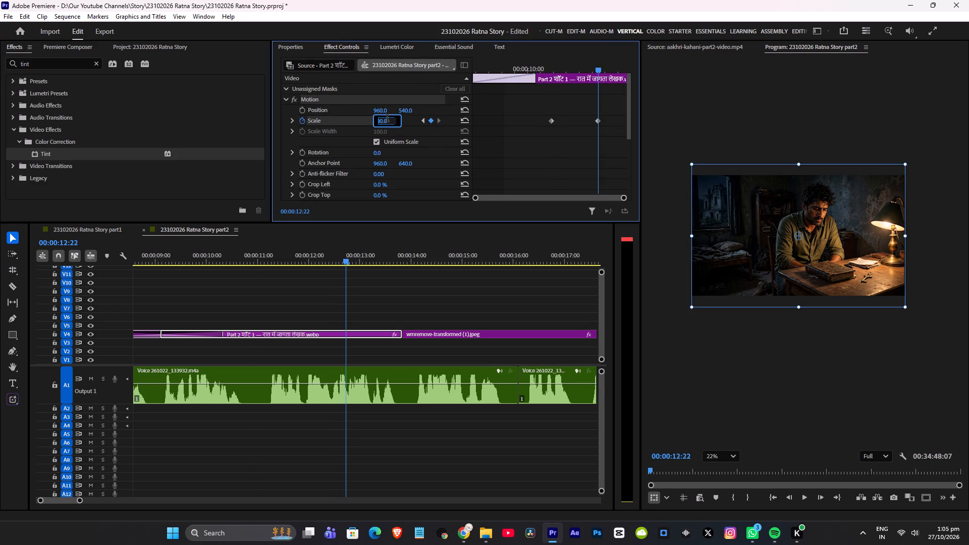
key(shift+Up)
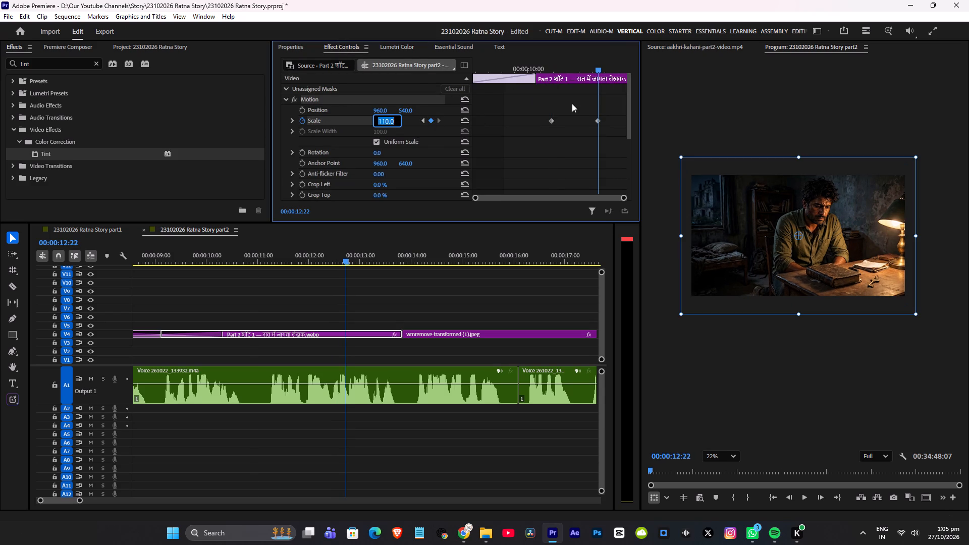
Spread the writer-at-desk image's two Scale keyframes to the clip's start and end, and save the project.
drag(598, 118, 694, 122)
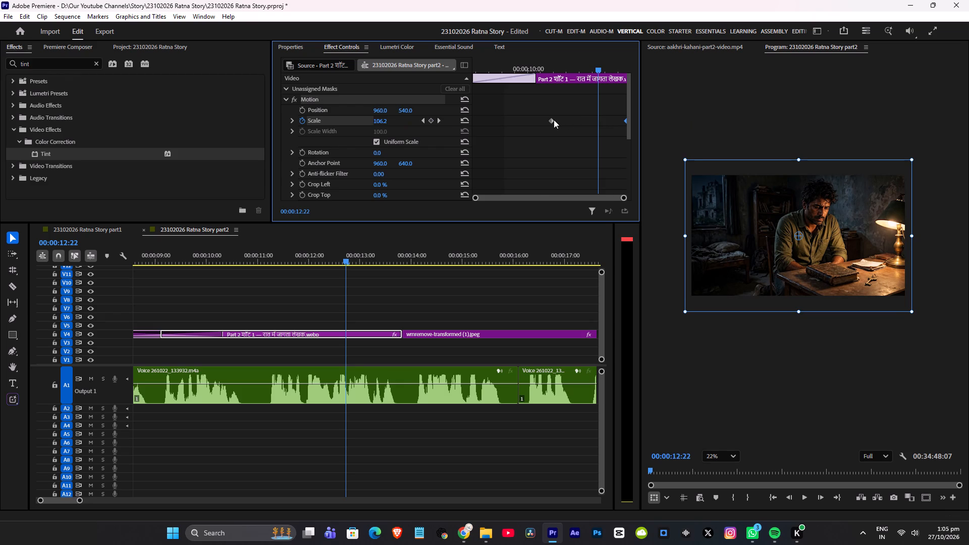
drag(549, 120, 56, 141)
key(ctrl+s)
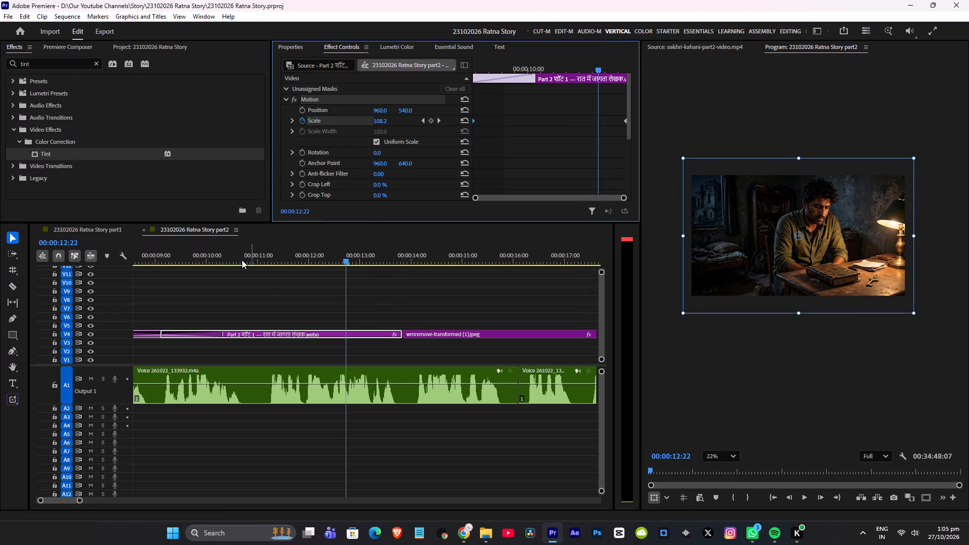
Play from the writer-at-desk image into the wall-clock image to check the new zoom and the cut.
click(240, 259)
key(space)
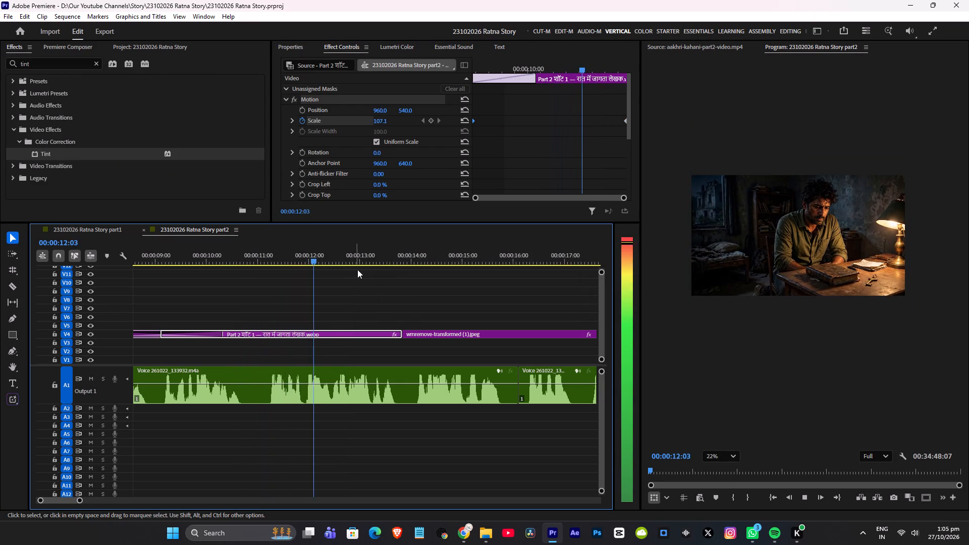
scroll(438, 282, down, 2)
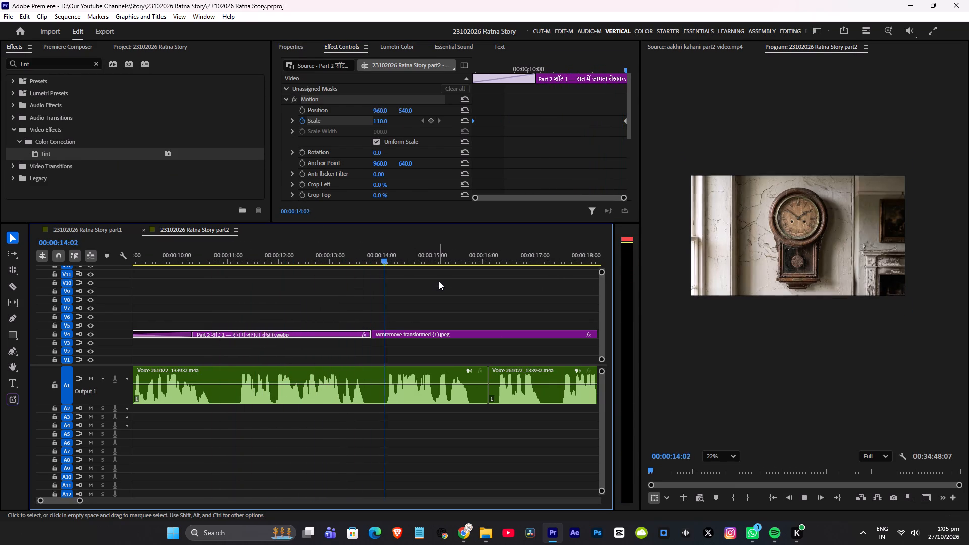
scroll(442, 285, down, 9)
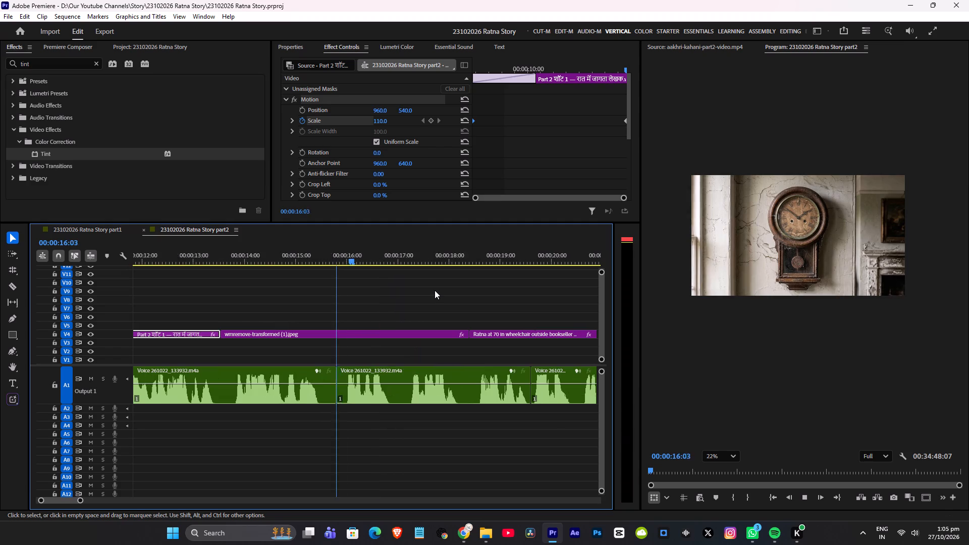
scroll(435, 290, down, 1)
key(space)
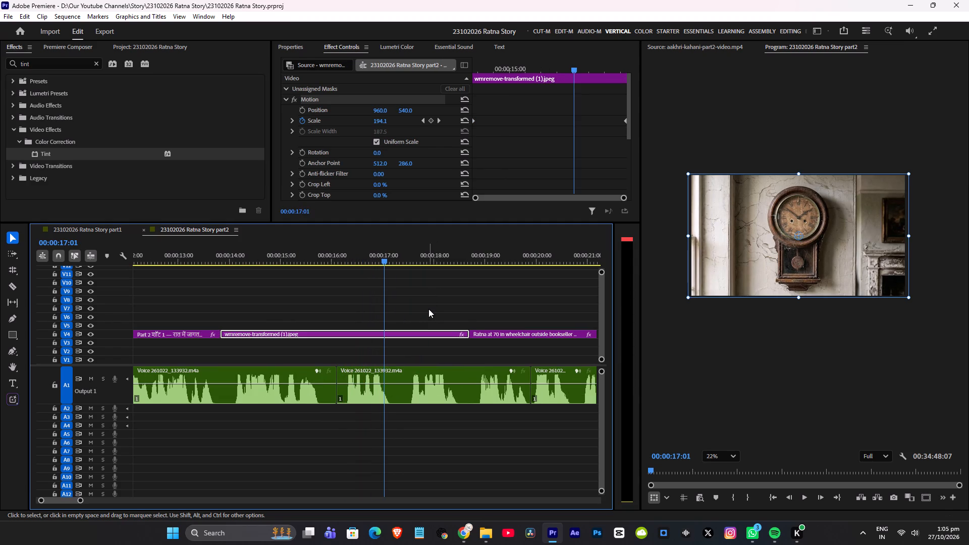
Paste the copied dark blue colour effect onto the wall-clock image and the writer-at-desk image, and save the project.
key(ctrl+s)
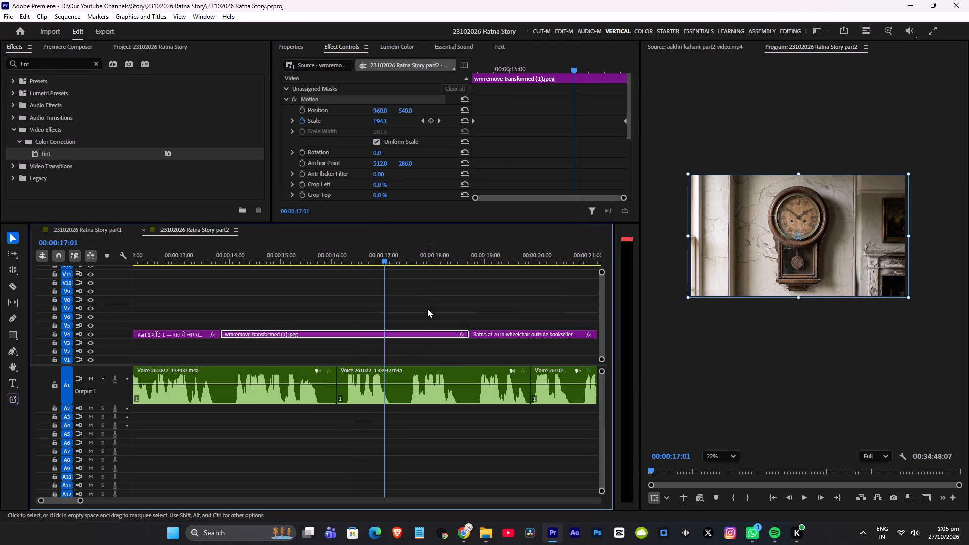
key(ctrl+v)
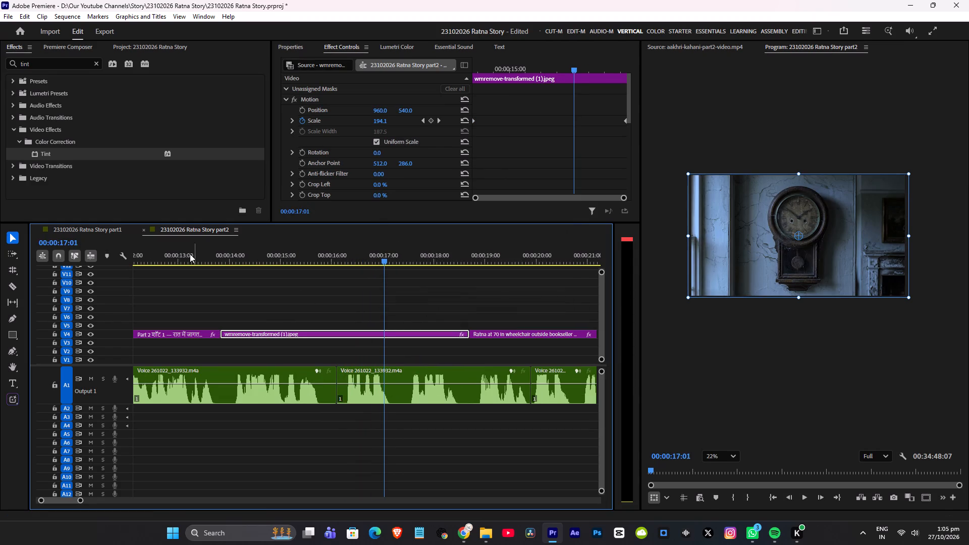
click(190, 254)
key(ctrl+v)
scroll(334, 304, up, 3)
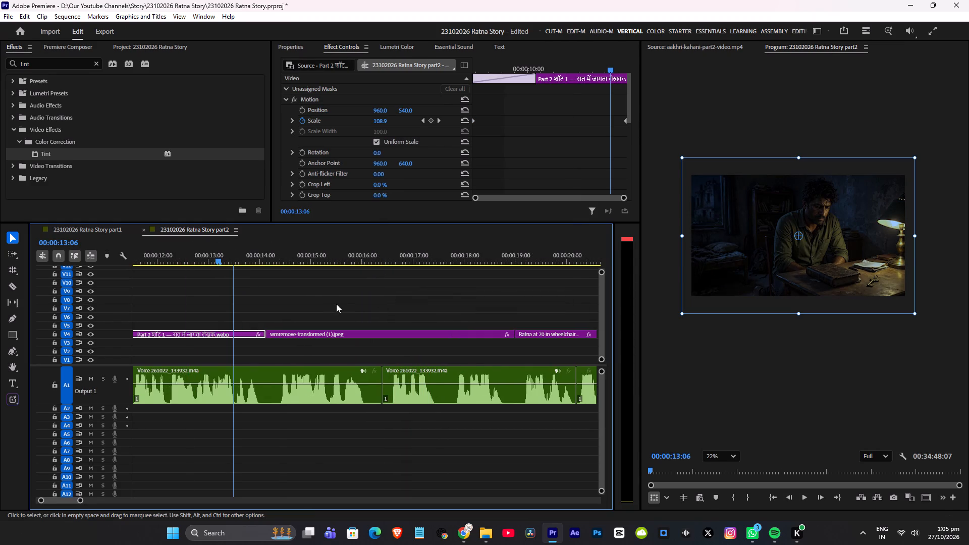
scroll(336, 304, up, 6)
key(ctrl+s)
Play from the writer-at-desk image through the wall-clock and wheelchair images to Shot 3, checking look and motion against the voice-over.
key(space)
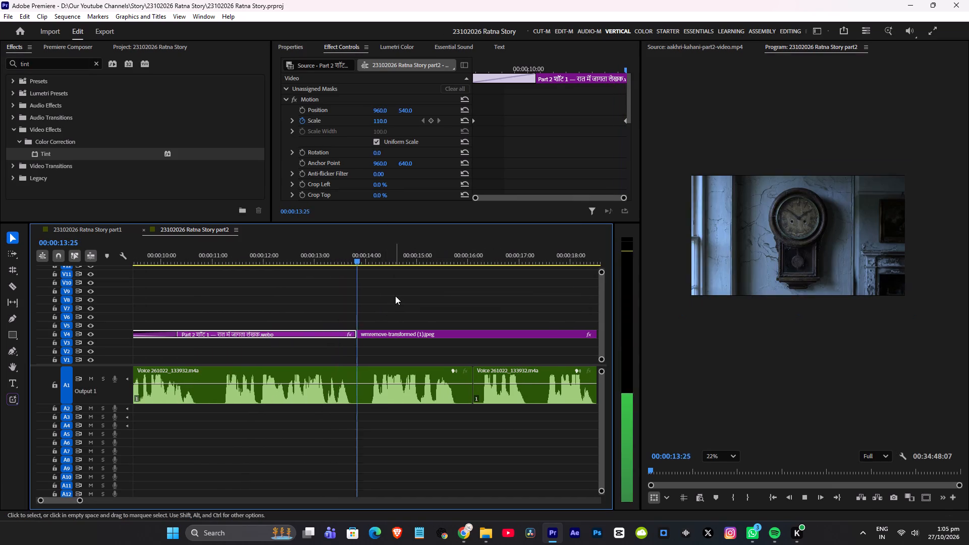
scroll(449, 293, down, 4)
alt+scroll(397, 293, down, 6)
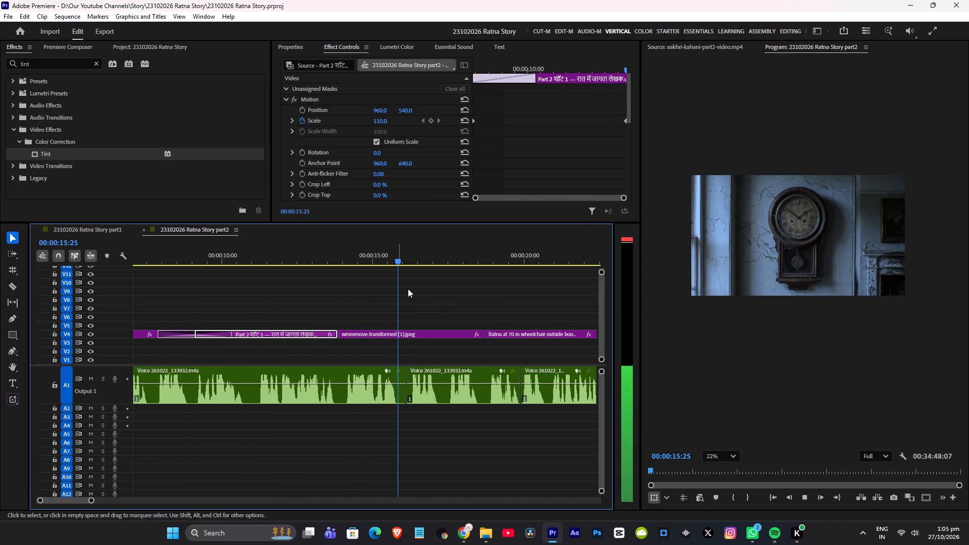
alt+scroll(408, 289, down, 3)
scroll(431, 279, down, 3)
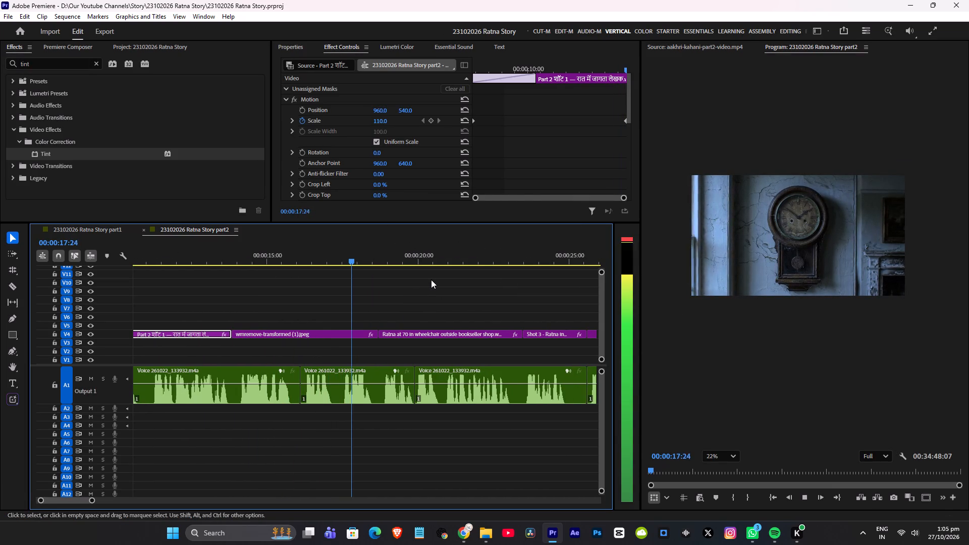
scroll(446, 313, down, 4)
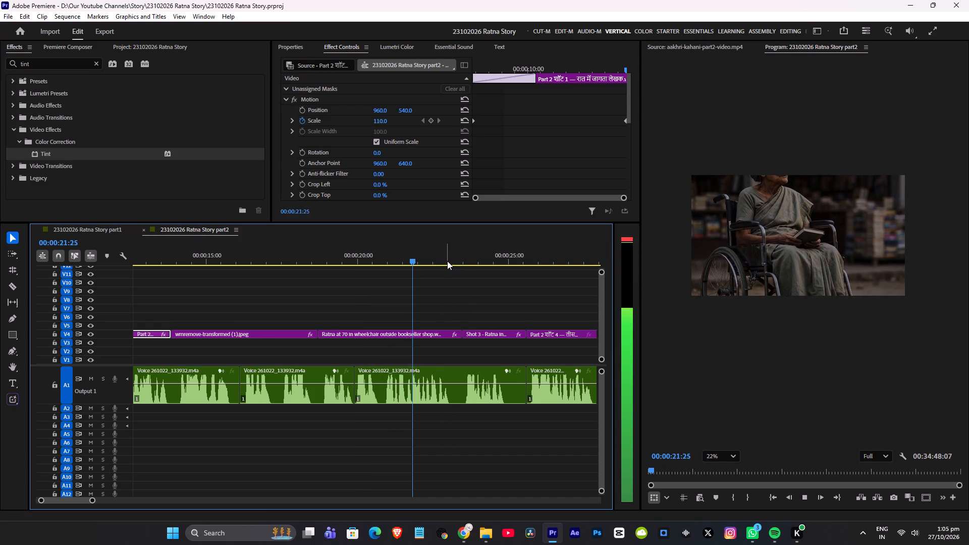
click(447, 261)
key(space)
scroll(482, 289, down, 7)
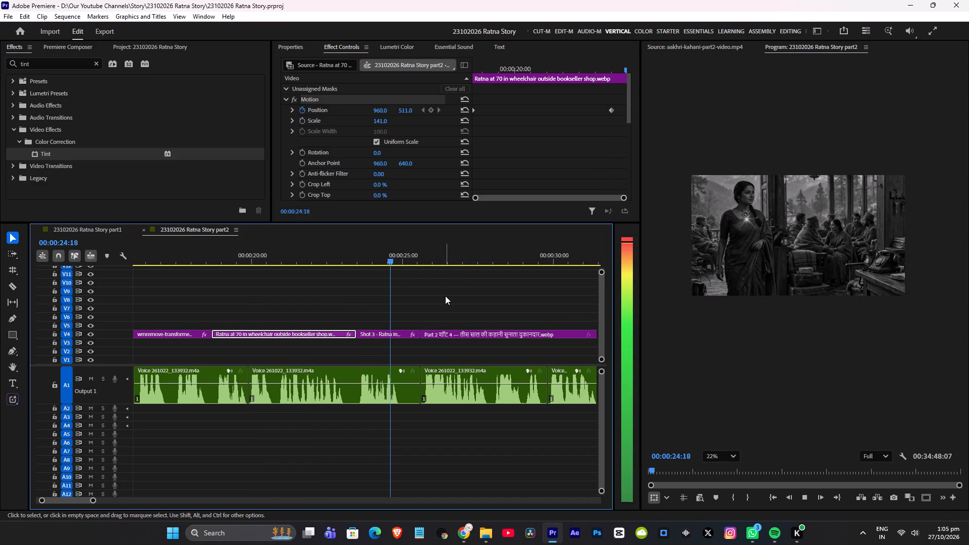
key(space)
Play from the end of Shot 3 through the bookshop conversation image to check its timing, saving the project.
click(399, 257)
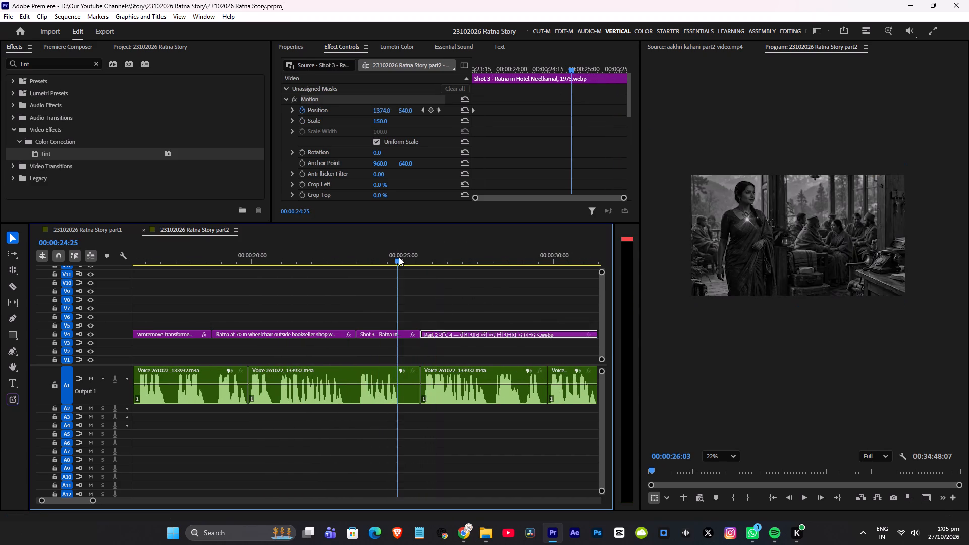
key(space)
scroll(458, 277, down, 4)
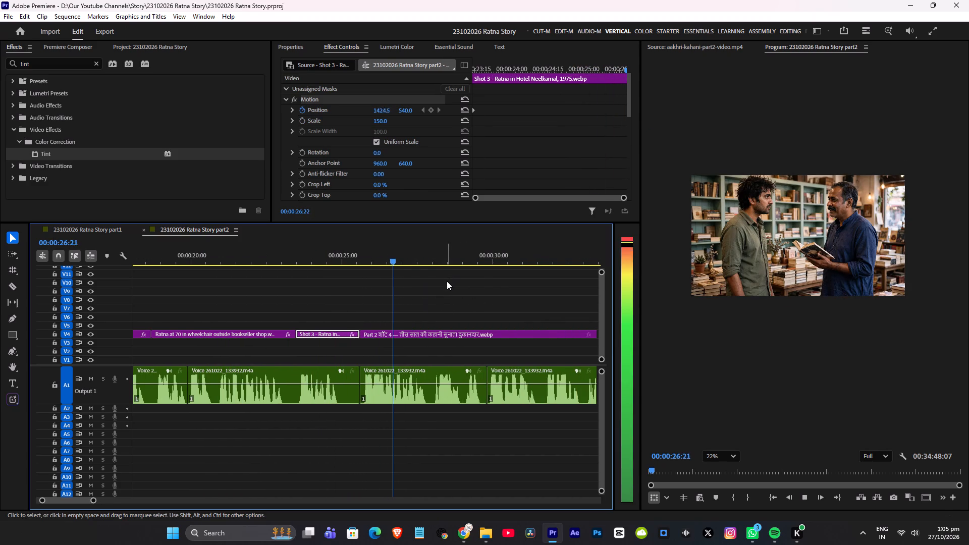
scroll(447, 282, down, 3)
alt+scroll(425, 290, down, 8)
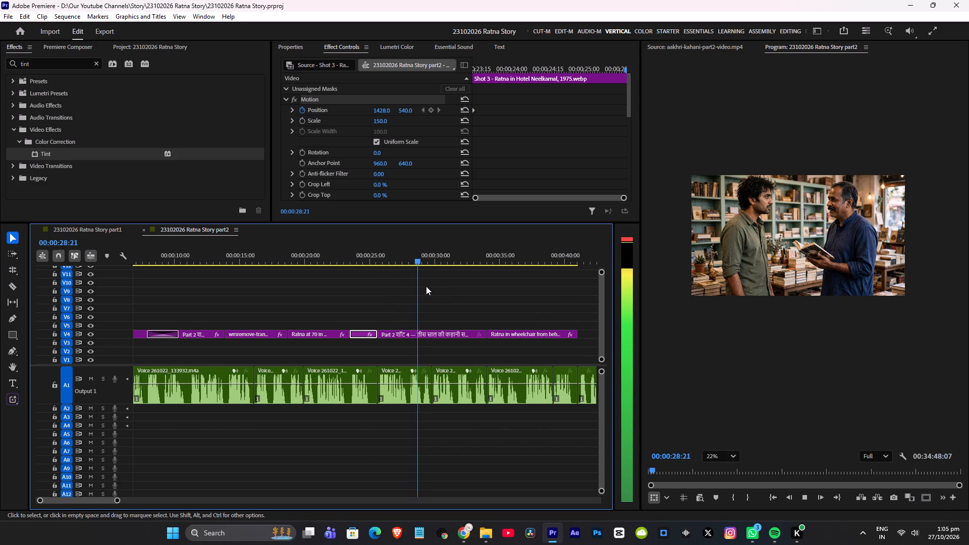
key(ctrl+s)
key(space)
scroll(444, 292, down, 3)
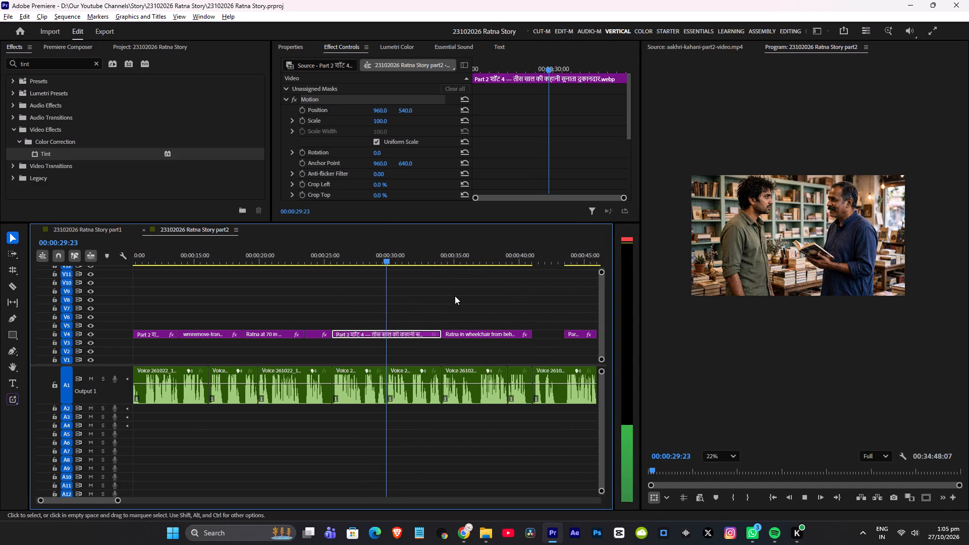
alt+scroll(455, 296, up, 4)
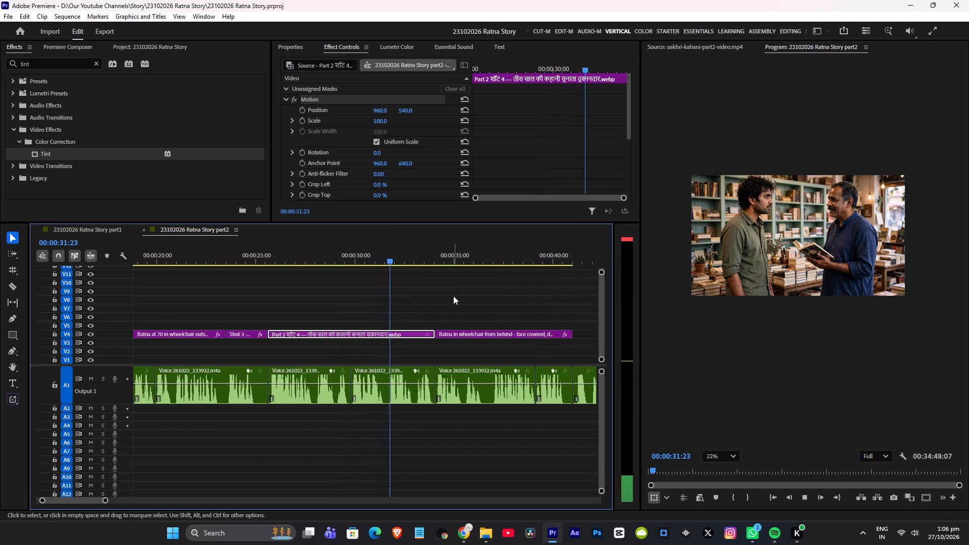
key(space)
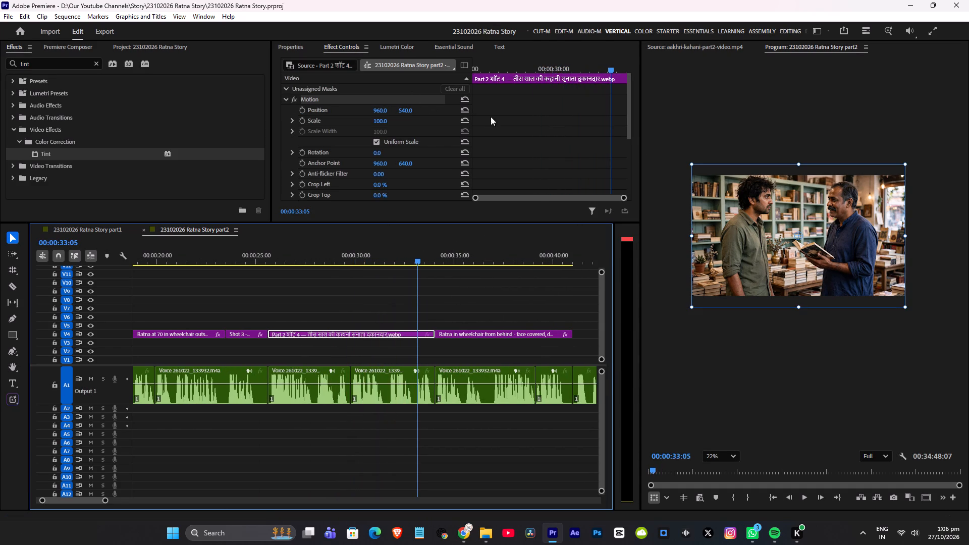
Keyframe the bookshop conversation image's vertical position from 445 at the clip's start to about 606 at its end, and save the project.
click(303, 112)
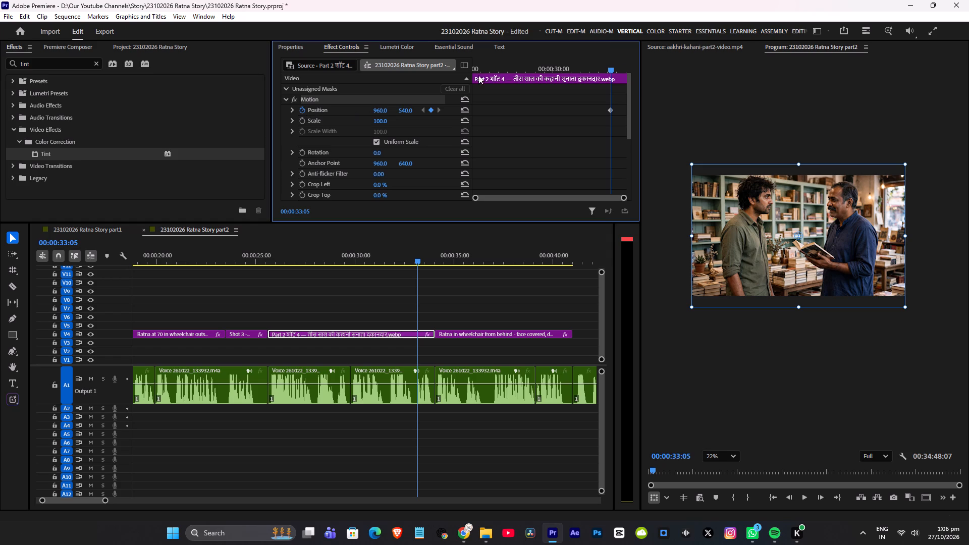
drag(581, 68, 443, 79)
click(429, 107)
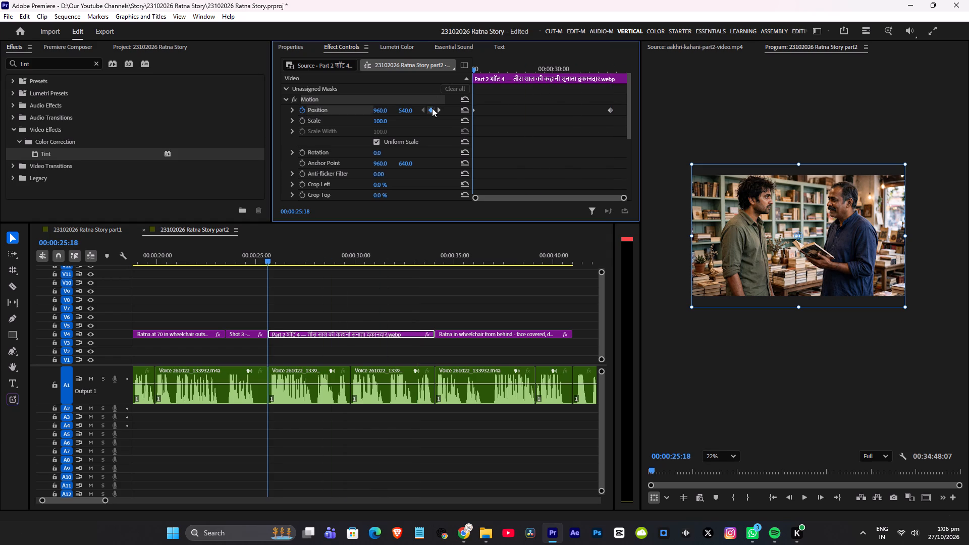
drag(406, 111, 394, 116)
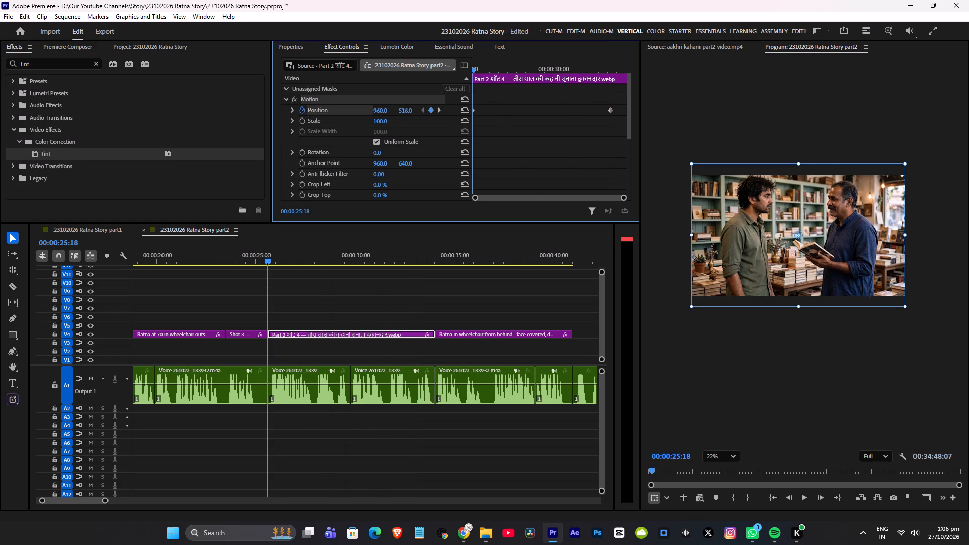
drag(394, 116, 359, 129)
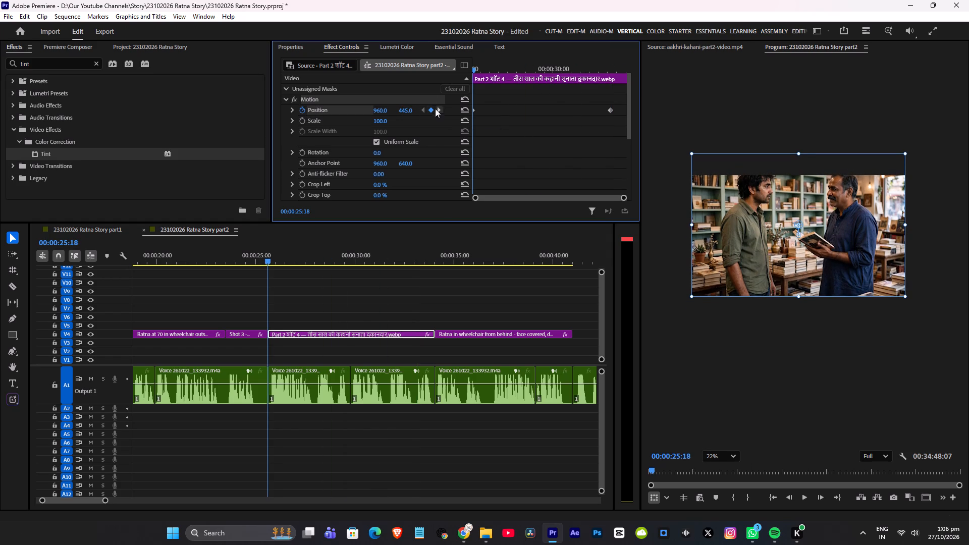
click(438, 111)
drag(405, 109, 438, 109)
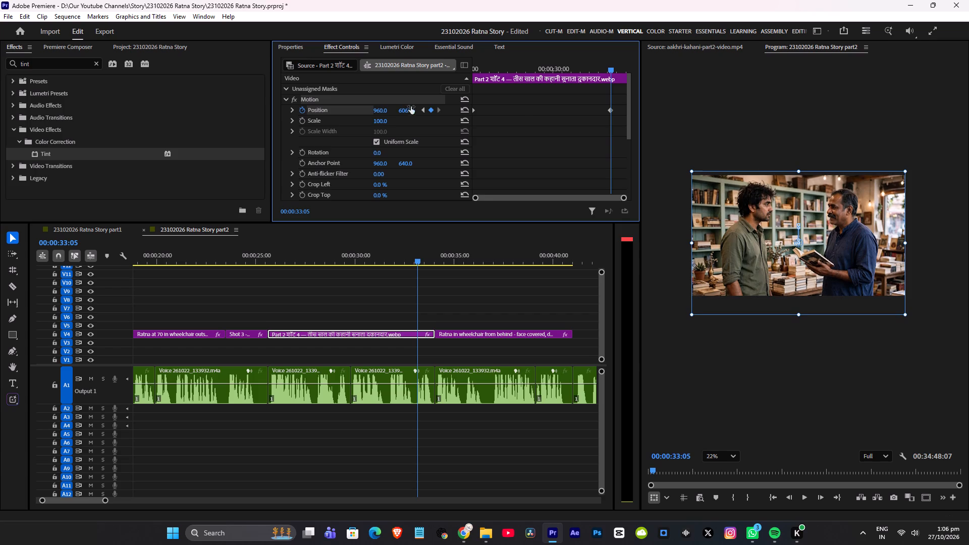
drag(612, 107, 713, 107)
click(250, 257)
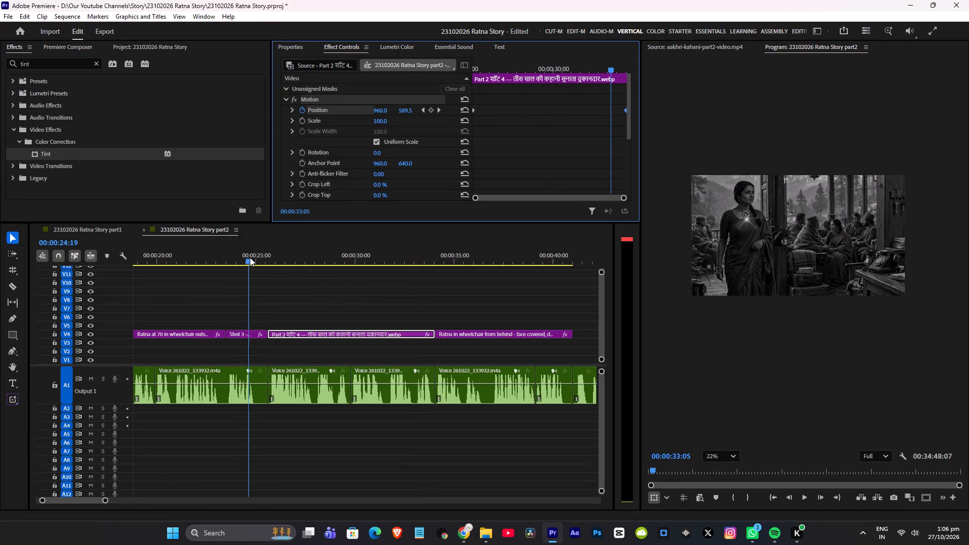
key(ctrl+s)
Play from Shot 3 through the bookshop conversation image into the wheelchair-from-behind image, restarting once, to check the vertical motion.
key(space)
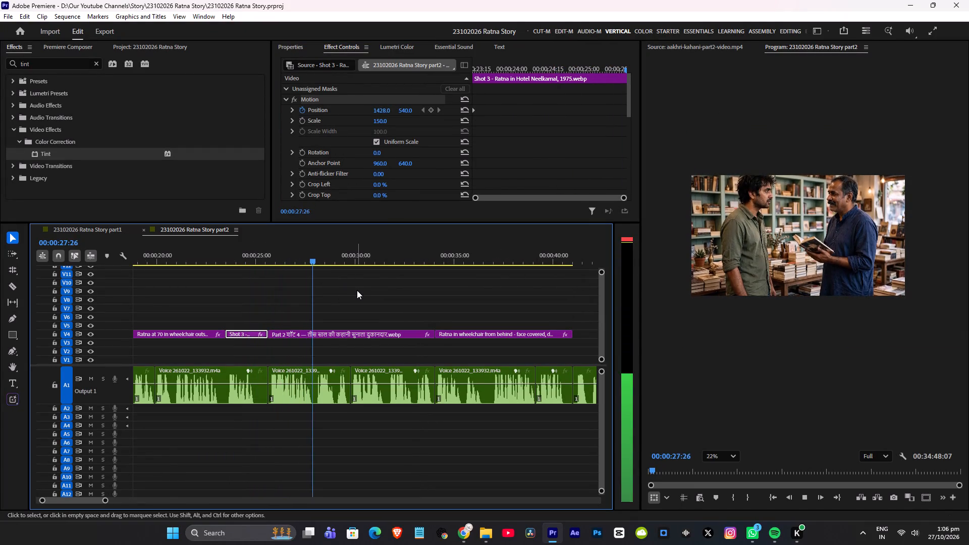
key(space)
click(246, 260)
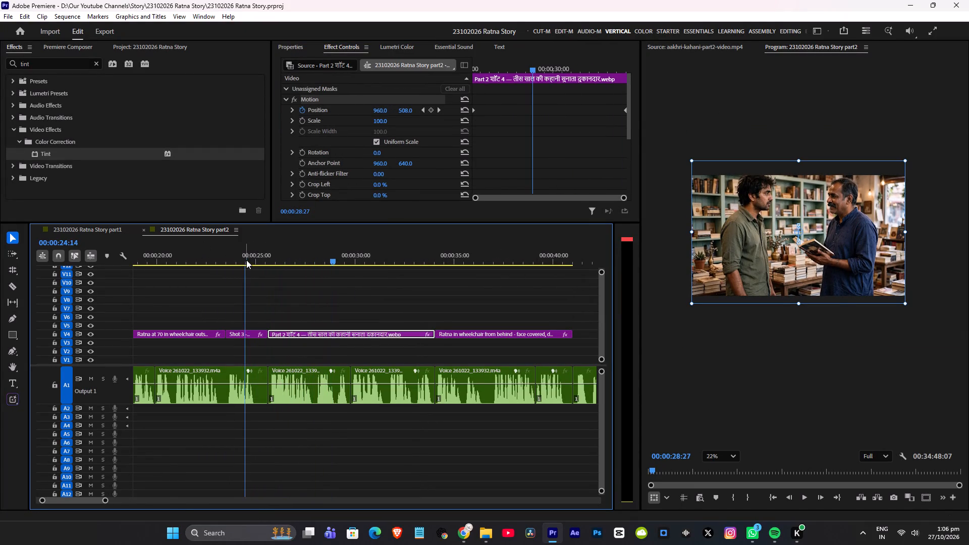
key(space)
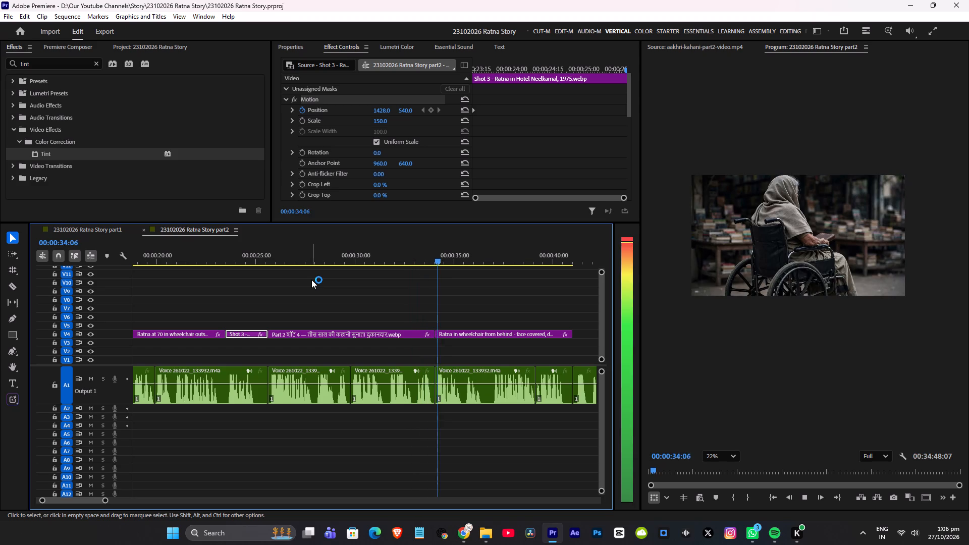
Add a Cross Dissolve between the bookshop conversation image and the wheelchair-from-behind image, lengthened to 00:00:01:16.
key(space)
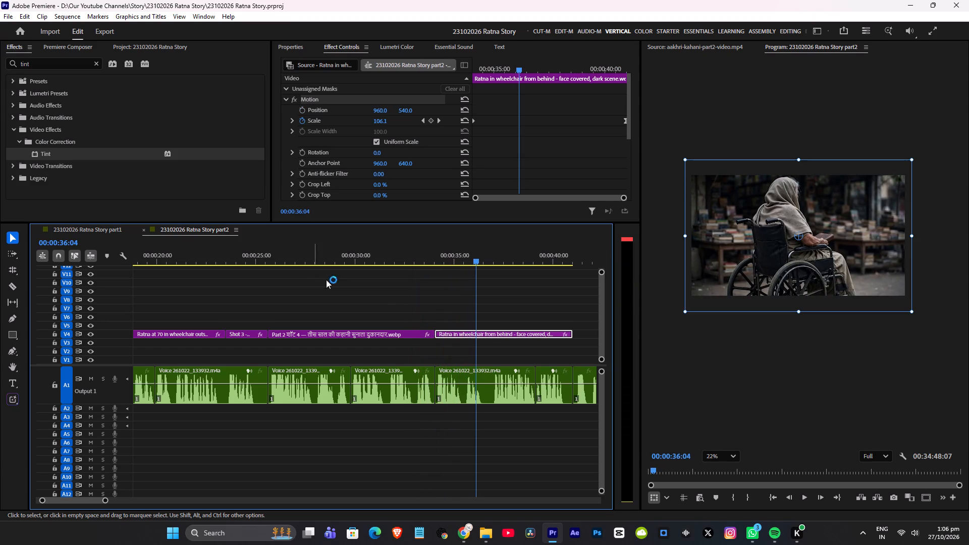
click(437, 333)
key(ctrl+d)
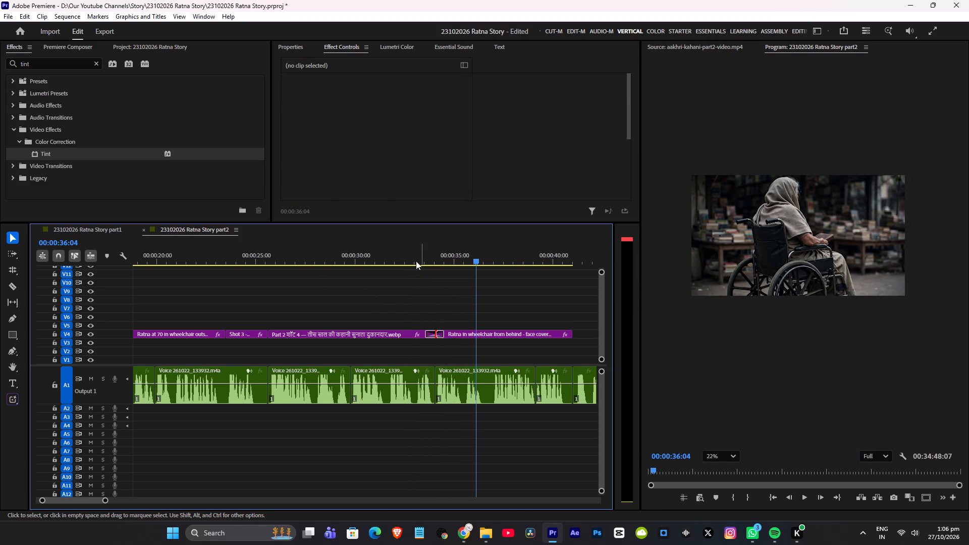
click(416, 254)
click(429, 334)
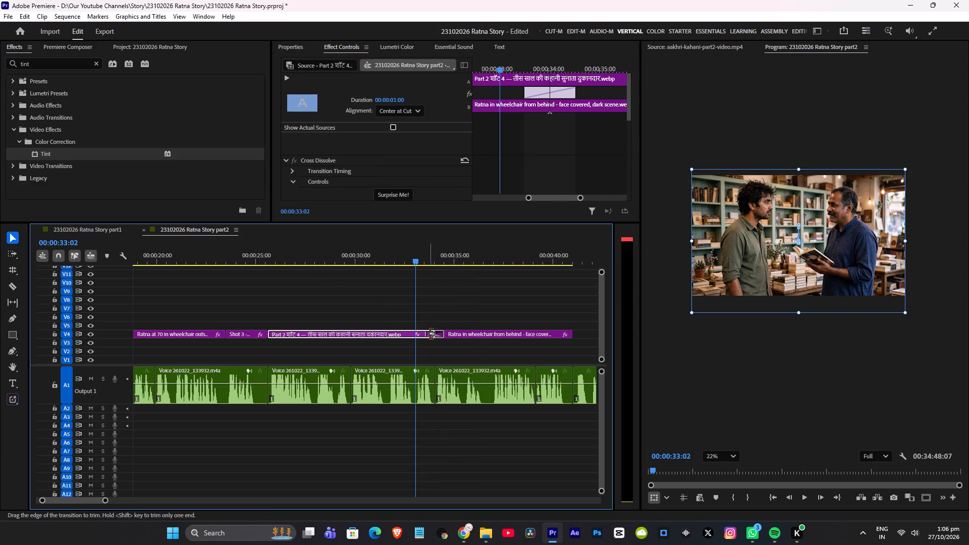
drag(428, 334, 423, 335)
key(space)
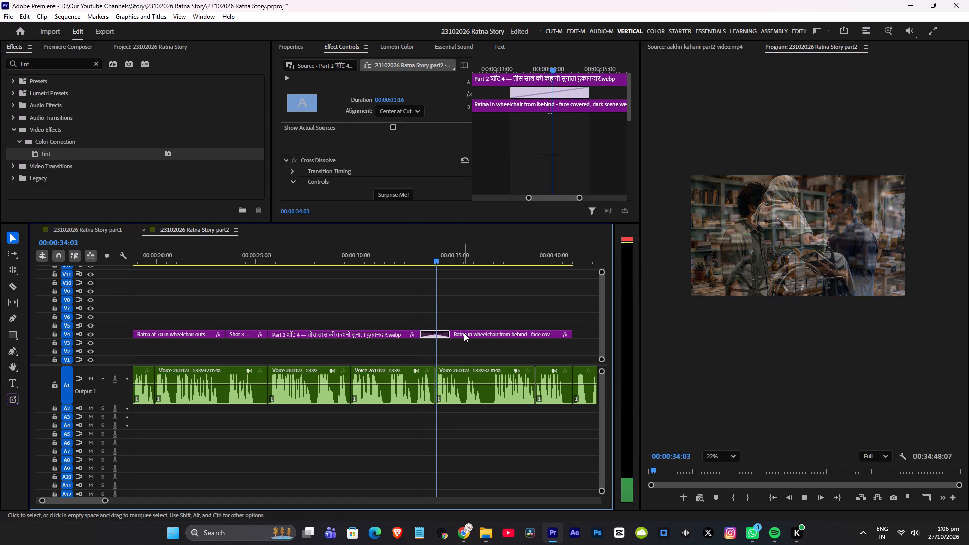
Move the wheelchair-from-behind image's first Scale keyframe back to the very start of the clip.
click(464, 333)
drag(487, 122, 454, 125)
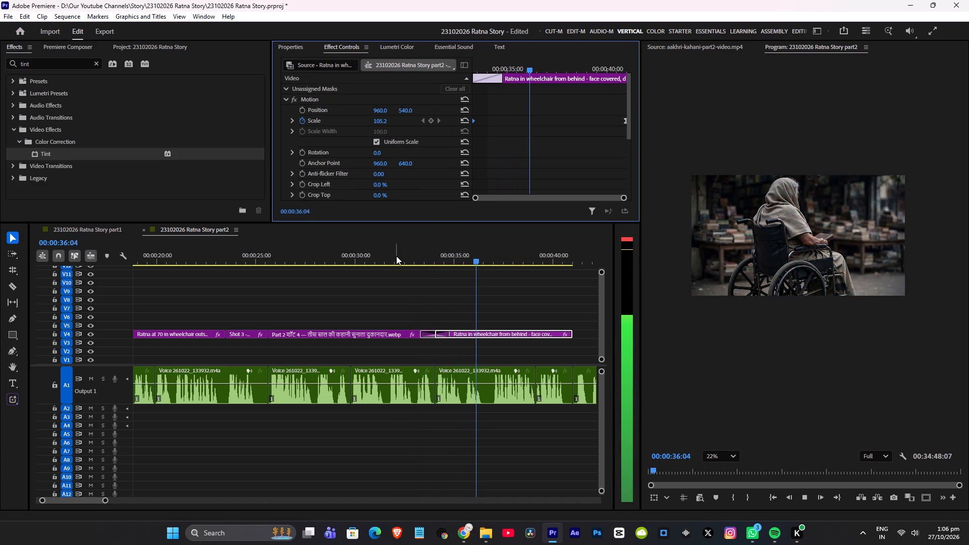
Play from the bookshop conversation image through the new dissolve to Shot 6 to check the transition and motion, saving the project.
click(396, 256)
key(space)
key(ctrl+s)
key(space)
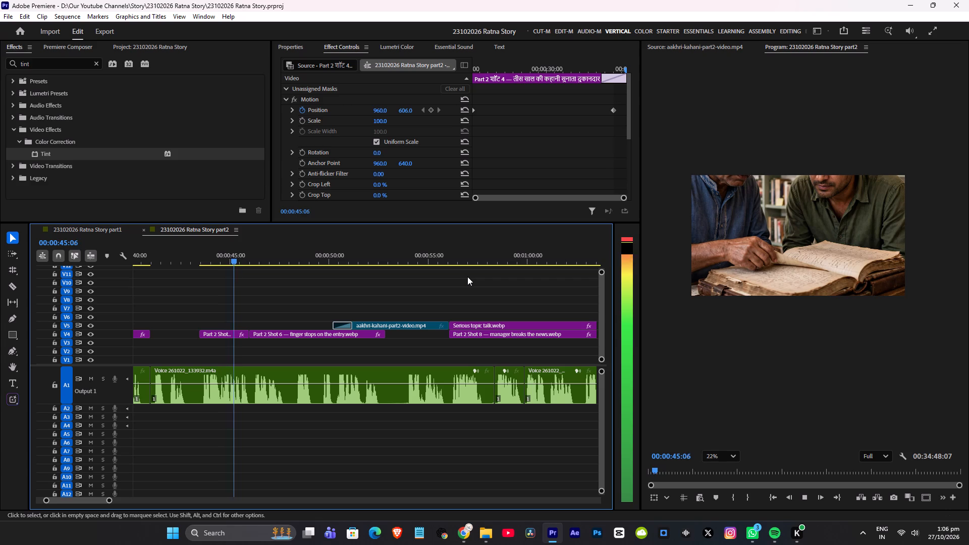
key(space)
key(ctrl+s)
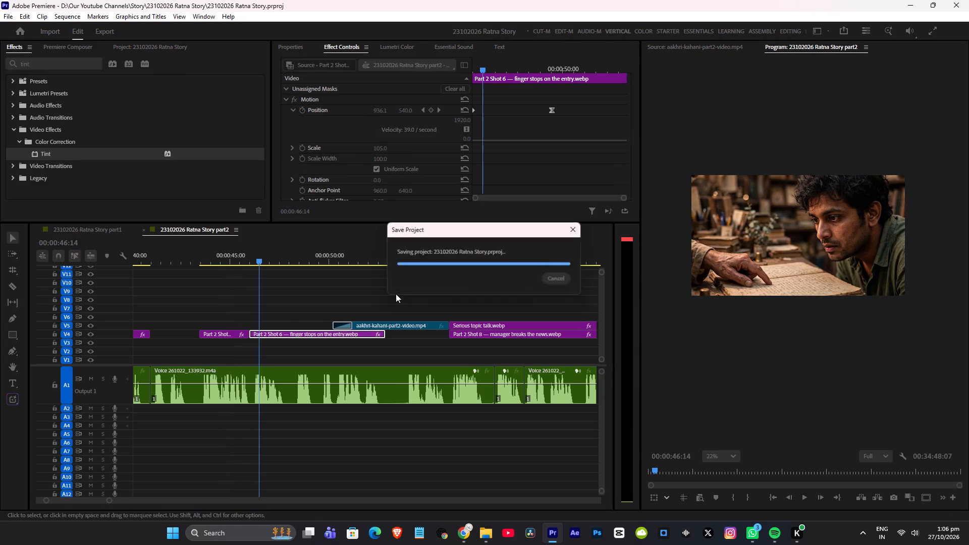
Place the Premiere Composer Fade to Black transition on V8, over the start of Shot 5.
scroll(212, 311, up, 3)
click(68, 44)
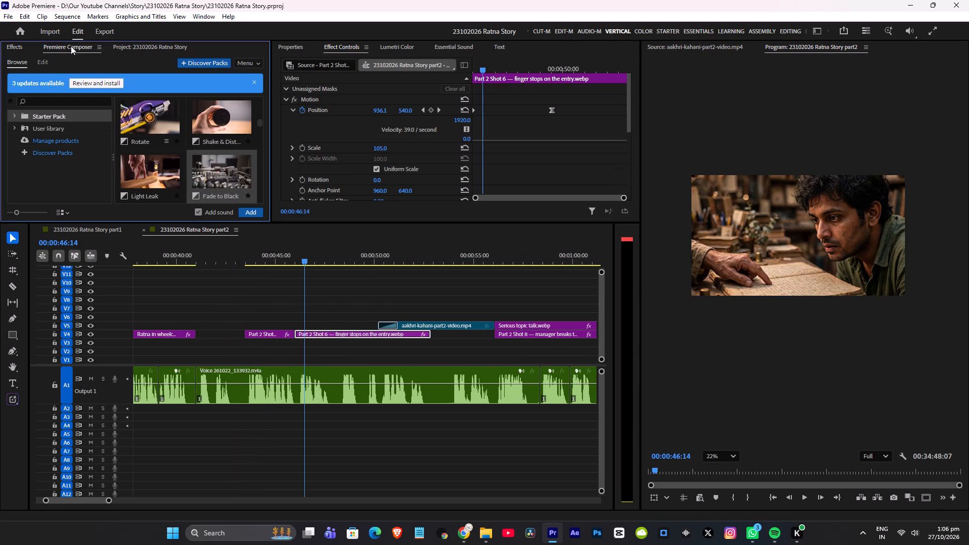
drag(222, 169, 247, 303)
scroll(291, 290, up, 4)
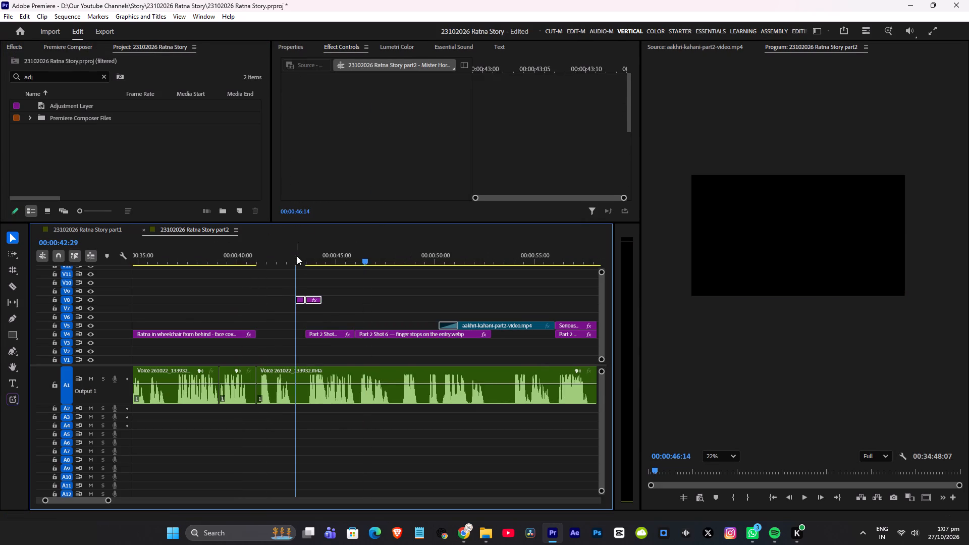
Save the project and play from the Fade to Black through Shot 5 into Shot 6 to check the transition.
click(297, 256)
key(ctrl+s)
key(space)
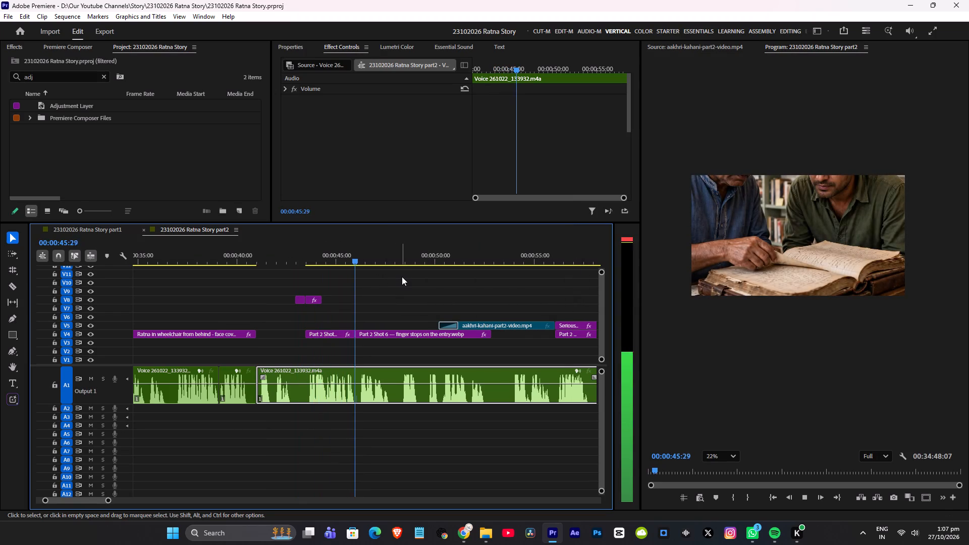
scroll(403, 278, down, 2)
key(space)
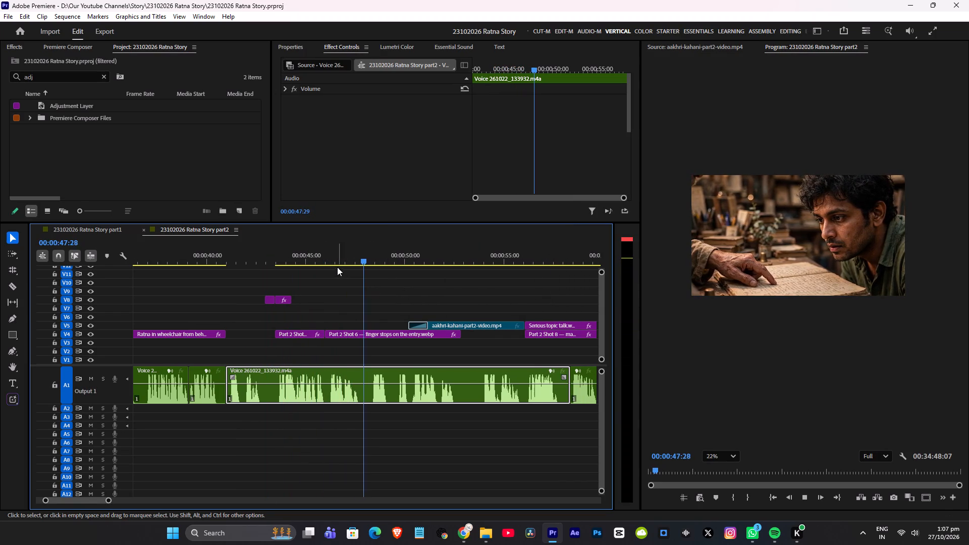
Add a Cross Dissolve between Shot 5 and Shot 6, lengthened to about 1.6 seconds.
click(317, 258)
click(327, 335)
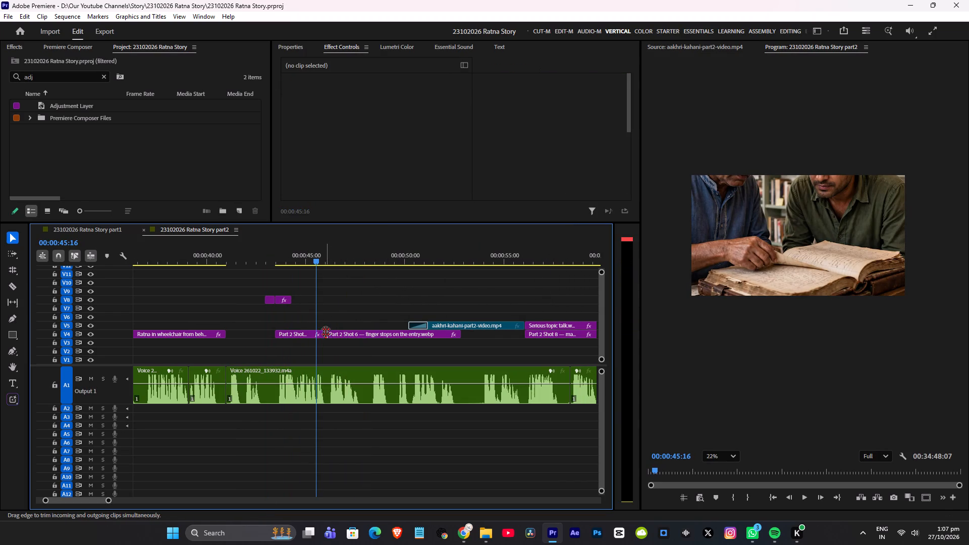
key(ctrl+d)
key(space)
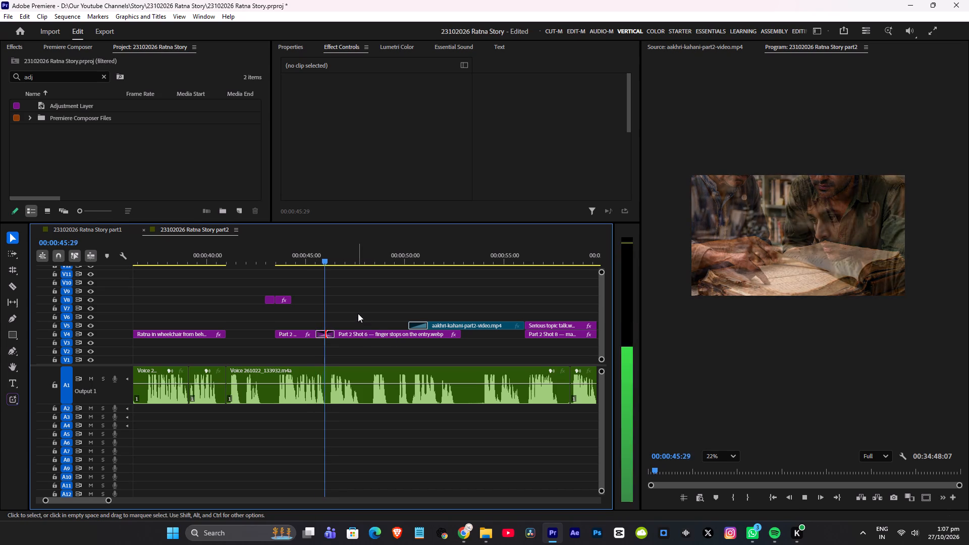
scroll(326, 317, up, 5)
scroll(404, 319, up, 2)
alt+scroll(443, 322, up, 6)
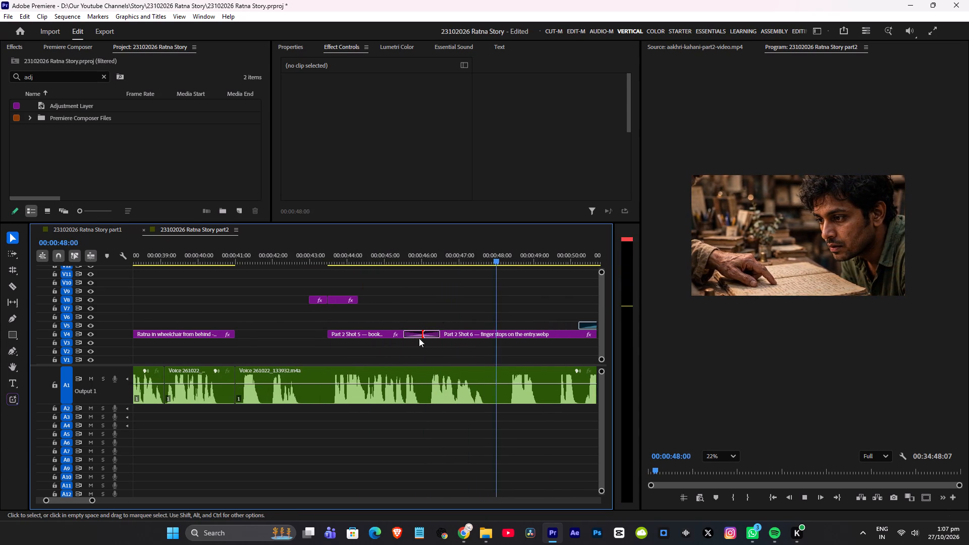
key(space)
drag(407, 335, 396, 335)
Move Shot 6's first Position keyframe back to the clip's start under the dissolve, and save the project.
click(465, 332)
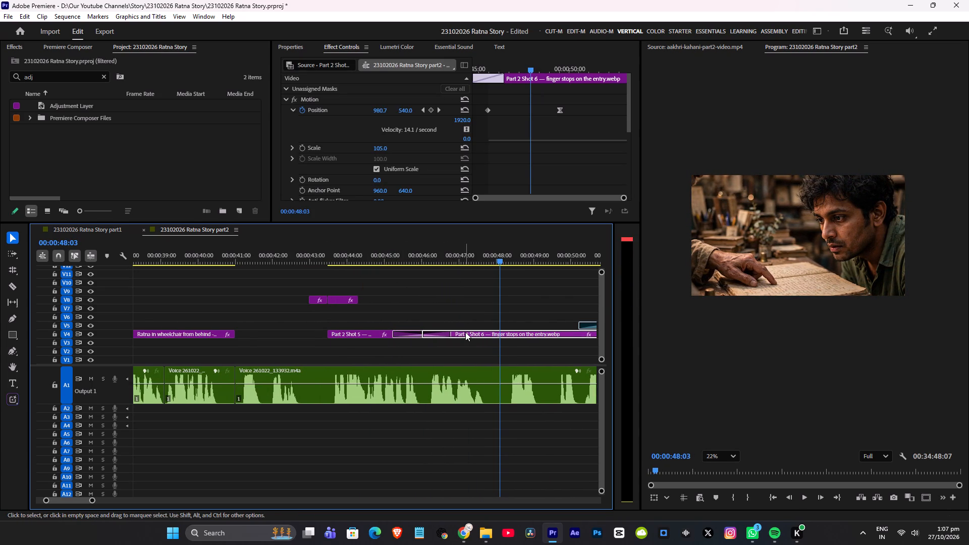
drag(487, 111, 361, 126)
key(ctrl+s)
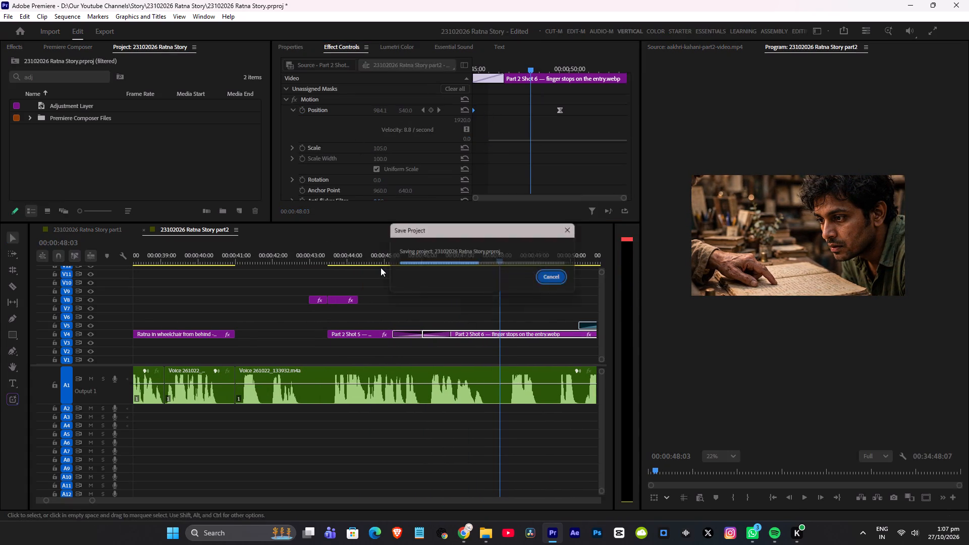
Play from Shot 5 through Shot 6 and onward to check the dissolve, motion and timing against the voice-over.
click(378, 256)
key(space)
scroll(450, 270, down, 1)
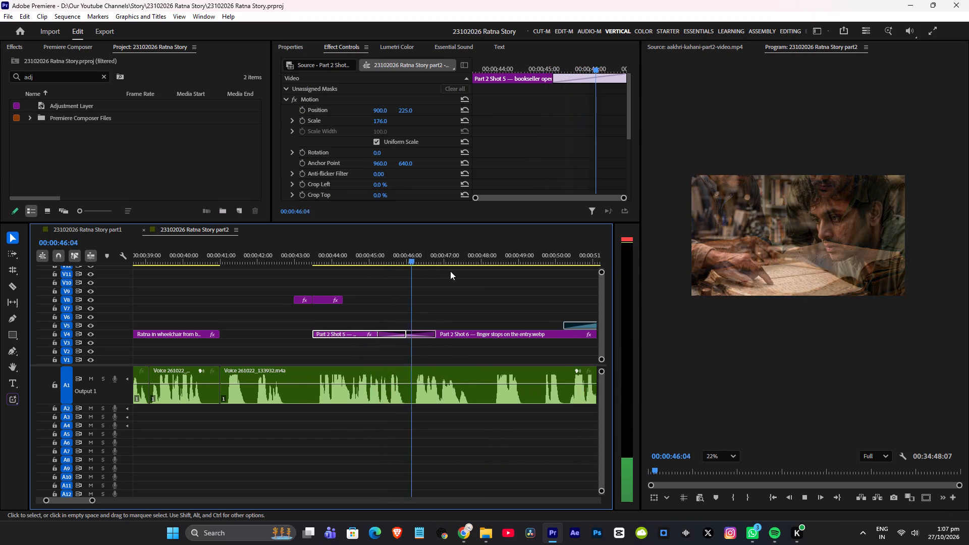
scroll(450, 271, down, 7)
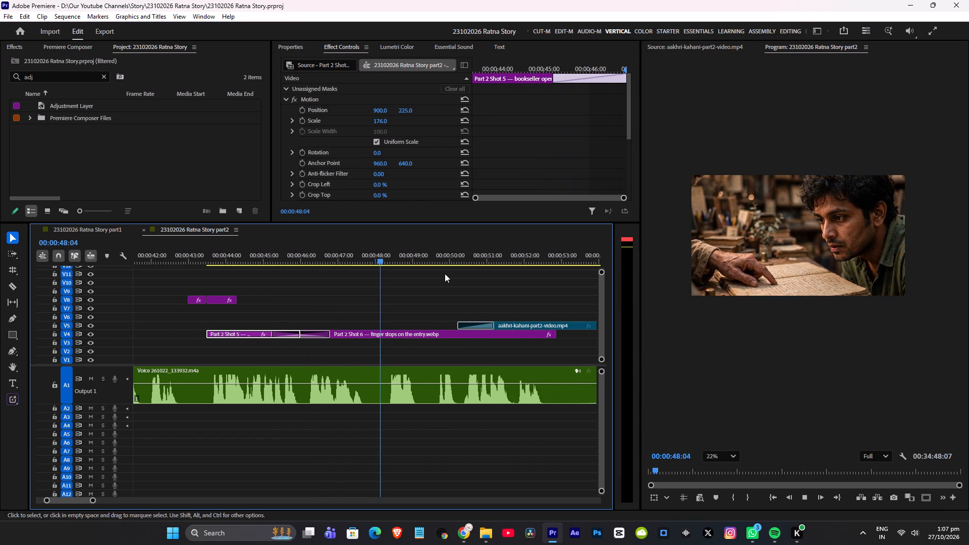
scroll(445, 274, down, 7)
alt+scroll(420, 285, down, 2)
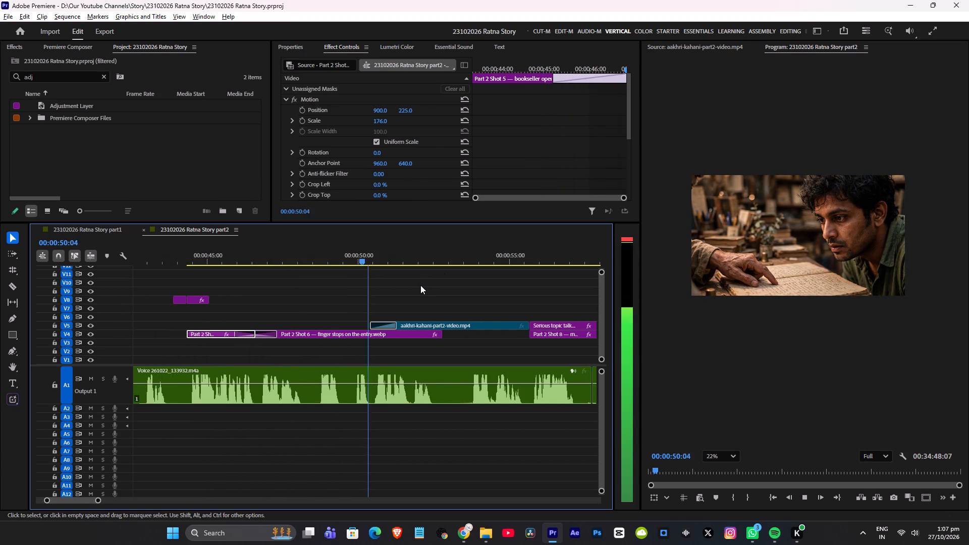
alt+scroll(420, 285, down, 2)
scroll(436, 283, down, 4)
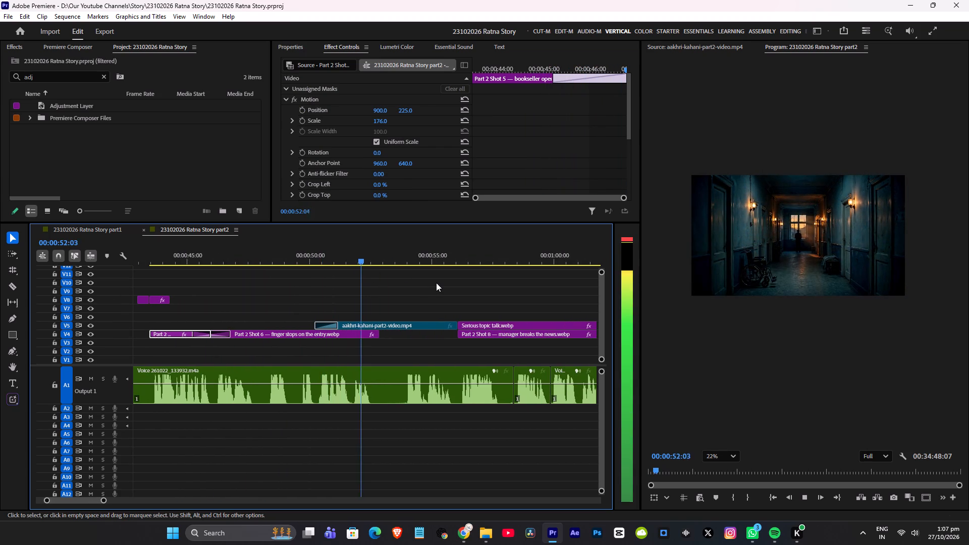
Continue playing through the aakhri-kahani-part2 corridor video into the Serious topic talk clip to check the cut and its look.
scroll(436, 284, down, 2)
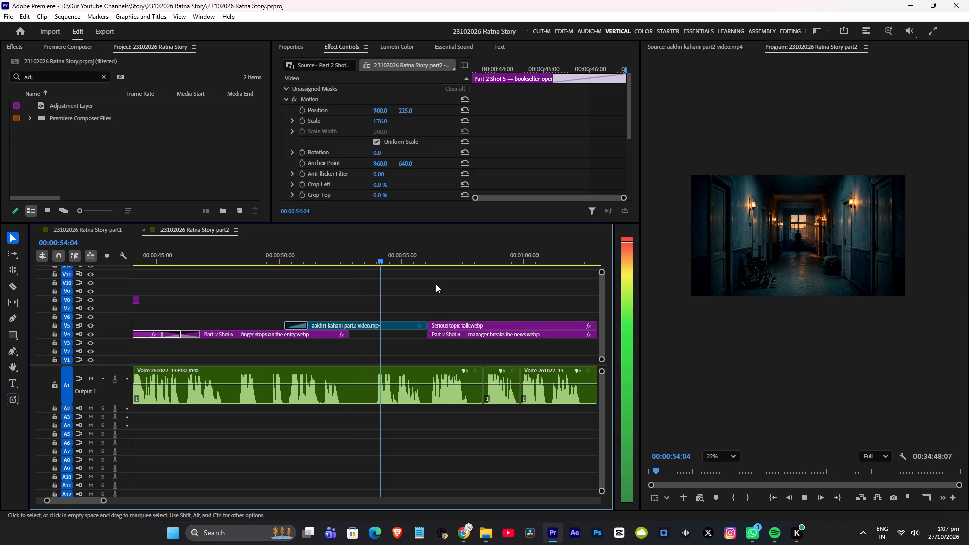
scroll(435, 285, down, 5)
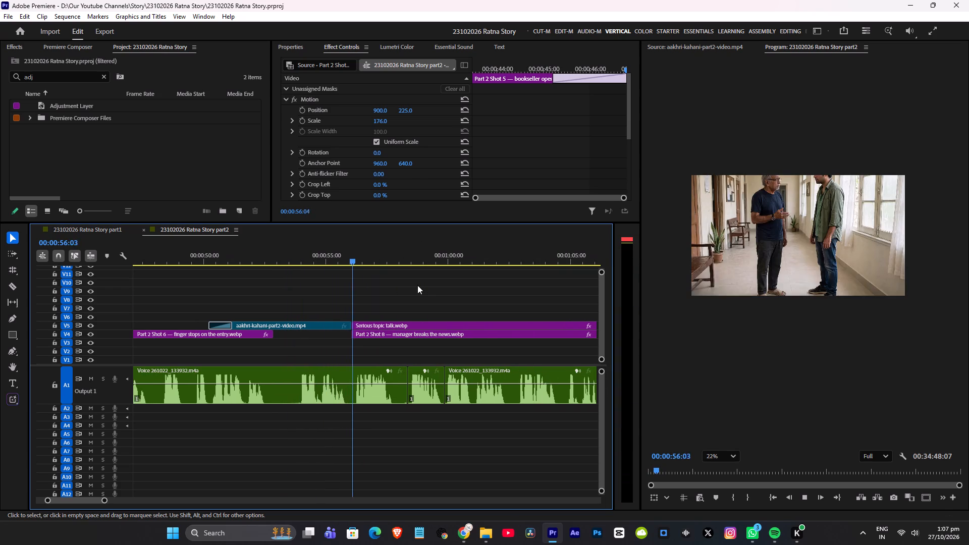
scroll(417, 295, down, 5)
alt+scroll(401, 291, down, 4)
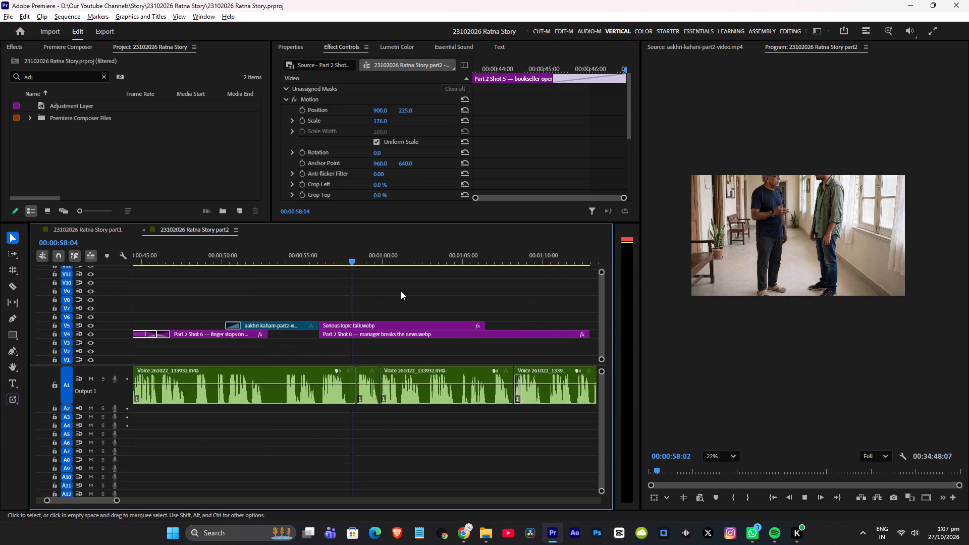
alt+scroll(401, 291, down, 1)
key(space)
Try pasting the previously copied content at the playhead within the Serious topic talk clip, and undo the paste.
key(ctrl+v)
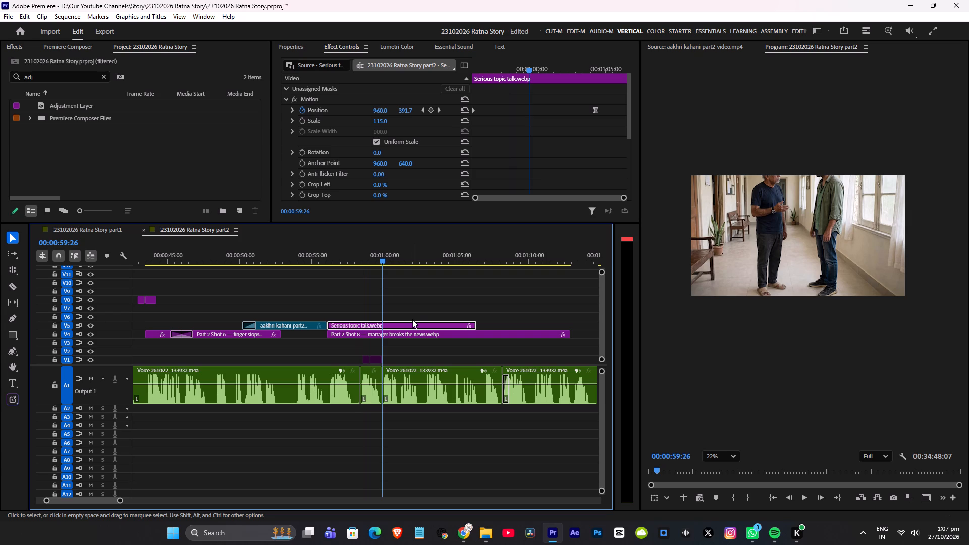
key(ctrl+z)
Copy the Lumetri Color effect from the Ratna at 70 wheelchair clip near 00:00:21, paste it onto Serious topic talk.webp, and save the project.
alt+scroll(425, 306, down, 6)
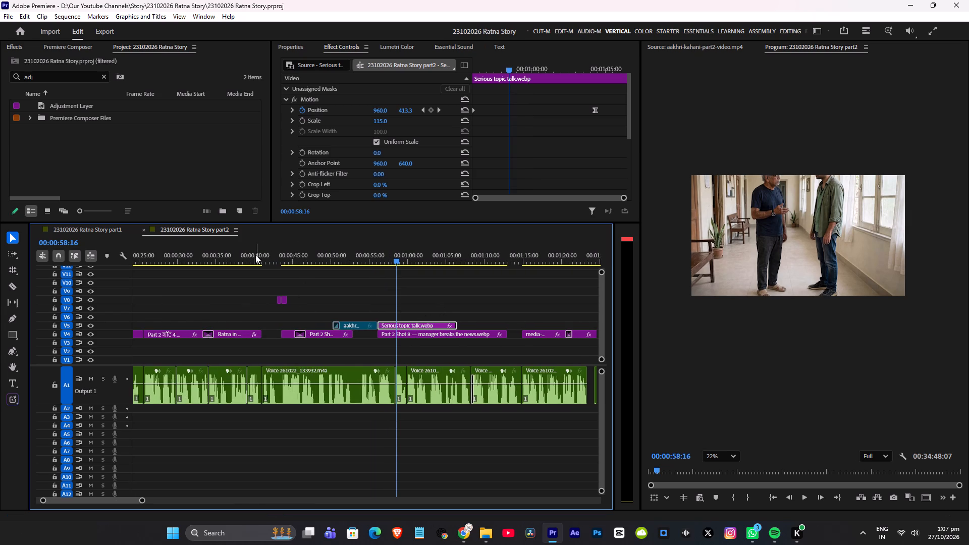
click(237, 247)
scroll(278, 274, up, 5)
click(251, 249)
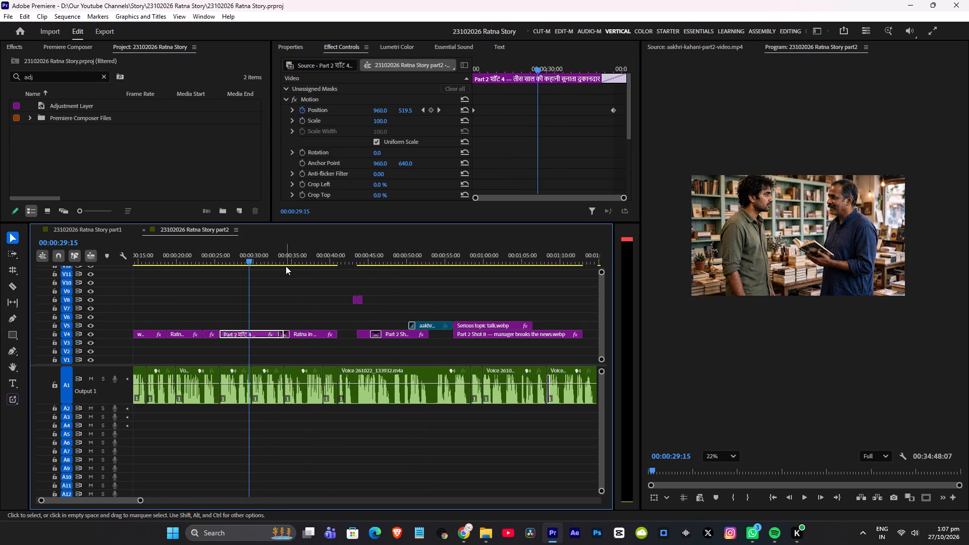
scroll(286, 266, up, 5)
click(247, 251)
click(226, 253)
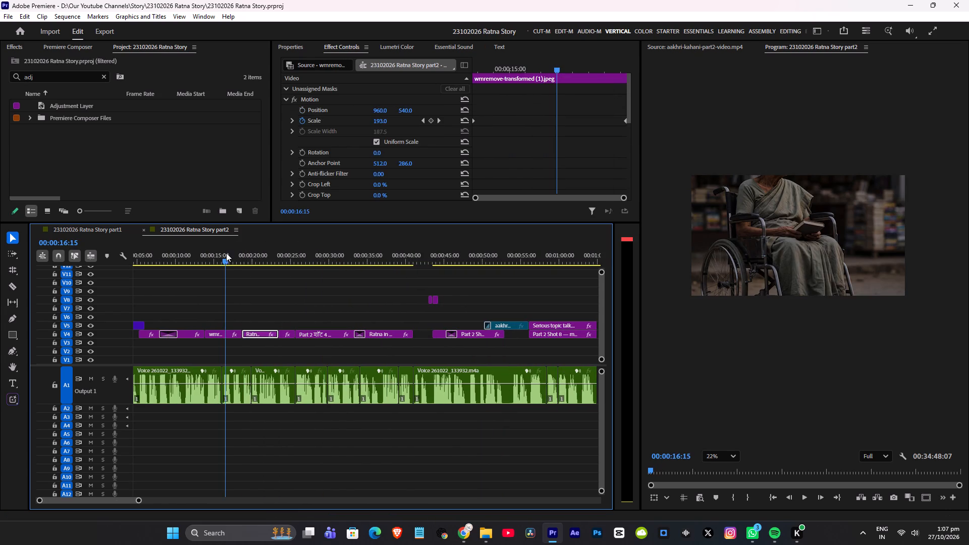
click(263, 252)
scroll(353, 152, down, 15)
scroll(346, 159, up, 1)
click(347, 137)
key(ctrl+c)
scroll(382, 314, down, 5)
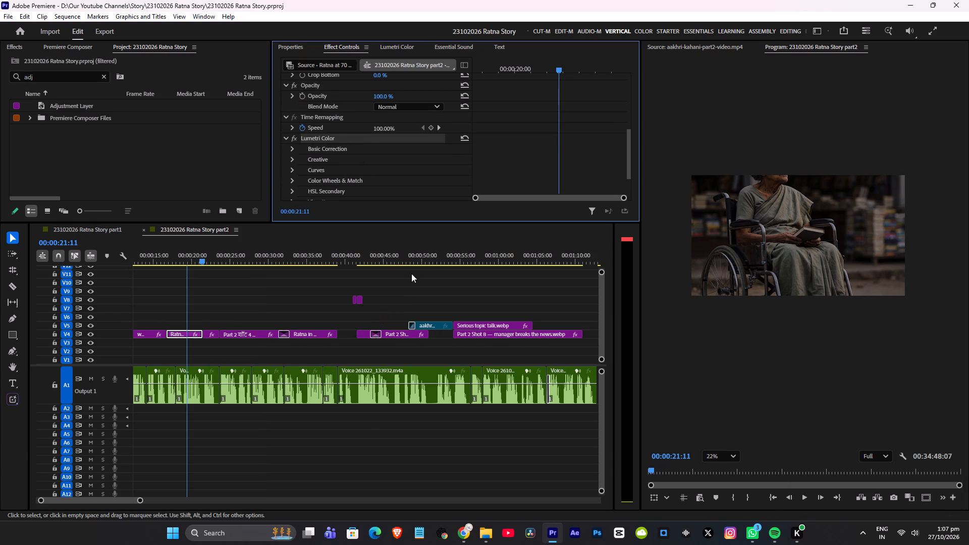
click(484, 249)
key(ctrl+v)
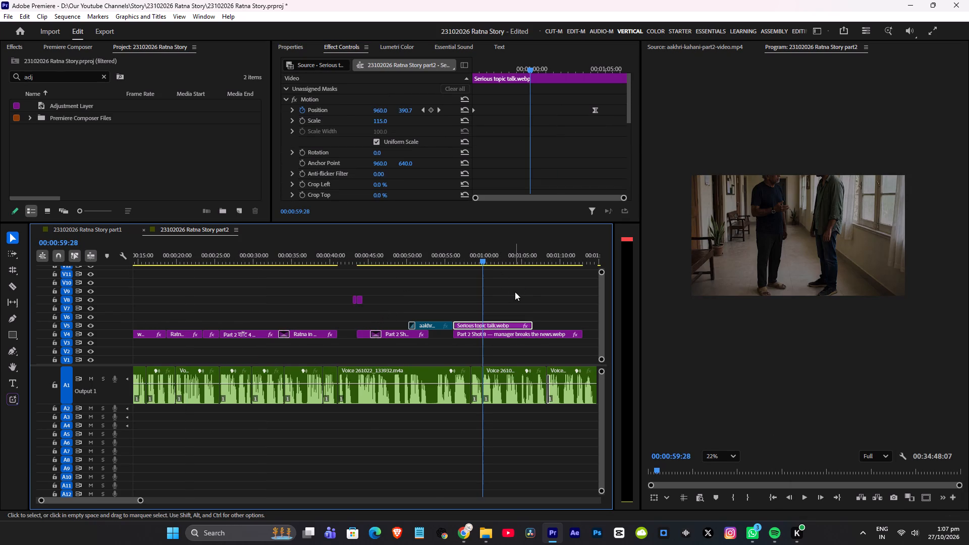
scroll(529, 302, down, 4)
key(ctrl+s)
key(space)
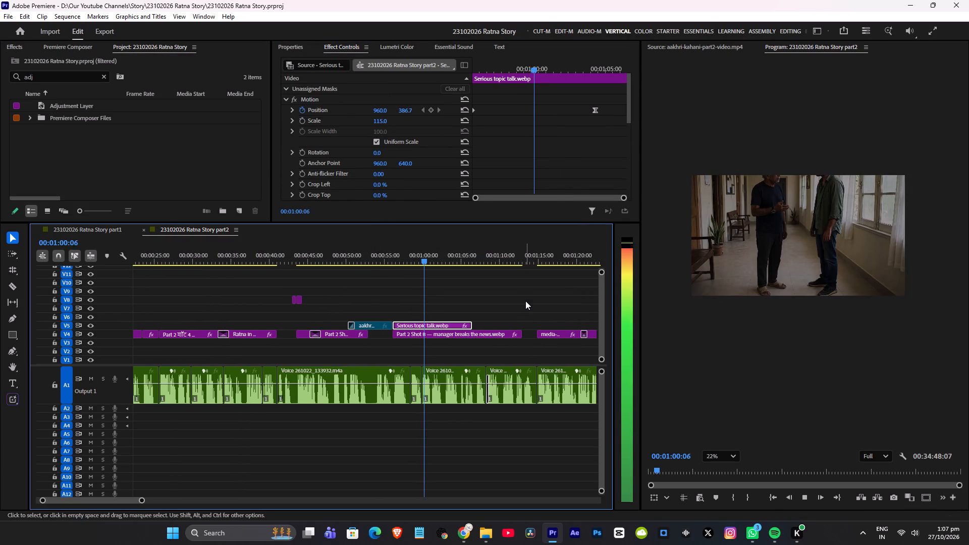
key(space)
Paste the same Lumetri Color effect onto the Part 2 Shot 8 — manager breaks the news clip.
click(454, 334)
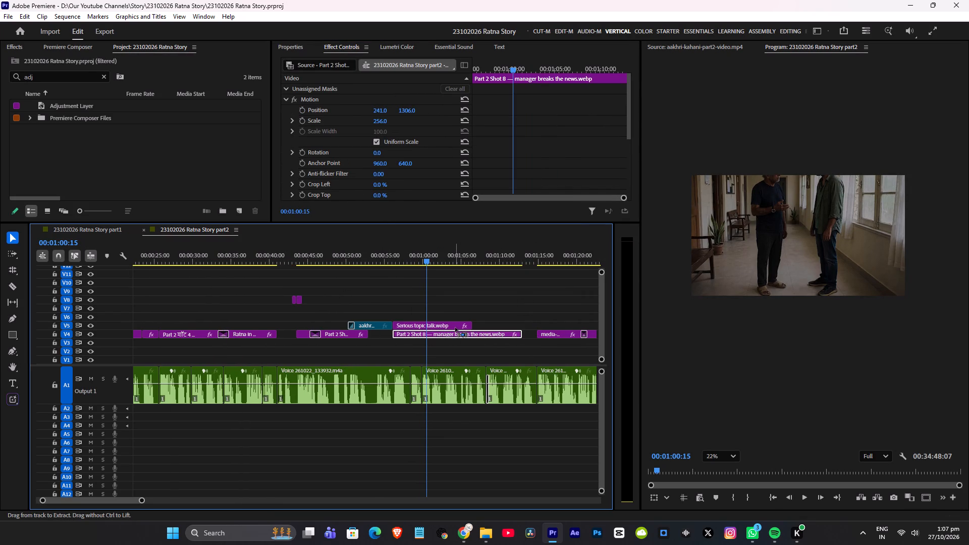
key(ctrl+v)
Play parts of Serious topic talk and Part 2 Shot 8 to check the pasted colour grade and the timing against the voice-over.
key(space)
alt+scroll(481, 288, up, 2)
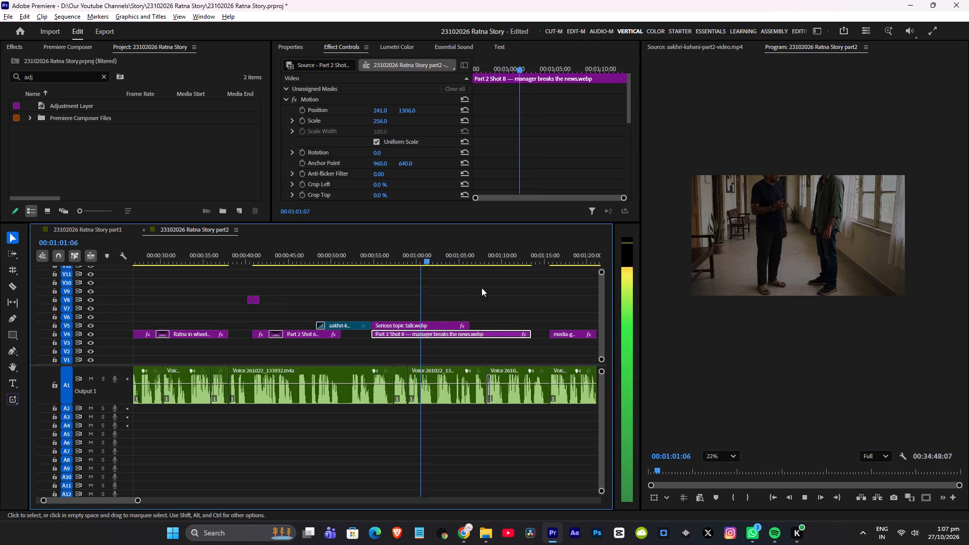
alt+scroll(481, 288, up, 2)
click(354, 260)
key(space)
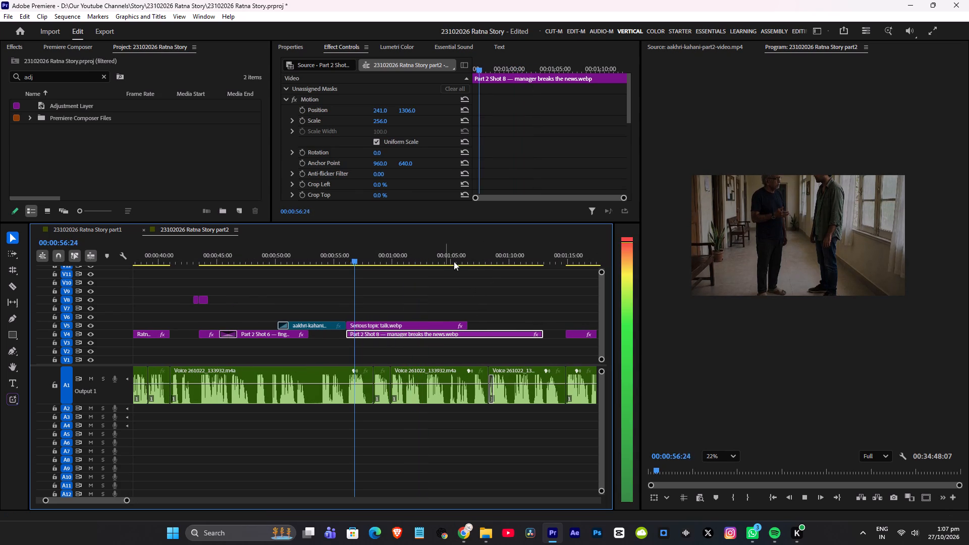
click(471, 261)
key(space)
scroll(504, 268, down, 4)
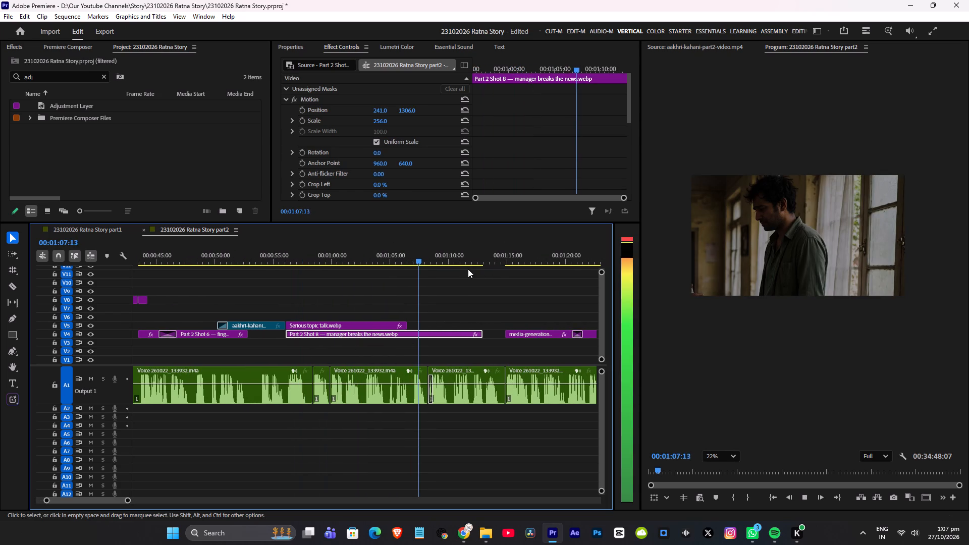
scroll(463, 275, down, 4)
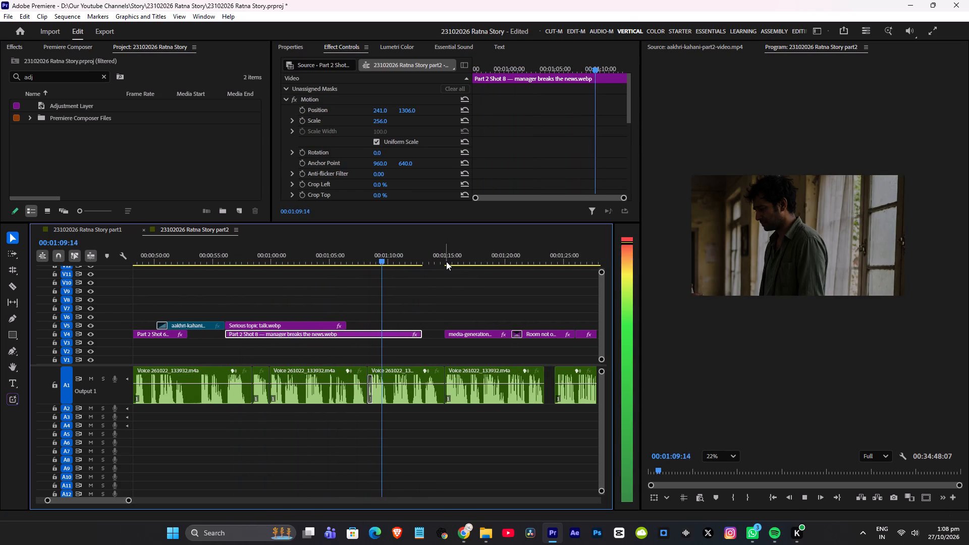
Paste the copied dark vignette treatment onto the media-generation room image and the Room not old image.
click(446, 261)
key(space)
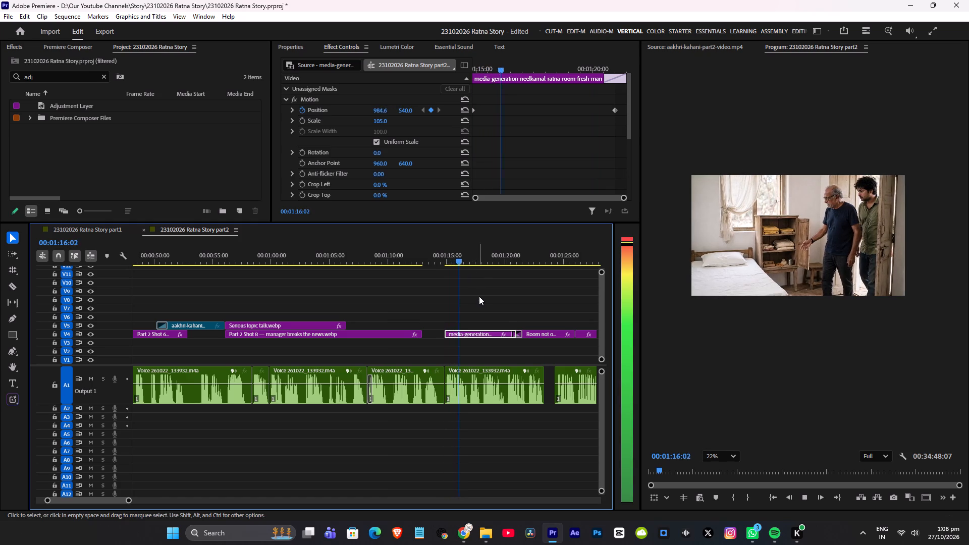
key(ctrl+v)
scroll(482, 294, down, 4)
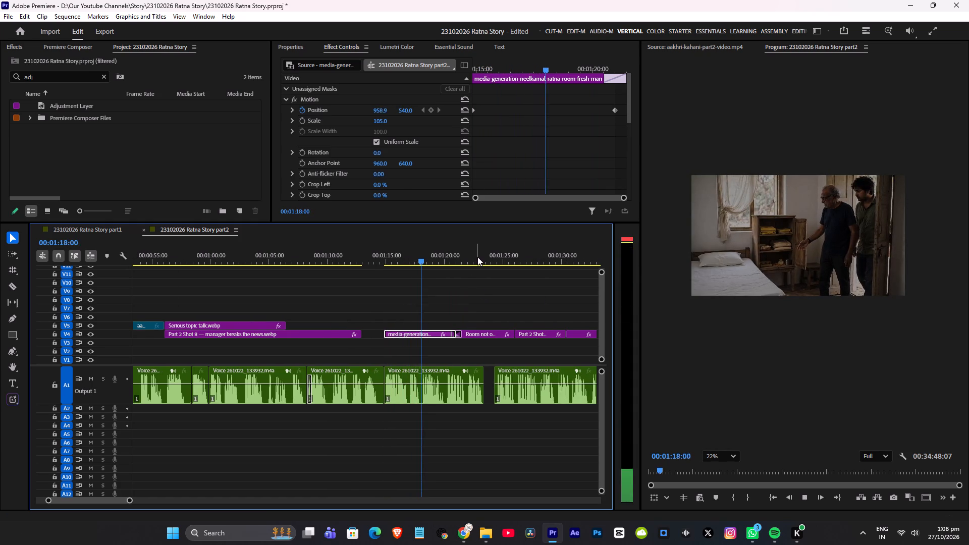
scroll(475, 267, down, 3)
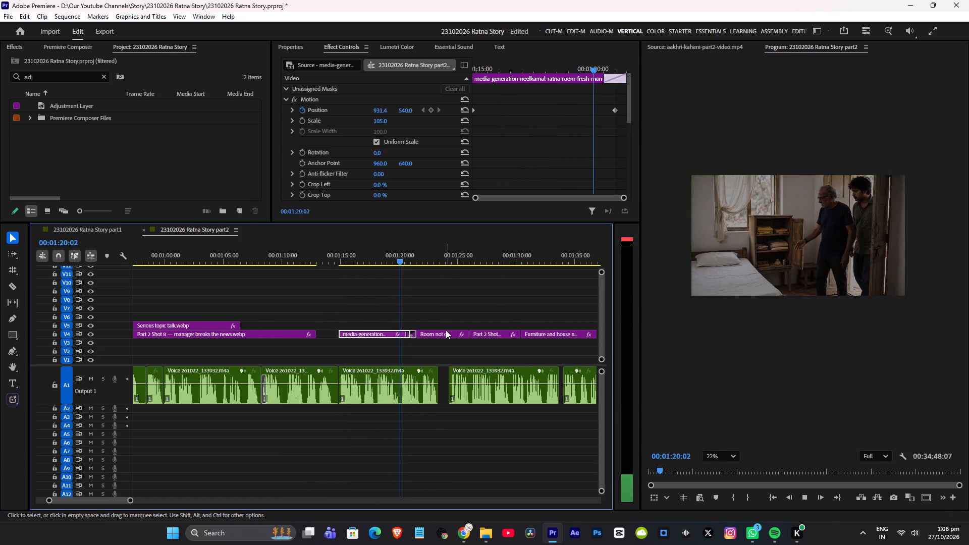
click(441, 332)
key(ctrl+v)
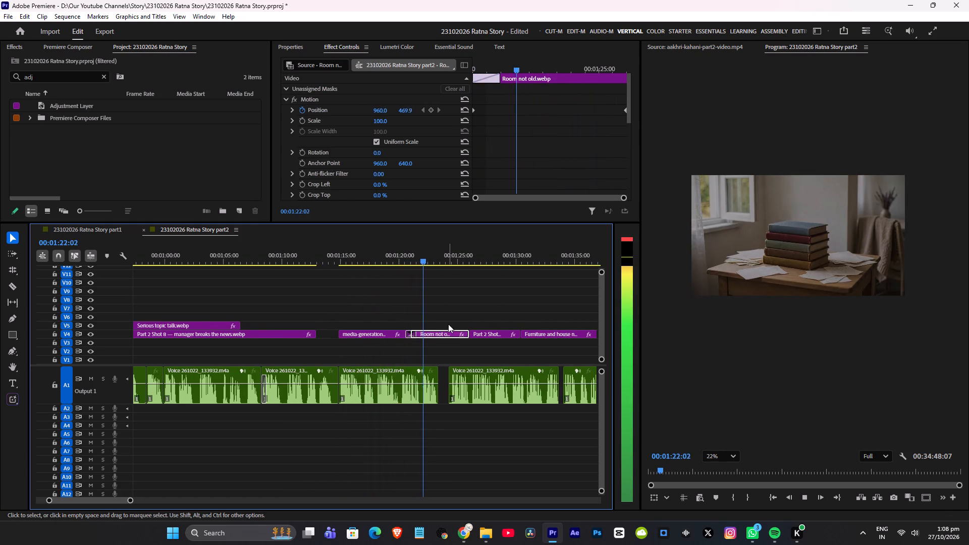
Paste the same dark treatment onto the Shot 11 dried-flower image and the Furniture and house not old image.
scroll(463, 299, down, 3)
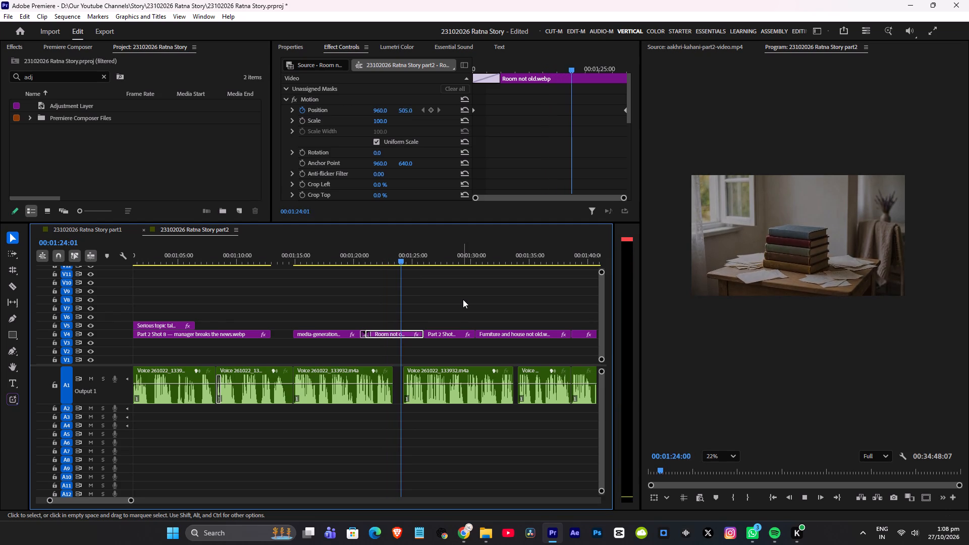
click(457, 332)
key(ctrl+v)
scroll(457, 323, down, 4)
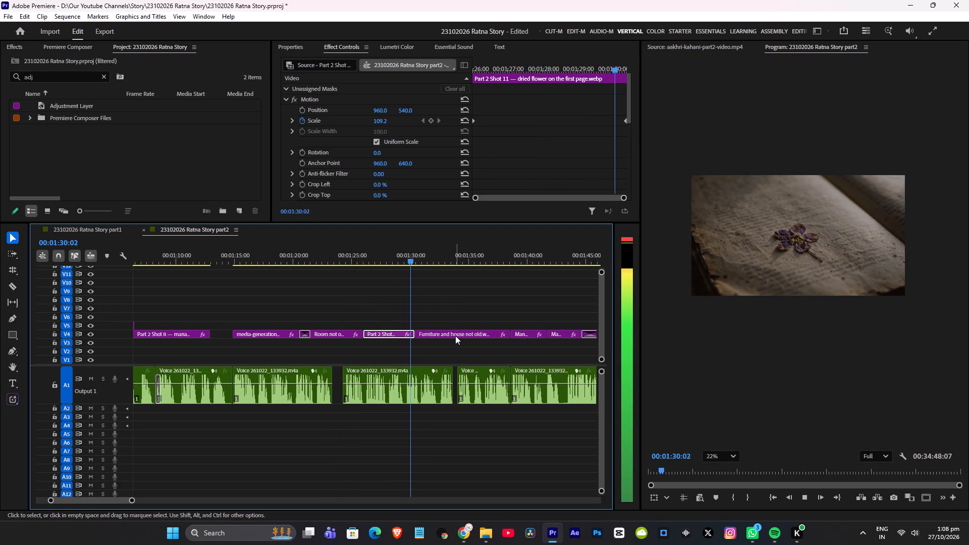
click(455, 336)
key(ctrl+v)
scroll(462, 326, down, 2)
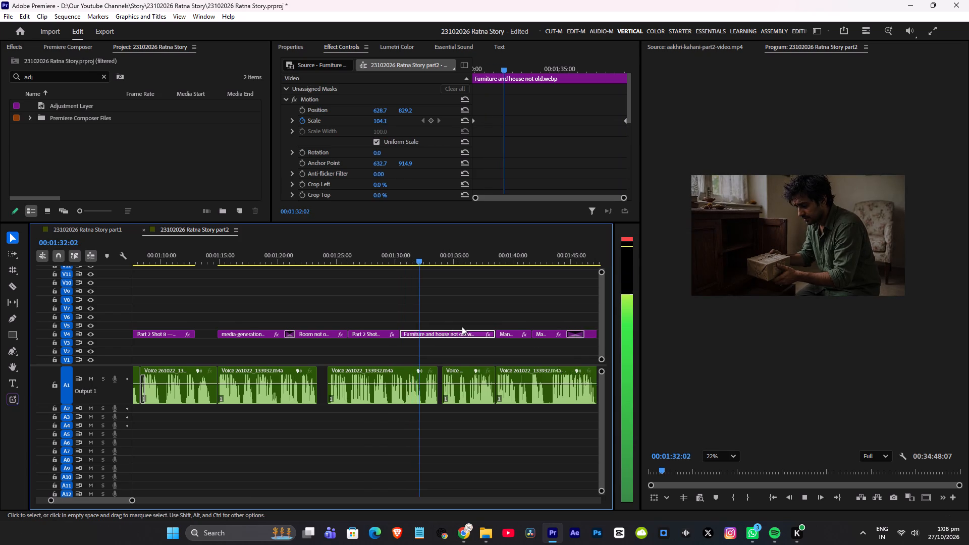
Paste the dark treatment onto the first Manager and young boy facing each other image, and save the project.
scroll(462, 326, down, 2)
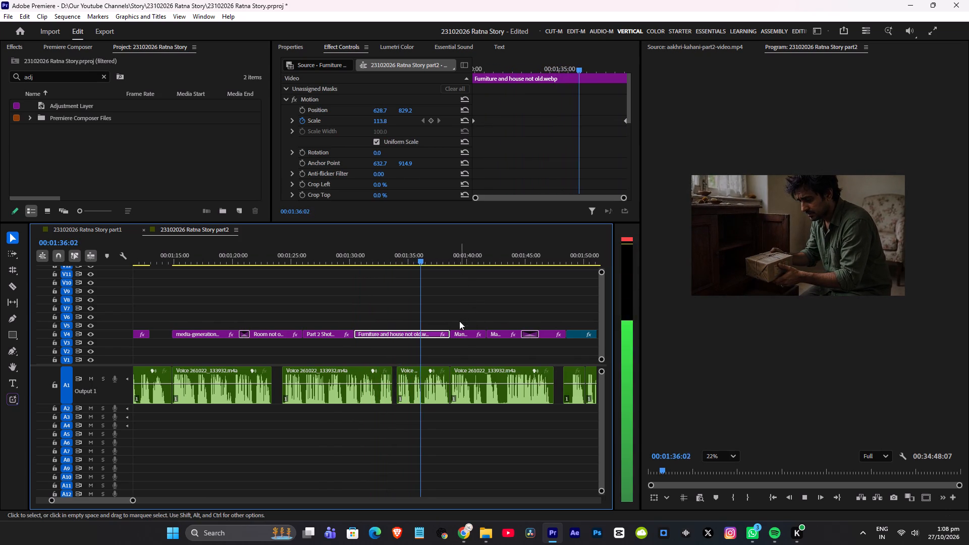
click(469, 331)
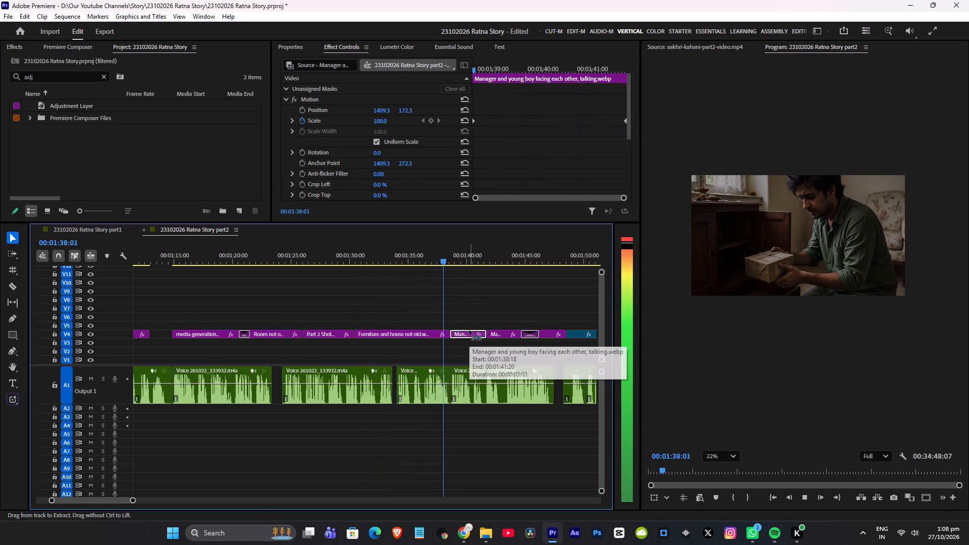
key(ctrl+v)
scroll(473, 331, down, 4)
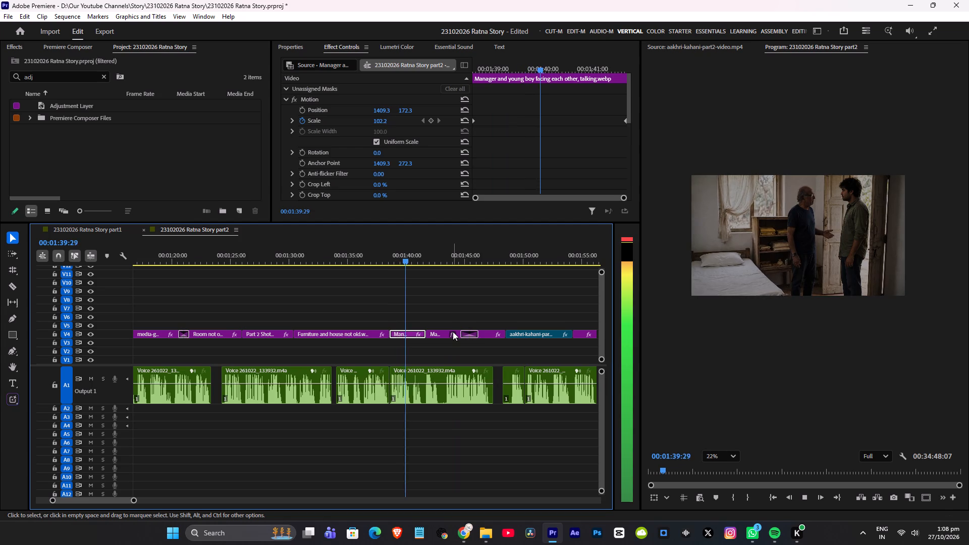
key(space)
key(ctrl+s)
key(space)
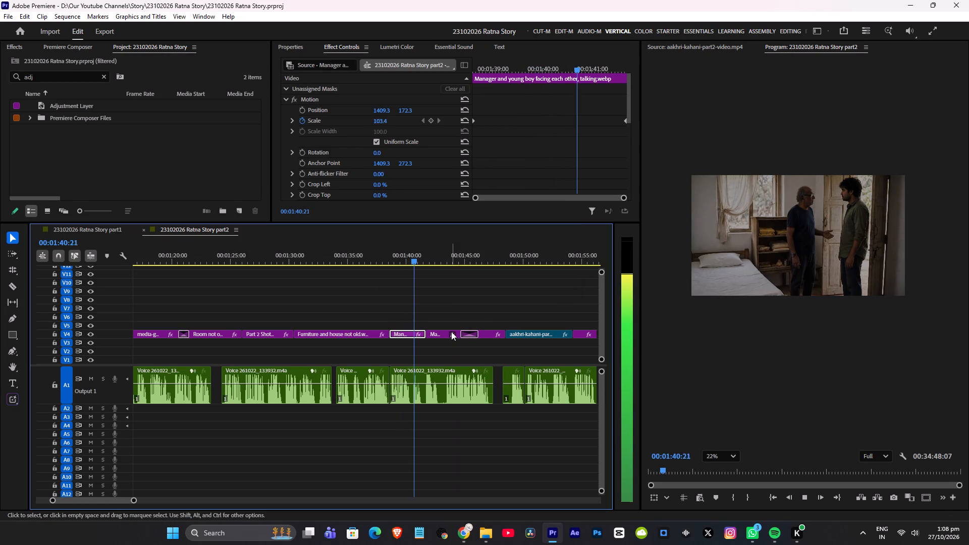
Paste the dark treatment onto the Manager medium shot image and the second Manager and young boy image after it.
click(443, 332)
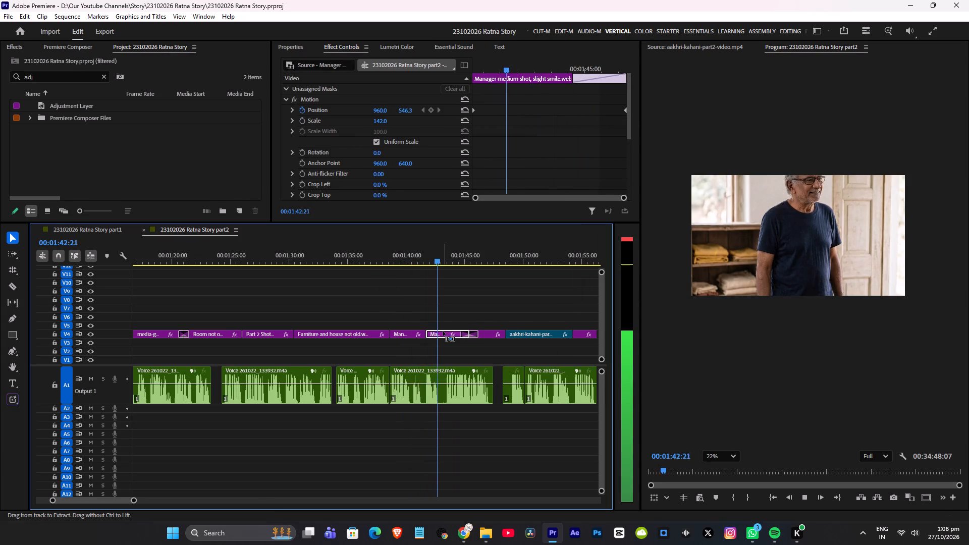
key(ctrl+v)
scroll(443, 329, down, 2)
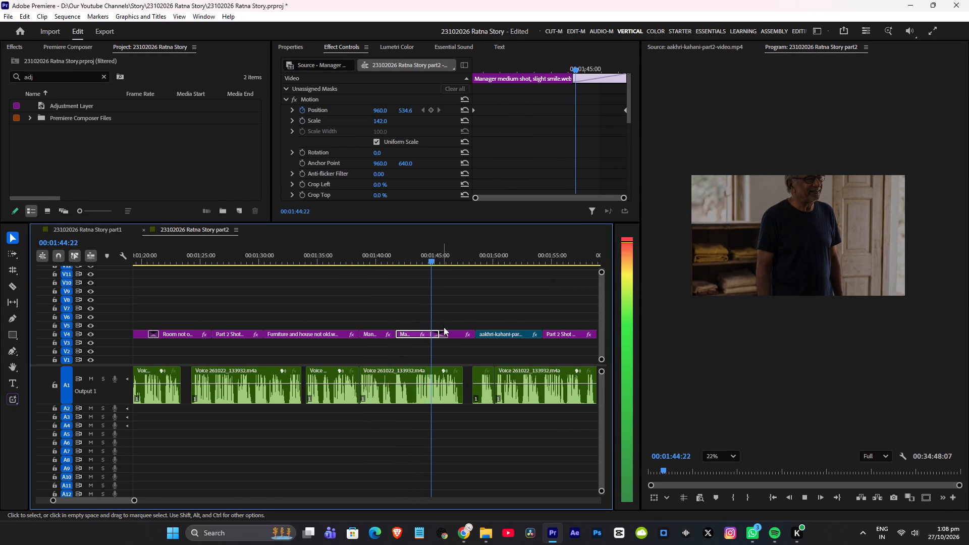
click(458, 331)
key(ctrl+v)
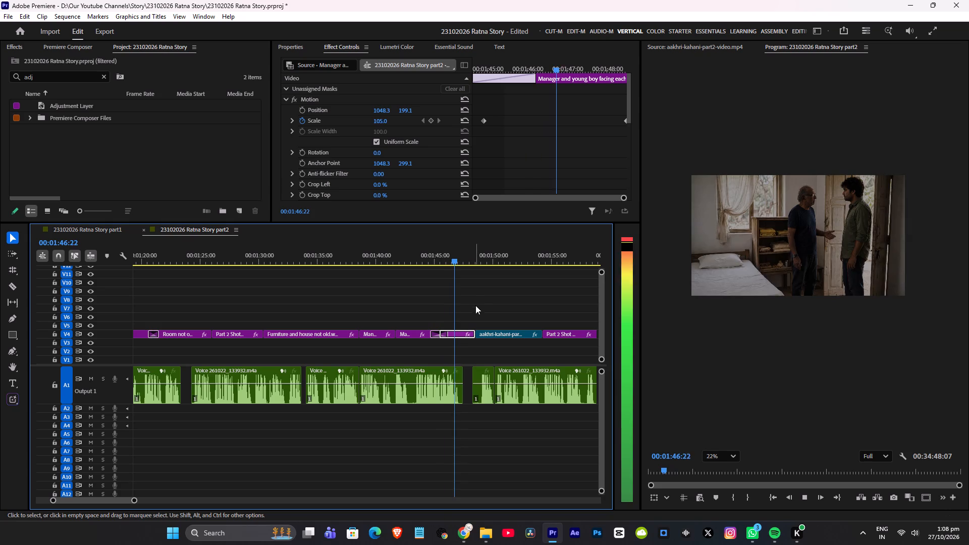
scroll(479, 302, down, 8)
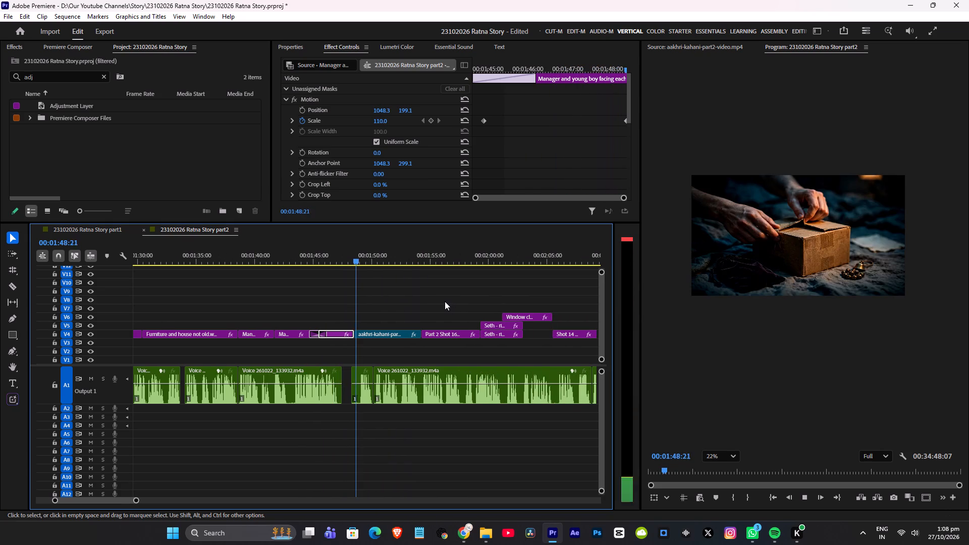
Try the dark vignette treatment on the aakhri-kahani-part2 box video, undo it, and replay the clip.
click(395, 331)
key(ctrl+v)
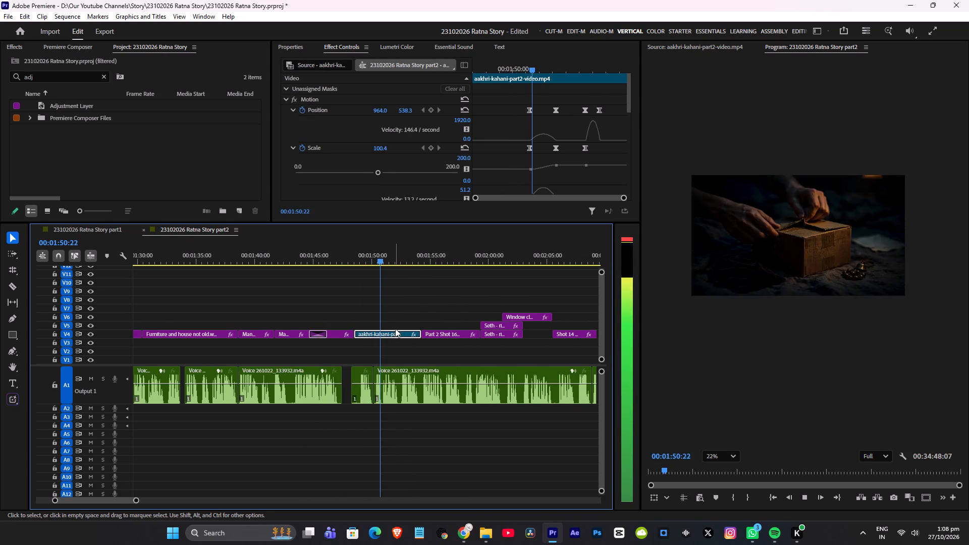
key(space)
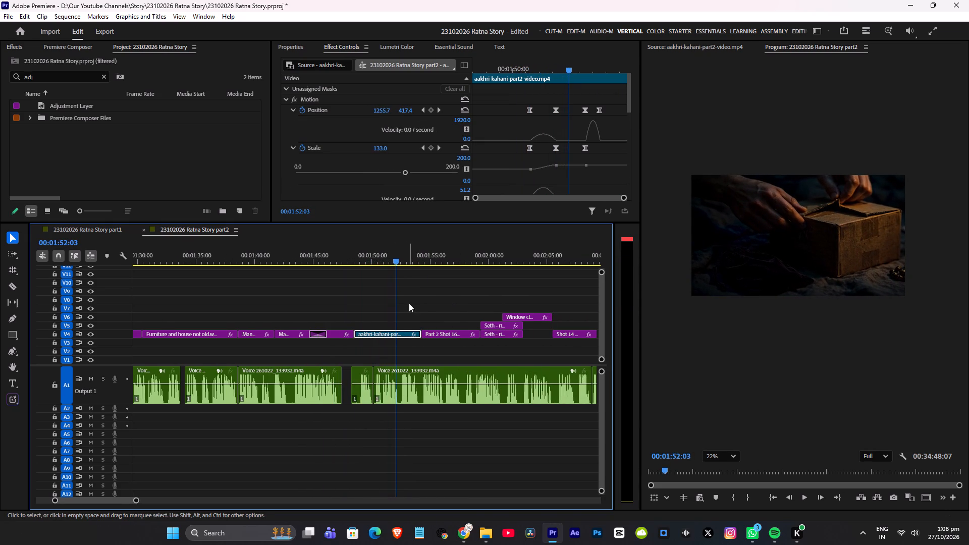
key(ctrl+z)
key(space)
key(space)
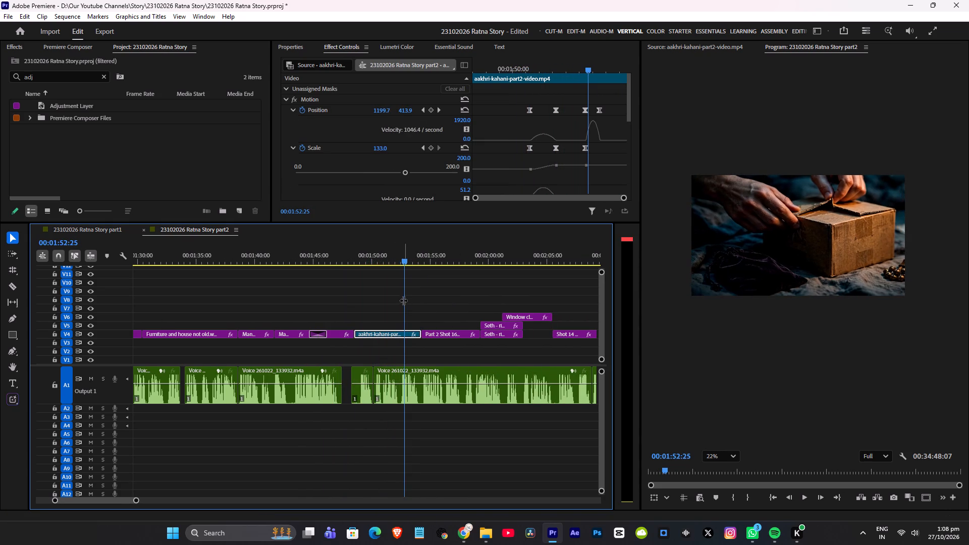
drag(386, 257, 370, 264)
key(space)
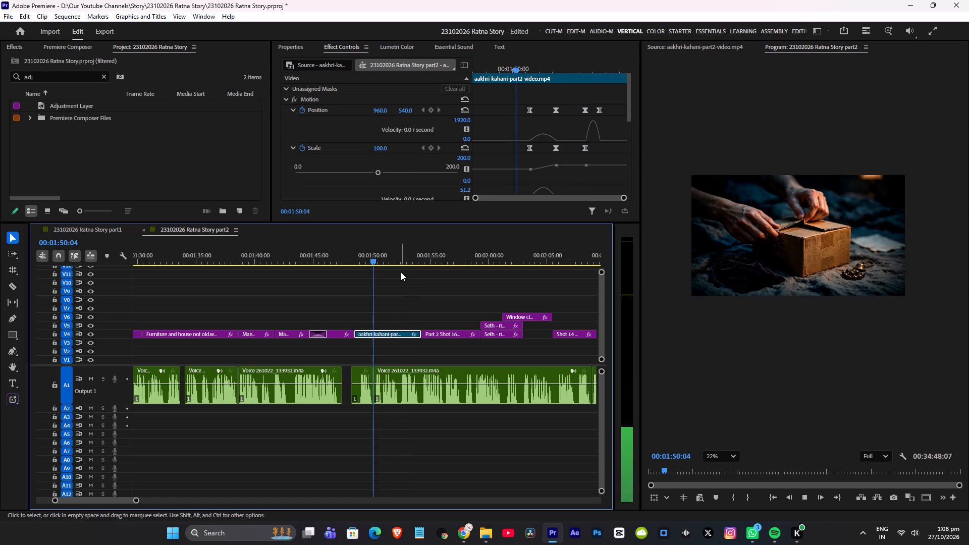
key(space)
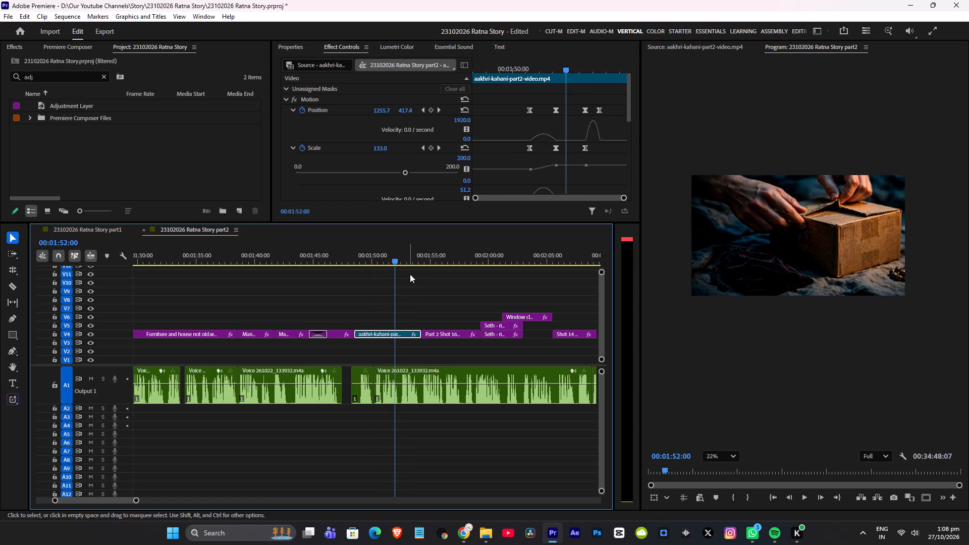
Set the Lumetri exposure of the aakhri-kahani-part2 box video to 1.0 and play the clip back.
scroll(381, 186, down, 16)
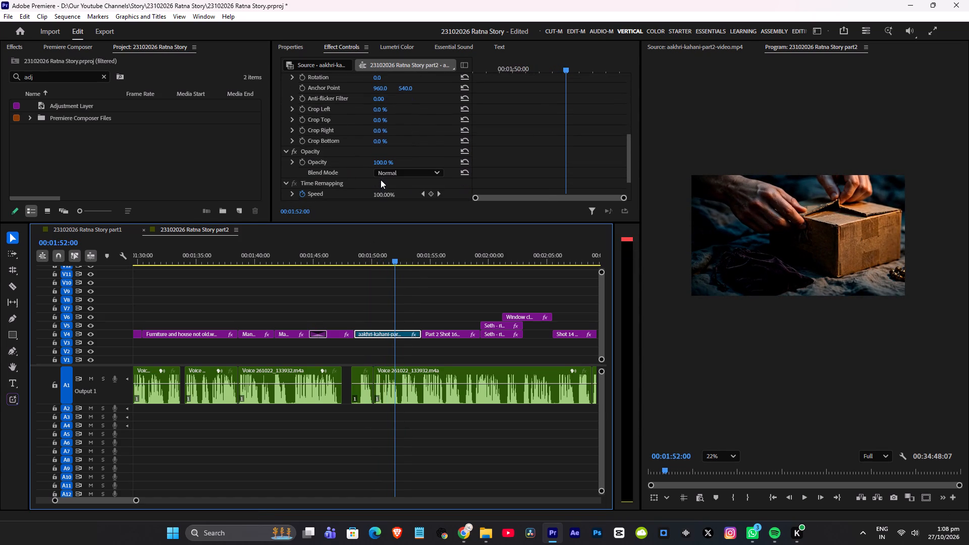
scroll(389, 157, up, 13)
click(390, 44)
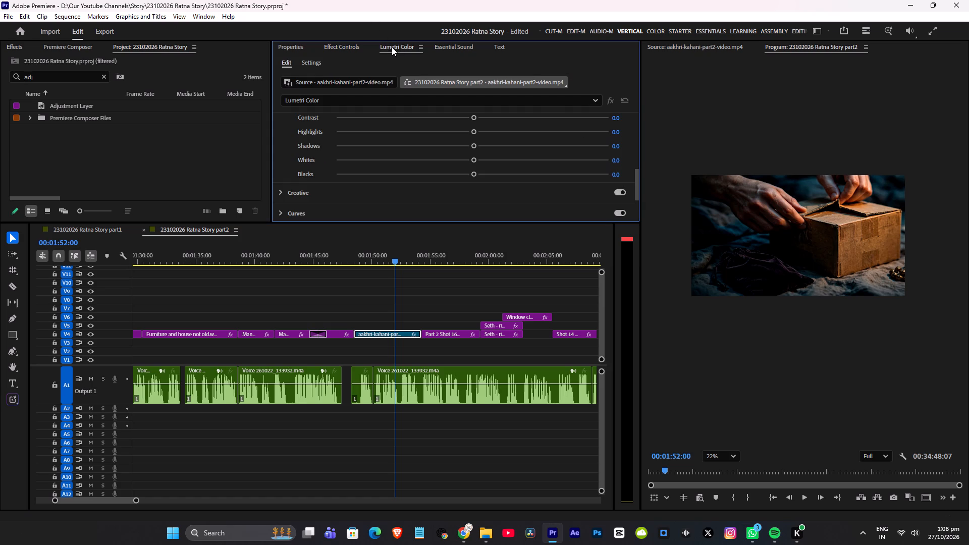
scroll(460, 136, up, 5)
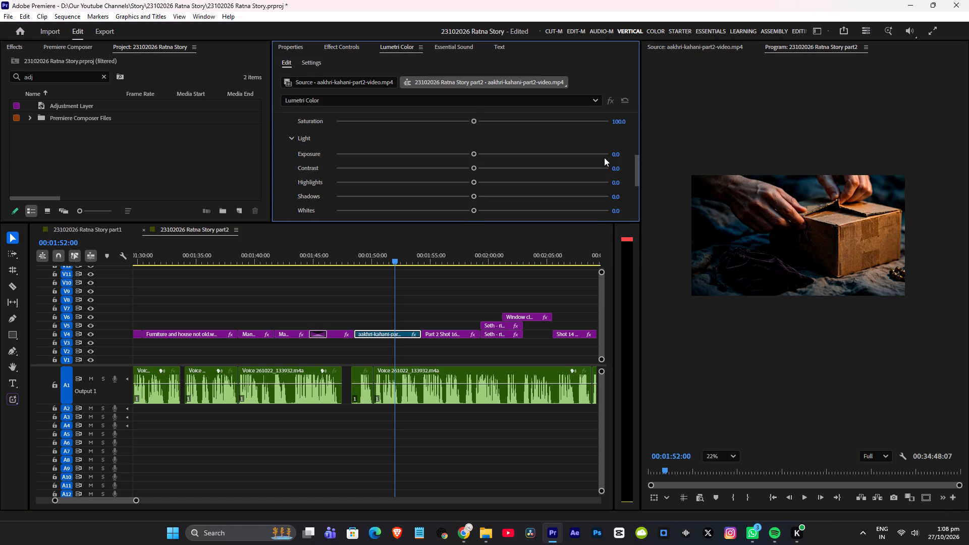
click(616, 154)
key(Up)
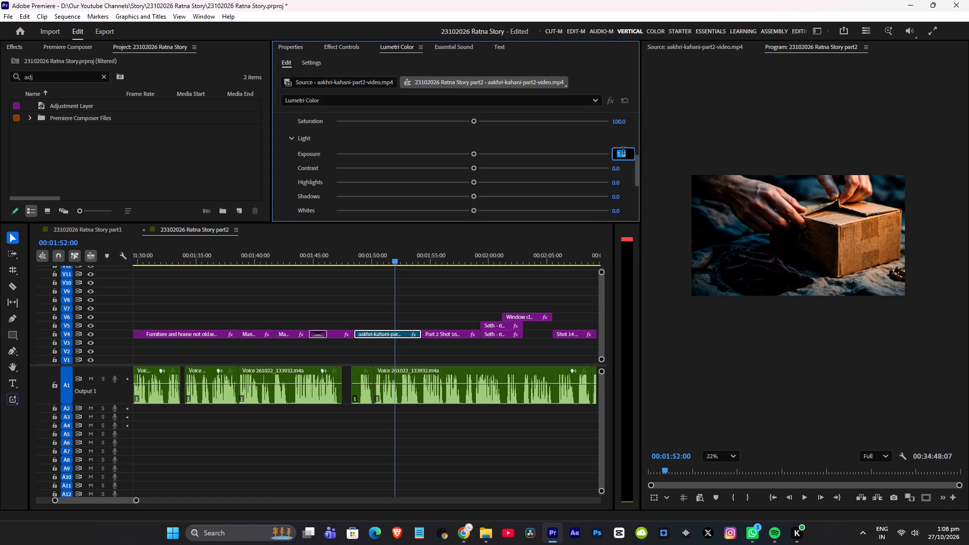
click(550, 133)
scroll(817, 215, down, 1)
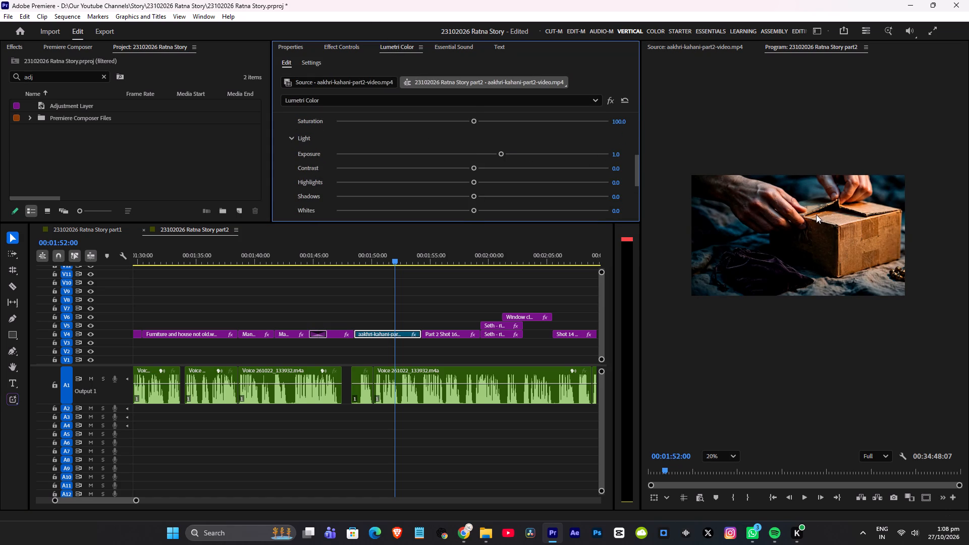
click(349, 256)
key(space)
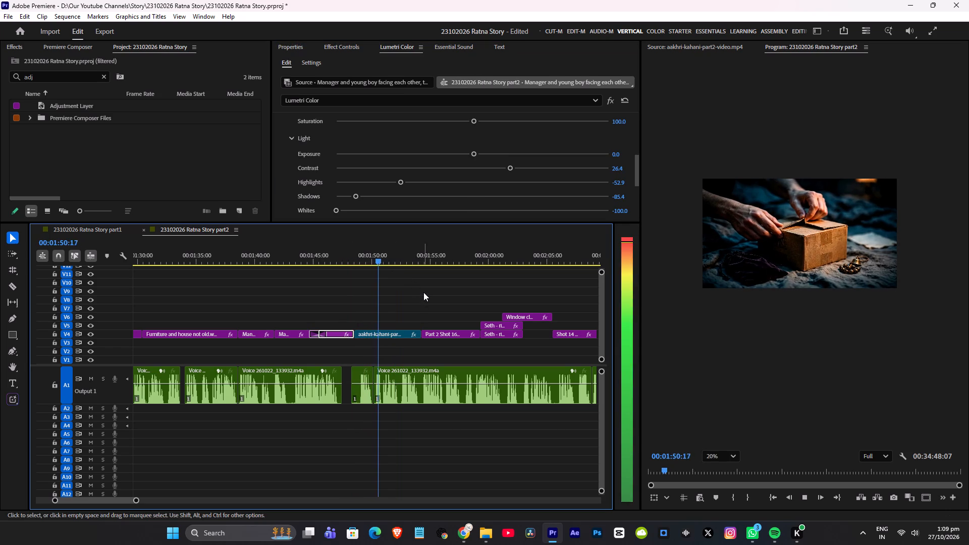
key(space)
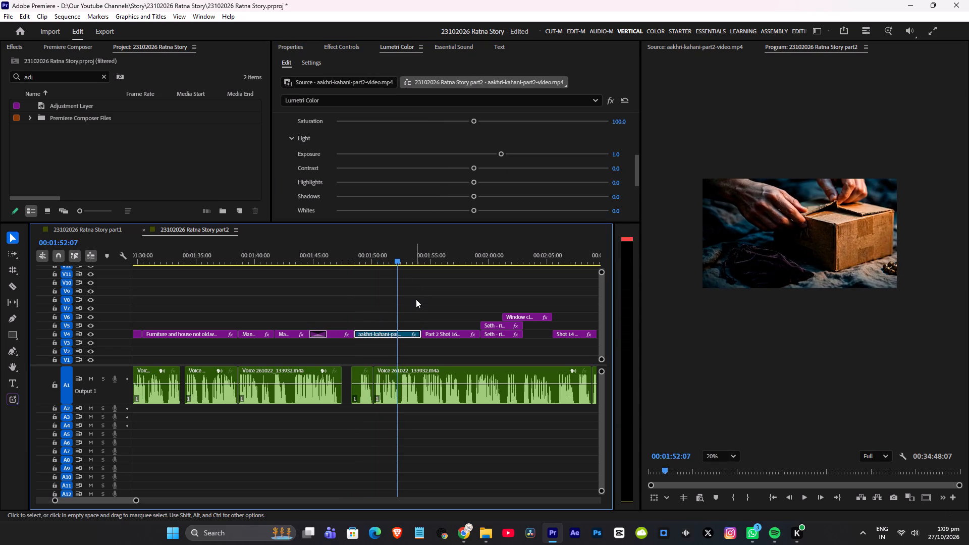
Lower the Lumetri saturation of the aakhri-kahani-part2 box video to about 86 and play it back.
scroll(393, 146, up, 9)
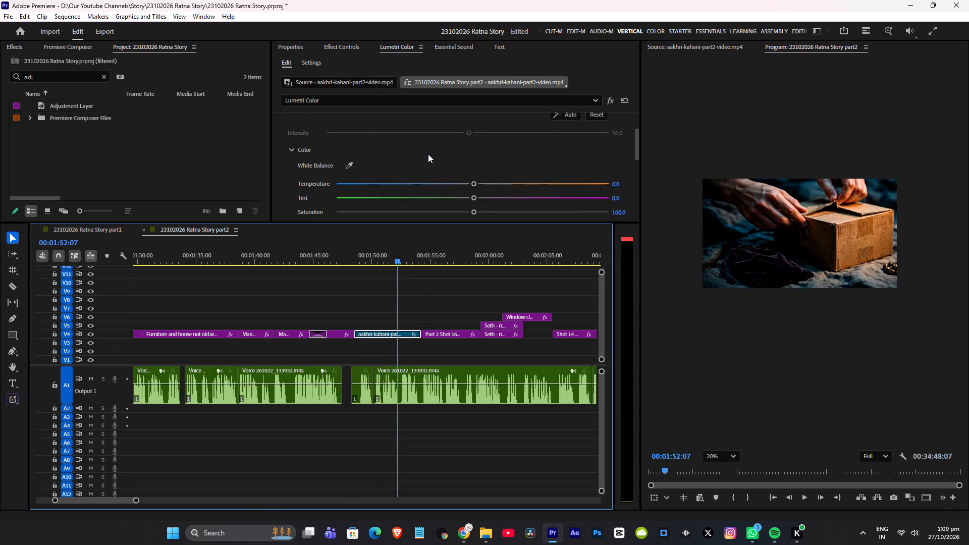
scroll(445, 157, up, 5)
scroll(453, 160, down, 4)
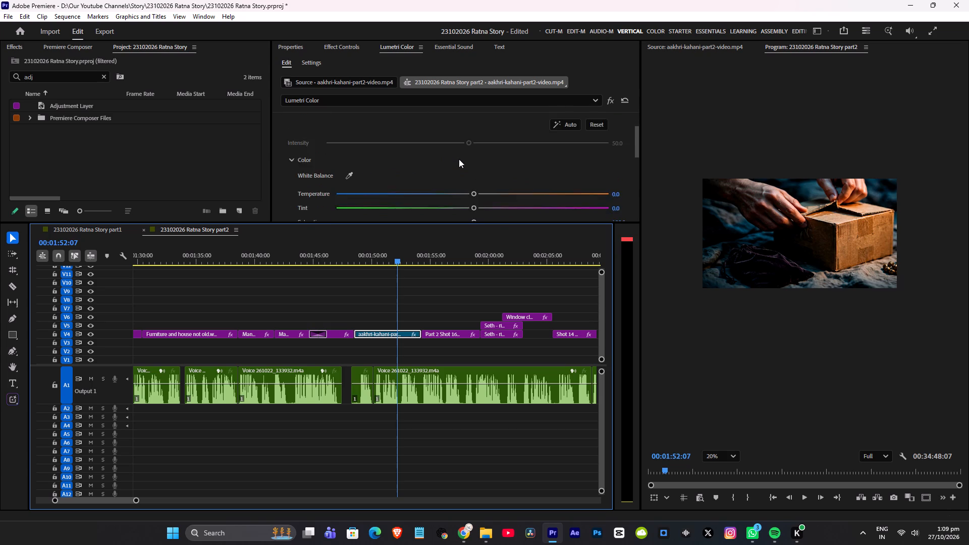
scroll(460, 160, down, 6)
drag(474, 160, 452, 165)
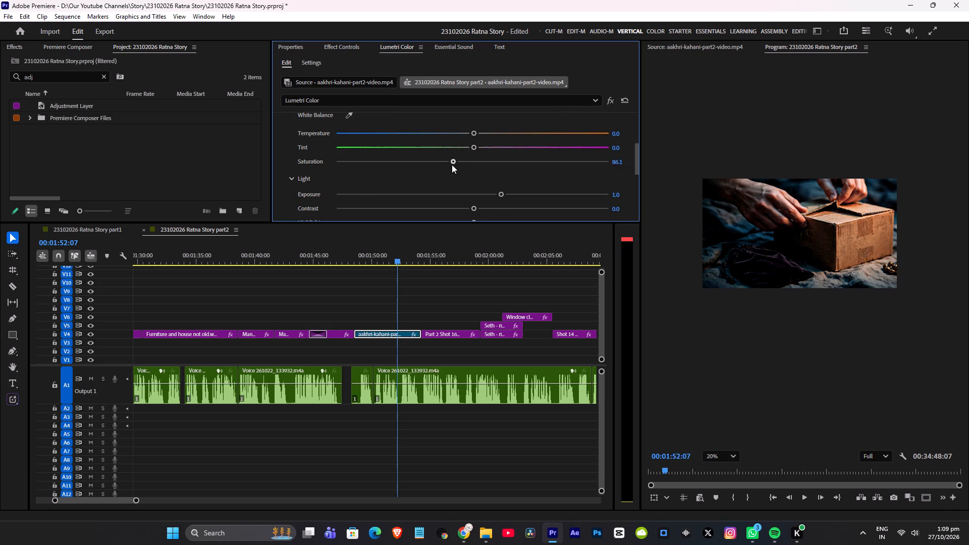
drag(452, 165, 453, 165)
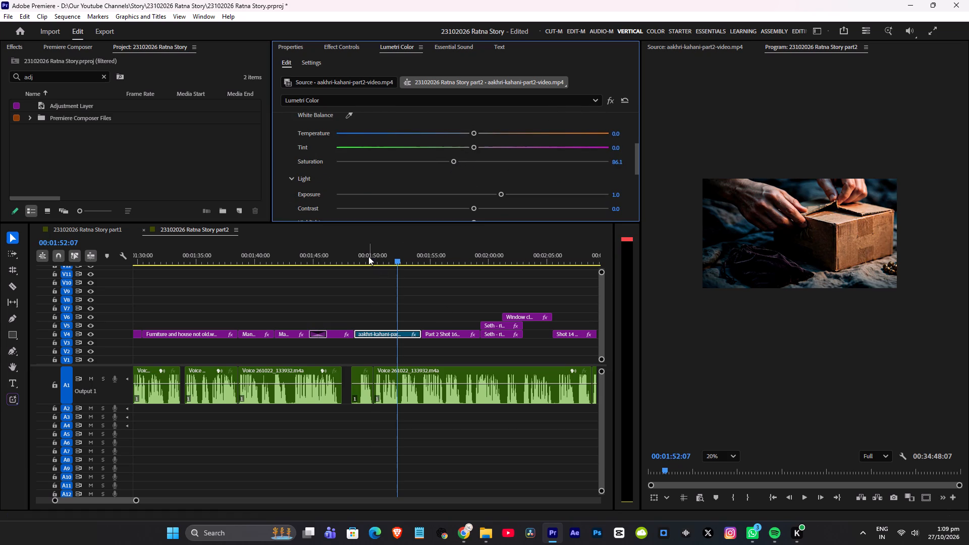
click(368, 255)
key(space)
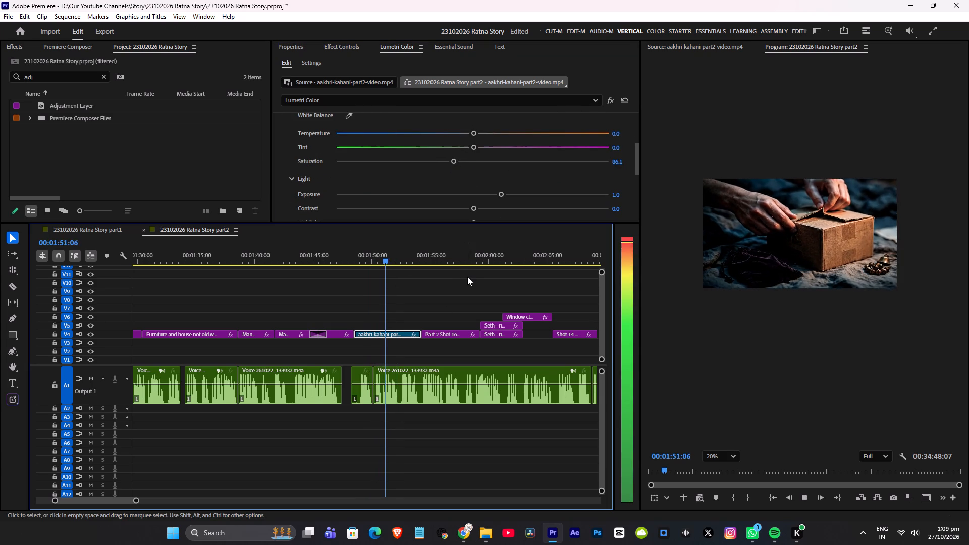
Paste the dark treatment onto the Part 2 Shot 16 receipt close-up image, and save the project.
scroll(441, 282, down, 3)
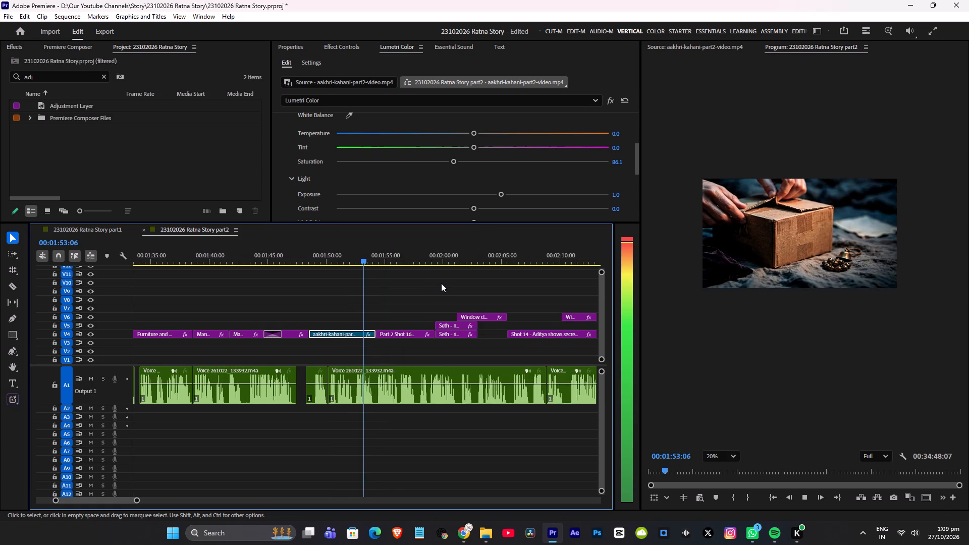
scroll(441, 283, down, 3)
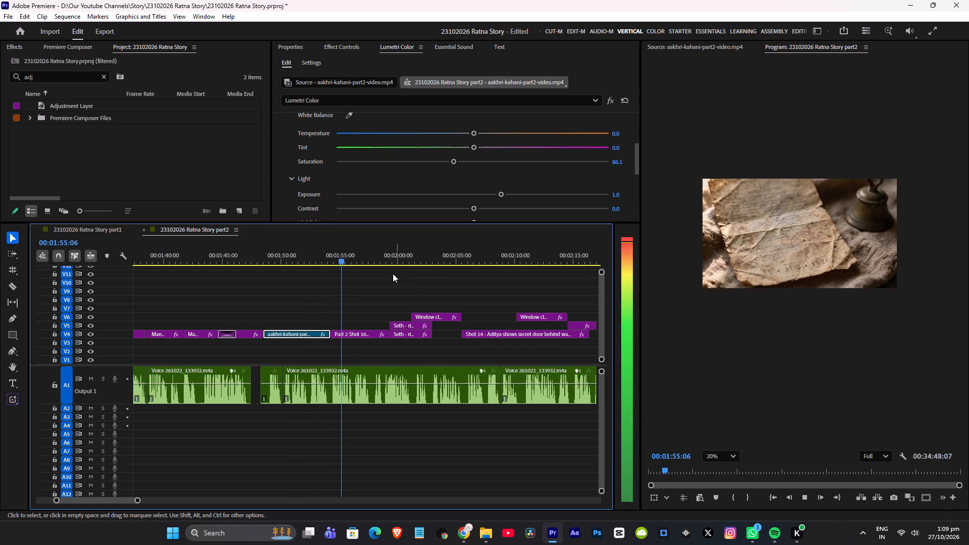
key(space)
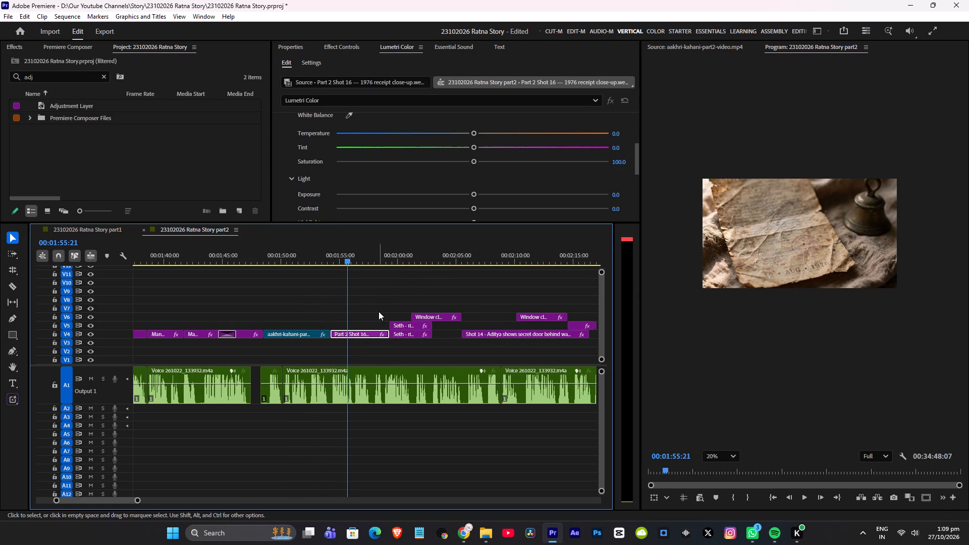
key(ctrl+v)
key(ctrl+s)
Paste the dark treatment onto the first Window closed, props removed image, near 00:02:03.
key(space)
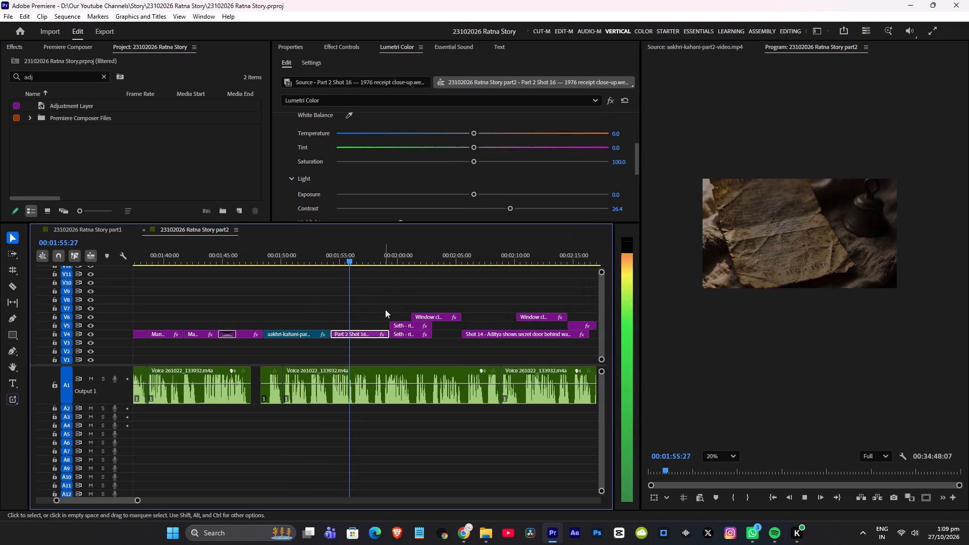
click(384, 257)
key(space)
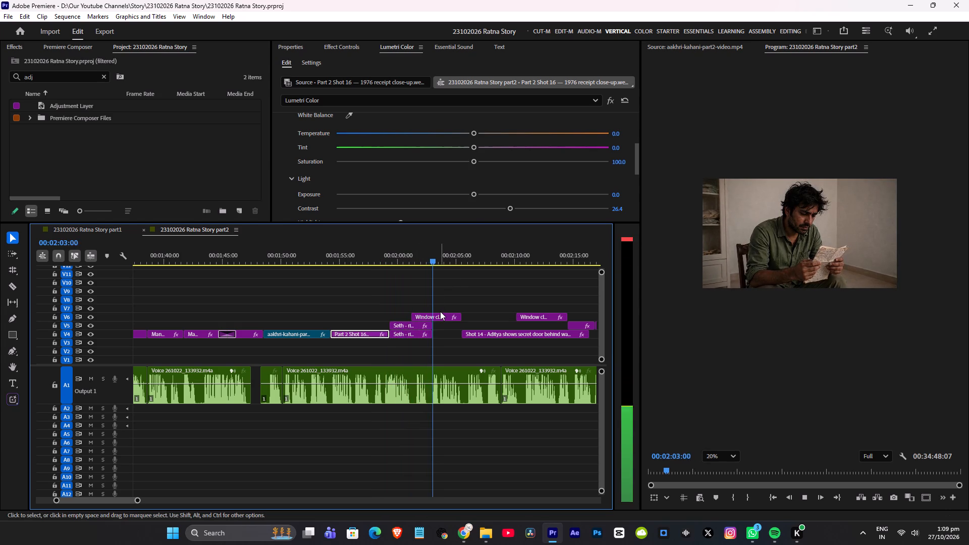
key(space)
key(ctrl+v)
Paste the dark treatment onto the second Window closed, props removed image, near 00:02:11.
key(space)
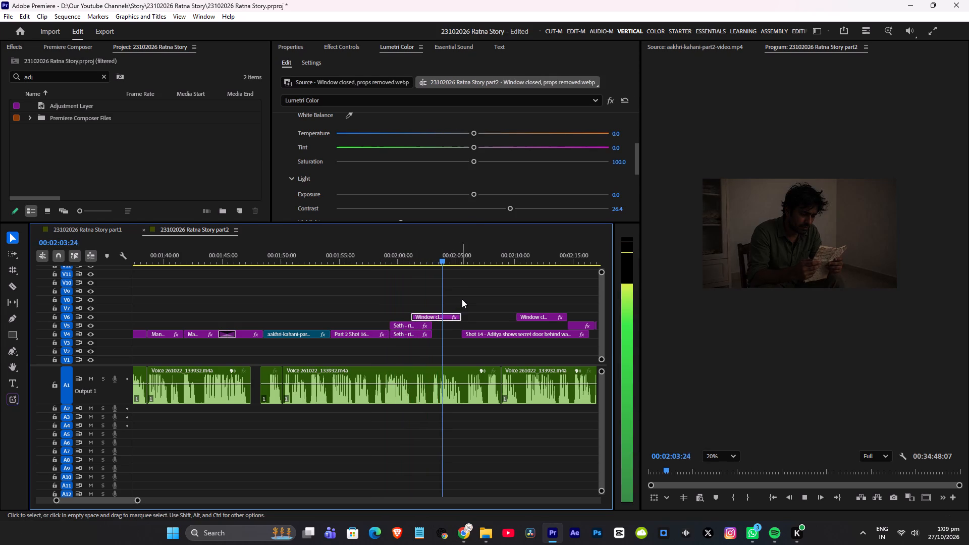
scroll(462, 299, down, 2)
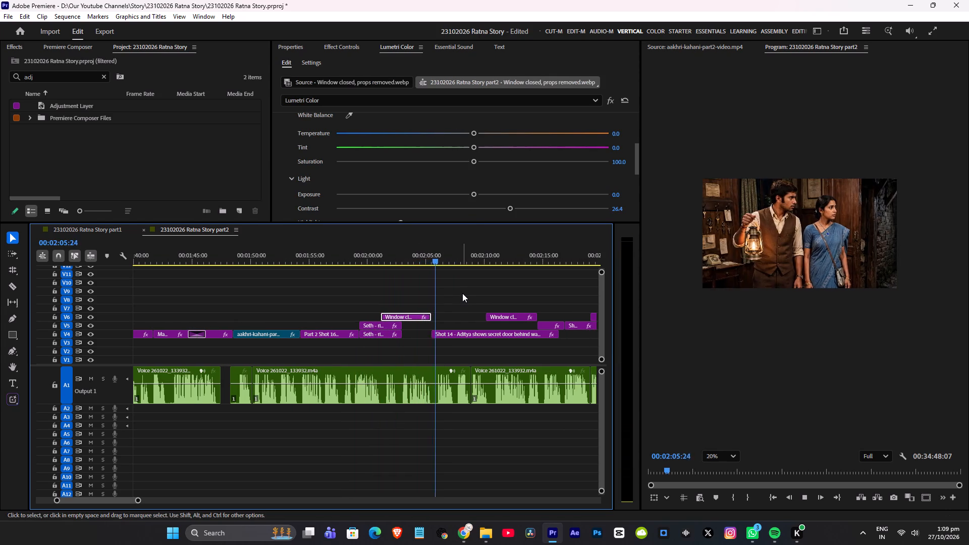
scroll(471, 318, down, 2)
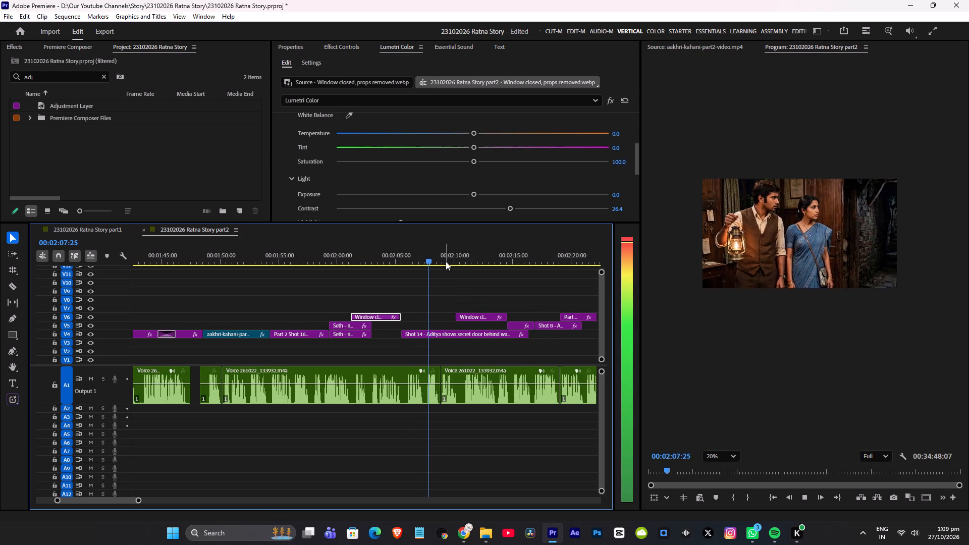
click(449, 260)
key(space)
scroll(478, 278, down, 2)
click(450, 314)
key(ctrl+v)
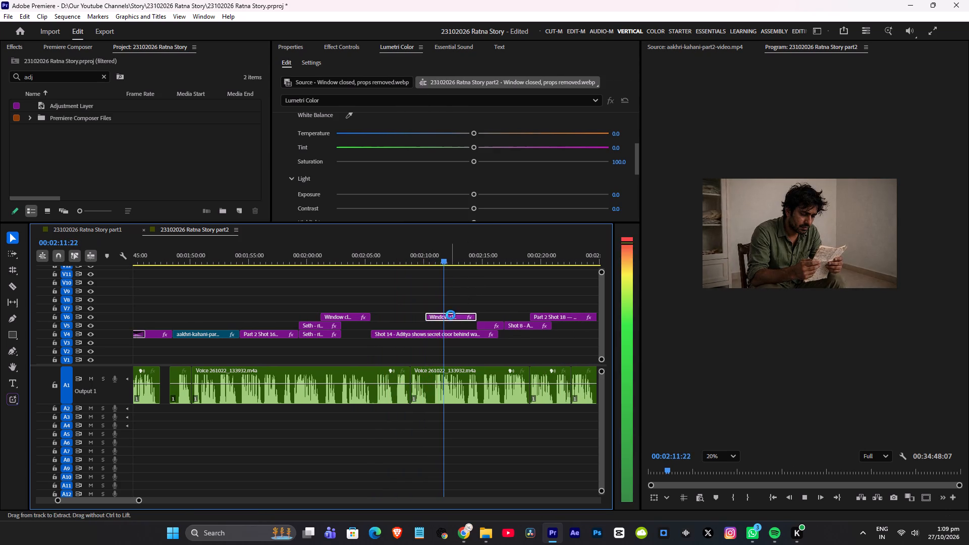
Paste the dark treatment onto the short Part 2 Shot 18 image of Ratna behind the pillar, near 00:02:15.
scroll(478, 294, down, 3)
alt+scroll(470, 291, up, 4)
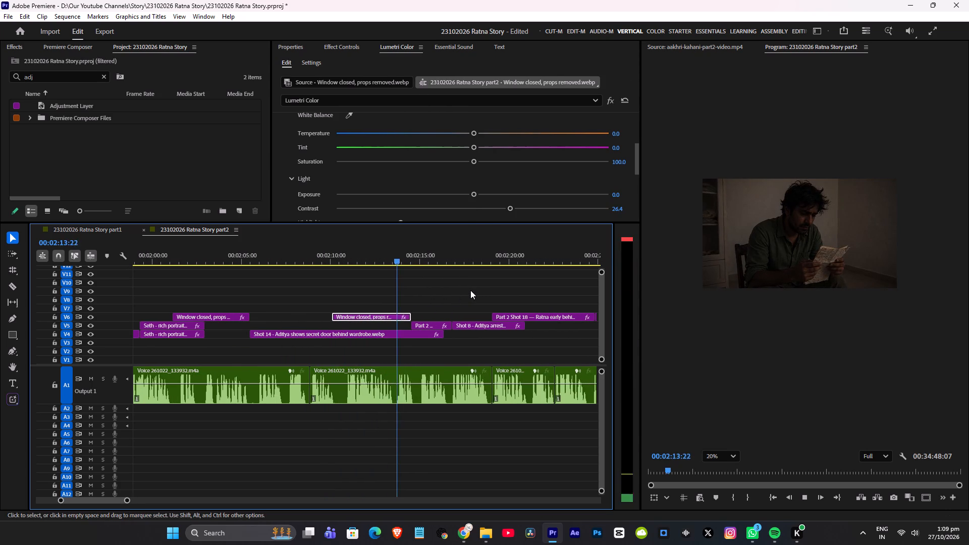
click(435, 325)
key(ctrl+v)
scroll(458, 303, down, 1)
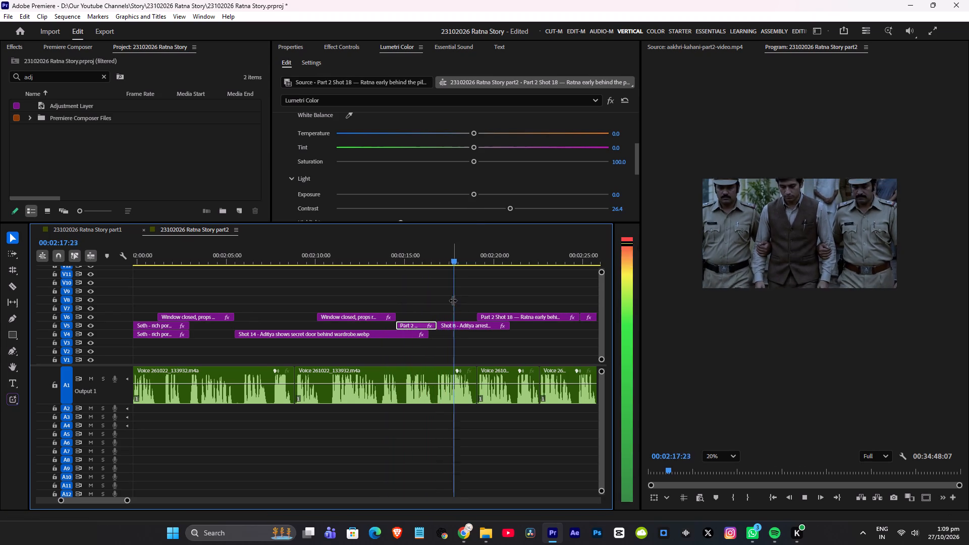
Review the short Part 2 Shot 18 image, set its Lumetri temperature to -25, and save the project.
key(space)
click(417, 262)
key(space)
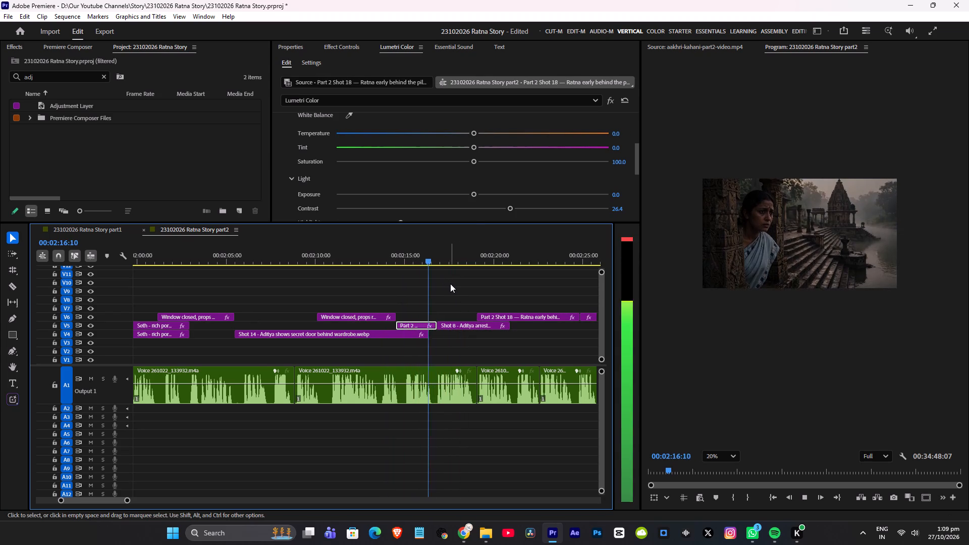
key(space)
click(417, 261)
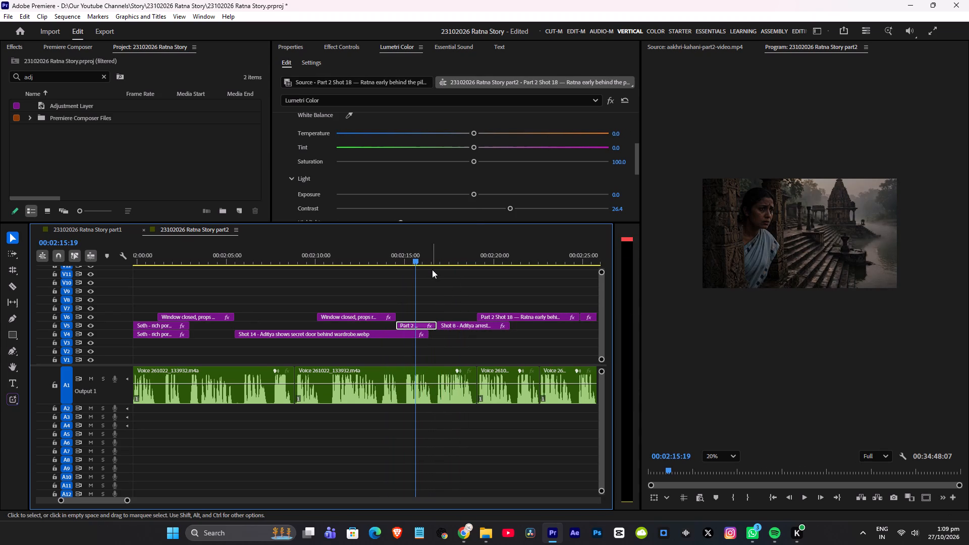
drag(475, 133, 474, 133)
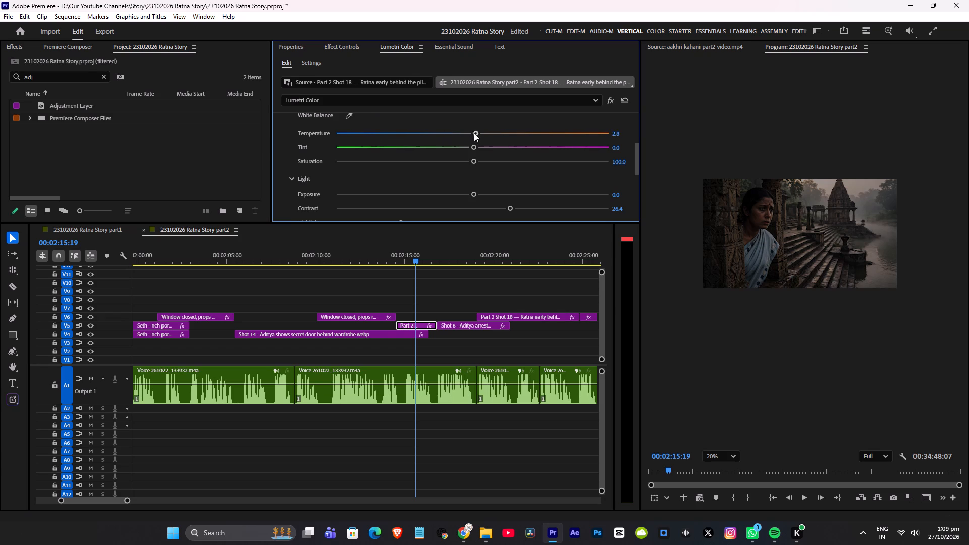
drag(474, 133, 416, 145)
drag(416, 145, 431, 144)
click(619, 137)
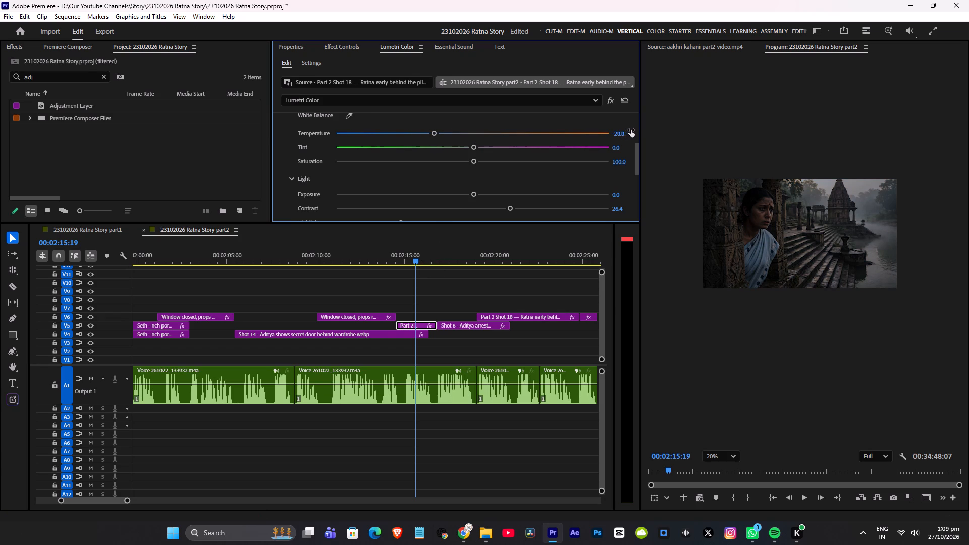
click(617, 133)
text(-25)
key(Return)
key(ctrl+s)
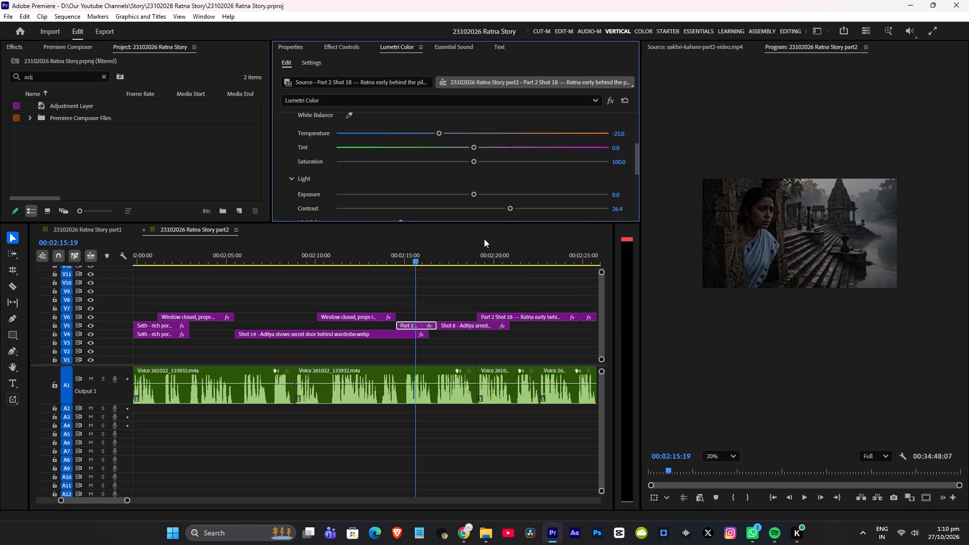
Save the project, play on from 00:02:14, and paste the dark treatment onto the Part 2 Shot 18 image of Ratna near 00:02:19.
drag(404, 250, 396, 259)
key(ctrl+s)
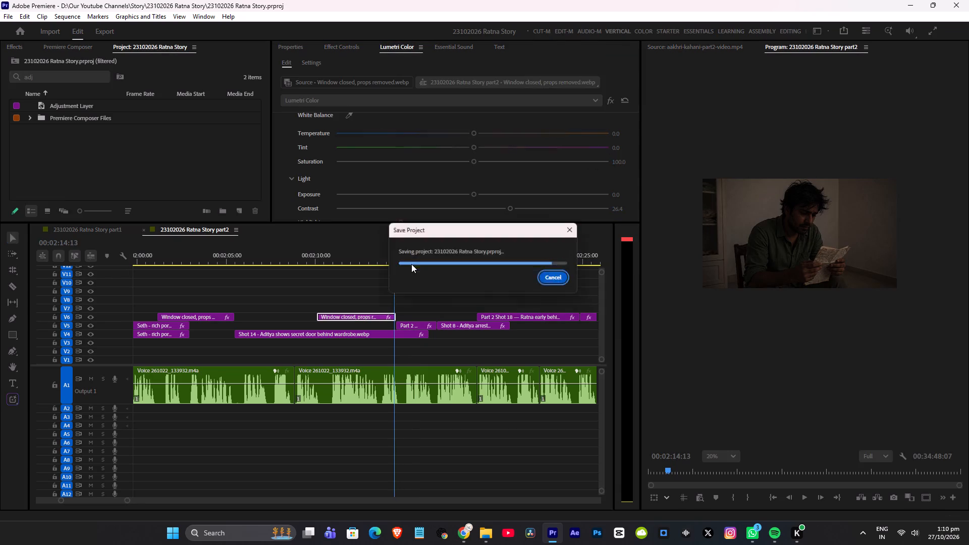
key(space)
alt+scroll(465, 275, up, 3)
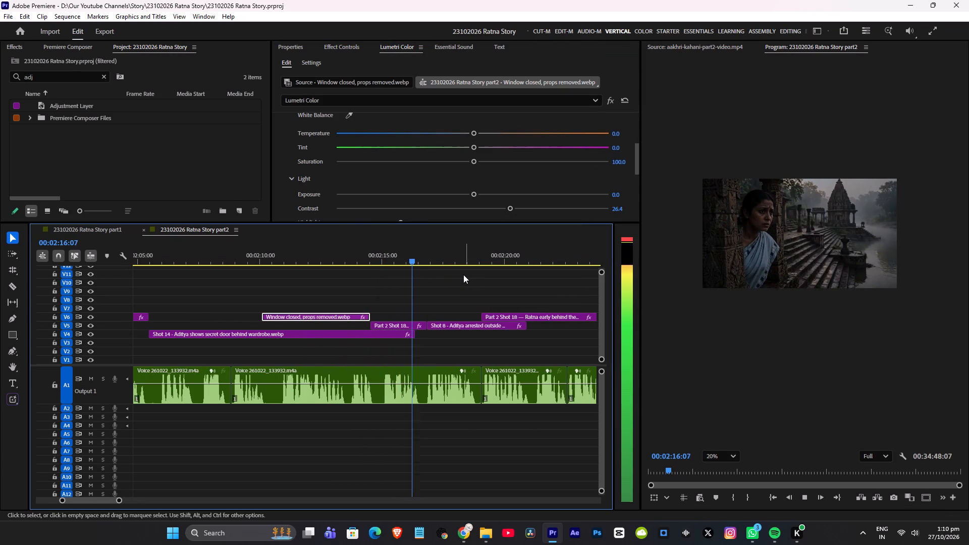
alt+scroll(458, 275, down, 5)
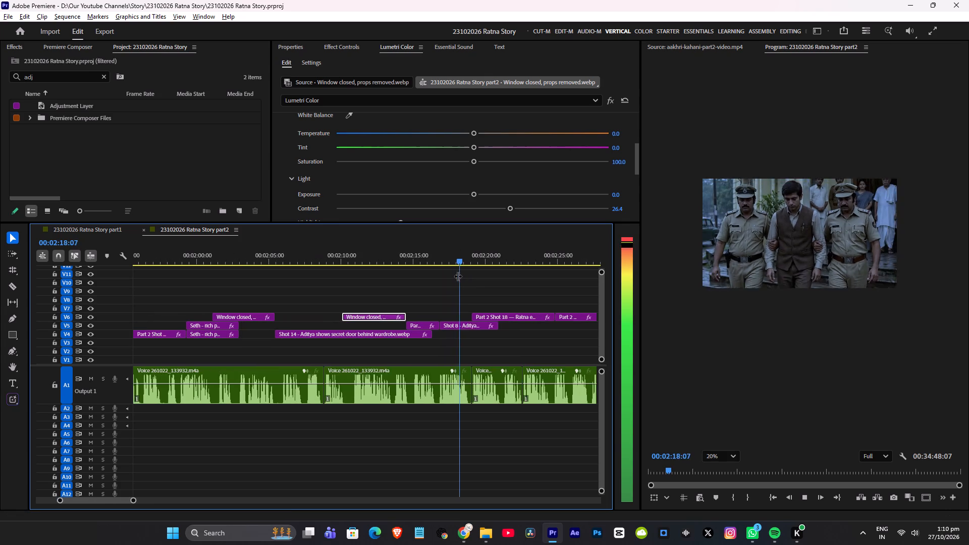
scroll(469, 280, down, 3)
key(space)
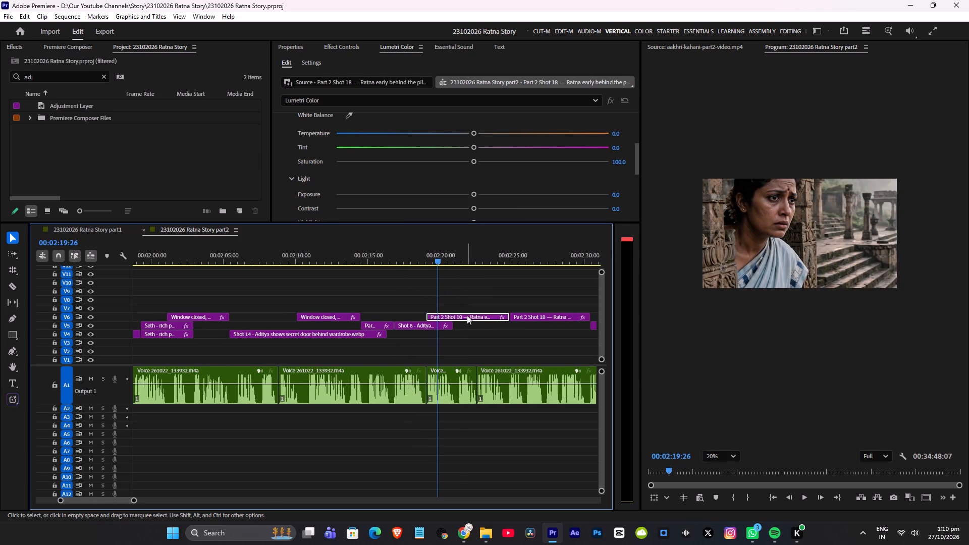
key(ctrl+v)
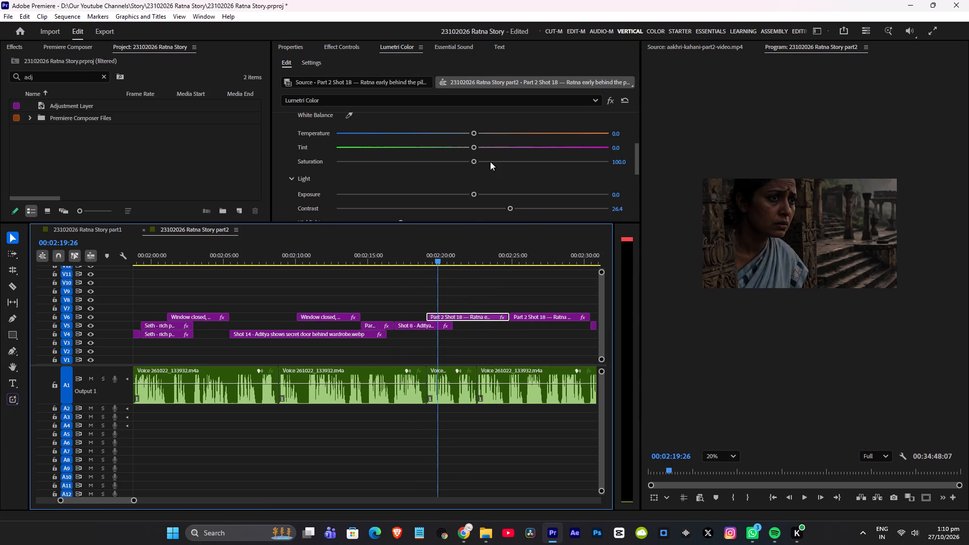
Play back the images between 00:02:16 and 00:02:19, and readjust the Lumetri temperature of the short Part 2 Shot 18 image.
click(425, 259)
click(379, 259)
key(space)
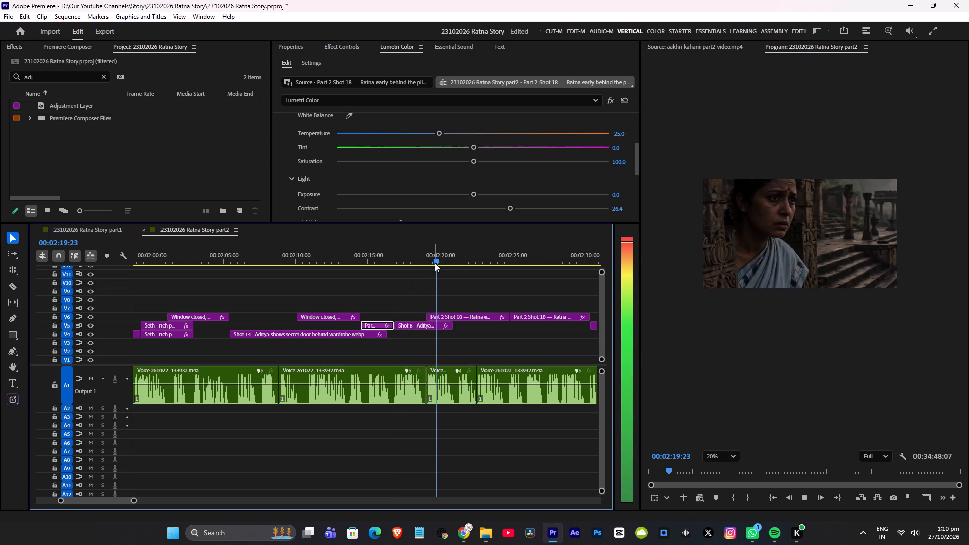
key(space)
click(389, 257)
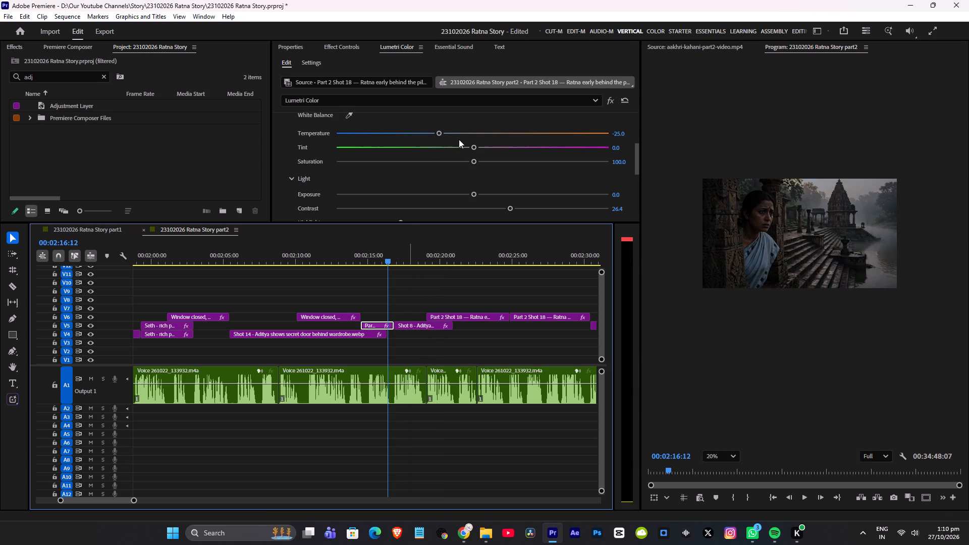
double_click(469, 131)
Grade the Shot 8 arrest image near 00:02:18 with temperature about -43, shadows -72.3 and whites -70.8, and save the project.
click(416, 254)
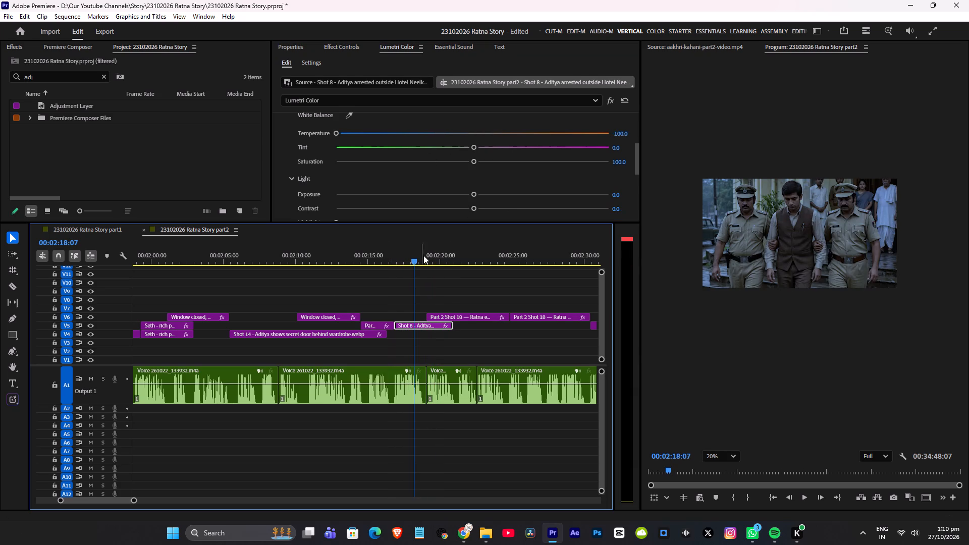
drag(427, 133, 441, 133)
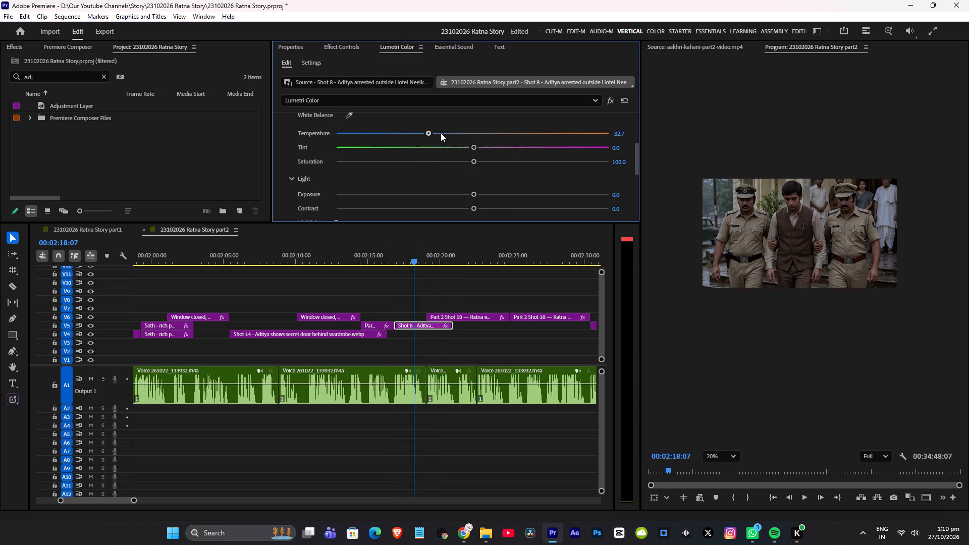
drag(441, 133, 412, 136)
drag(412, 136, 413, 137)
scroll(421, 178, down, 2)
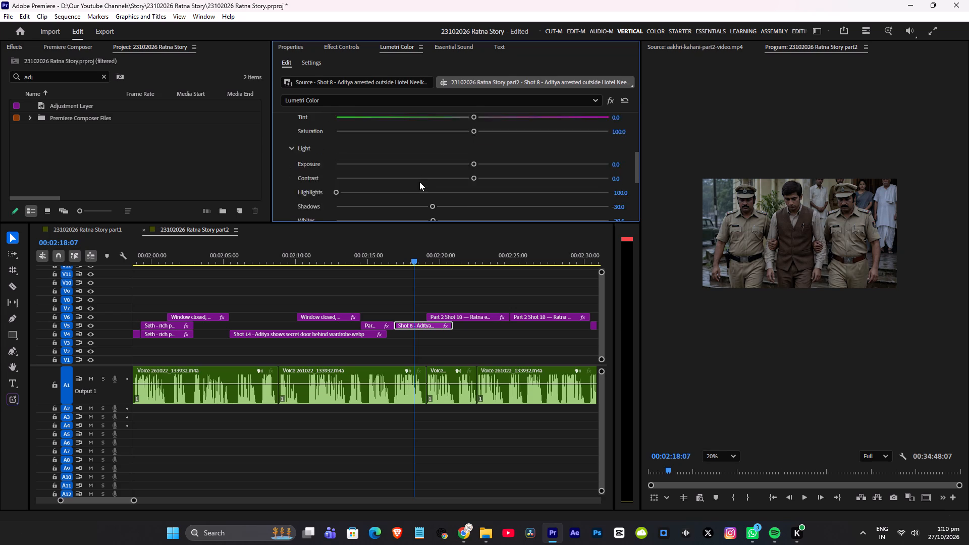
scroll(419, 182, down, 3)
drag(430, 184, 300, 184)
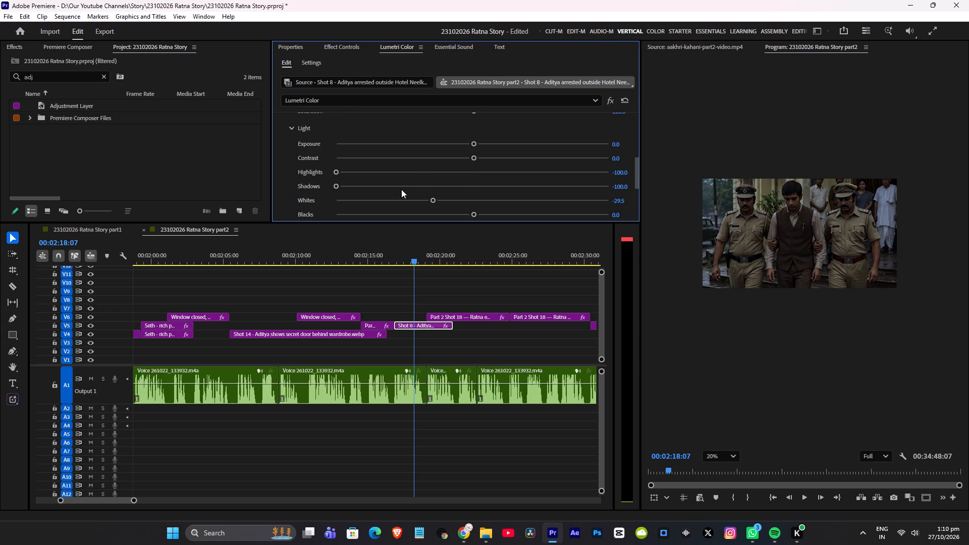
drag(432, 198, 307, 204)
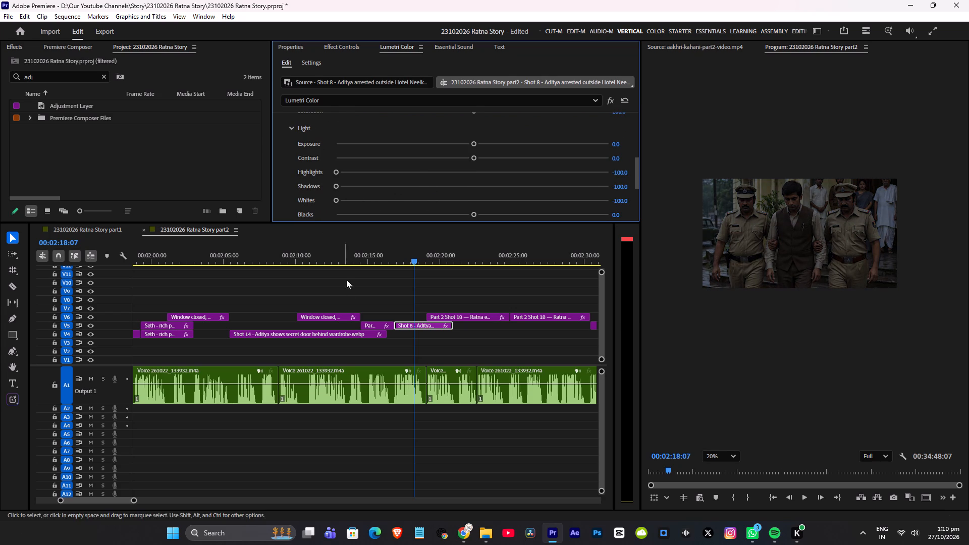
drag(337, 185, 373, 185)
drag(338, 199, 362, 199)
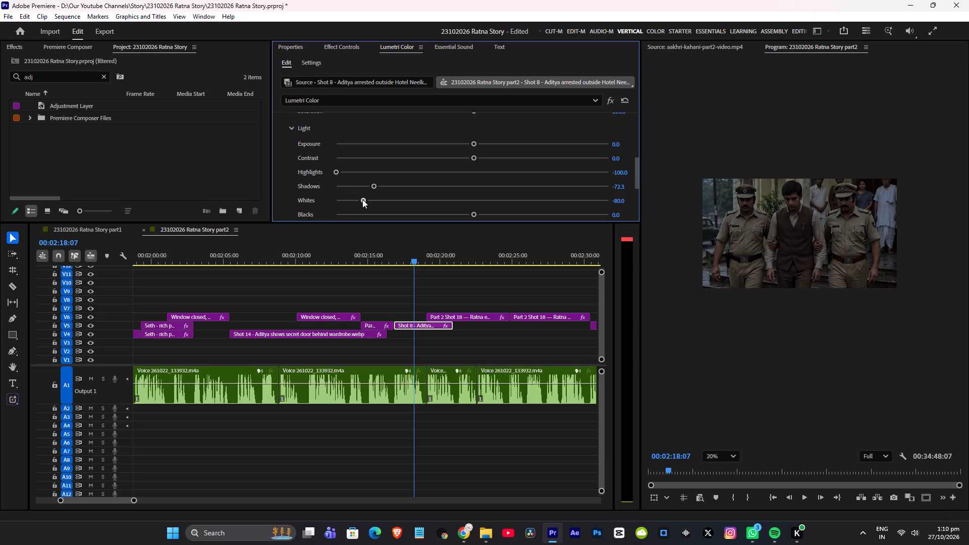
drag(362, 199, 375, 199)
key(ctrl+s)
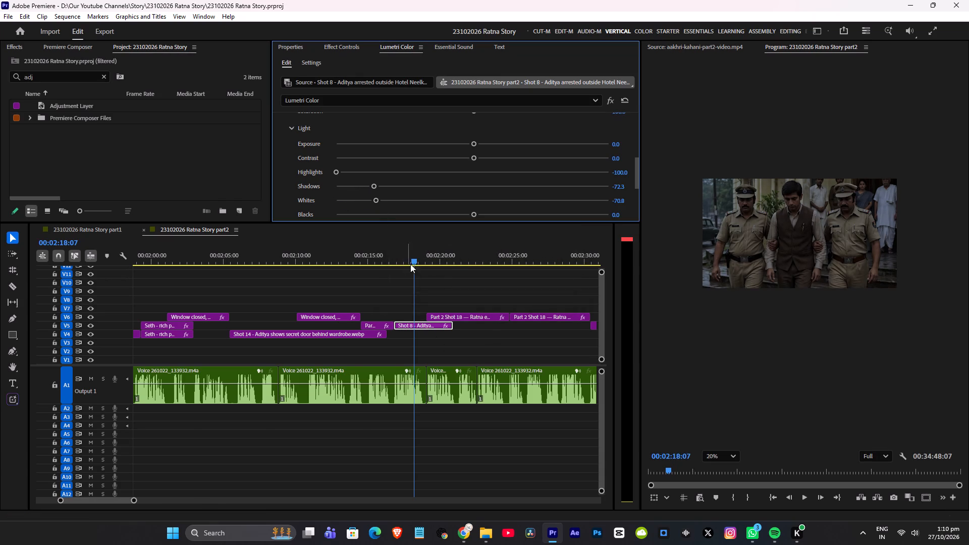
Paste the dark treatment onto the Part 2 Shot 18 image of Ratna behind the pillar near 00:02:25.
key(space)
scroll(458, 272, down, 4)
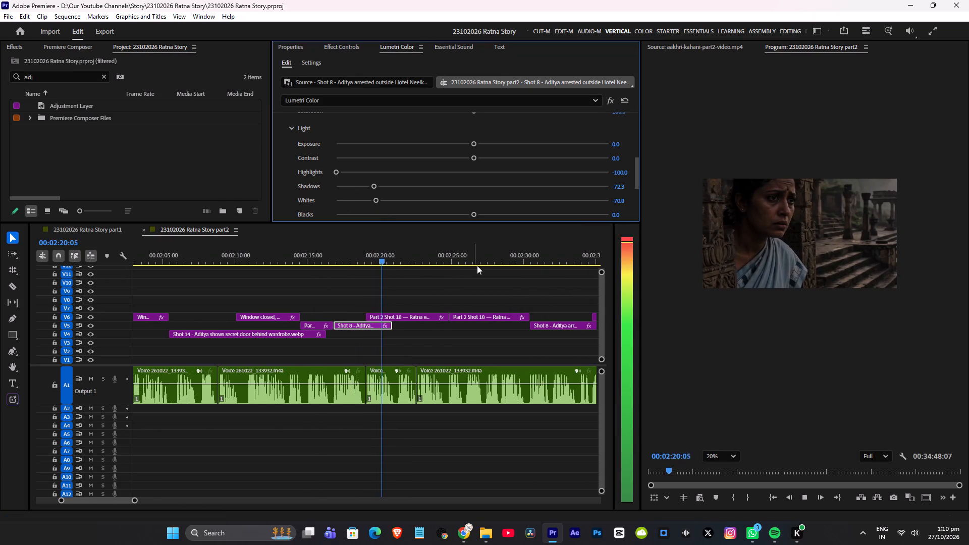
click(445, 257)
key(space)
scroll(471, 267, down, 1)
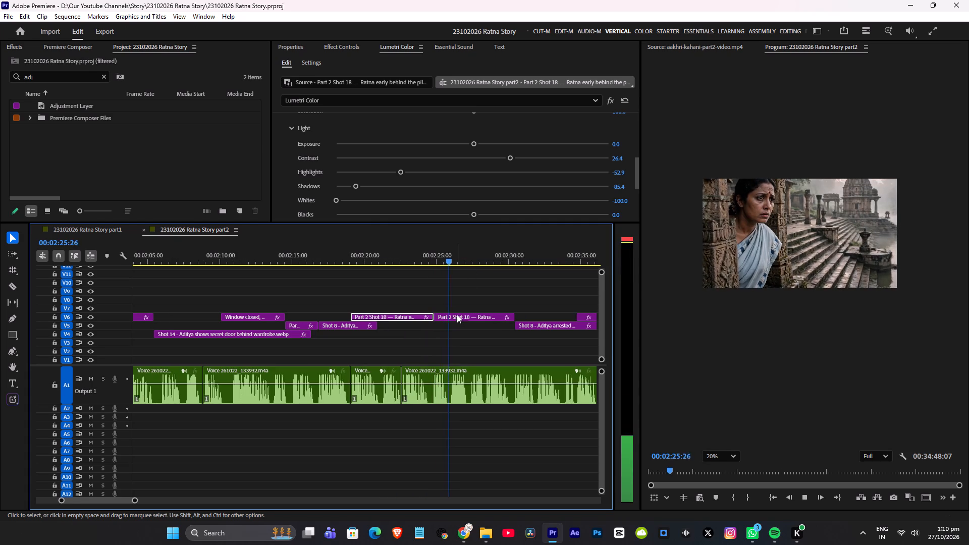
click(459, 319)
key(ctrl+v)
Grade the Shot 8 arrest image near 00:02:32 with shadows -76.3, whites -83.4 and temperature -51.2, and save the project.
scroll(483, 293, down, 4)
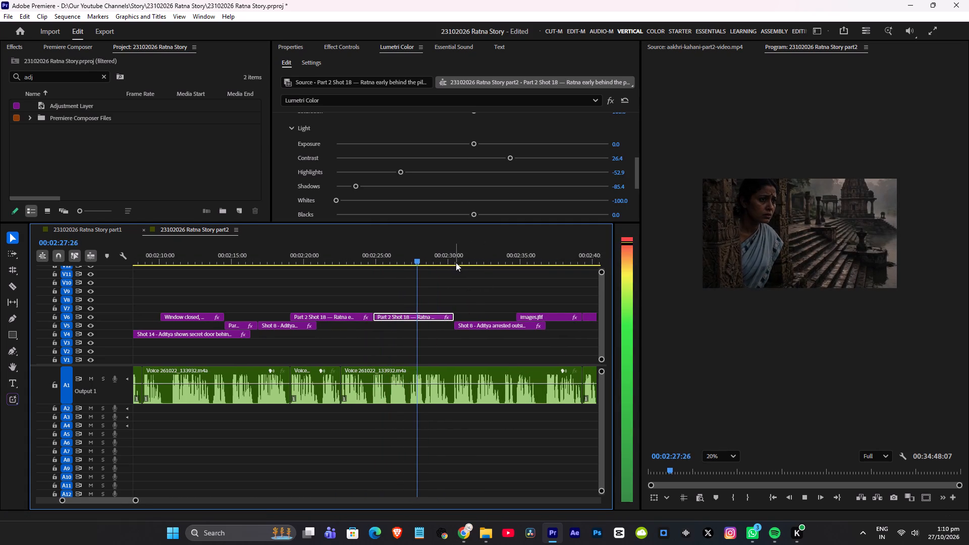
click(449, 262)
key(space)
scroll(469, 281, down, 3)
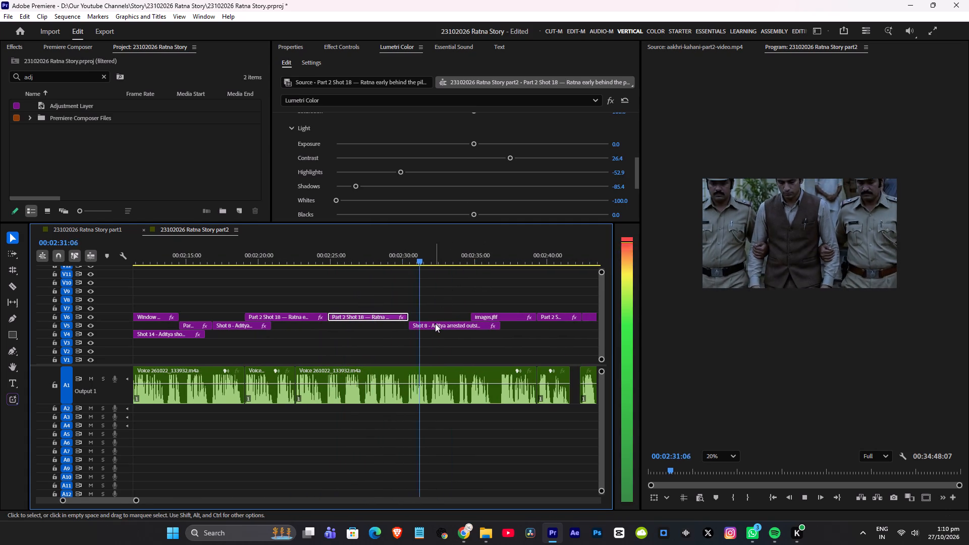
click(435, 323)
key(space)
drag(430, 185, 374, 192)
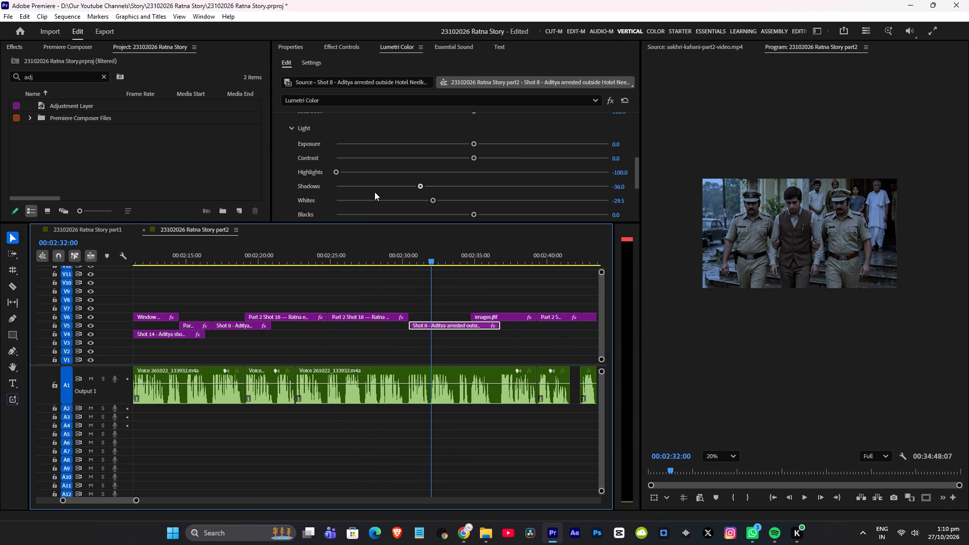
drag(374, 192, 372, 192)
drag(430, 199, 358, 202)
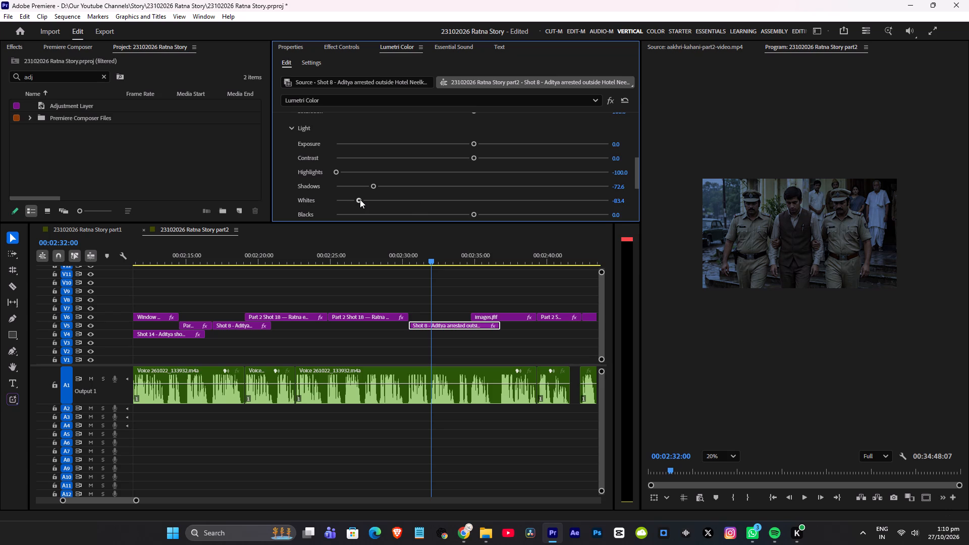
drag(373, 186, 367, 187)
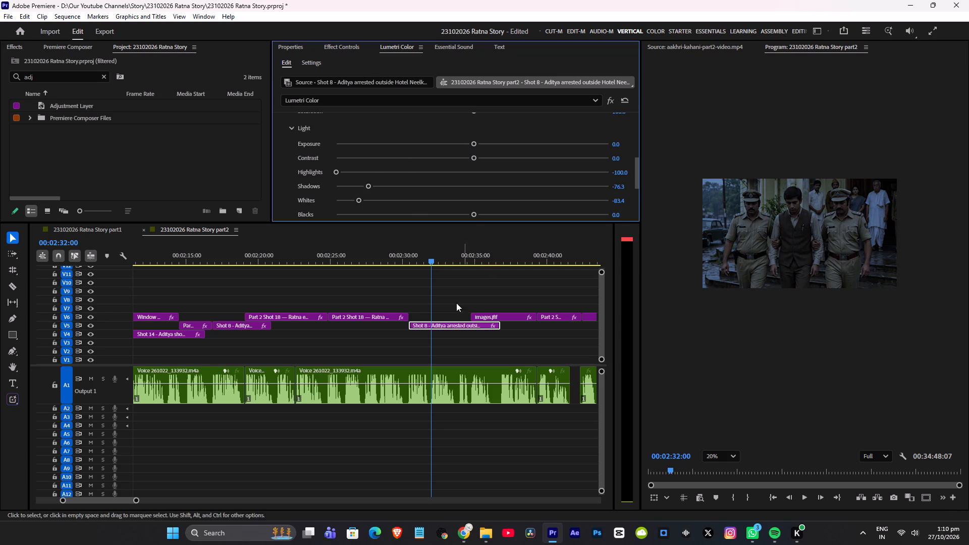
scroll(445, 147, up, 7)
click(456, 153)
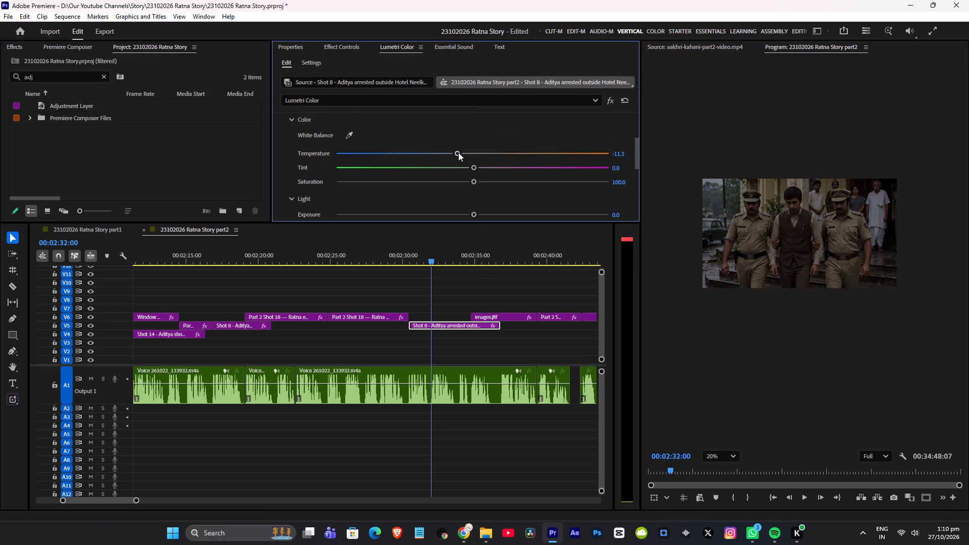
click(402, 151)
key(ctrl+s)
Set the Lumetri contrast to 100 and blacks to -37.5 on the images.jfif prison gate image near 00:02:36.
key(space)
scroll(465, 275, down, 3)
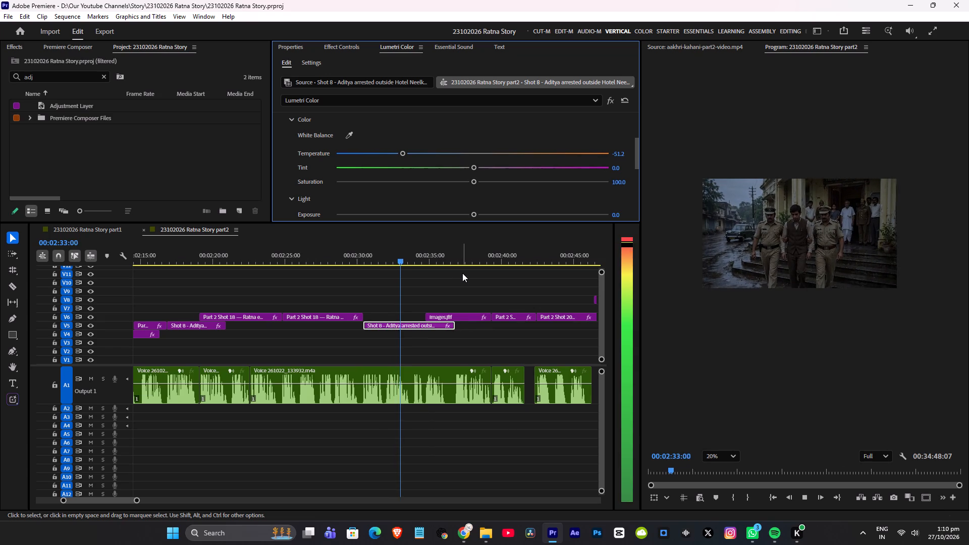
scroll(430, 299, down, 2)
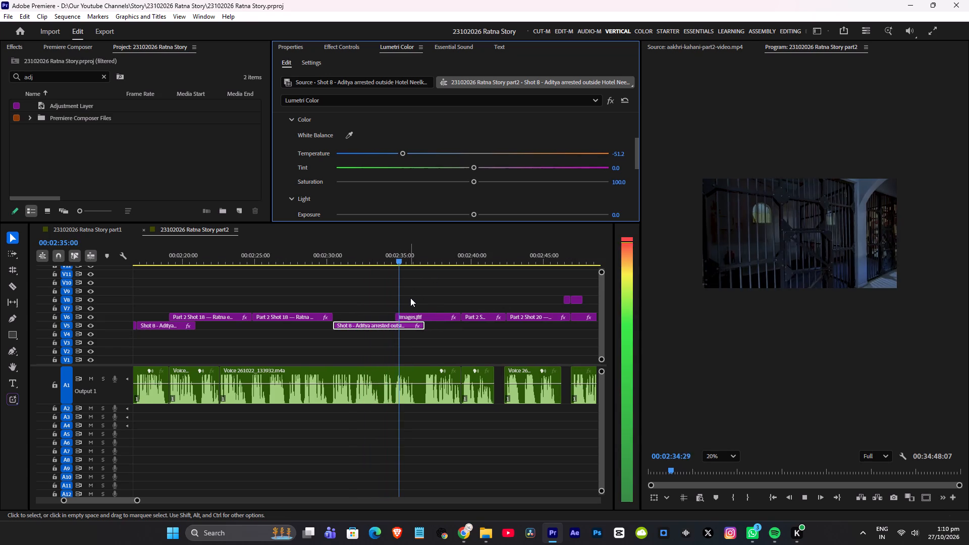
click(427, 315)
key(space)
scroll(418, 181, down, 2)
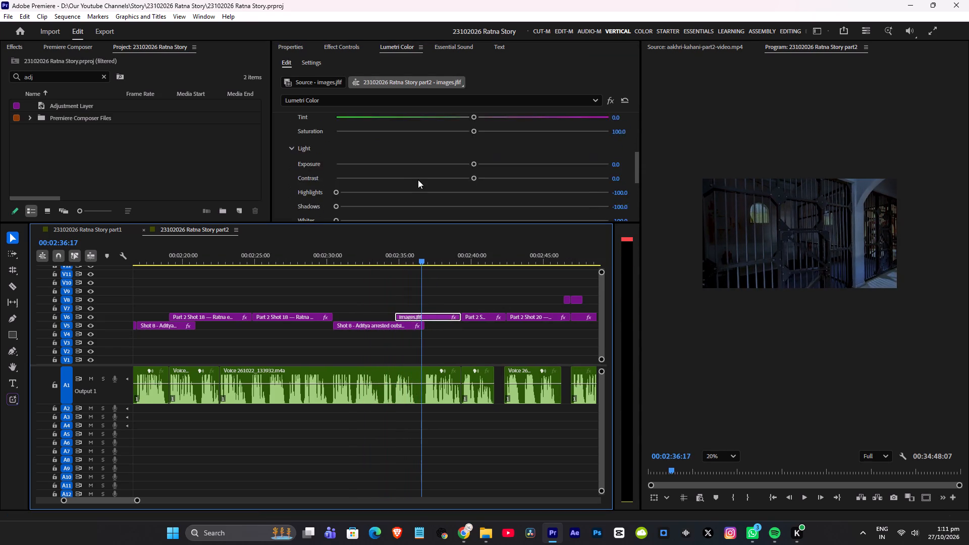
scroll(418, 180, down, 7)
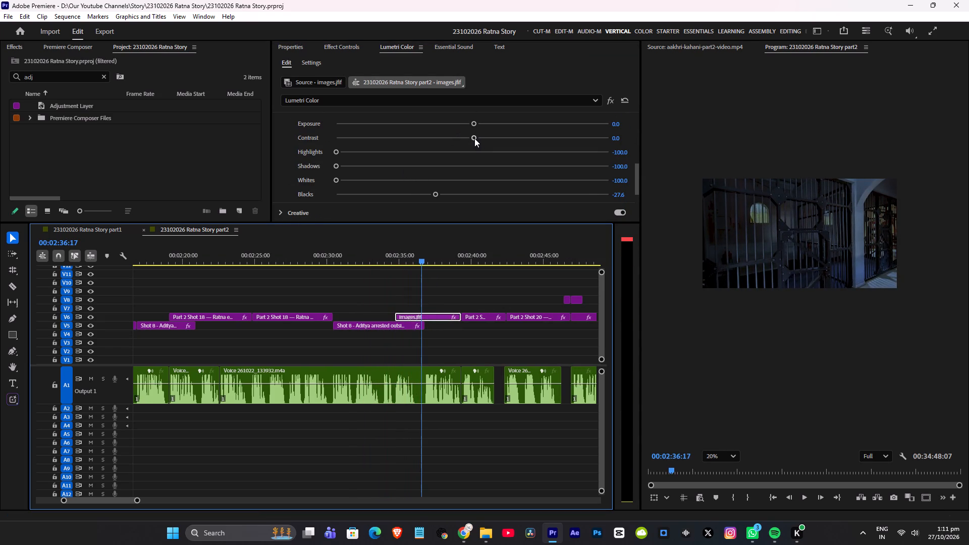
drag(474, 137, 585, 137)
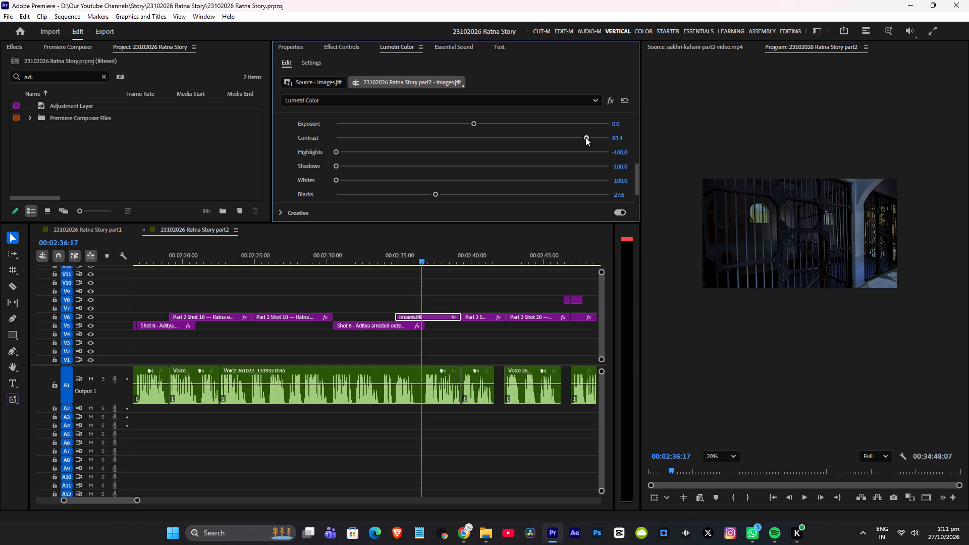
drag(585, 137, 631, 137)
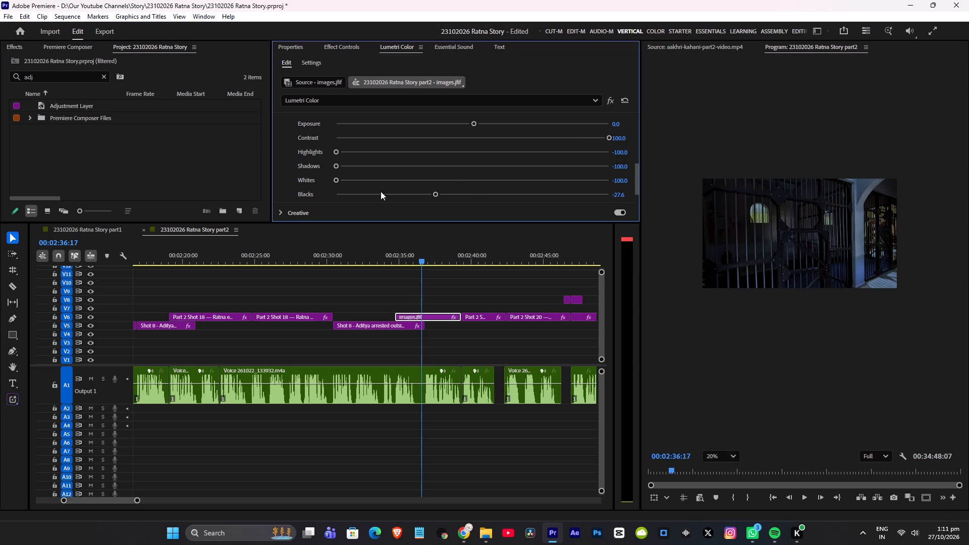
drag(436, 191, 416, 192)
drag(416, 192, 420, 192)
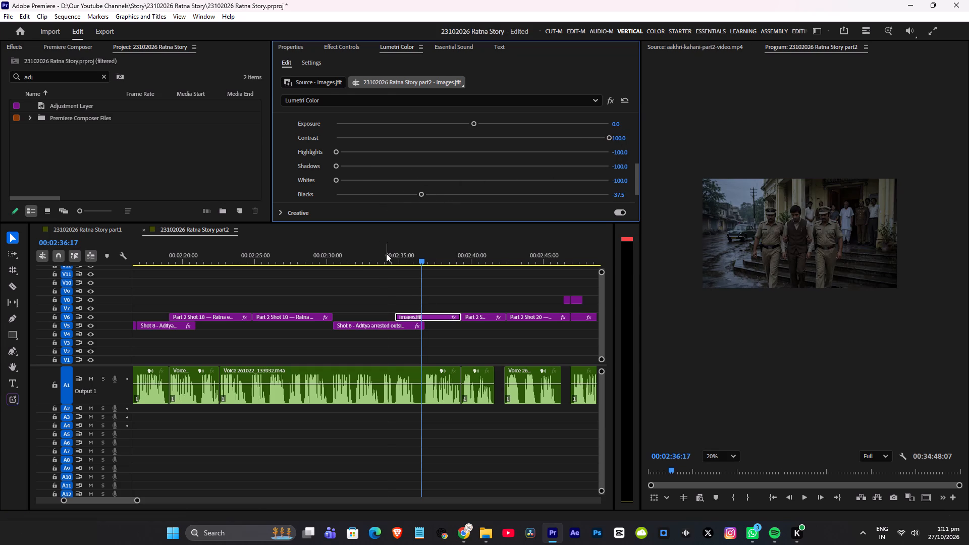
Review the cut into the images.jfif prison gate image, reduce its Lumetri saturation, and play it back from 00:02:35.
click(386, 253)
key(space)
key(space)
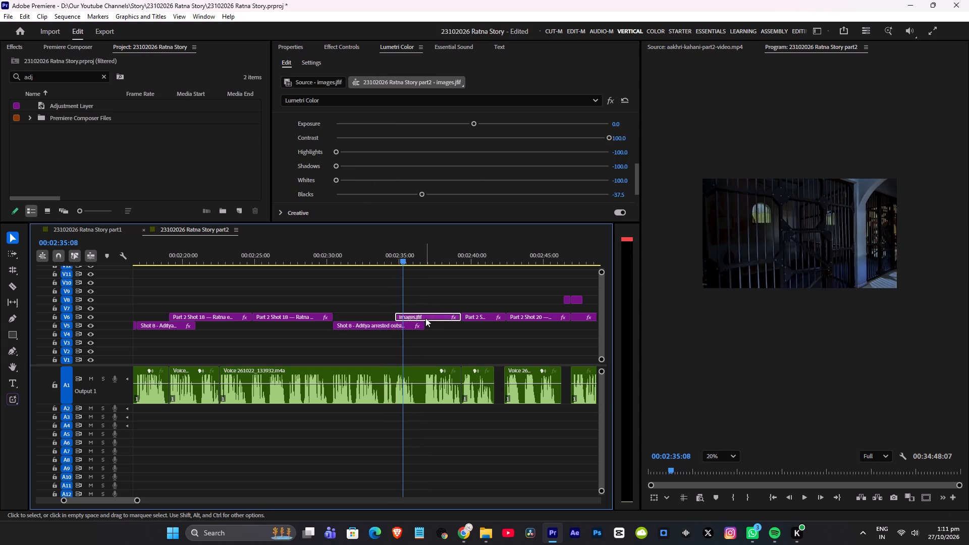
scroll(399, 137, up, 6)
drag(474, 149, 430, 154)
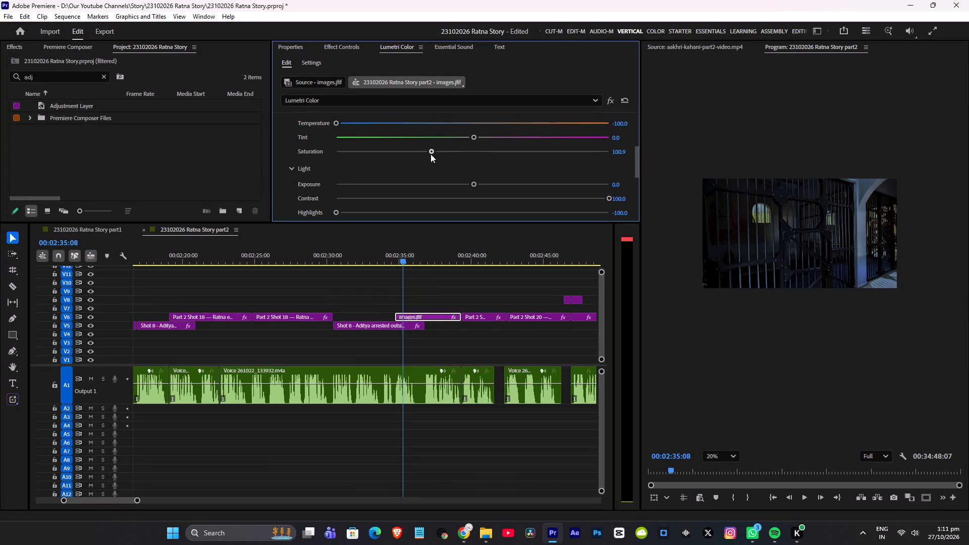
drag(430, 154, 436, 154)
click(429, 298)
key(space)
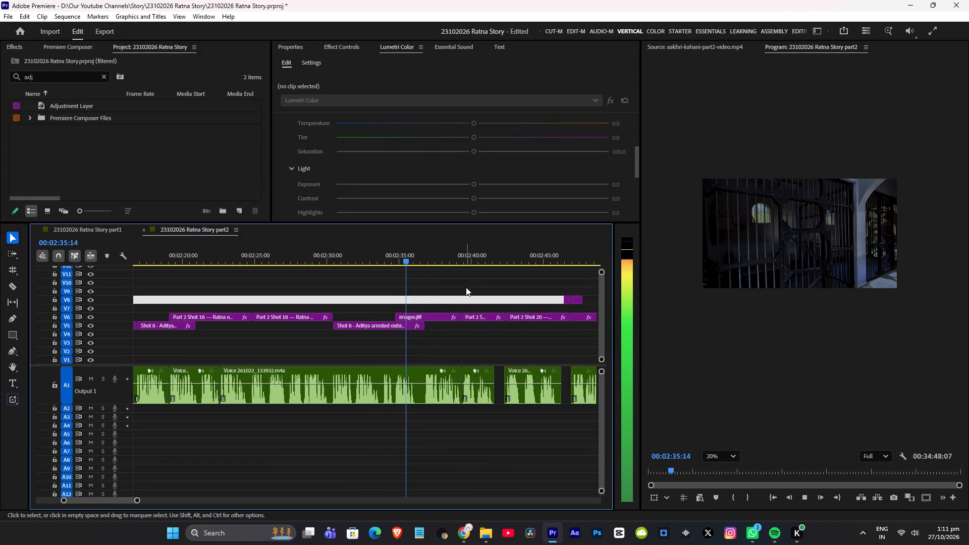
Paste the dark treatment onto the Part 2 Shot 18 image of Ratna by the temple ruins near 00:02:40.
scroll(467, 282, down, 3)
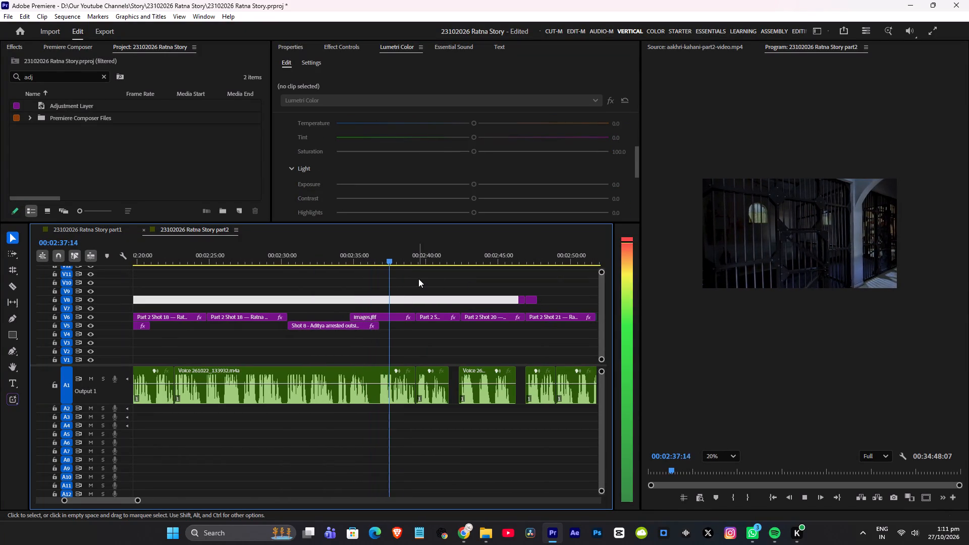
scroll(428, 280, down, 2)
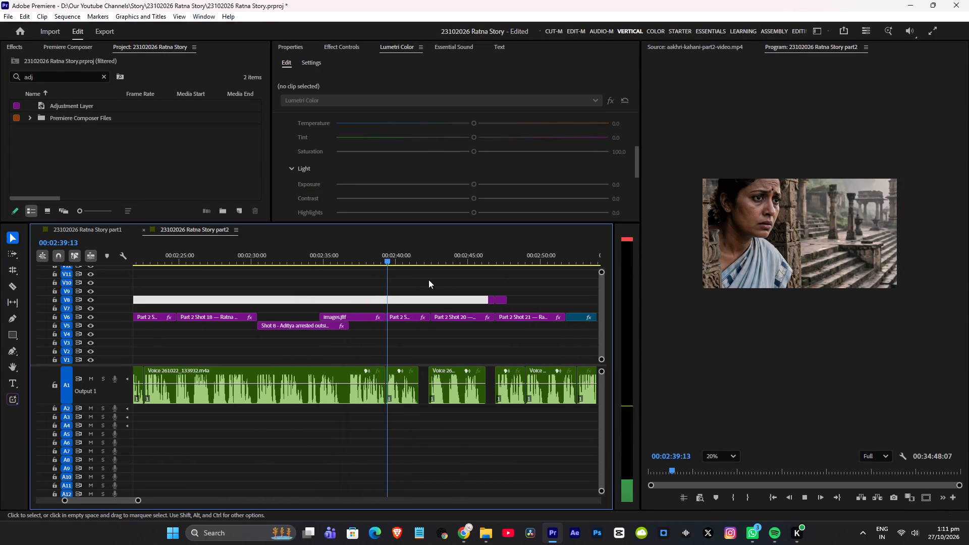
key(space)
key(ctrl+v)
key(space)
Paste the dark treatment onto the Part 2 Shot 20 image of Ratna turning away near 00:02:43 and play it back.
scroll(433, 297, down, 2)
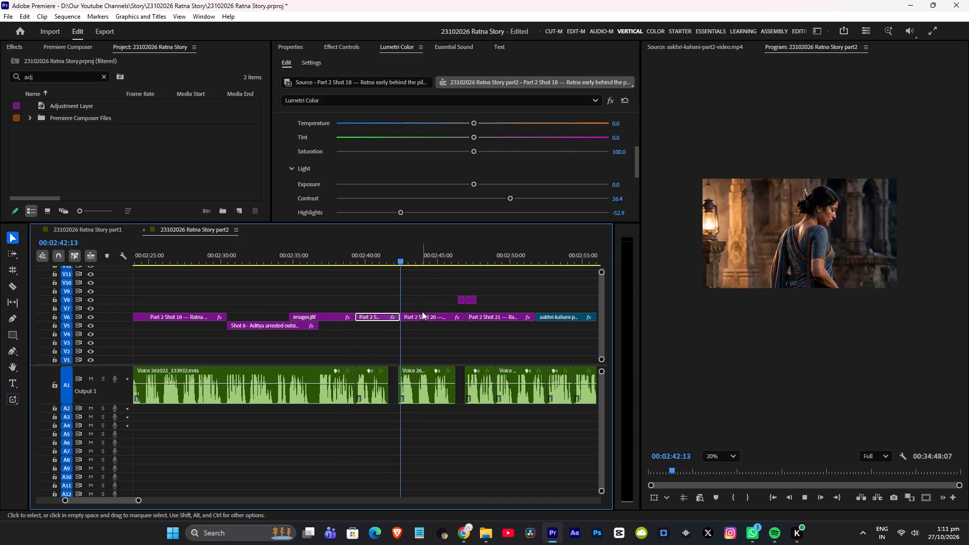
click(424, 315)
key(ctrl+v)
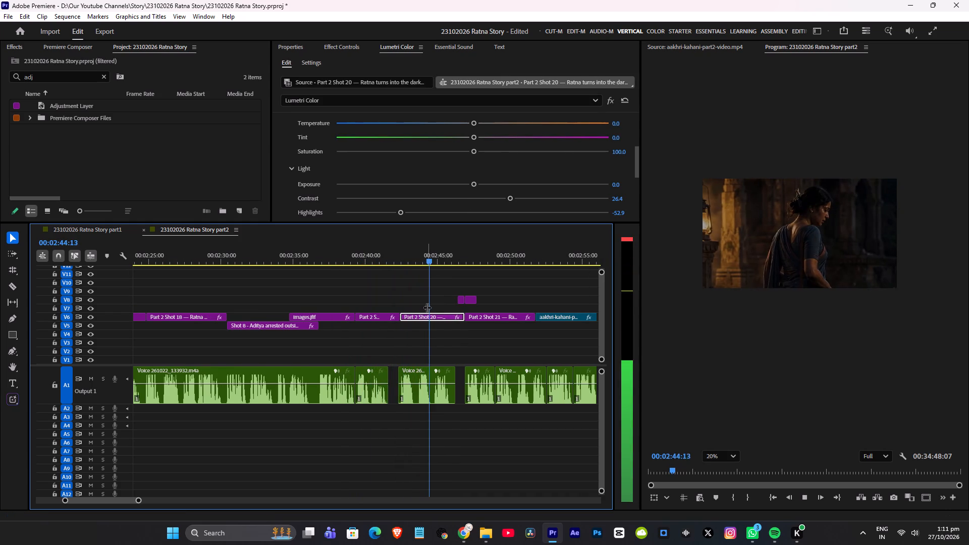
scroll(427, 299, down, 1)
key(space)
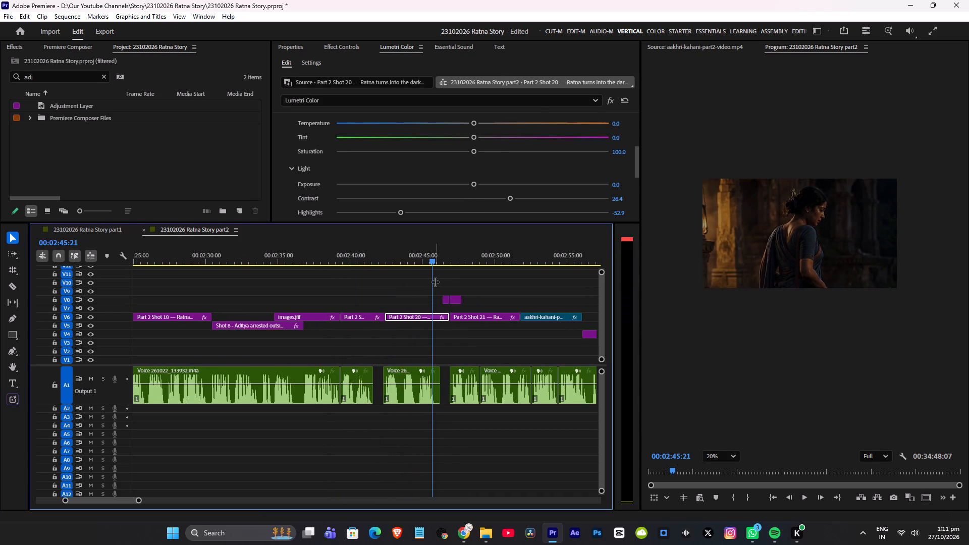
key(ctrl+grave)
key(ctrl+grave)
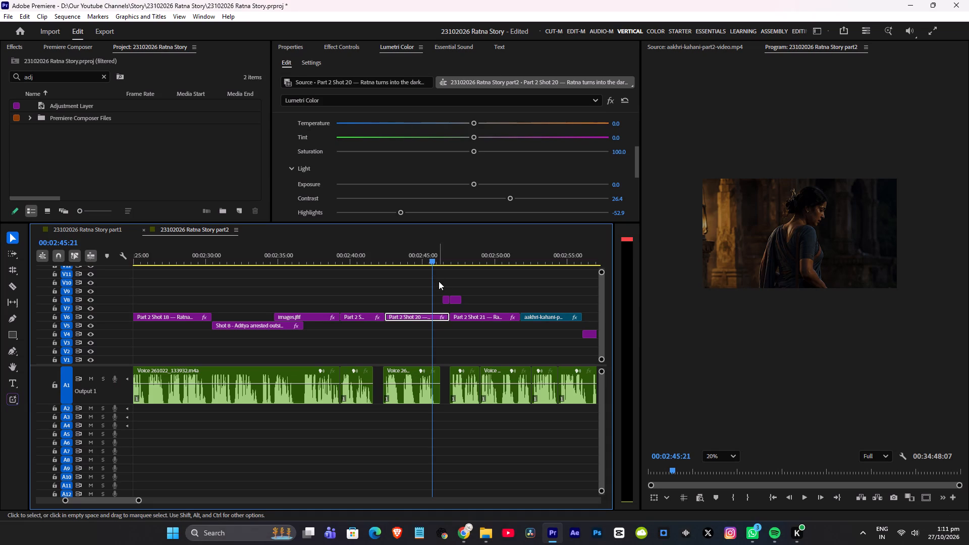
Paste the dark treatment onto the Part 2 Shot 21 image of Ratna carrying a lantern near 00:02:49.
key(space)
scroll(444, 294, down, 3)
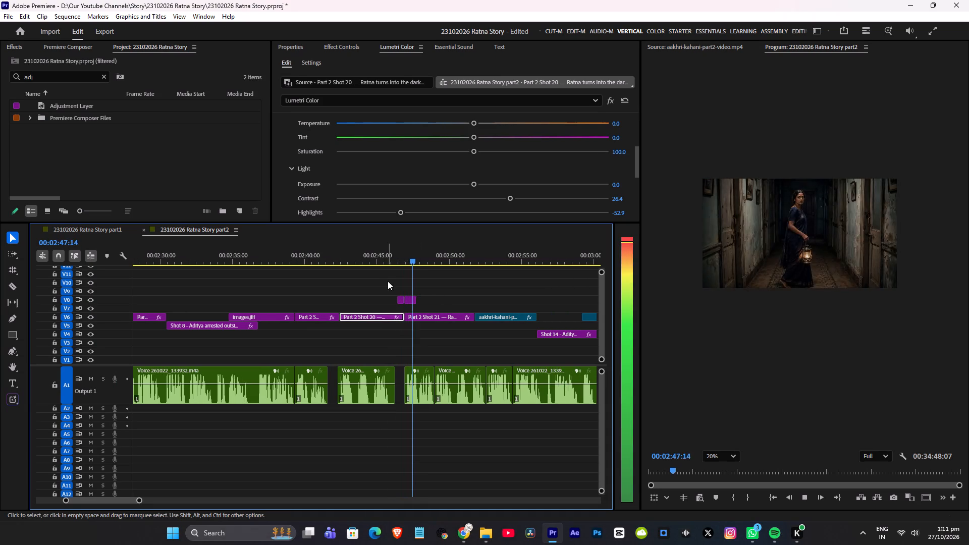
scroll(410, 276, down, 3)
click(406, 315)
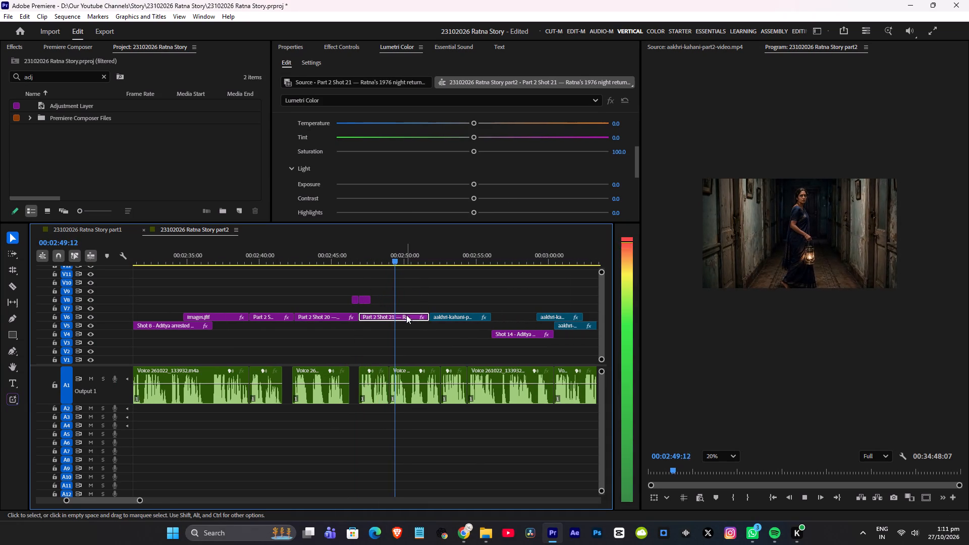
key(ctrl+v)
alt+scroll(409, 297, up, 4)
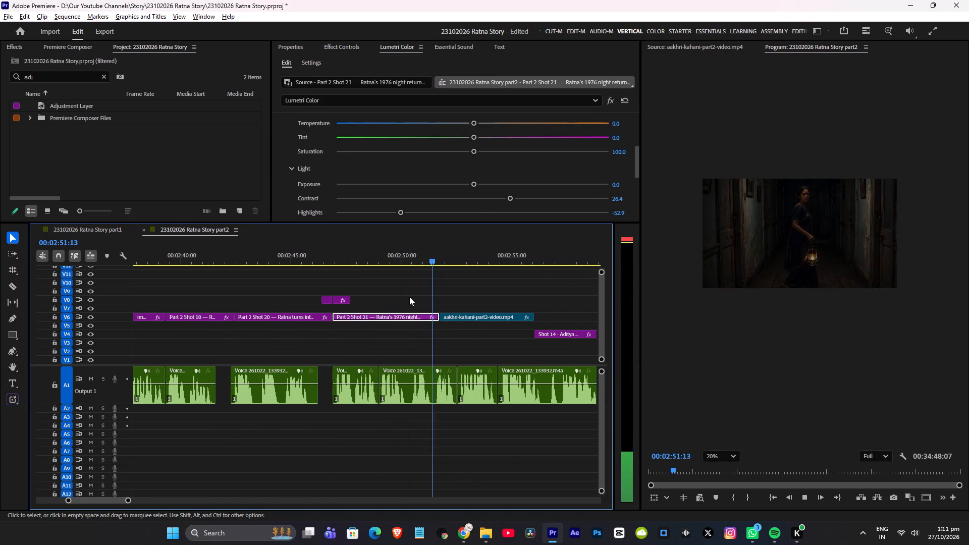
scroll(449, 290, down, 2)
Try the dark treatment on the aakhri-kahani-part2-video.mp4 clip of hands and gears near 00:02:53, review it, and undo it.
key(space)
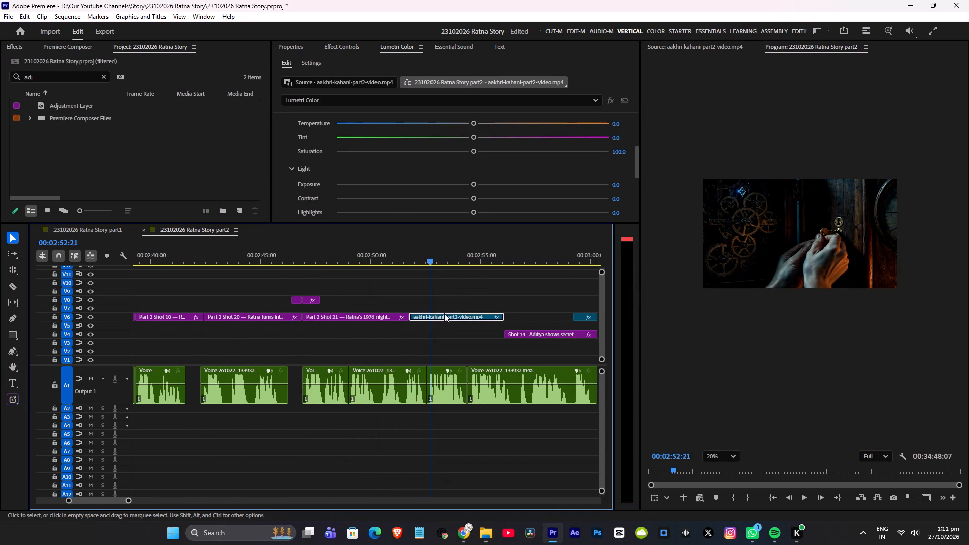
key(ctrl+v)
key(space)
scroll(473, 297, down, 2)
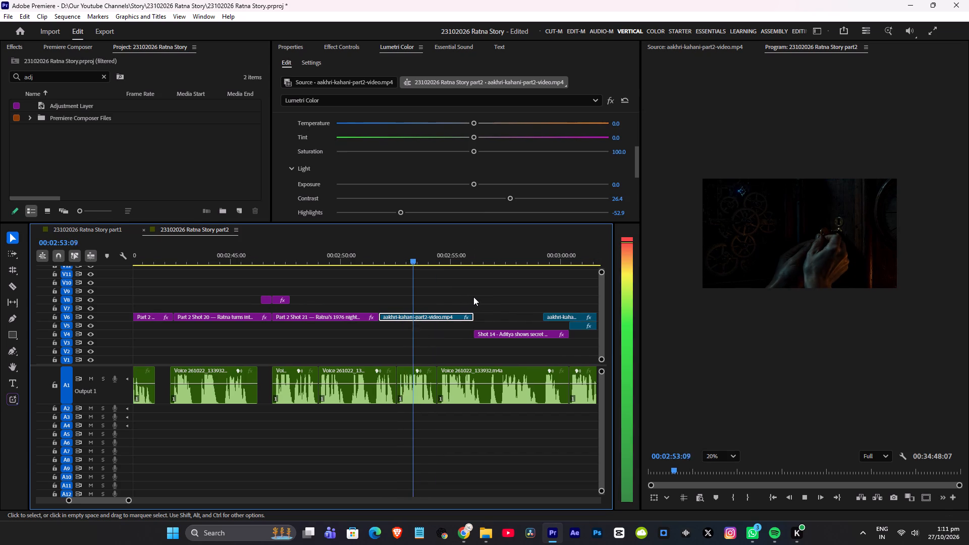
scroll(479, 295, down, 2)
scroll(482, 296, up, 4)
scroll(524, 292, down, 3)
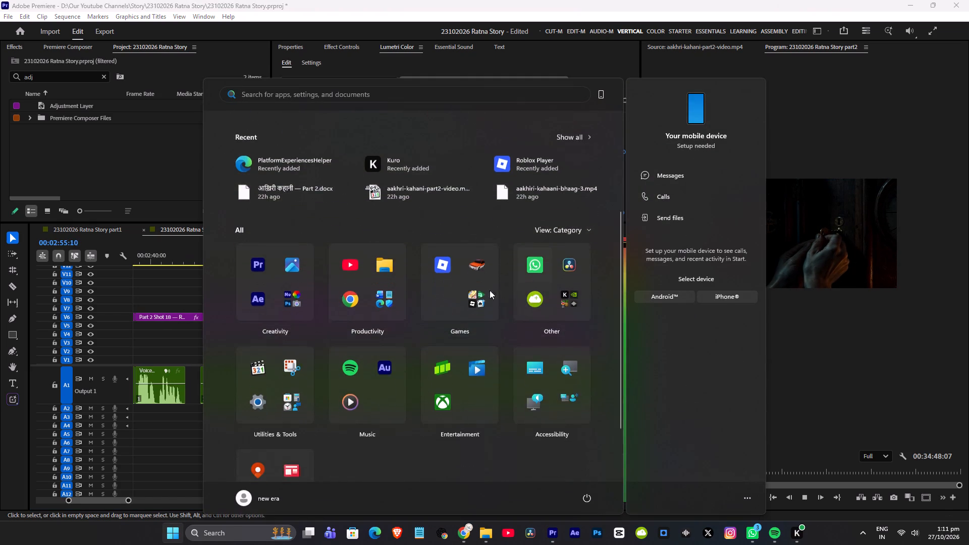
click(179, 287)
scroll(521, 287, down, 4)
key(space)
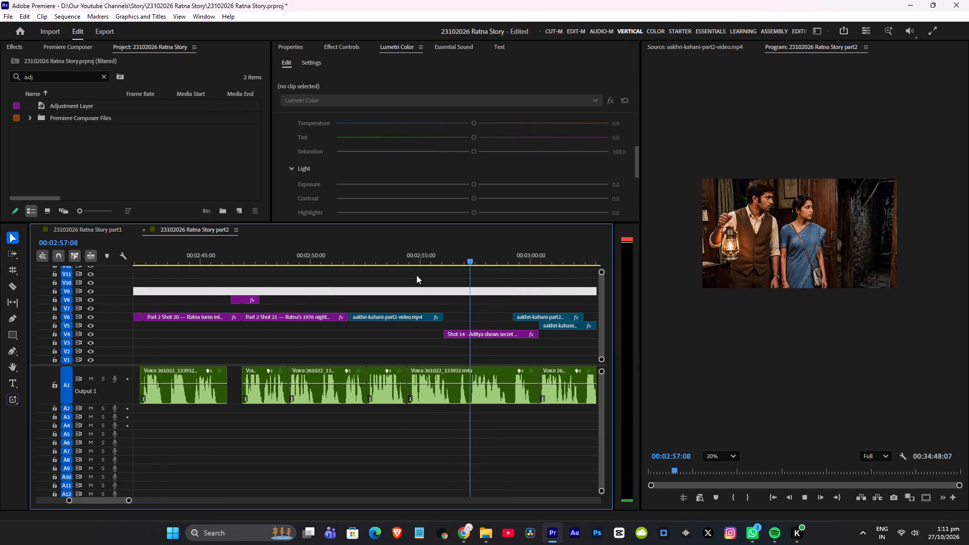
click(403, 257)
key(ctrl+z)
Play through the clips from about 00:02:55 to the NEELKAMAL title section, checking which shots still need darkening.
scroll(454, 277, down, 3)
key(space)
scroll(439, 286, down, 4)
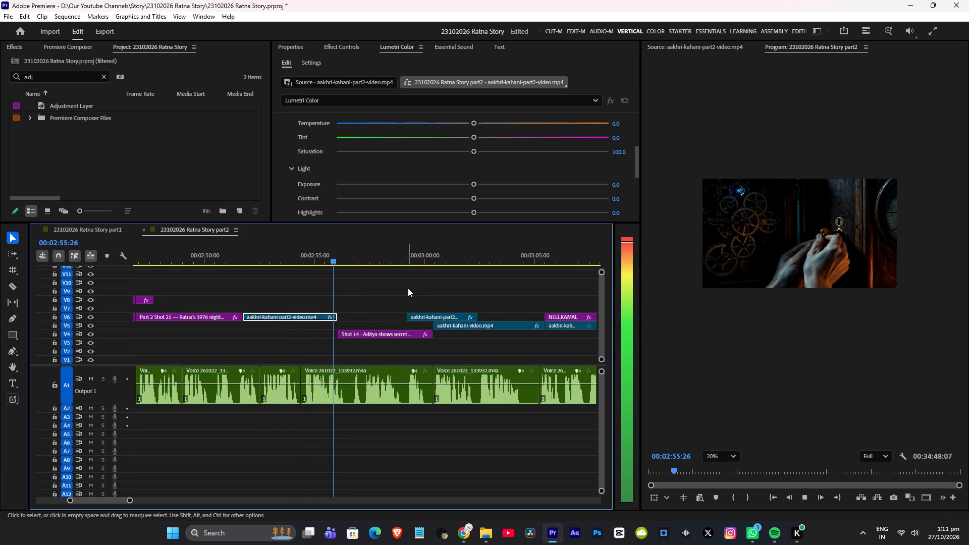
scroll(408, 288, down, 3)
click(357, 260)
key(space)
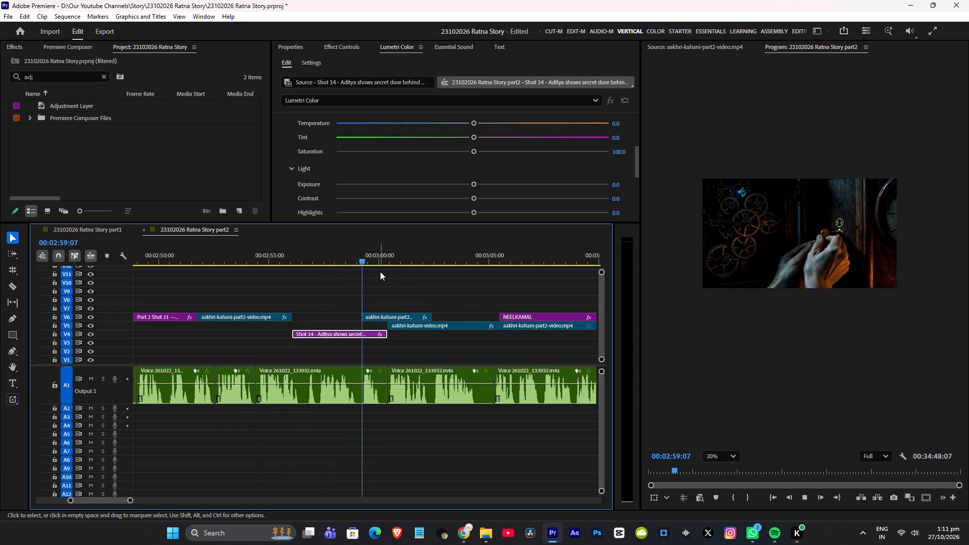
scroll(409, 282, down, 5)
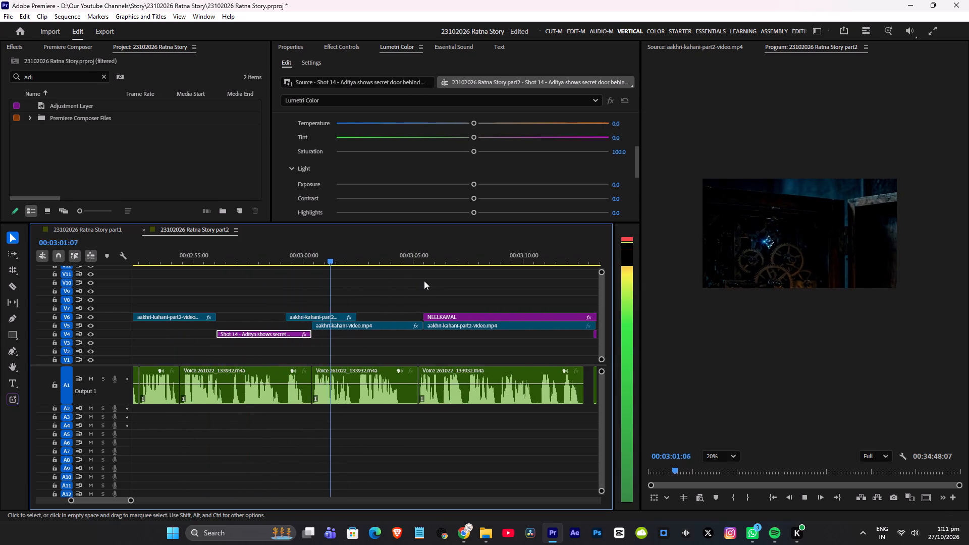
scroll(422, 281, down, 2)
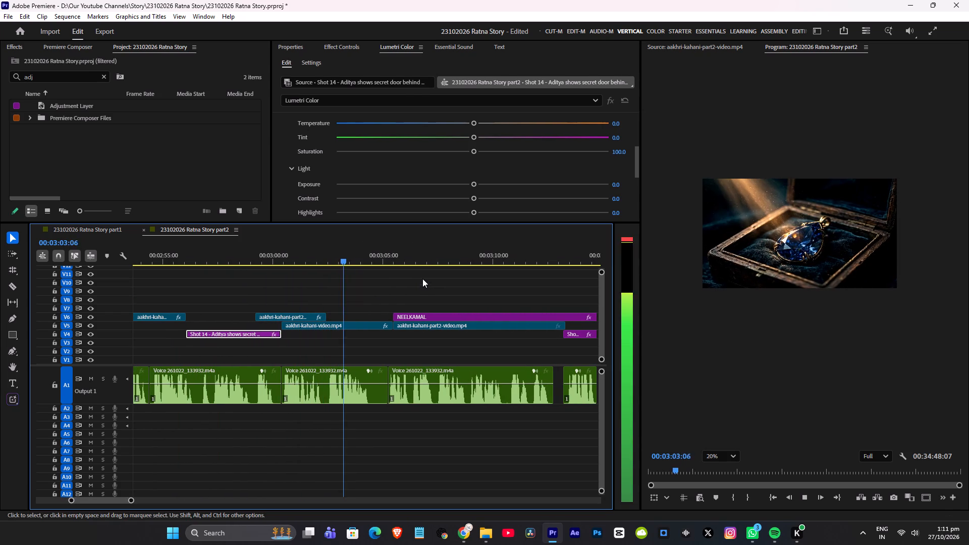
click(390, 261)
key(space)
scroll(420, 271, down, 3)
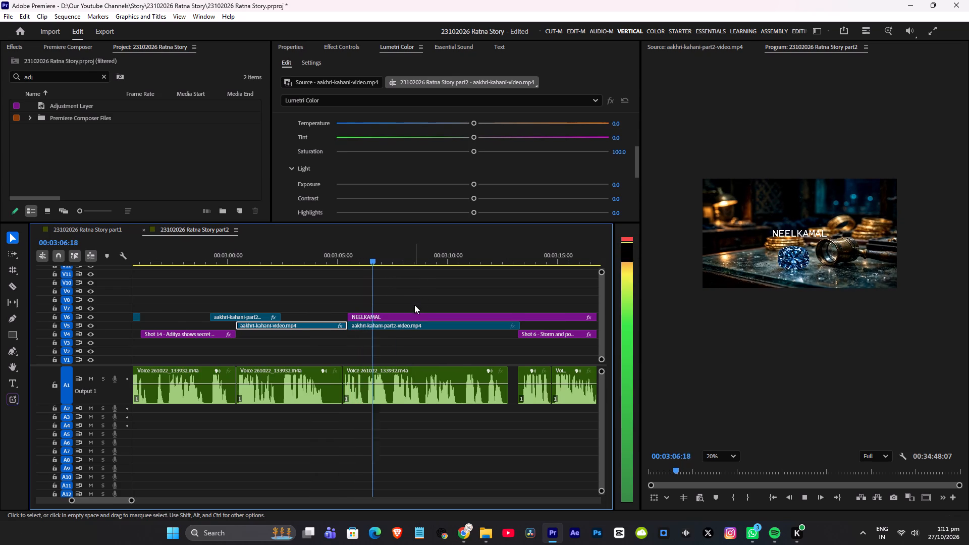
scroll(413, 305, down, 2)
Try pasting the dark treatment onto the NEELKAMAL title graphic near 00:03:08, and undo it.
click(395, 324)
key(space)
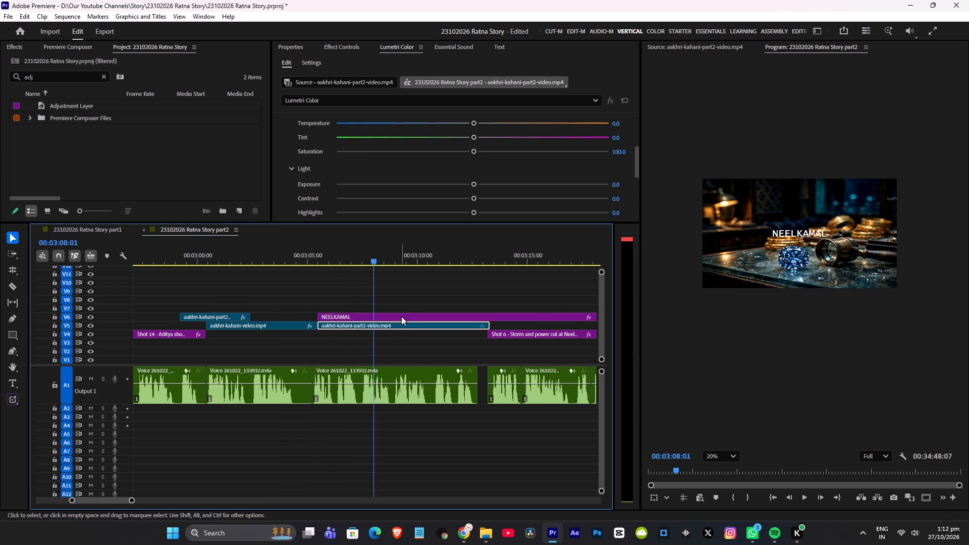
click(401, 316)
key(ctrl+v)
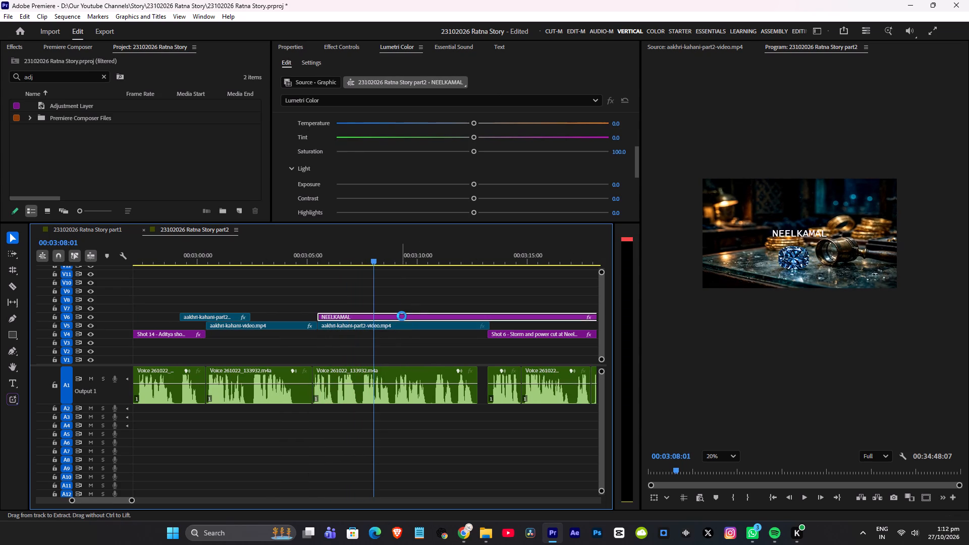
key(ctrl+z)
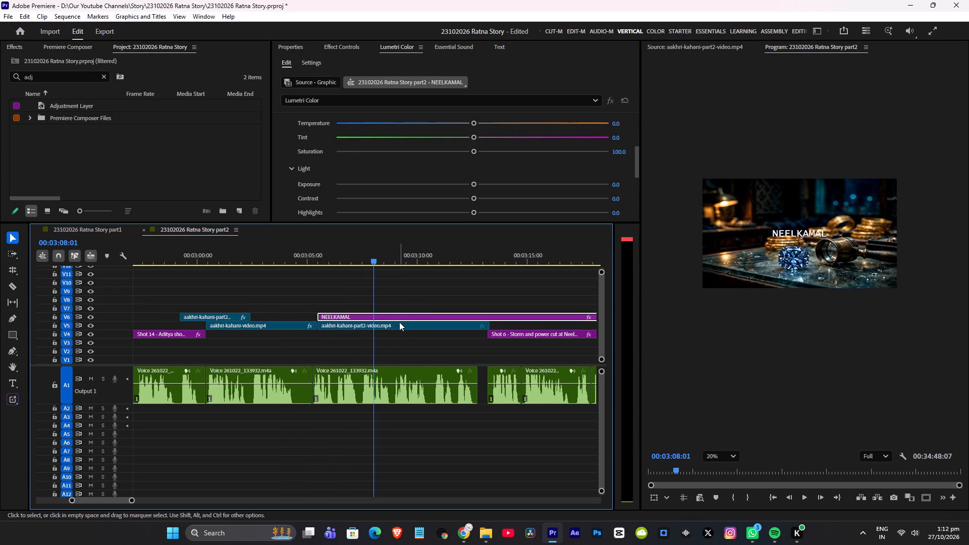
Paste the dark treatment onto the aakhri-kahani-part2-video.mp4 clip beneath the NEELKAMAL title and play it back.
click(398, 324)
key(ctrl+v)
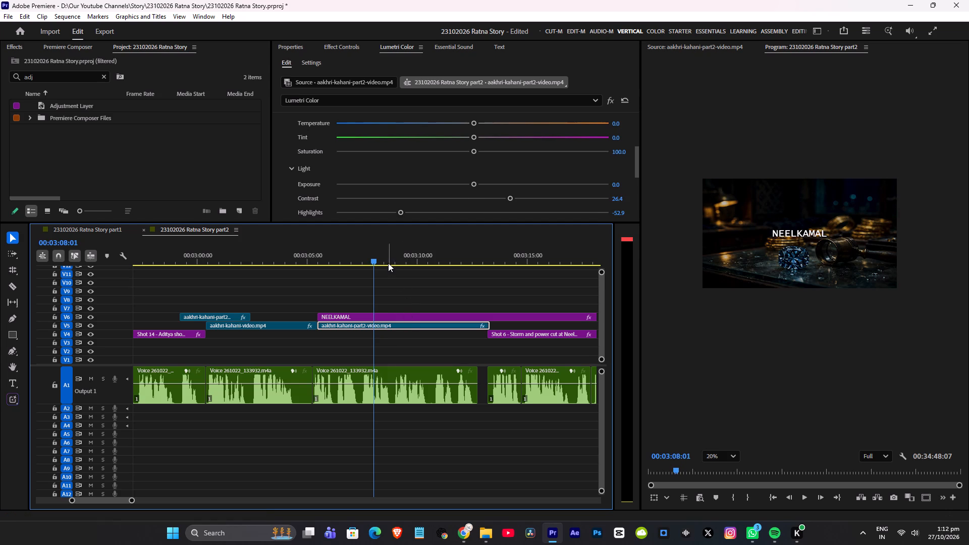
click(388, 257)
key(space)
scroll(426, 274, down, 3)
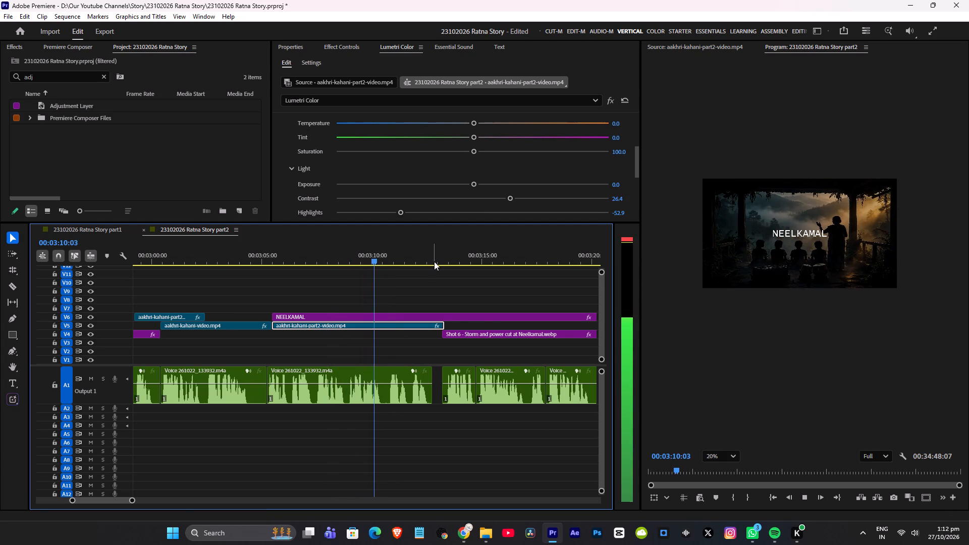
Review past the Shot 6 storm image, paste the dark treatment onto the Part 2 Shot 18 image near 00:03:22, and save the project.
click(434, 261)
scroll(452, 270, down, 5)
key(space)
scroll(446, 283, down, 2)
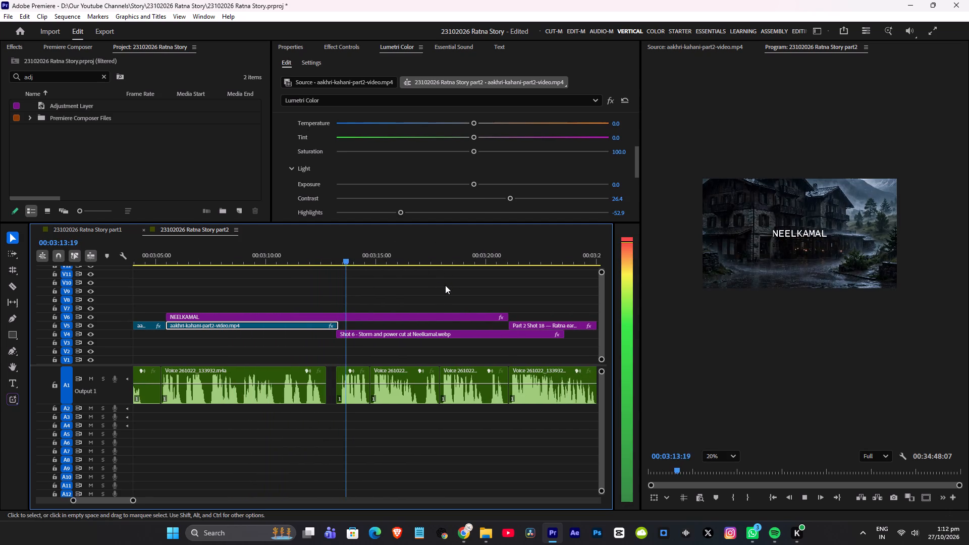
scroll(445, 284, down, 4)
click(439, 254)
key(space)
scroll(459, 275, down, 7)
click(405, 325)
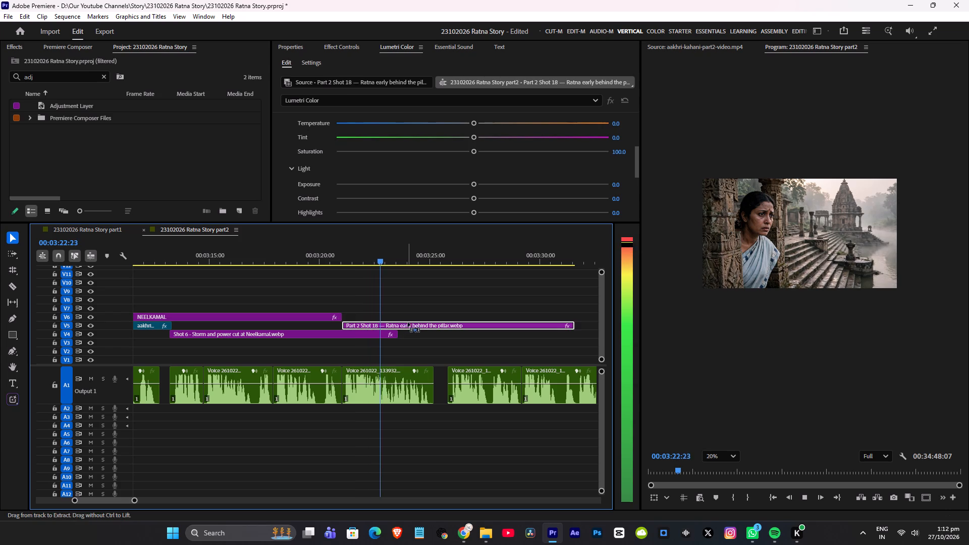
key(ctrl+v)
key(ctrl+s)
Review the darkened Part 2 Shot 18 image, its end near 00:03:31, and the gap before the Shot 3 v2 image.
key(space)
scroll(449, 308, down, 6)
alt+scroll(447, 303, down, 3)
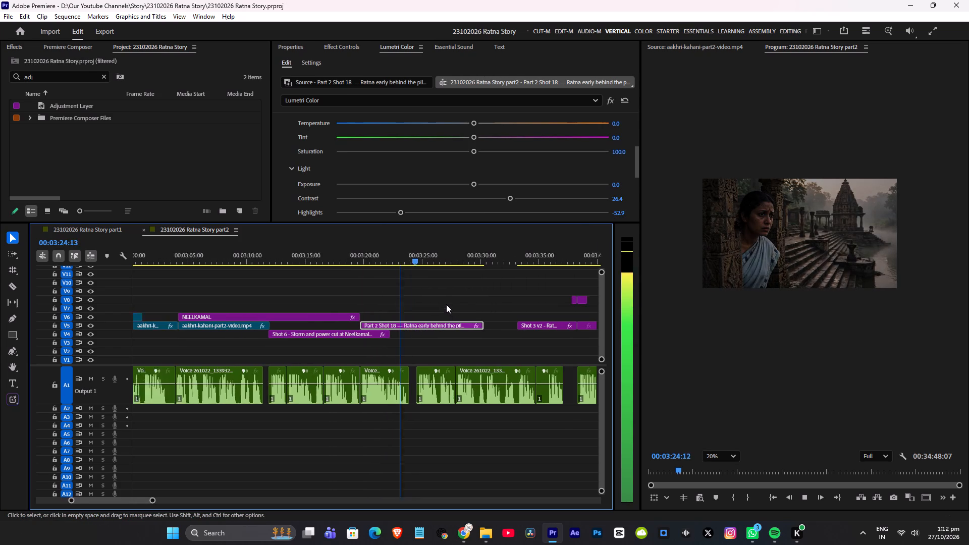
alt+scroll(446, 304, down, 2)
click(455, 260)
key(space)
click(452, 257)
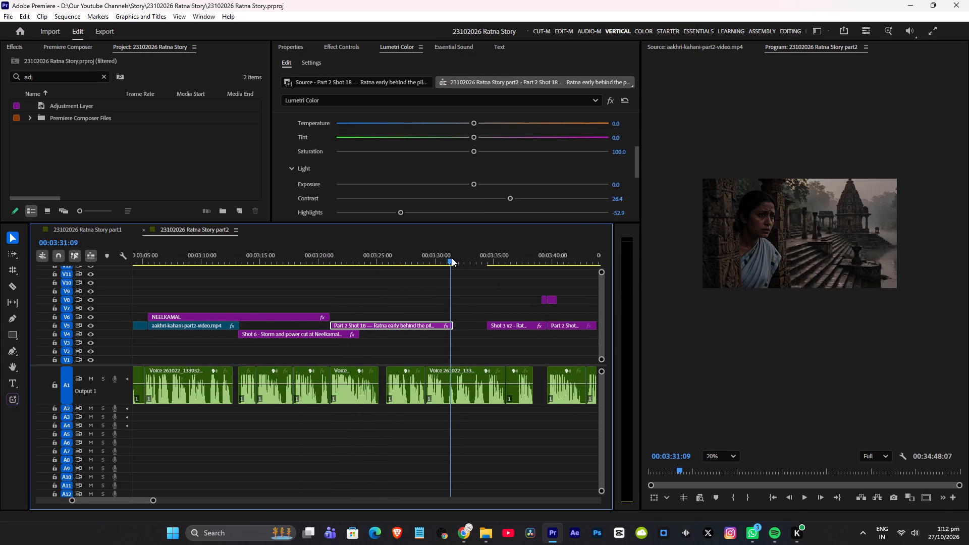
key(ctrl+s)
key(space)
scroll(455, 271, down, 4)
alt+scroll(423, 291, up, 5)
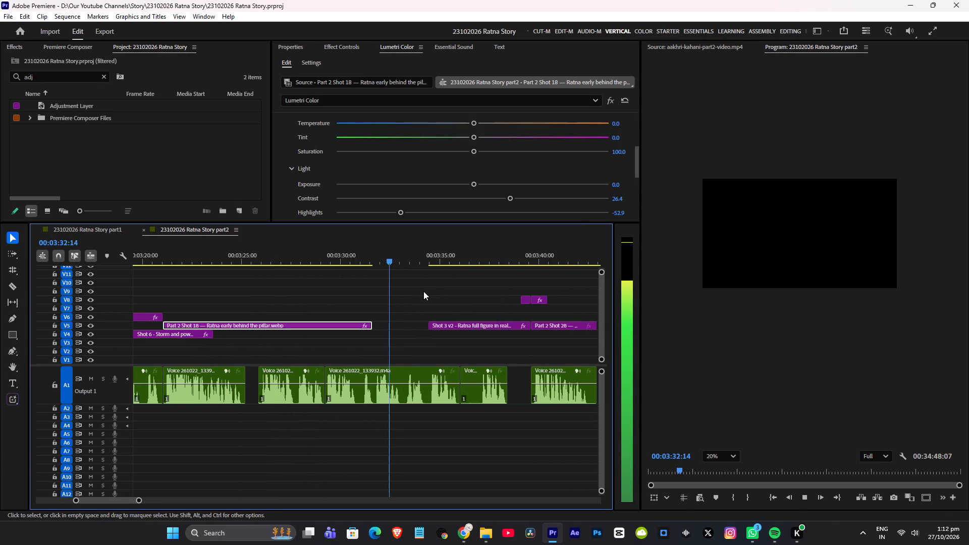
scroll(449, 284, down, 4)
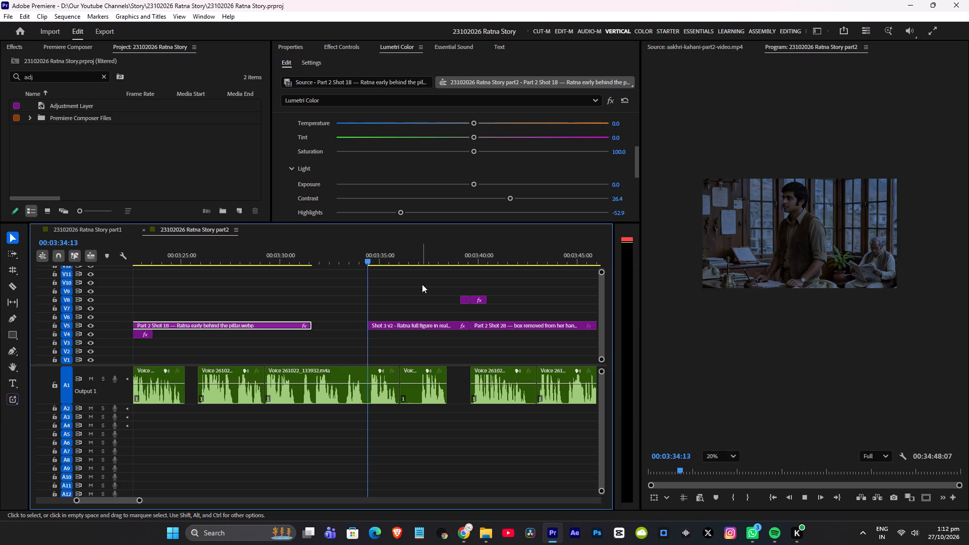
Regrade the Shot 3 v2 image near 00:03:35 with a less cold temperature, shadows -86.3 and whites -100.0.
key(space)
scroll(429, 314, down, 4)
scroll(385, 142, up, 3)
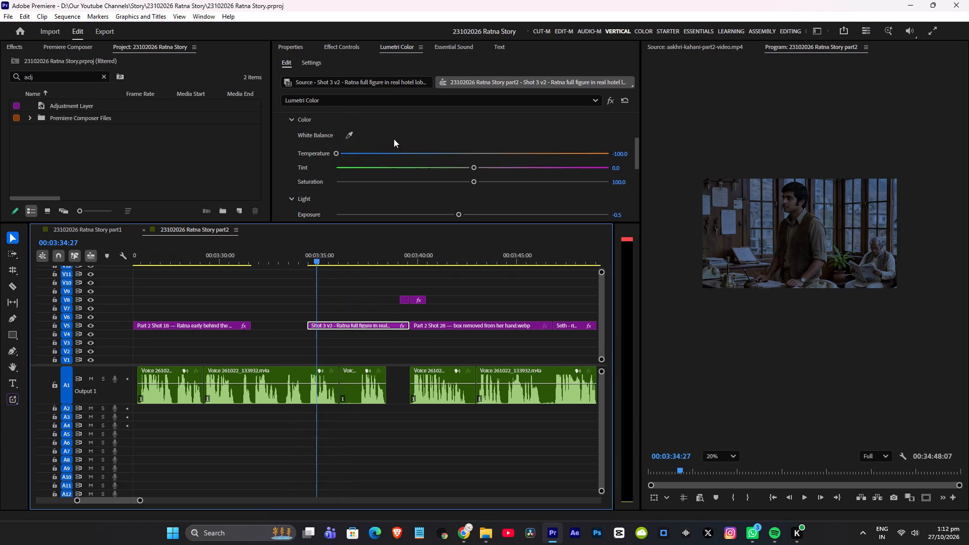
click(388, 151)
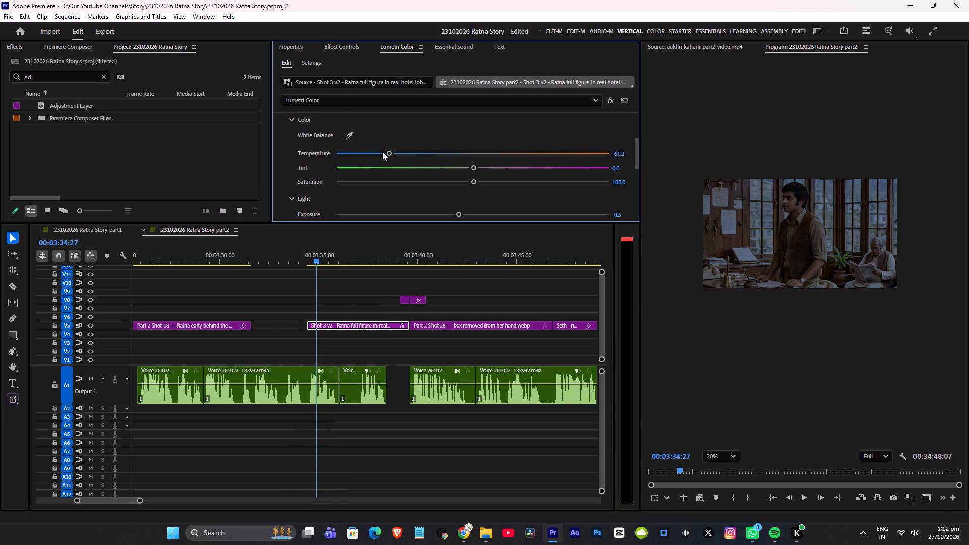
click(372, 153)
scroll(419, 162, down, 8)
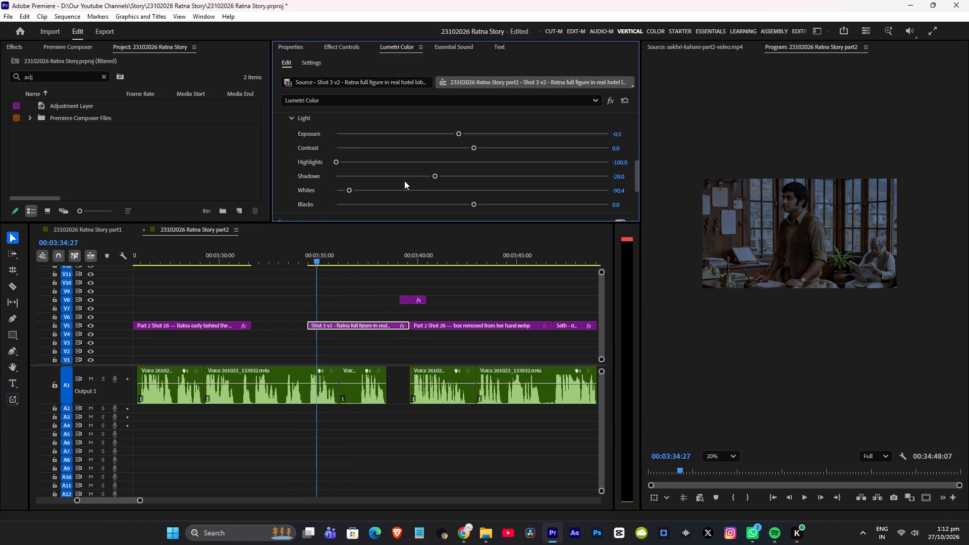
drag(433, 174, 308, 175)
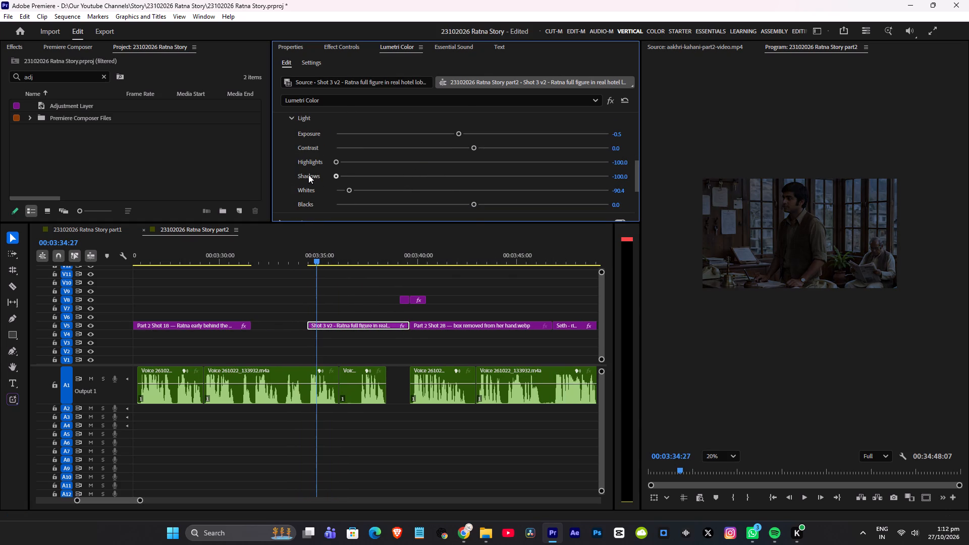
drag(308, 175, 354, 173)
drag(350, 189, 292, 191)
click(355, 257)
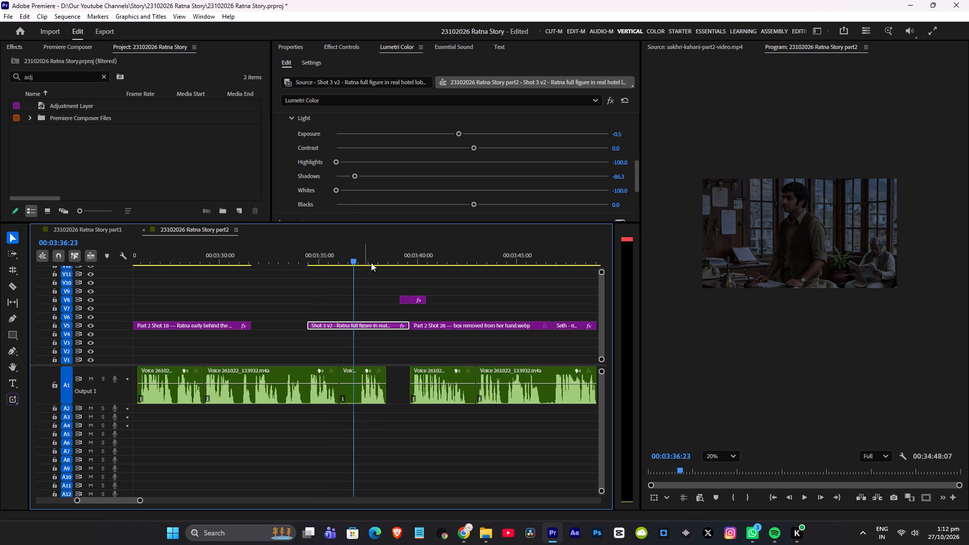
Raise the whites to -87.8 and lighten the shadows slightly on the Shot 3 v2 image near 00:03:37.
key(space)
key(space)
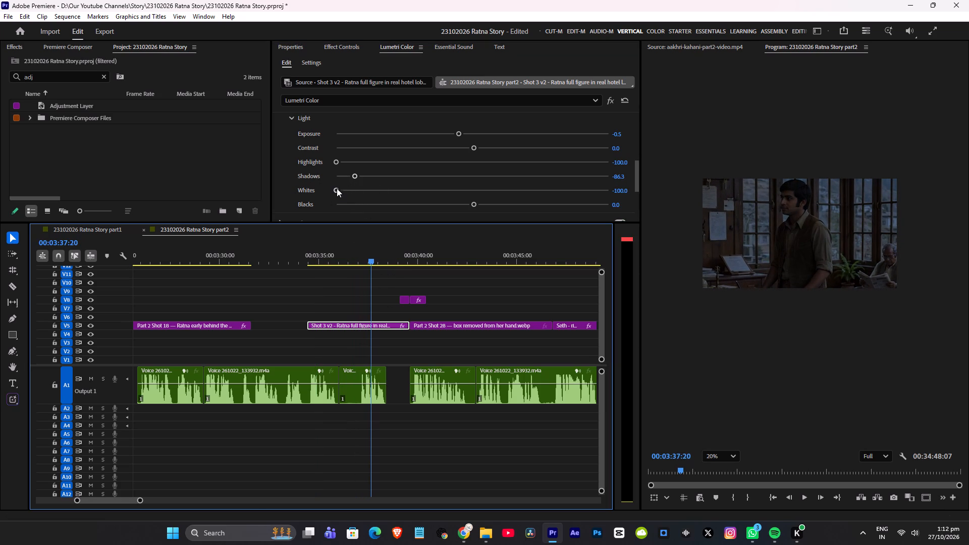
drag(336, 191, 352, 190)
drag(355, 177, 373, 177)
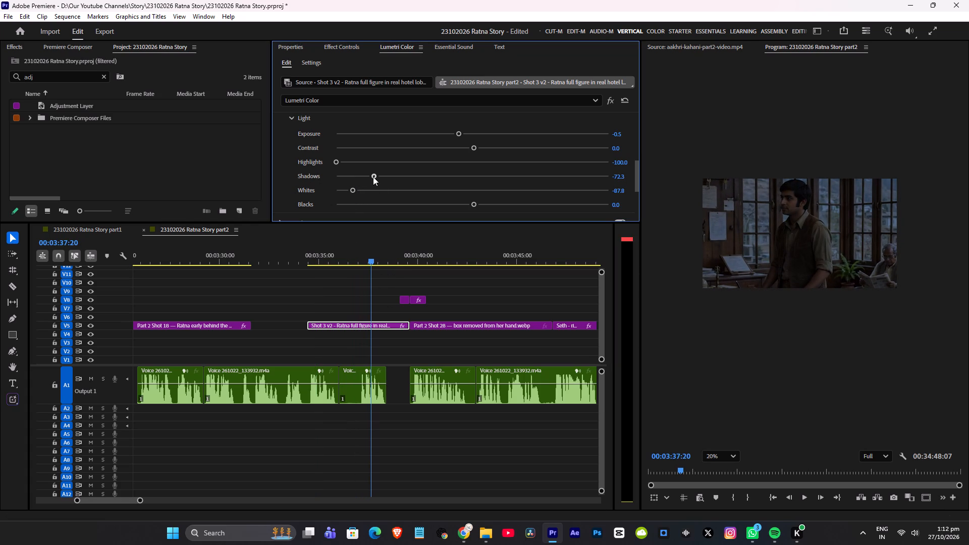
drag(373, 177, 381, 177)
click(393, 282)
Play on to the Part 2 Shot 28 image near 00:03:40 and paste the dark treatment onto it.
key(space)
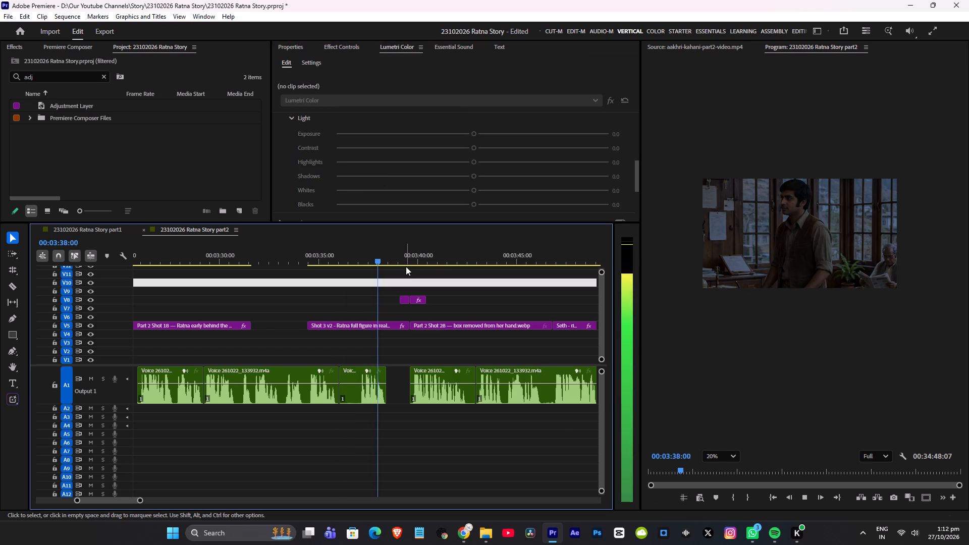
scroll(406, 266, down, 5)
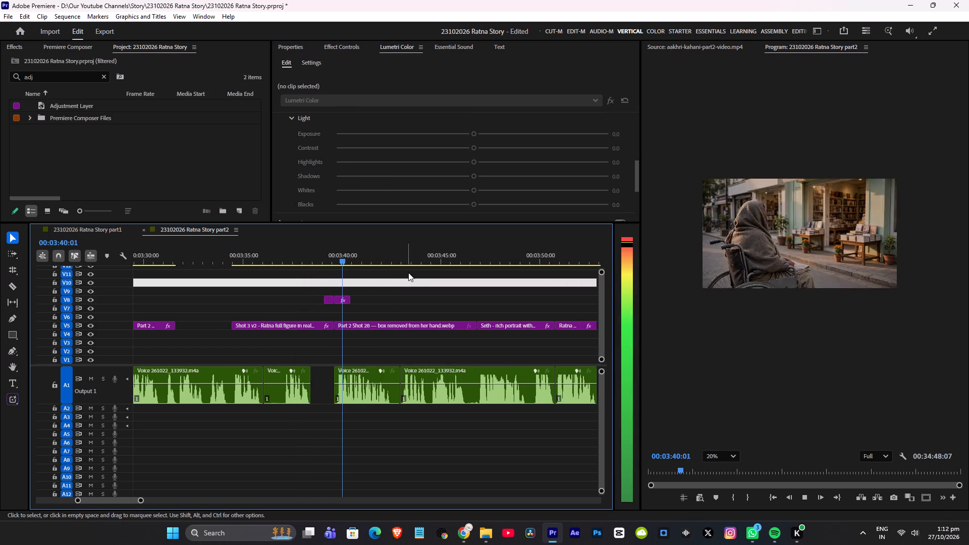
scroll(409, 273, down, 2)
click(392, 326)
key(ctrl+v)
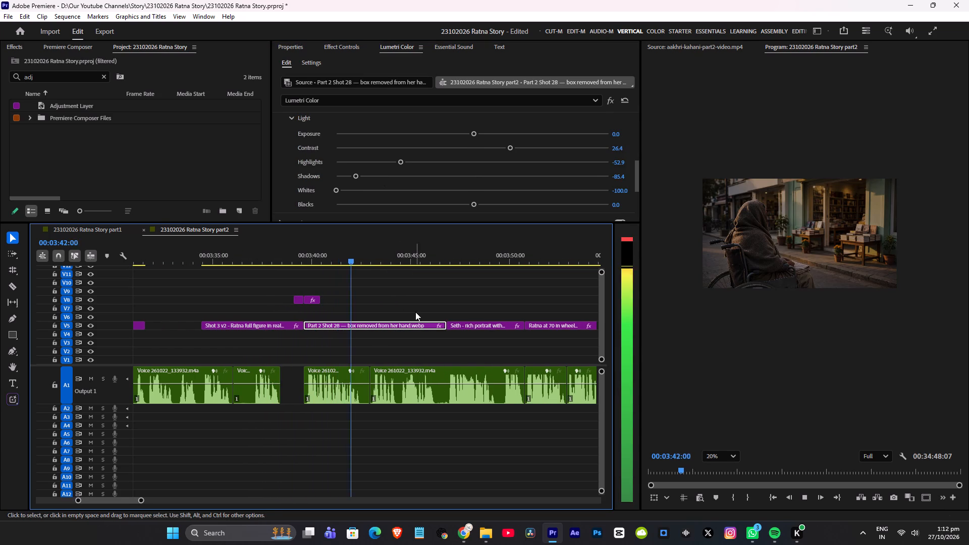
Adjust the Part 2 Shot 28 image's colour to saturation 88.7 and temperature -15.7.
scroll(416, 312, down, 2)
key(space)
scroll(383, 152, down, 3)
scroll(385, 152, up, 7)
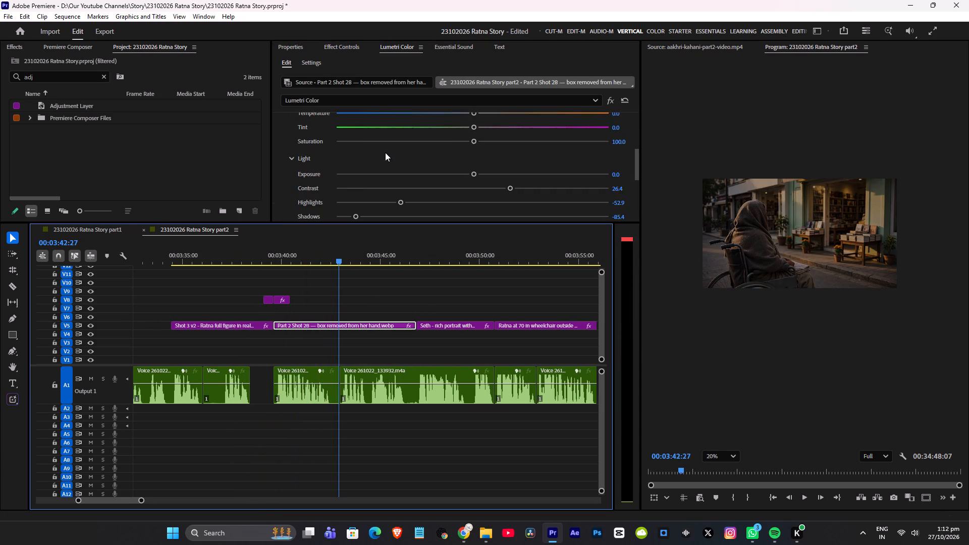
drag(473, 140, 453, 149)
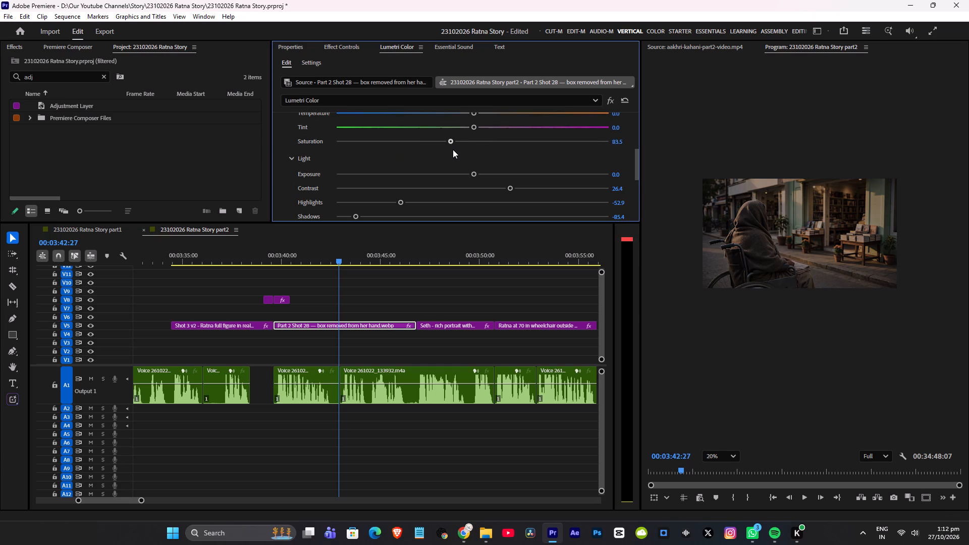
drag(453, 149, 456, 149)
scroll(468, 146, up, 5)
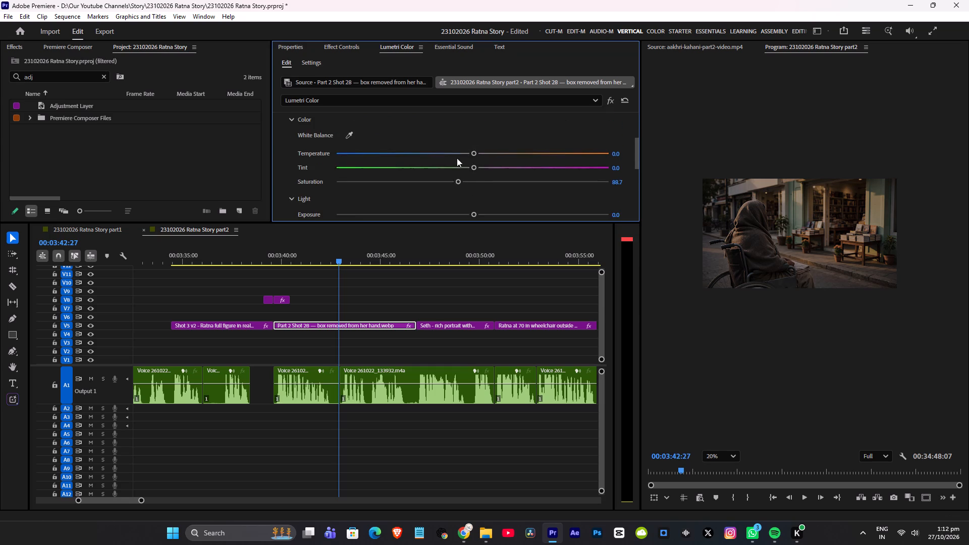
drag(473, 163, 450, 165)
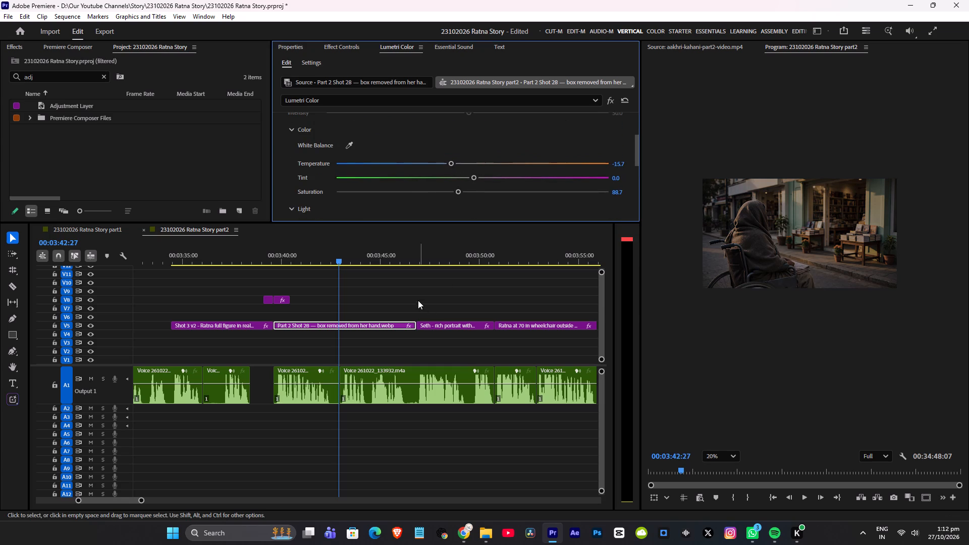
Review the end of Shot 28, the Seth portrait and the Ratna at 70 wheelchair image for matching darkness.
click(418, 300)
key(space)
click(410, 256)
key(space)
scroll(443, 281, down, 2)
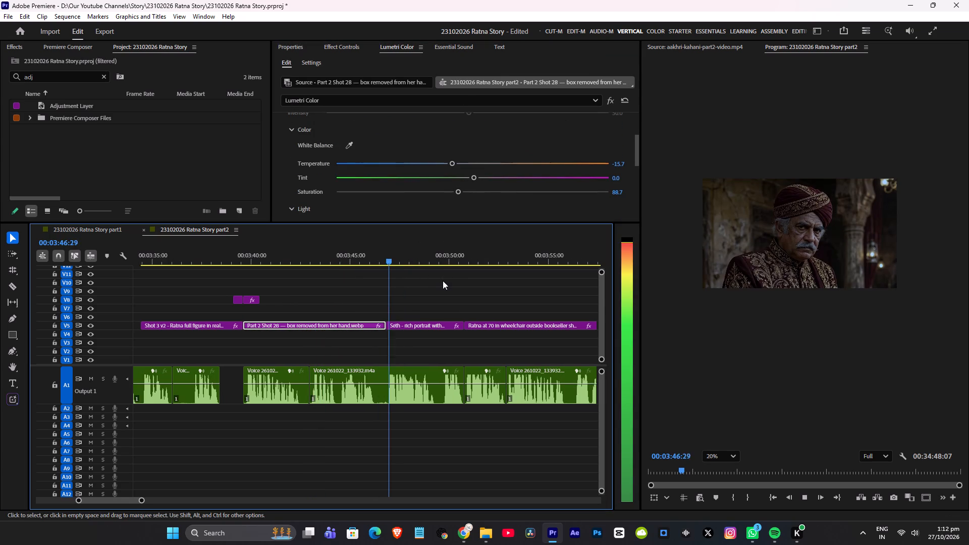
scroll(442, 290, down, 2)
click(405, 324)
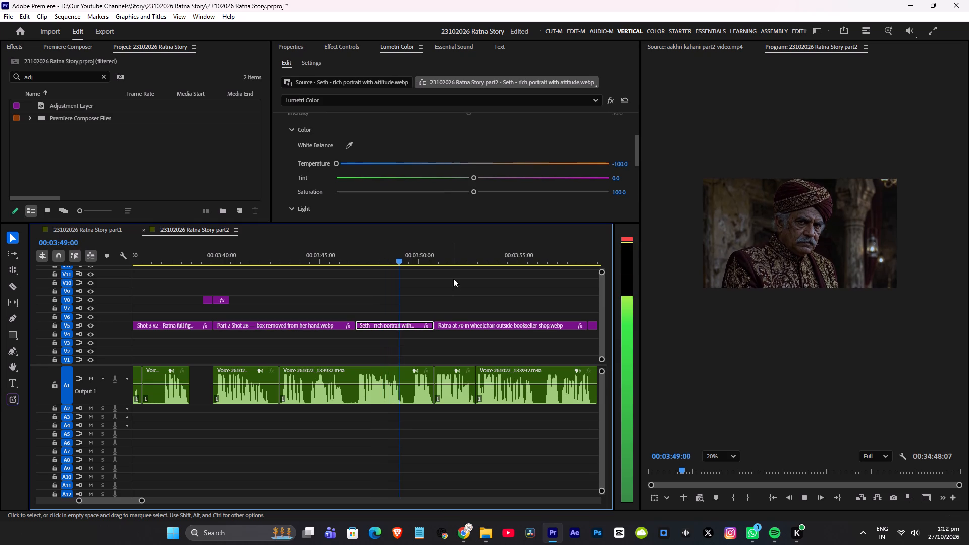
key(space)
click(427, 256)
key(space)
scroll(454, 284, down, 9)
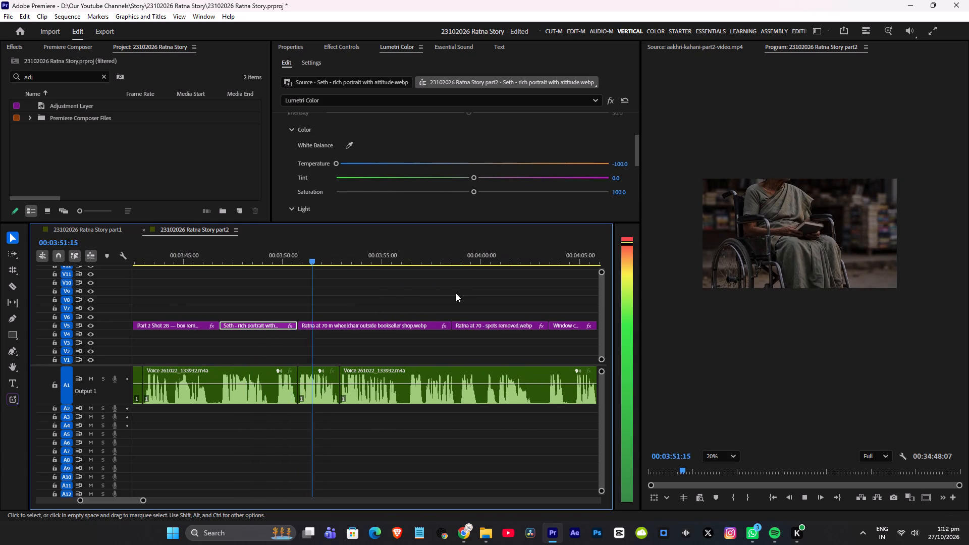
click(441, 259)
key(space)
scroll(455, 278, down, 8)
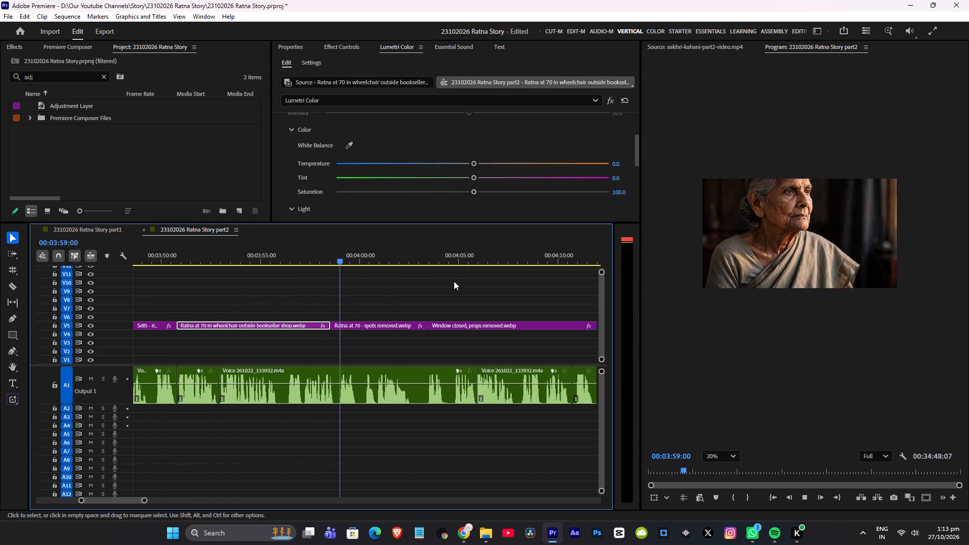
Paste the dark treatment onto the Ratna at 70 - spots removed image near 00:03:59 and play across its opening cut.
key(space)
key(ctrl+v)
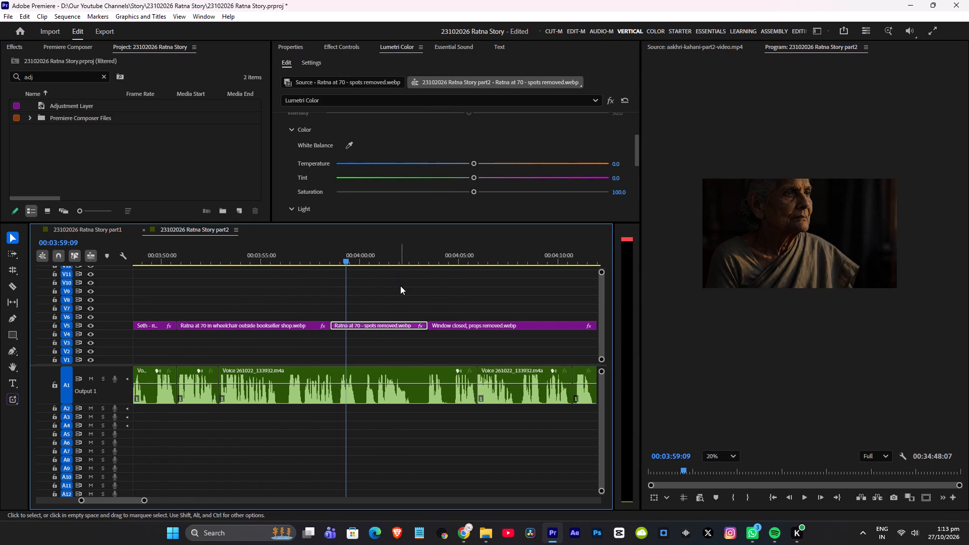
click(326, 259)
key(space)
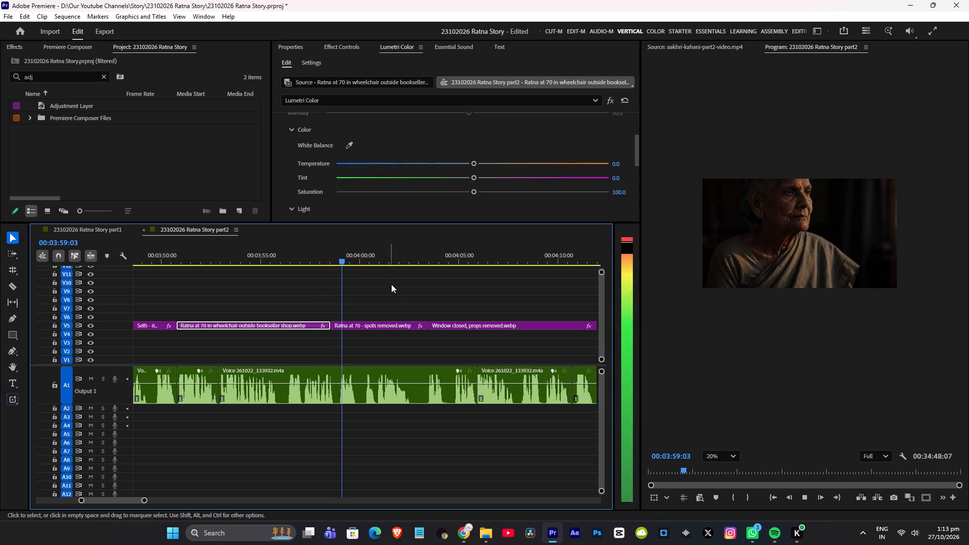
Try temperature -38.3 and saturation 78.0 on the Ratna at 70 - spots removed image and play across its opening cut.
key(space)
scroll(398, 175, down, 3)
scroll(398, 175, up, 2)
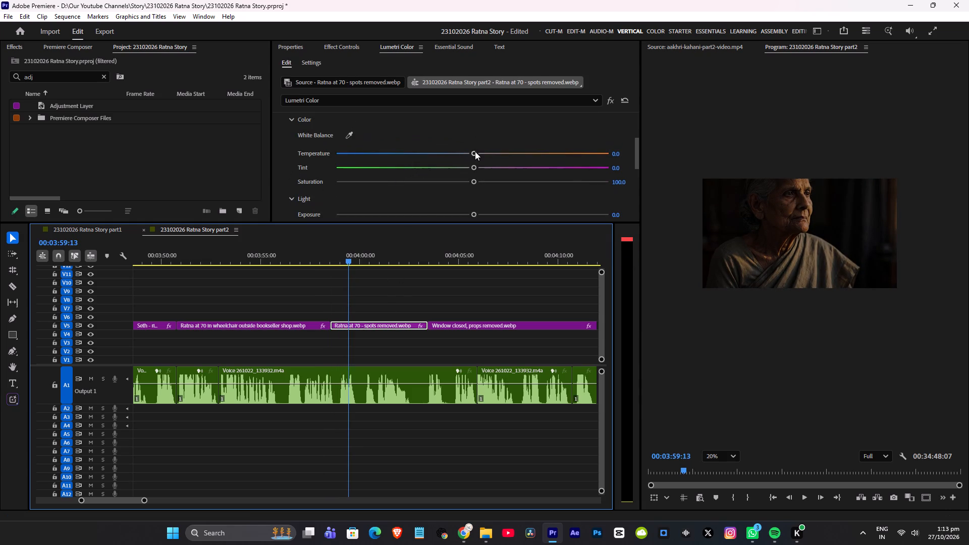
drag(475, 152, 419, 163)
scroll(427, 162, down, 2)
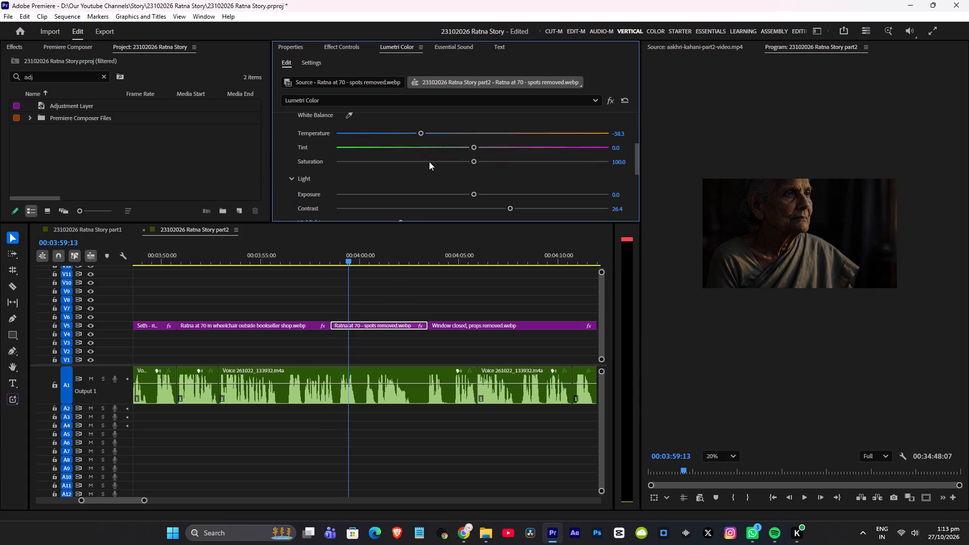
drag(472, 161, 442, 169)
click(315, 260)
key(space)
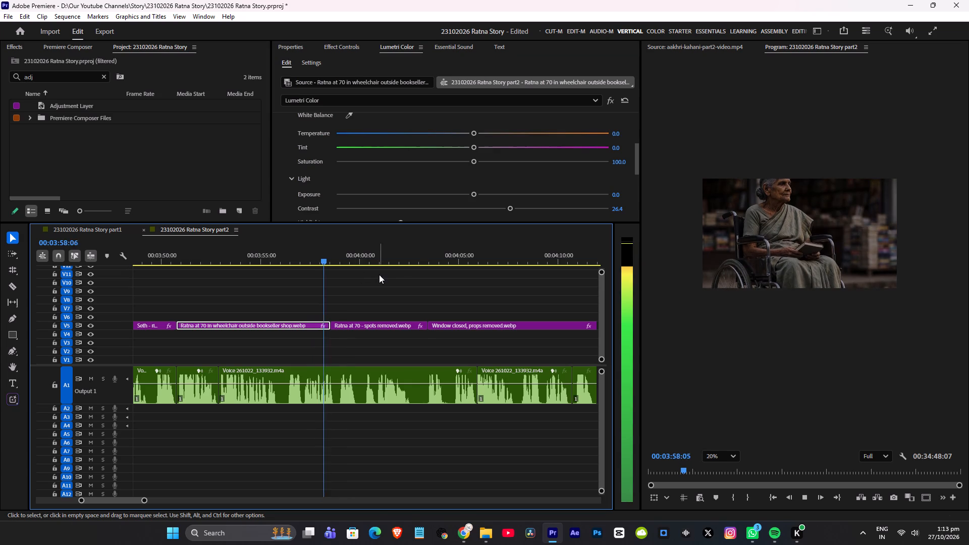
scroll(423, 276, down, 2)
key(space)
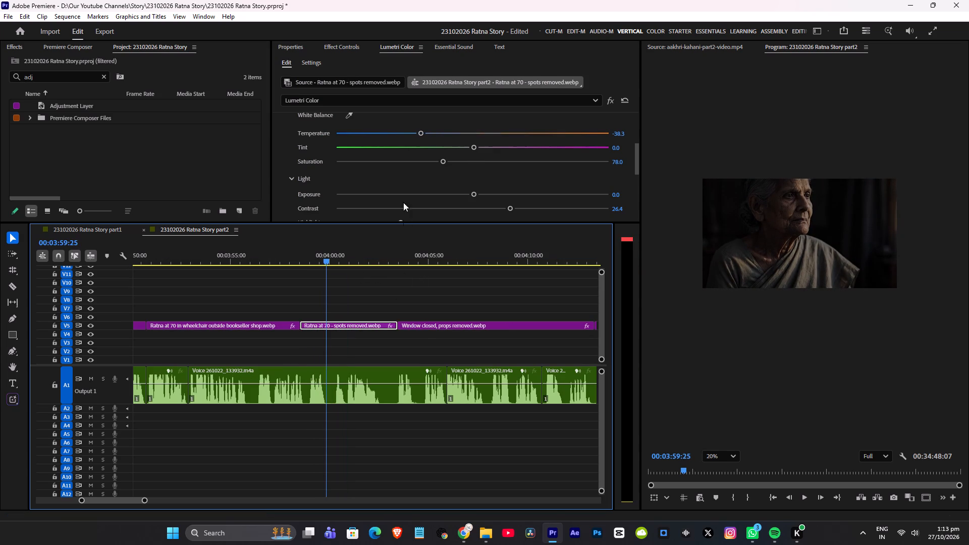
Set the Ratna at 70 - spots removed image to saturation 86.1, temperature -19.8 and tint 7.6.
drag(444, 161, 453, 162)
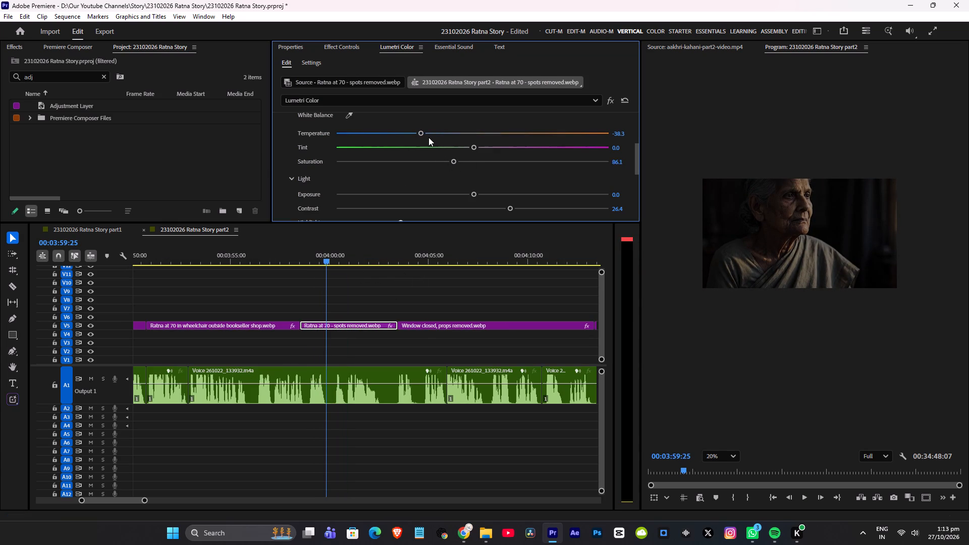
drag(421, 131, 445, 134)
drag(473, 146, 482, 146)
Play to the Window closed, props removed image near 00:04:04 and paste the dark treatment onto it.
key(space)
click(379, 254)
key(space)
scroll(399, 277, down, 4)
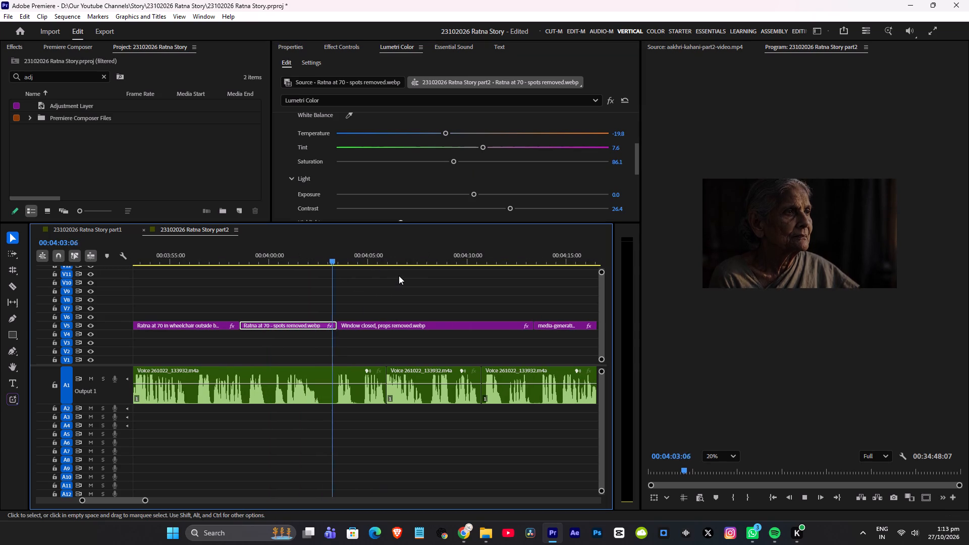
key(space)
click(401, 325)
key(ctrl+v)
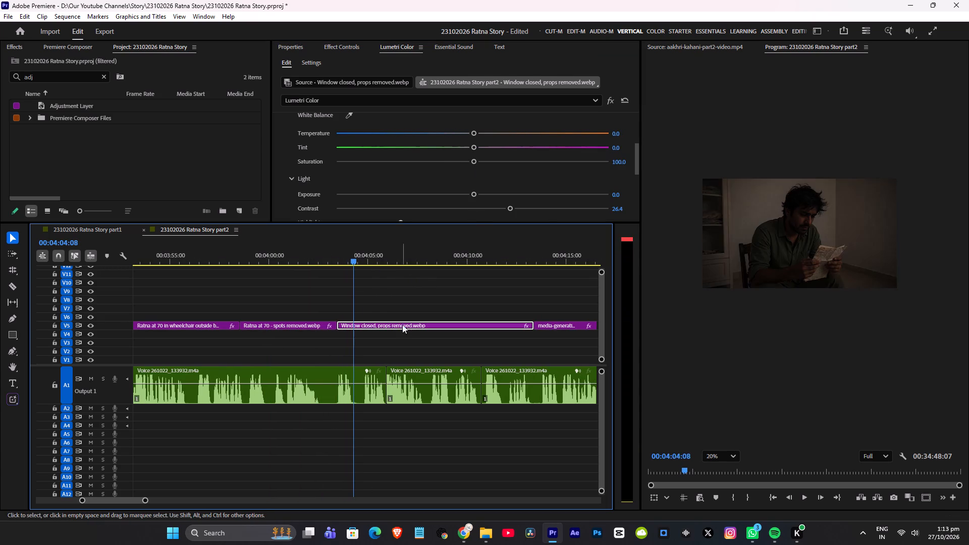
Review the Window closed image to its end and paste the dark treatment onto the following media-generation-neelkamal-part2-shot30 image near 00:04:13.
key(space)
scroll(436, 305, down, 3)
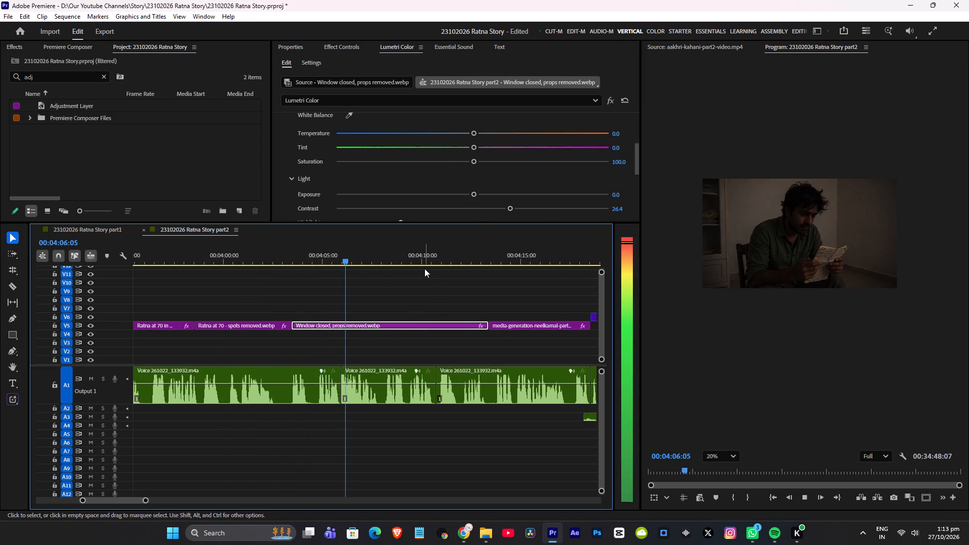
scroll(424, 268, down, 1)
drag(421, 260, 451, 260)
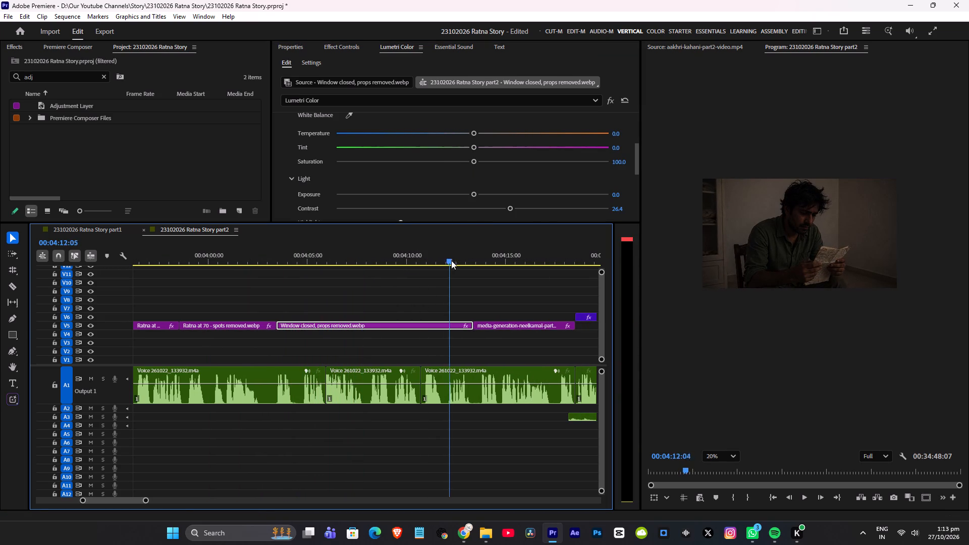
drag(451, 260, 463, 258)
key(space)
scroll(454, 272, down, 5)
key(space)
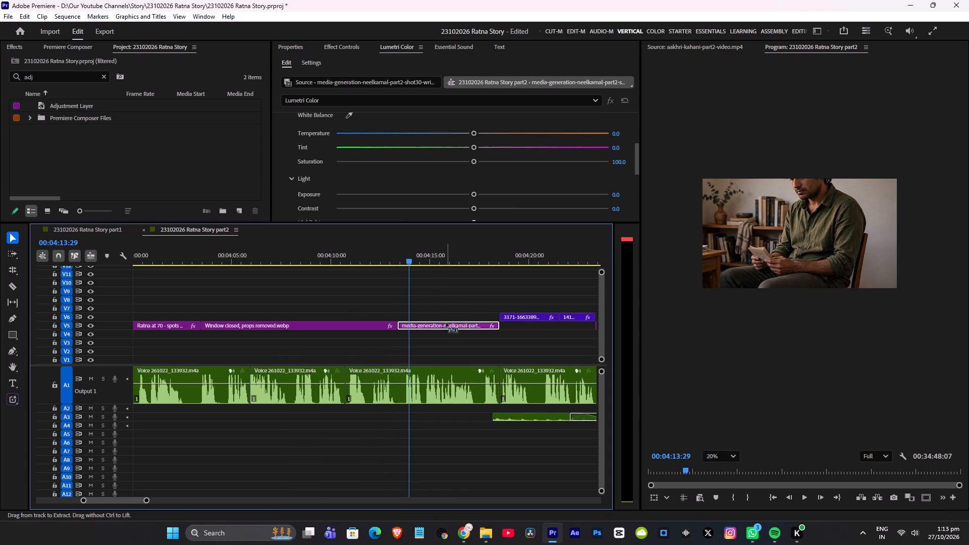
key(ctrl+v)
Play on past 00:04:19 and reduce the coldness of 3171-166338953.mp4 to temperature -77.1 and 141149-777088807.mp4 to -75.2.
key(space)
scroll(456, 318, down, 3)
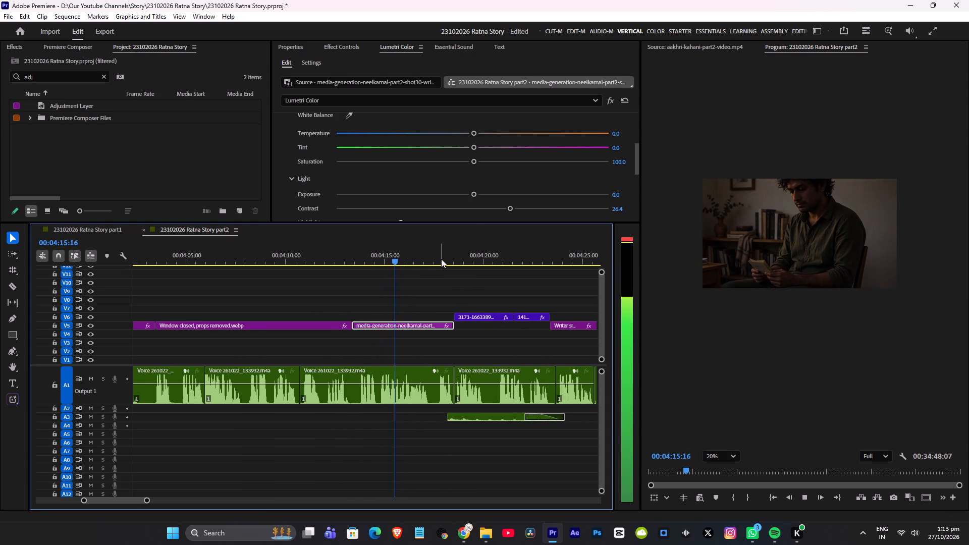
click(441, 259)
scroll(448, 278, down, 4)
key(space)
scroll(440, 291, down, 4)
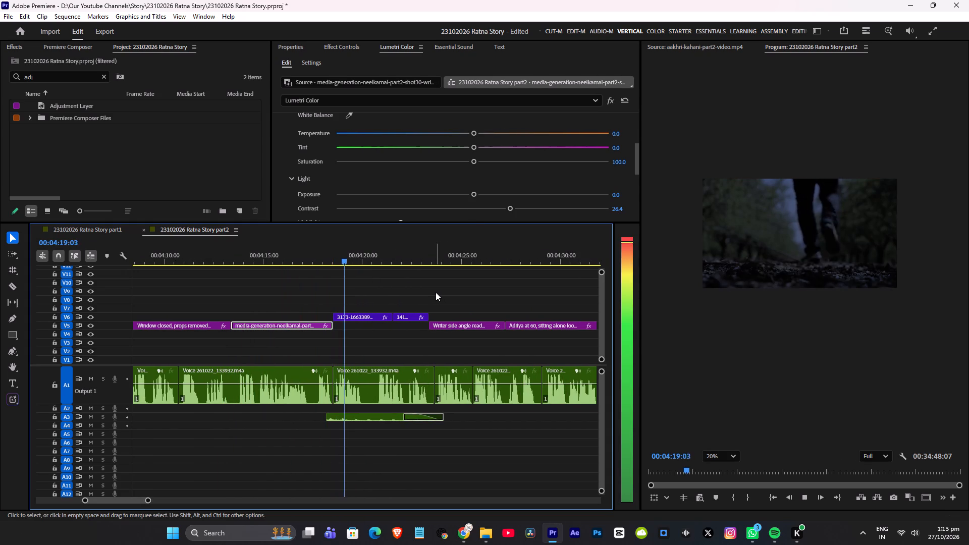
scroll(435, 292, down, 3)
click(381, 258)
key(space)
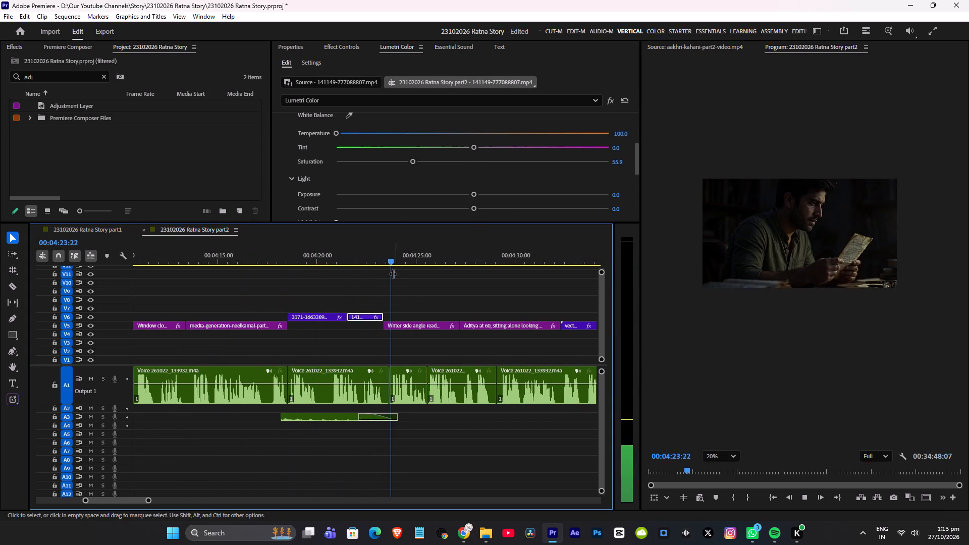
key(space)
click(313, 260)
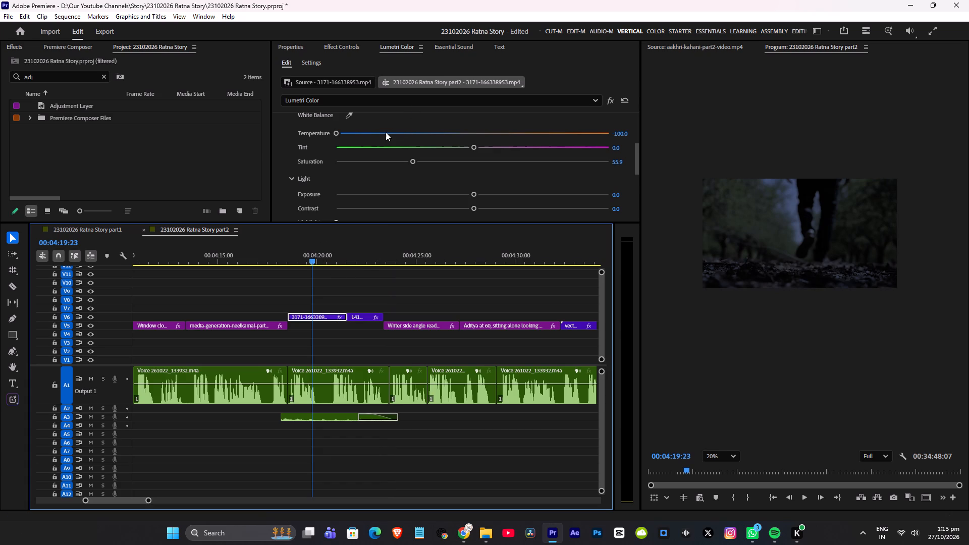
click(366, 132)
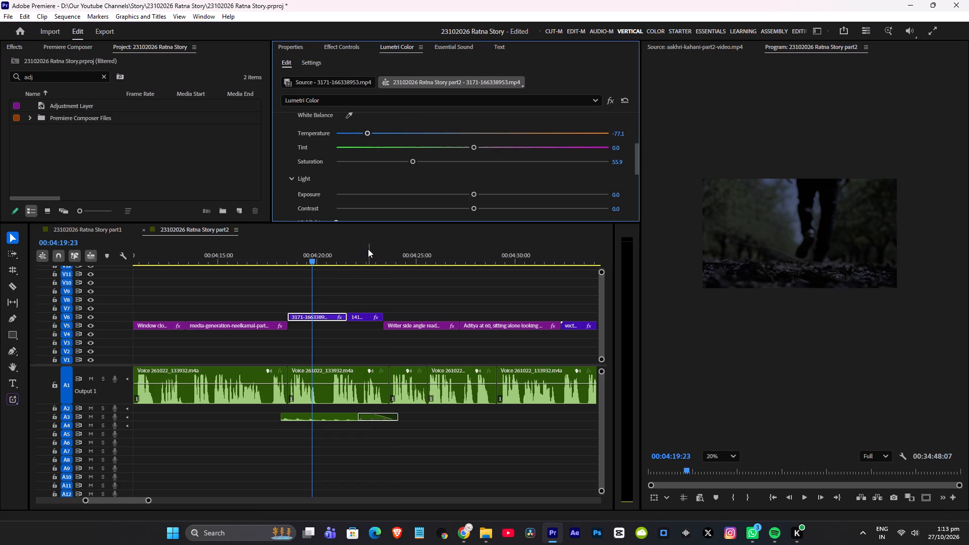
click(368, 249)
click(369, 133)
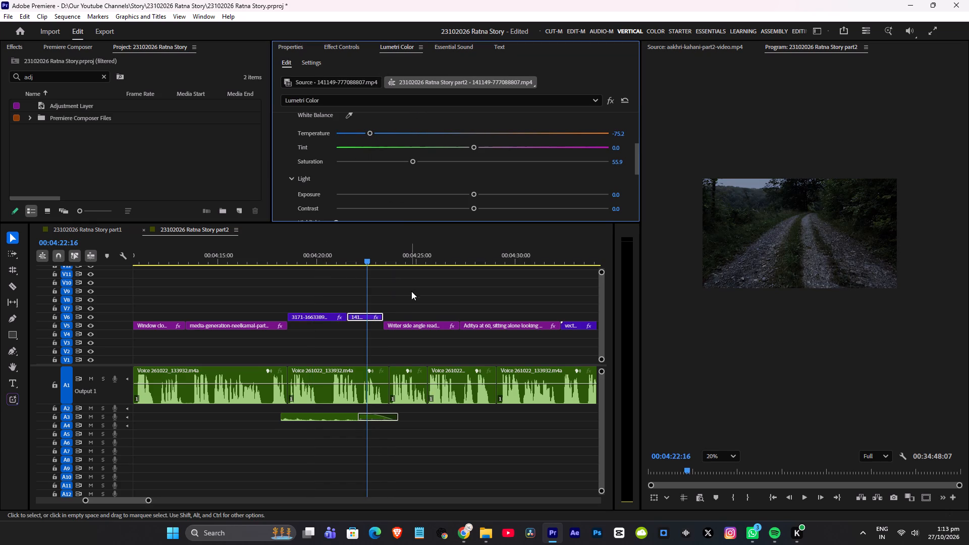
Play past the Writer side angle image, paste the dark treatment onto the Aditya at 60 image near 00:04:28, and play it back.
key(space)
scroll(411, 297, down, 4)
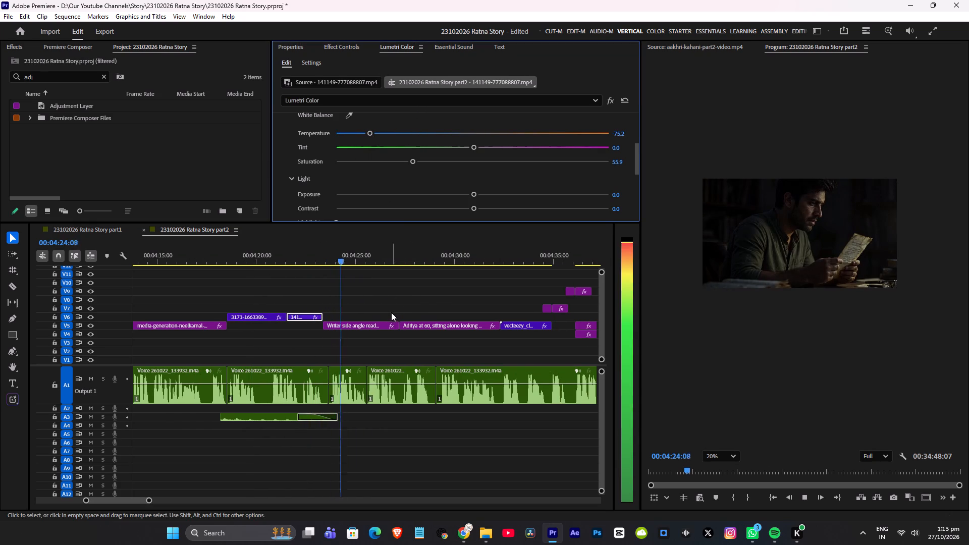
scroll(390, 313, down, 1)
click(416, 262)
scroll(444, 269, down, 4)
key(space)
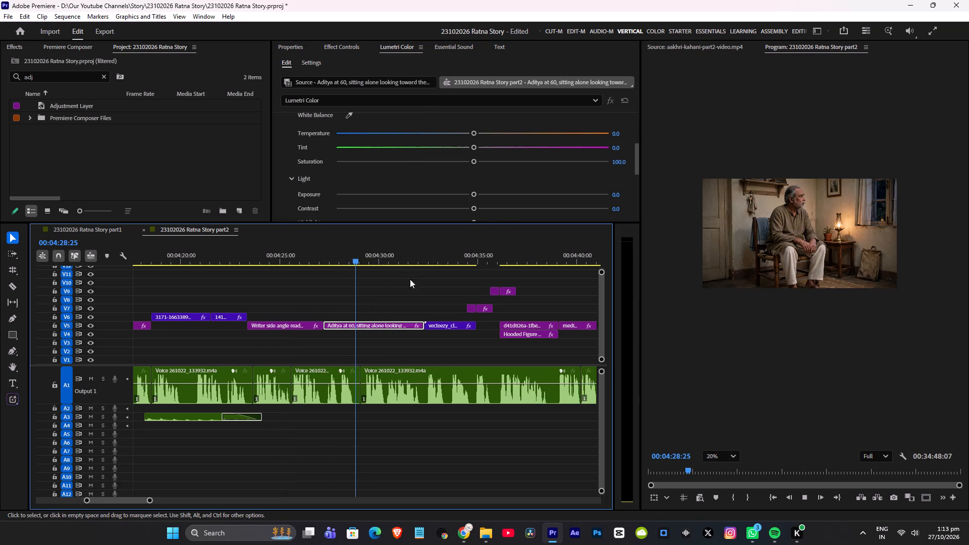
key(ctrl+v)
key(space)
key(space)
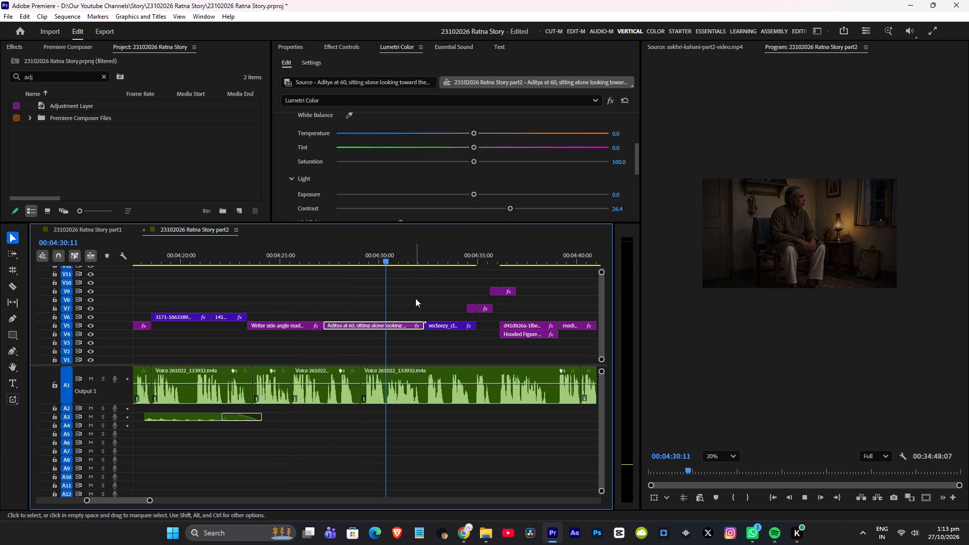
Play on to the vecteezy wooden door clip near 00:04:33 and paste the dark treatment onto it.
scroll(415, 300, down, 3)
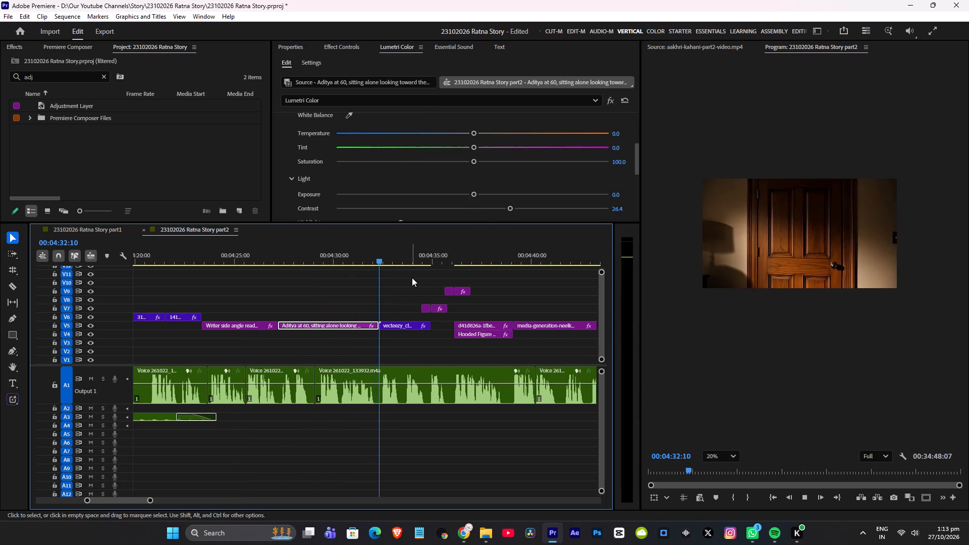
key(space)
key(ctrl+v)
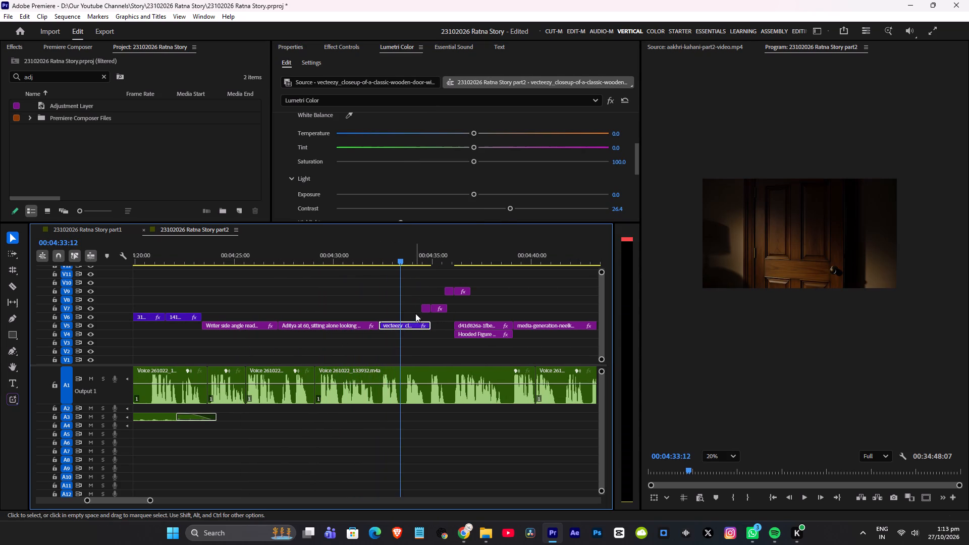
Reduce the wooden door clip's saturation to 44.7 and shift its temperature towards blue.
scroll(421, 158, down, 1)
drag(473, 151, 421, 161)
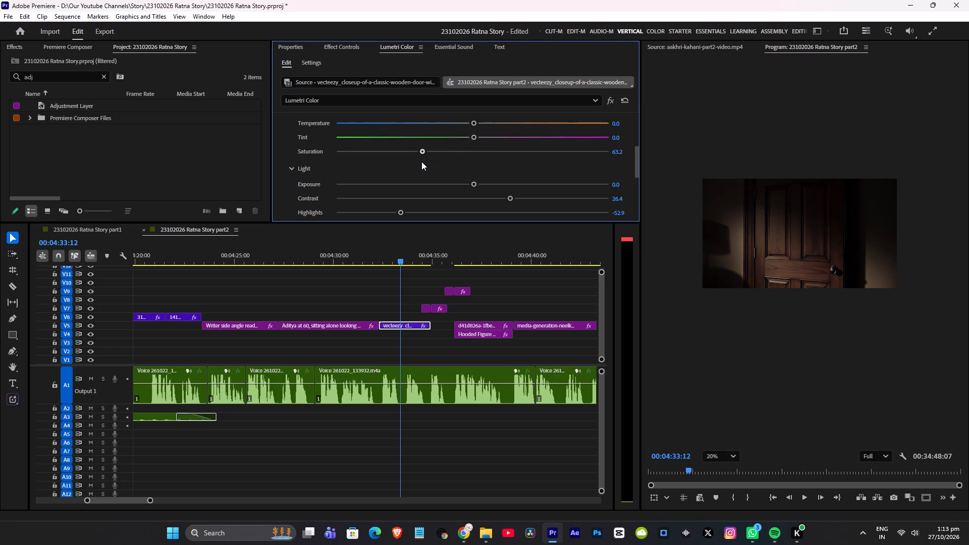
drag(421, 161, 427, 161)
scroll(468, 166, up, 2)
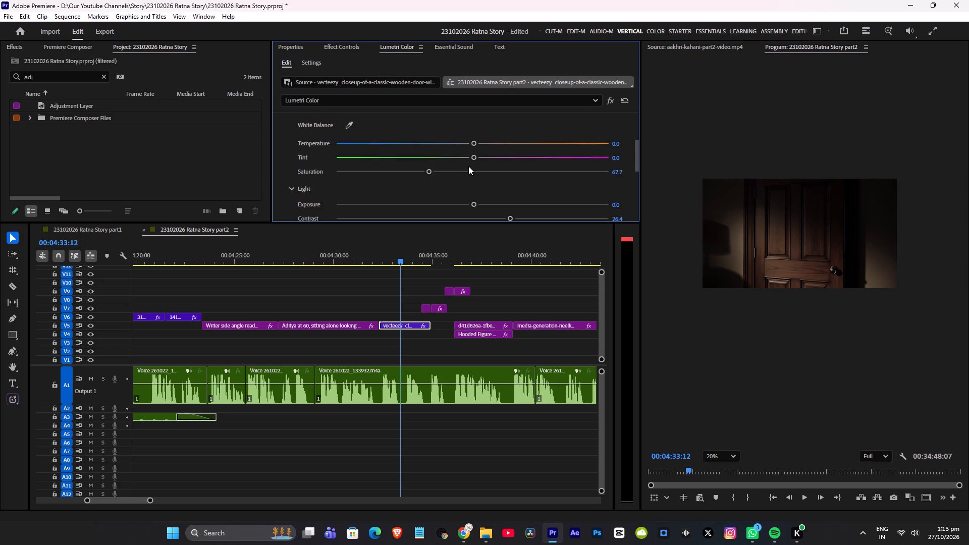
scroll(468, 166, up, 1)
drag(427, 179, 387, 185)
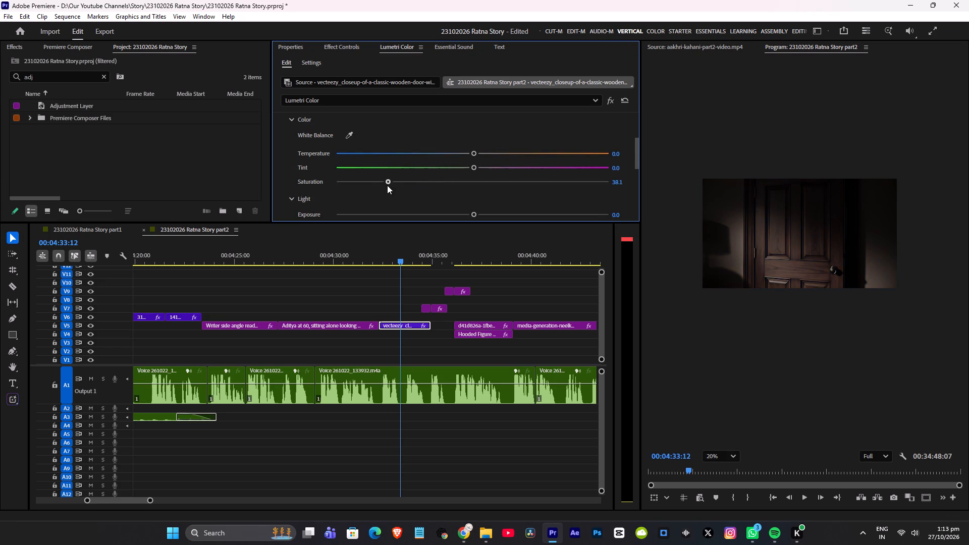
drag(387, 185, 396, 185)
scroll(419, 189, down, 1)
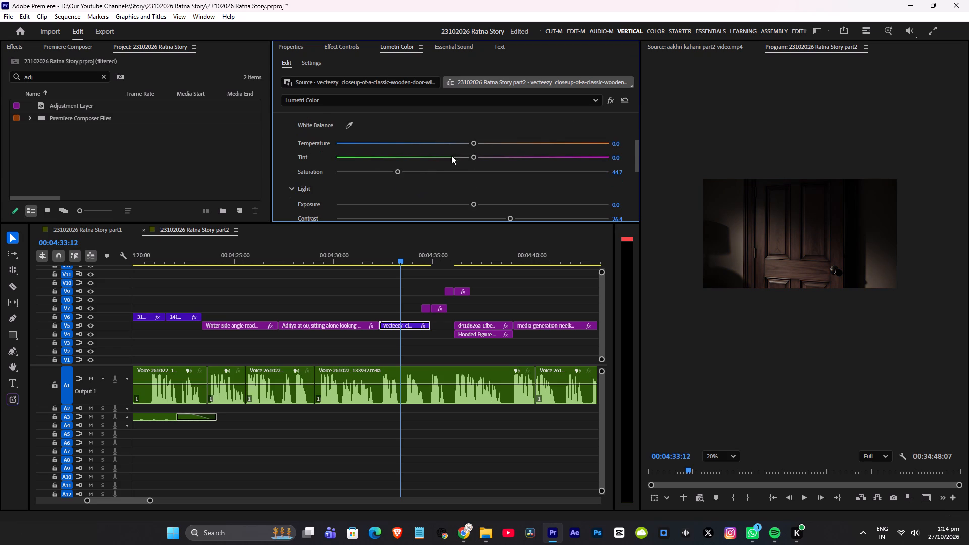
drag(474, 141, 428, 151)
drag(428, 151, 417, 154)
Play past the door clip and paste the dark treatment onto the media-generation-neelkamal-part2-shot34 image near 00:04:42.
click(424, 283)
key(space)
scroll(425, 263, down, 2)
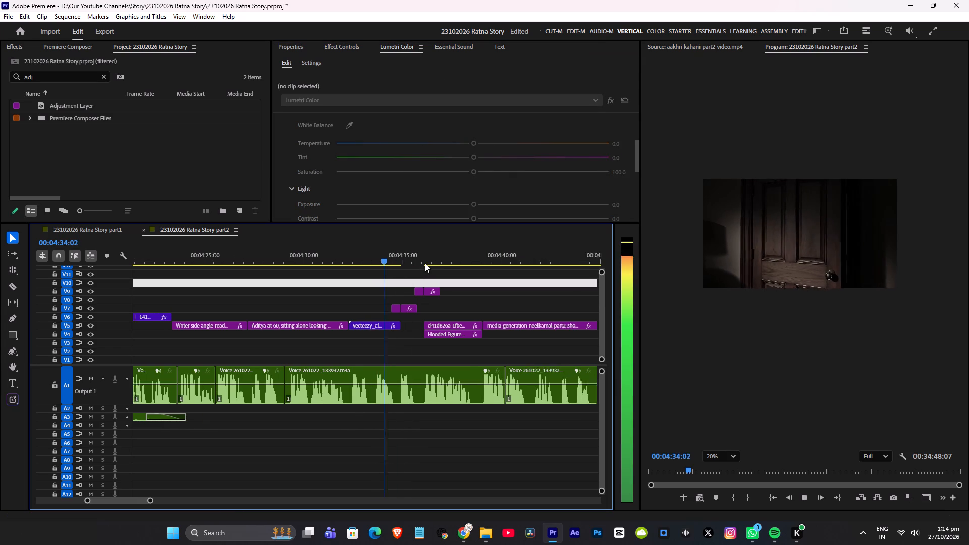
scroll(425, 263, down, 5)
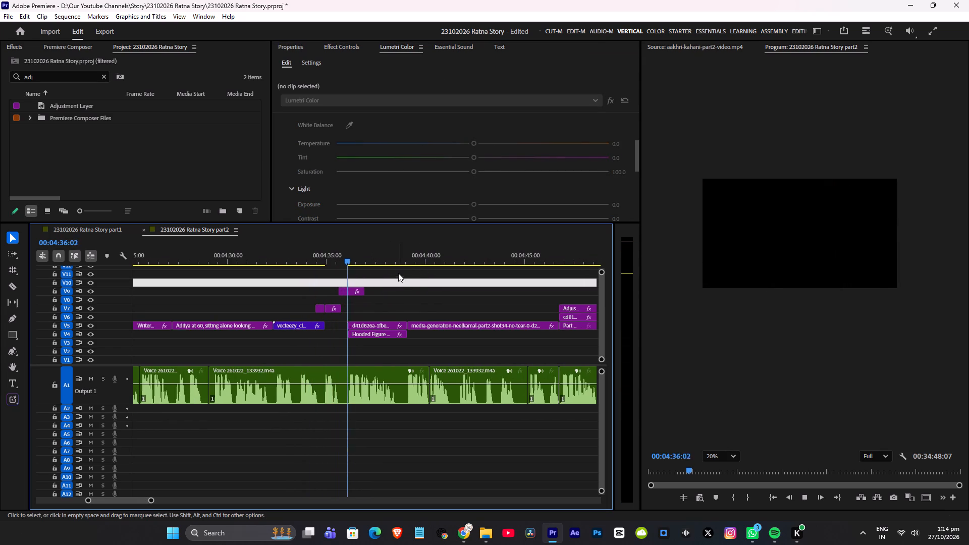
scroll(401, 277, down, 4)
drag(398, 253, 411, 253)
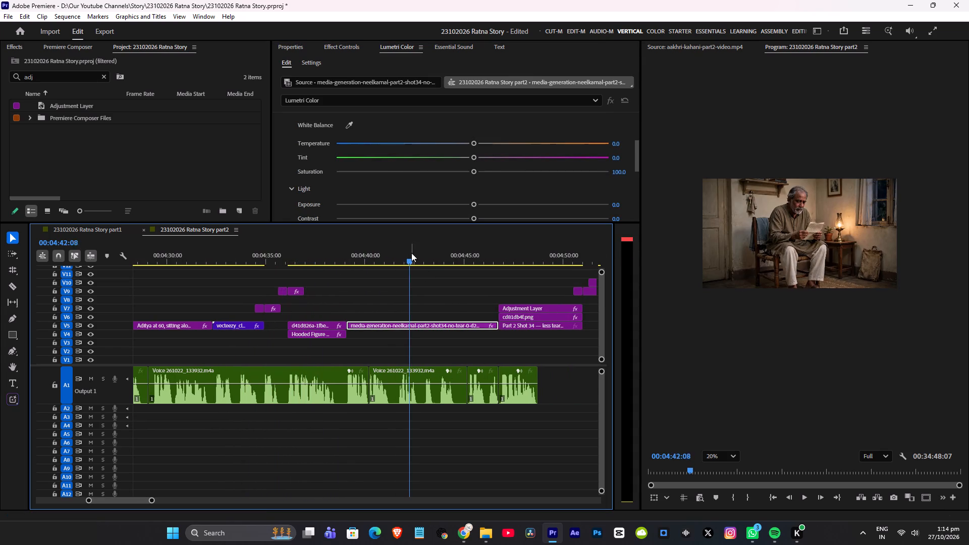
key(ctrl+v)
Move on to 00:04:47 and paste the dark treatment onto the Adjustment Layer above cd81db4f.png.
key(space)
scroll(441, 292, down, 4)
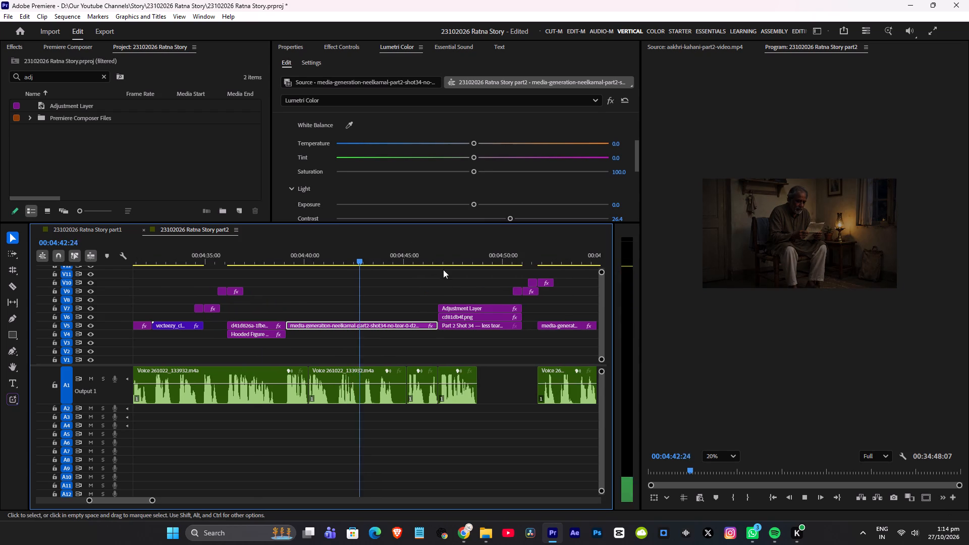
click(433, 255)
key(space)
scroll(443, 279, down, 3)
key(space)
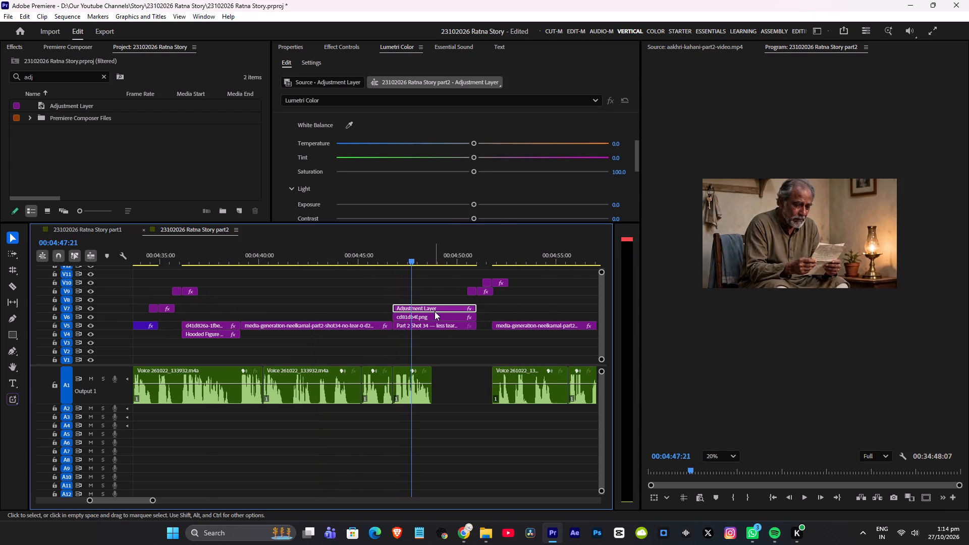
key(ctrl+v)
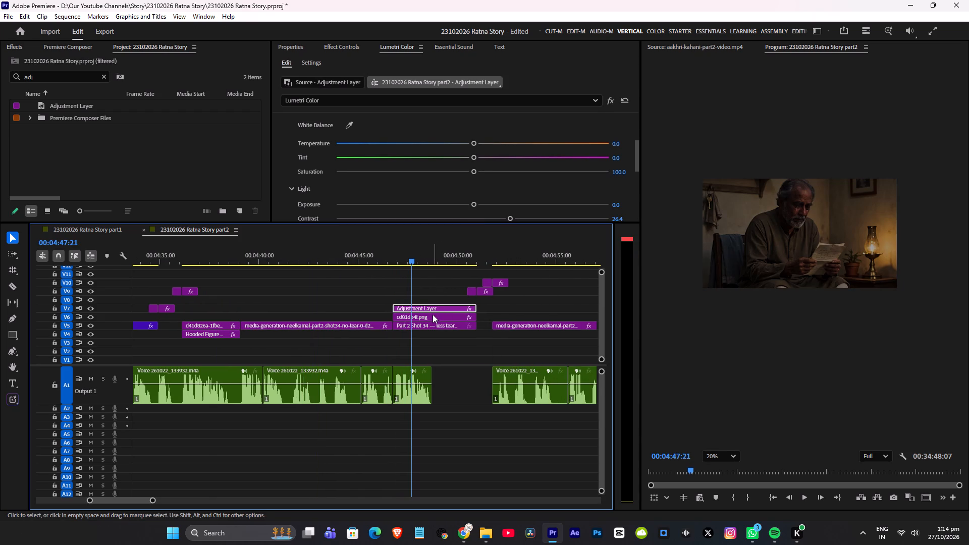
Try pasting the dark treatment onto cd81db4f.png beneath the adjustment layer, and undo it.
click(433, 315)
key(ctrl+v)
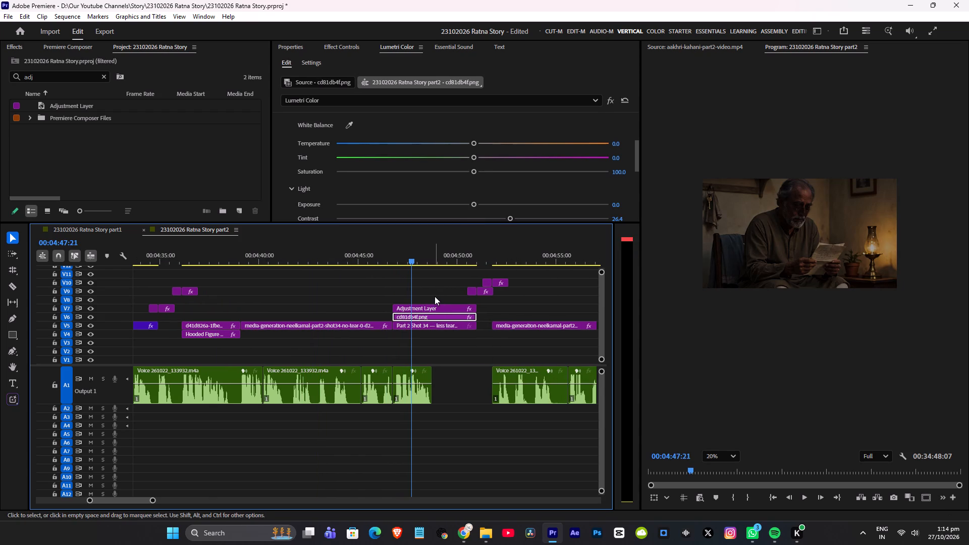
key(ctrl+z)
Play past the letter-reading shot and paste the dark treatment onto the media-generation-neelkamal-part2-shot35 close-up near 00:04:54.
key(space)
scroll(438, 286, down, 4)
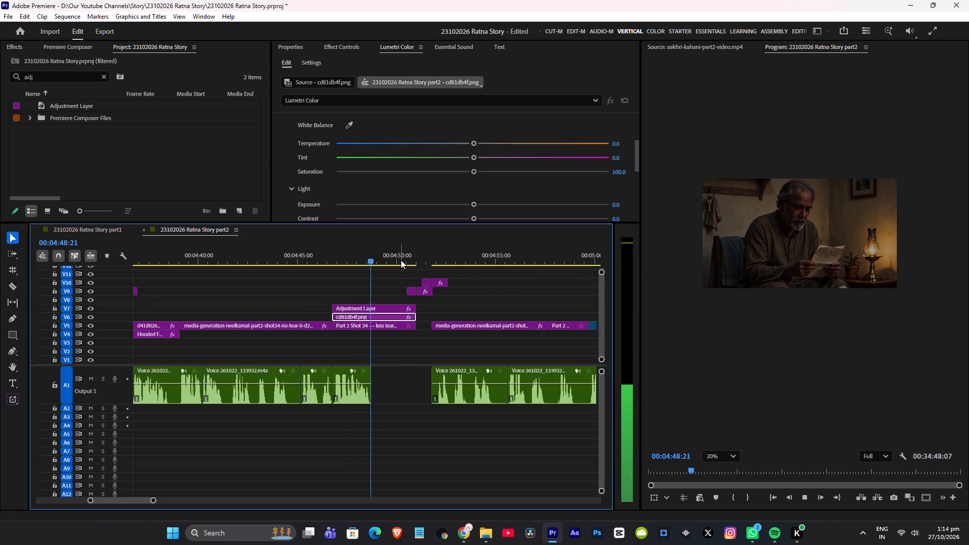
key(space)
key(ctrl+grave)
key(ctrl+grave)
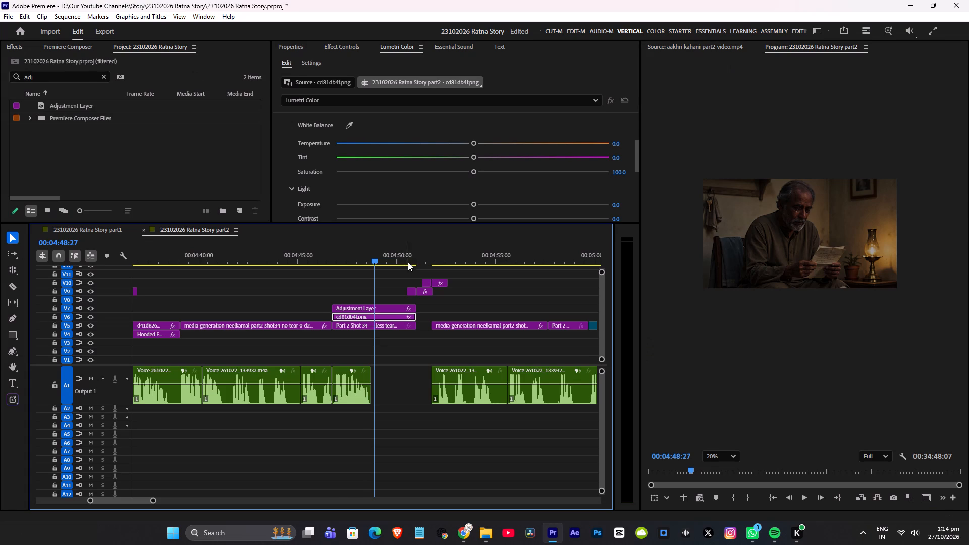
key(space)
scroll(415, 265, down, 3)
alt+scroll(434, 300, up, 3)
scroll(421, 299, down, 3)
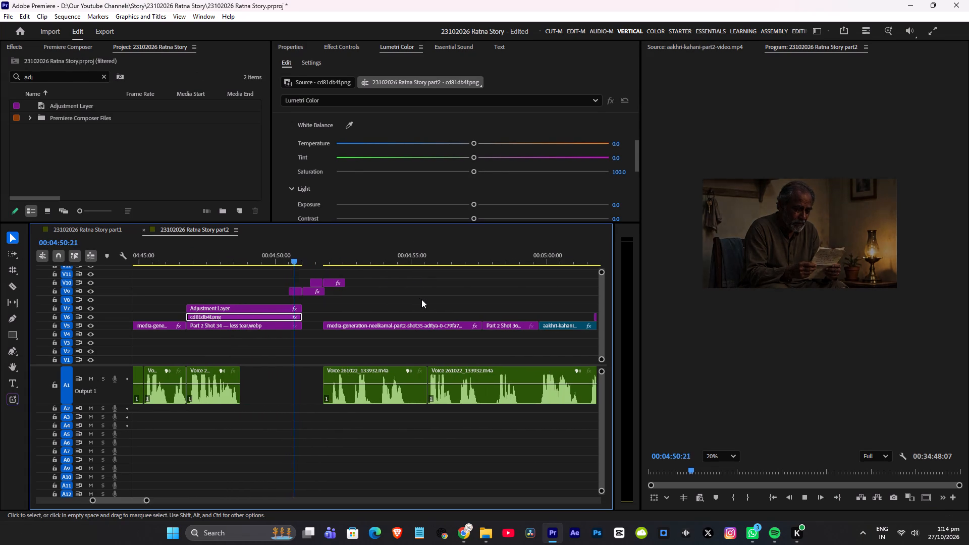
scroll(395, 293, down, 1)
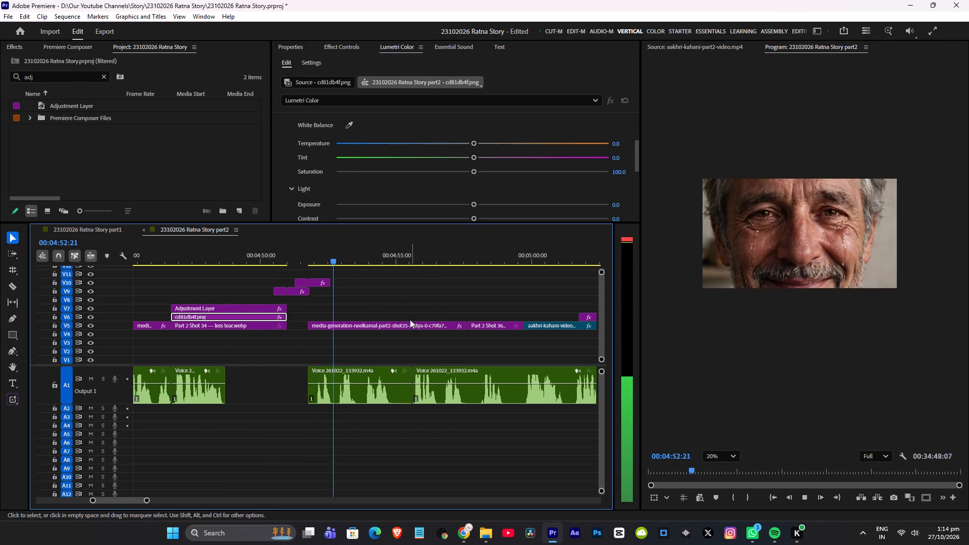
click(406, 325)
key(ctrl+v)
Review the close-up to its end and paste the dark treatment onto the following Part 2 Shot 36 image near 00:04:58.
key(space)
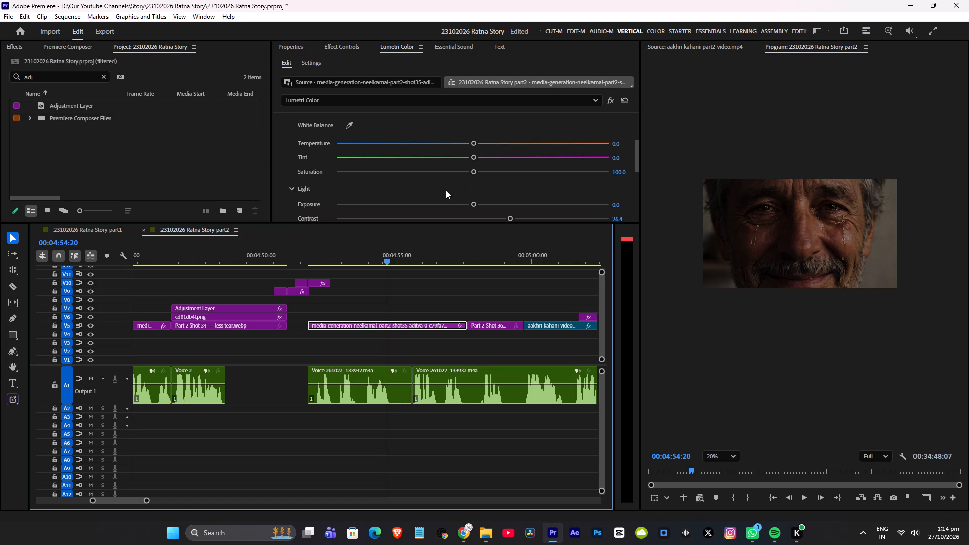
click(435, 300)
key(space)
scroll(442, 283, down, 5)
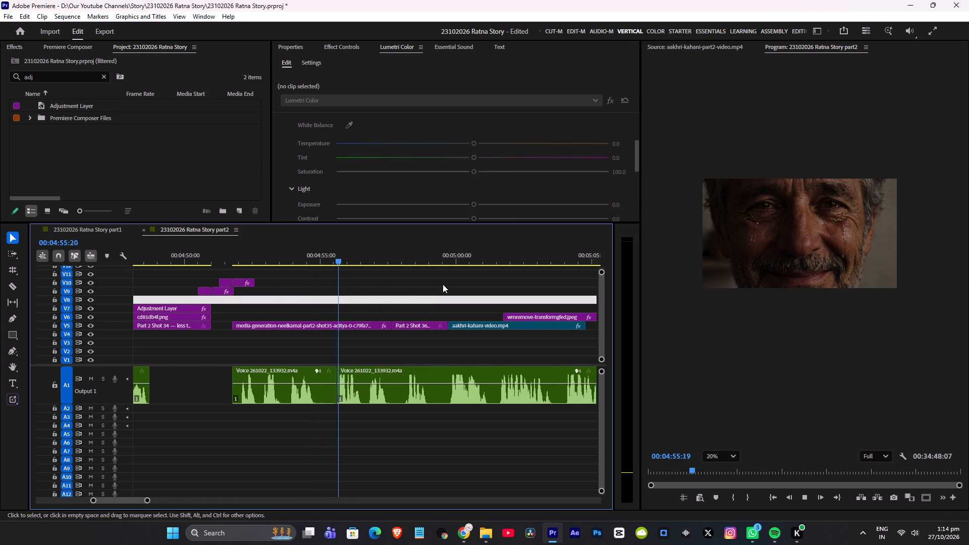
scroll(443, 284, down, 1)
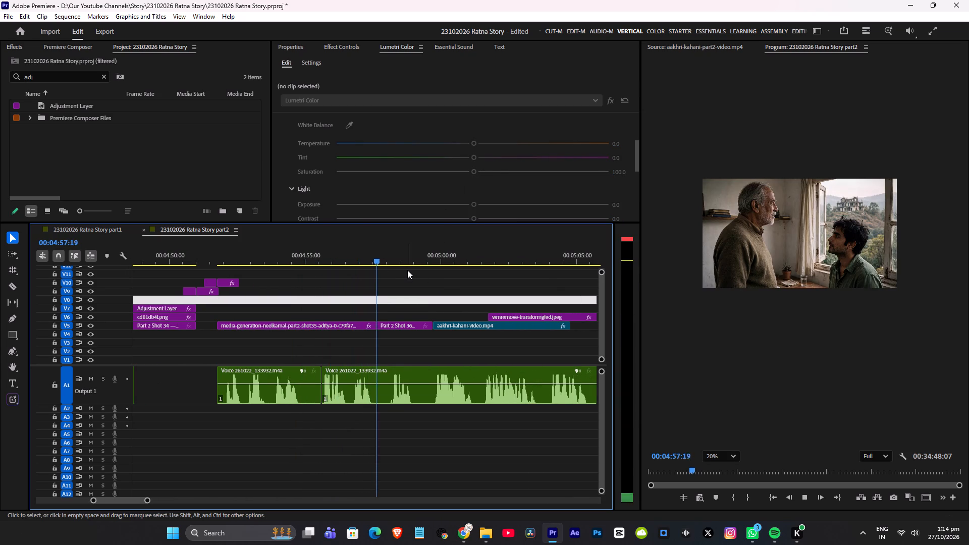
key(space)
key(ctrl+v)
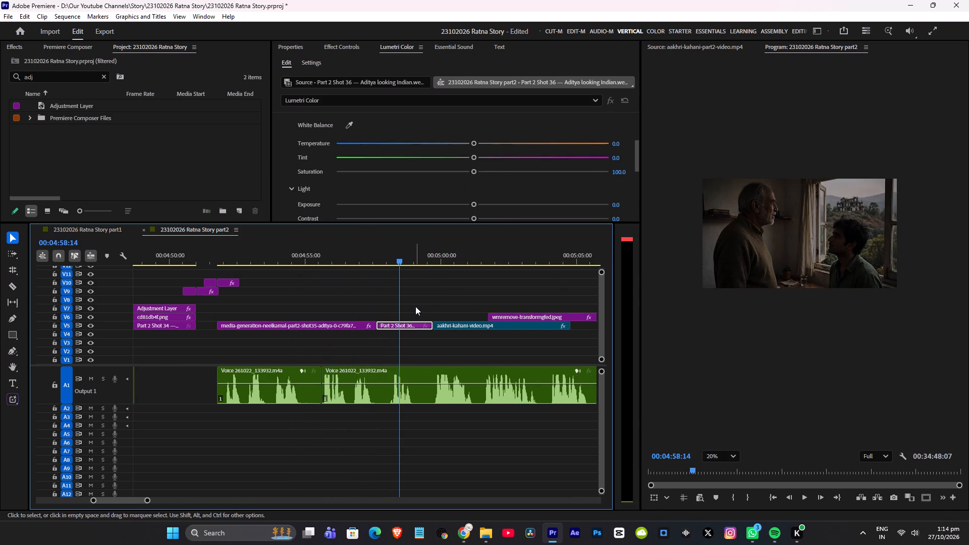
Play past aakhri-kahani-video.mp4 to the clock image wmremove-transformgfed.jpeg near 00:05:05 and adjust its cold, dark colour treatment.
key(space)
scroll(423, 305, down, 3)
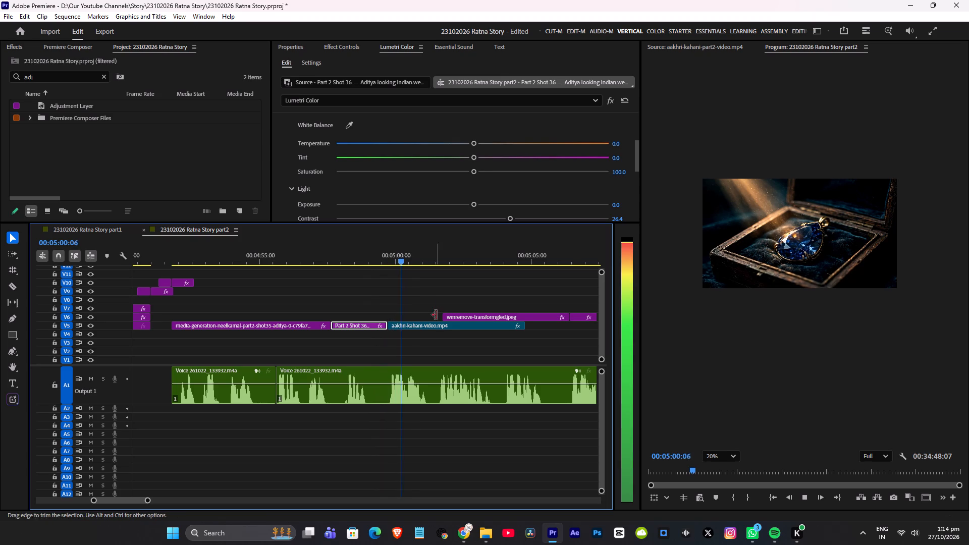
scroll(448, 290, down, 4)
click(438, 314)
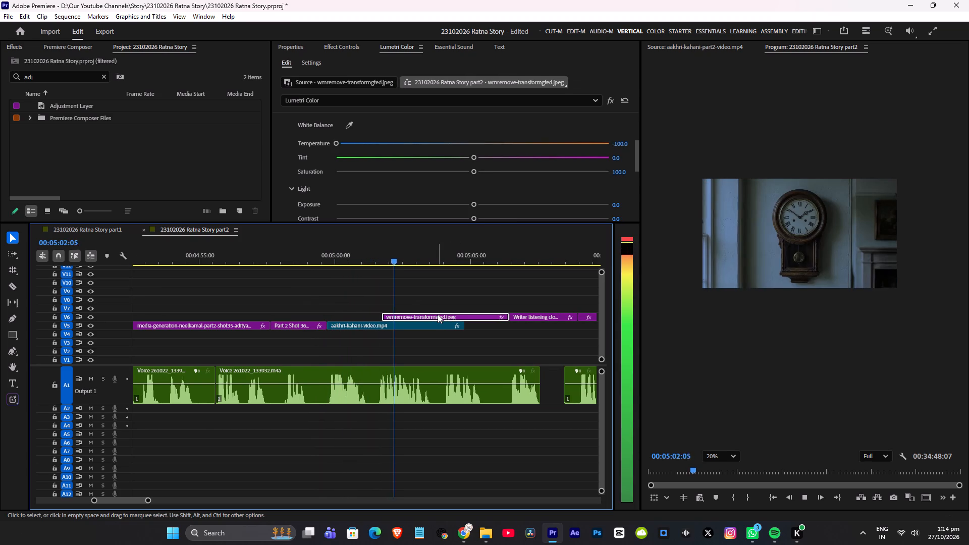
scroll(446, 303, down, 4)
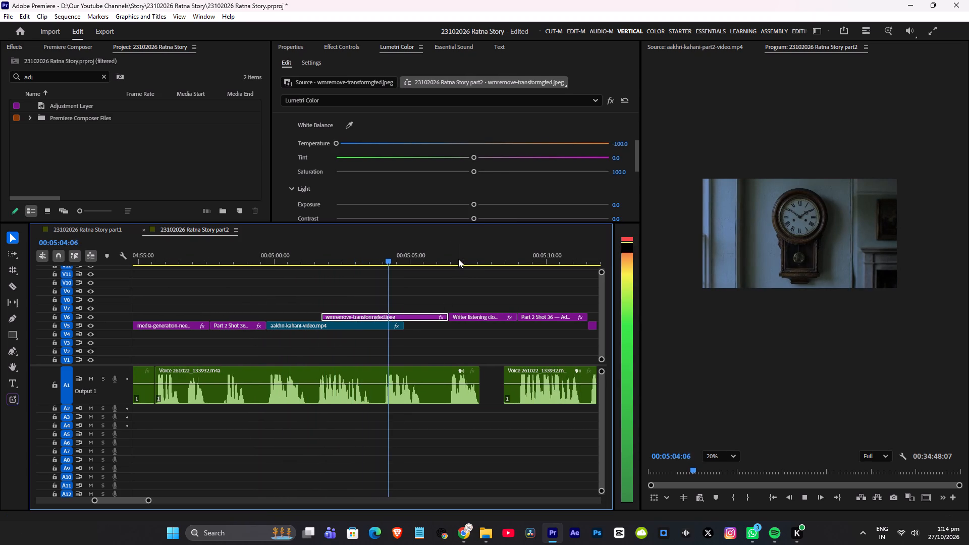
key(space)
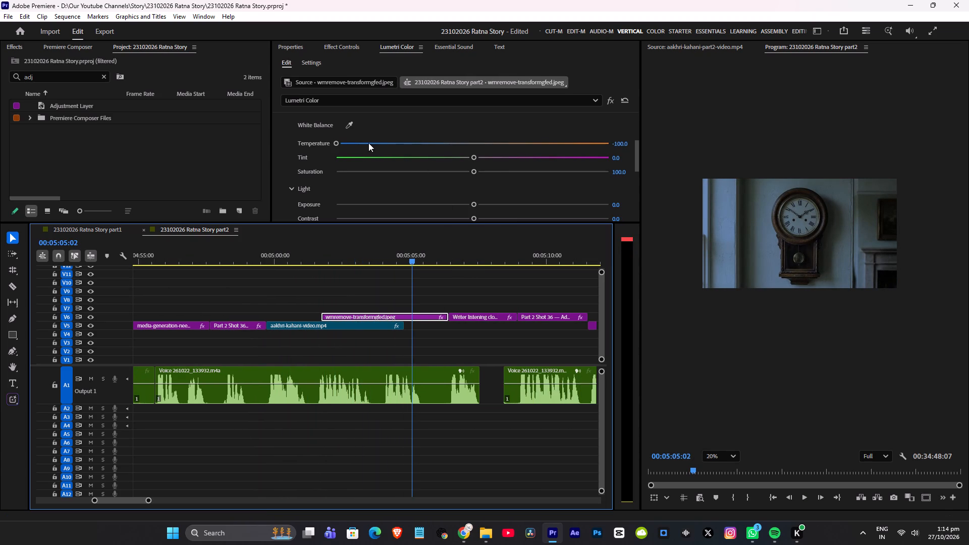
click(364, 142)
scroll(411, 147, down, 6)
drag(366, 185, 363, 185)
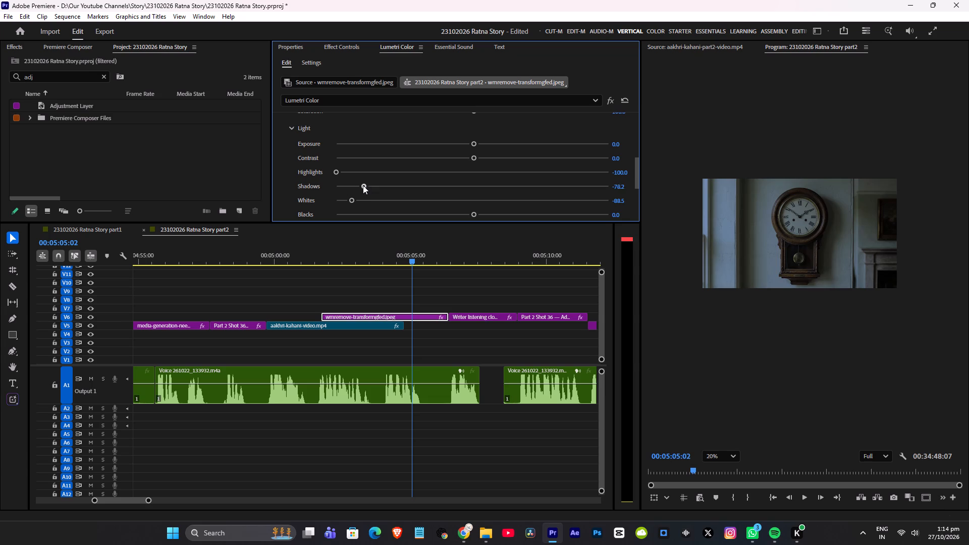
Set the clock image's shadows to about -85.6 and whites to -100 in its Lumetri light correction.
drag(363, 185, 346, 187)
drag(352, 198, 213, 198)
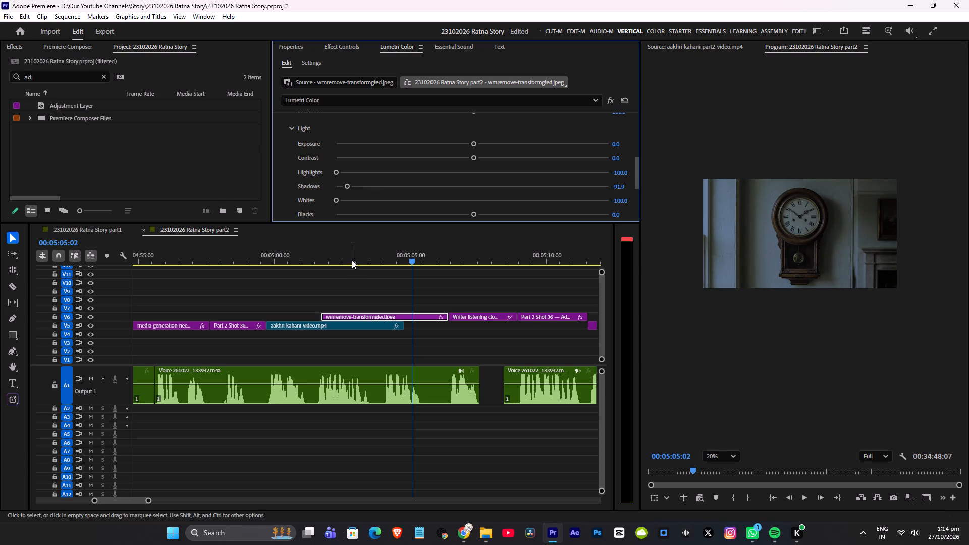
drag(349, 184, 353, 185)
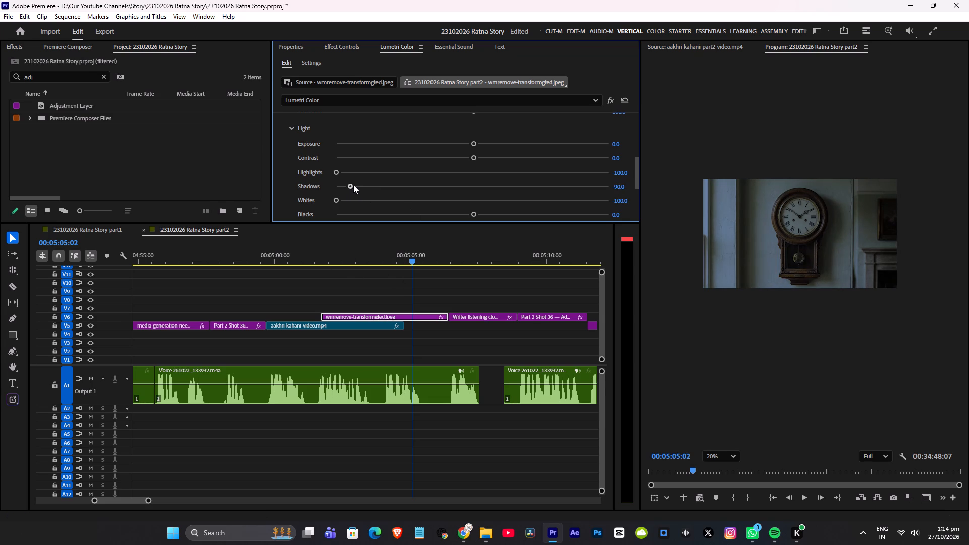
drag(353, 185, 355, 185)
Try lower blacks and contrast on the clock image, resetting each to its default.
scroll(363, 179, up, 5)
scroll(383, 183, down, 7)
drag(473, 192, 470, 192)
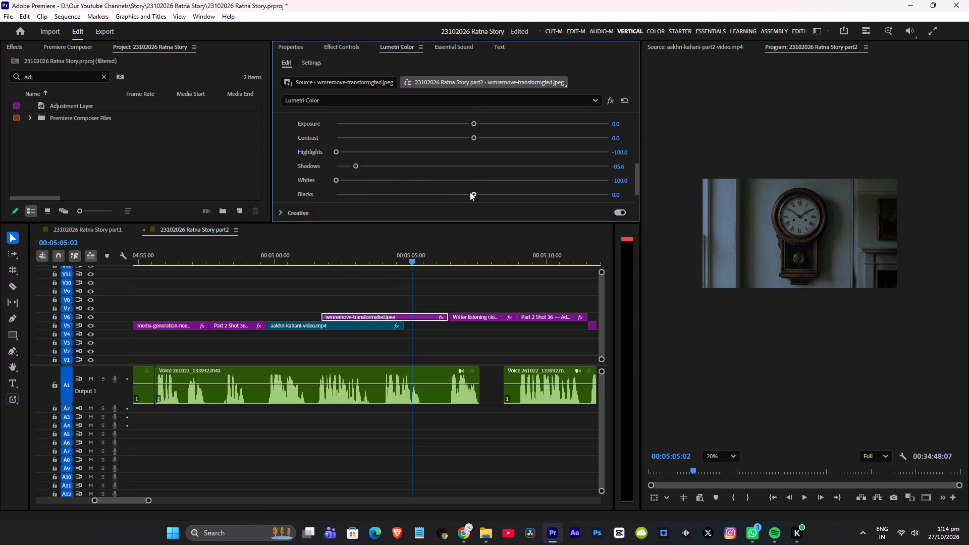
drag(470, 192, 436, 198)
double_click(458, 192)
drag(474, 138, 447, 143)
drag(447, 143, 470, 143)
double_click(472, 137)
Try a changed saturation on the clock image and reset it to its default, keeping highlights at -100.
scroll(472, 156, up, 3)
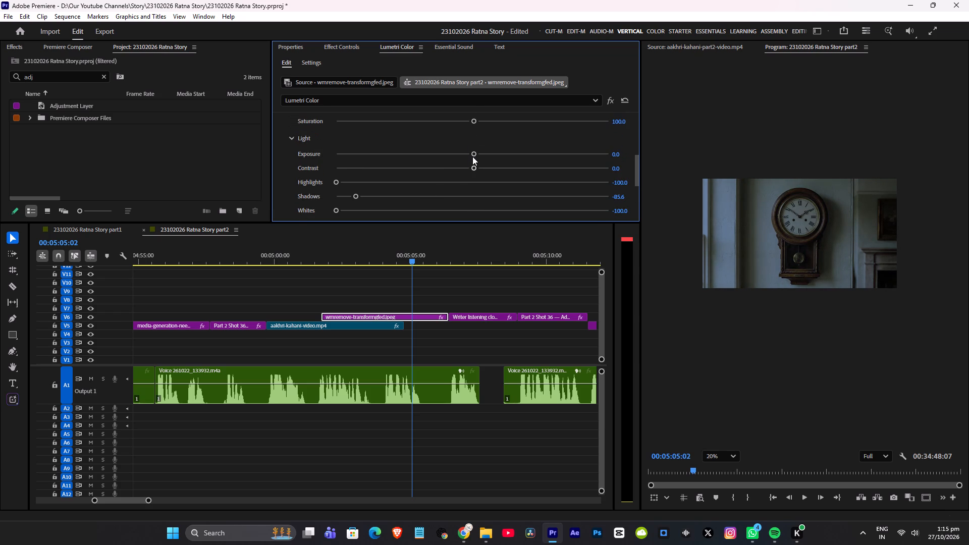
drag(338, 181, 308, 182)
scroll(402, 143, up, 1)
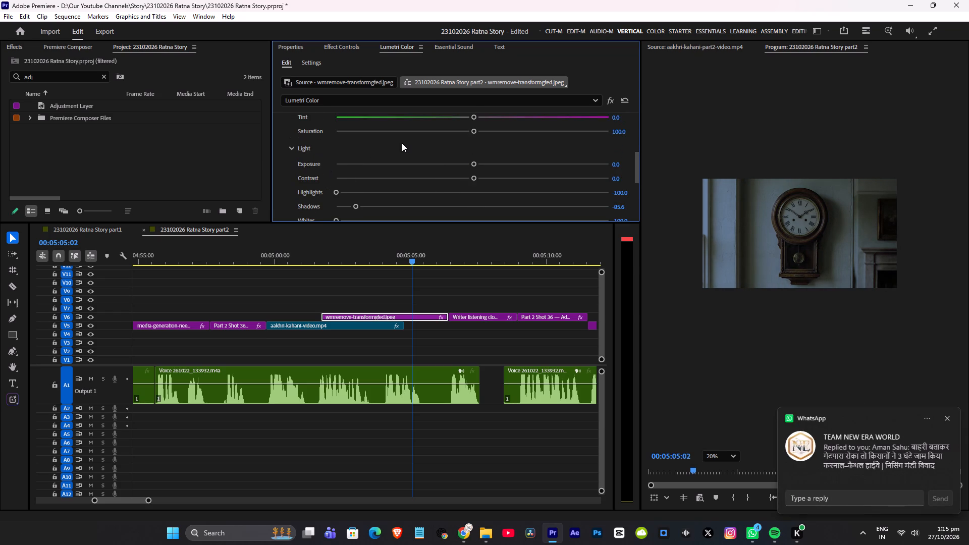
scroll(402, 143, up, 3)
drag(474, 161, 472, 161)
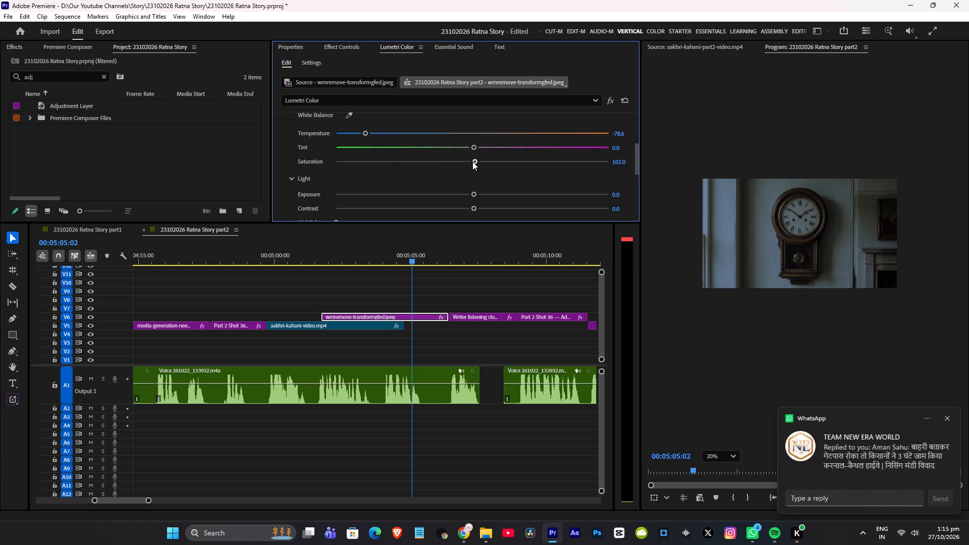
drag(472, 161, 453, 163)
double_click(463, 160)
Play past the clock image and paste the dark treatment onto the Writer listening close-up near 00:05:07.
click(435, 275)
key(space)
scroll(455, 274, down, 4)
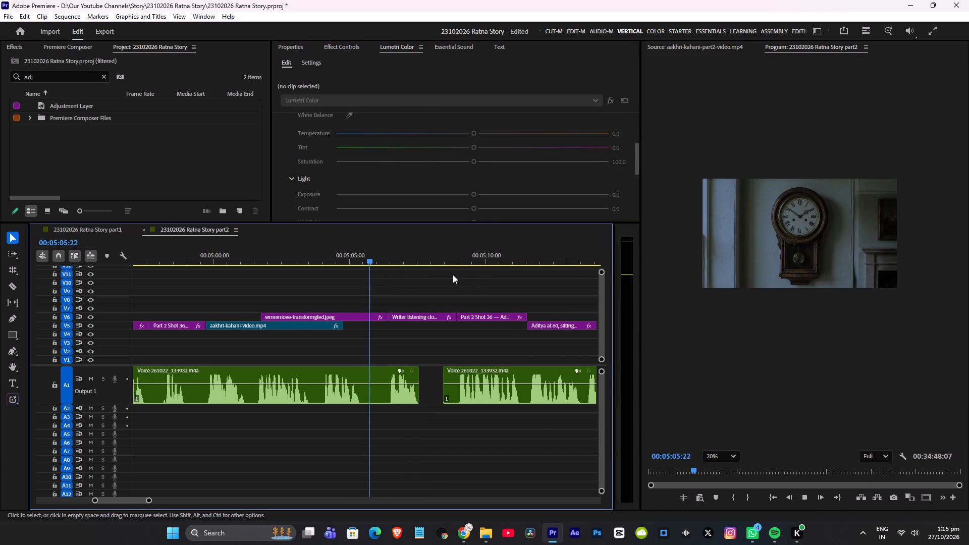
scroll(445, 280, down, 3)
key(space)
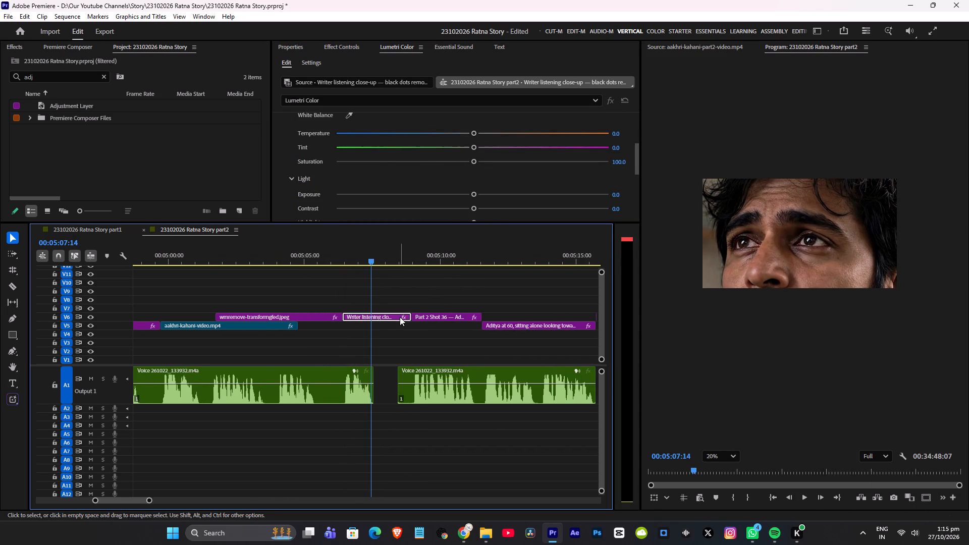
key(ctrl+v)
Play past the writer close-up and paste the dark treatment onto the Part 2 Shot 36 — Aditya looking image near 00:05:10.
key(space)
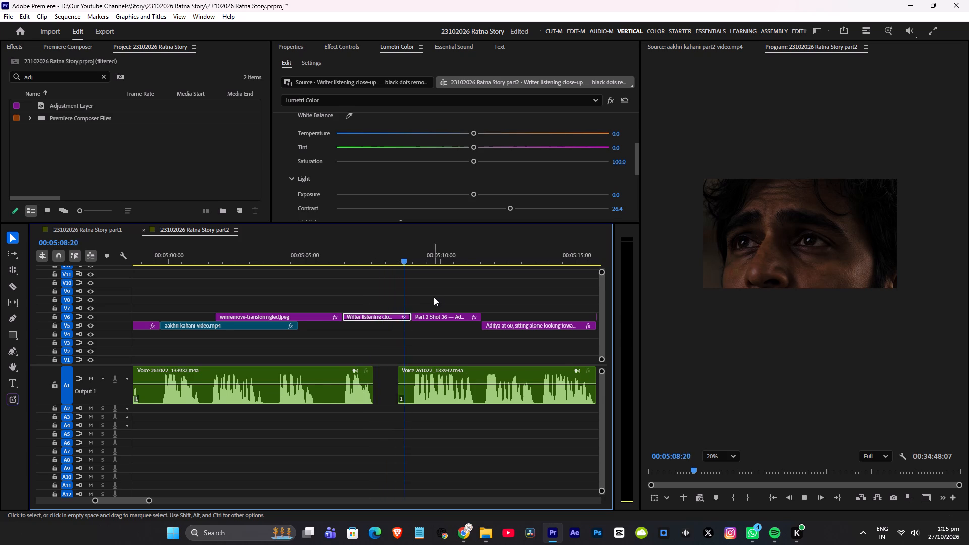
scroll(435, 299, down, 3)
click(418, 317)
key(ctrl+v)
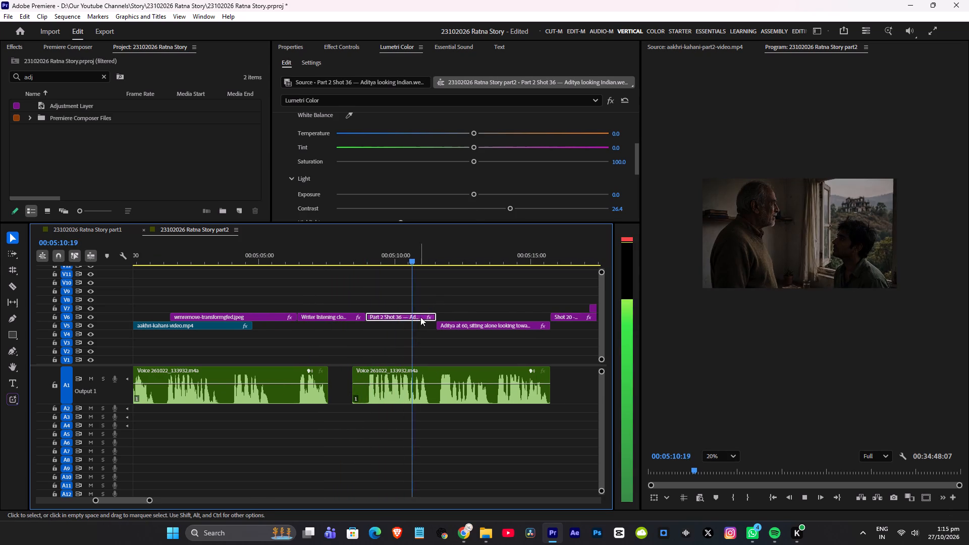
Review the playback into the Aditya at 60, sitting alone image near 00:05:12.
scroll(434, 311, down, 7)
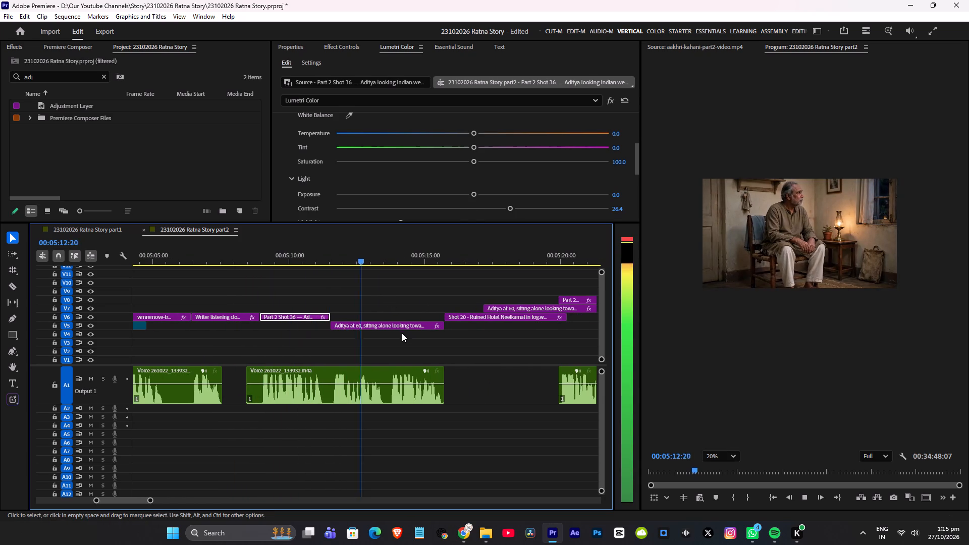
Paste the dark treatment onto the Aditya at 60 image near 00:05:12.
click(398, 326)
key(ctrl+v)
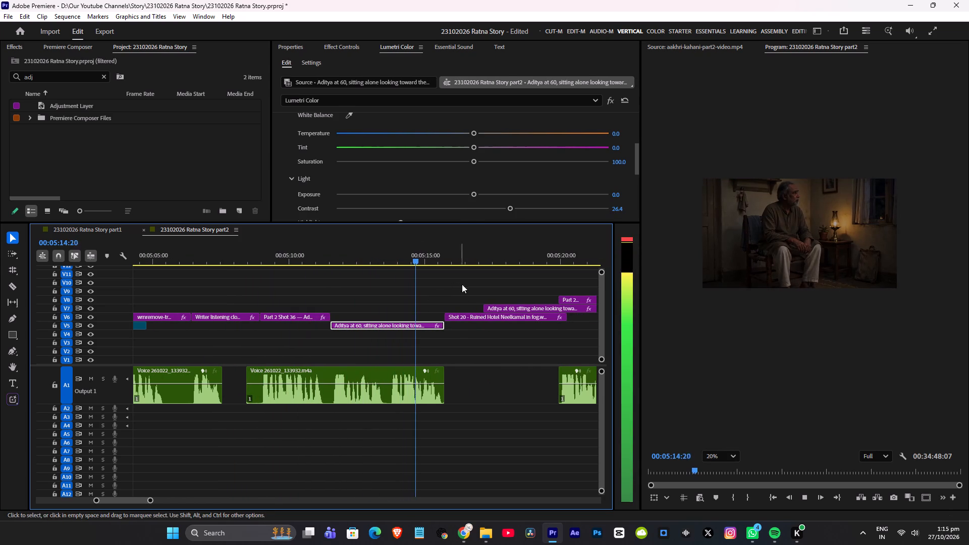
Play on to the Shot 20 - Ruined Hotel Neelkamal image near 00:05:16 and reduce its saturation.
click(461, 314)
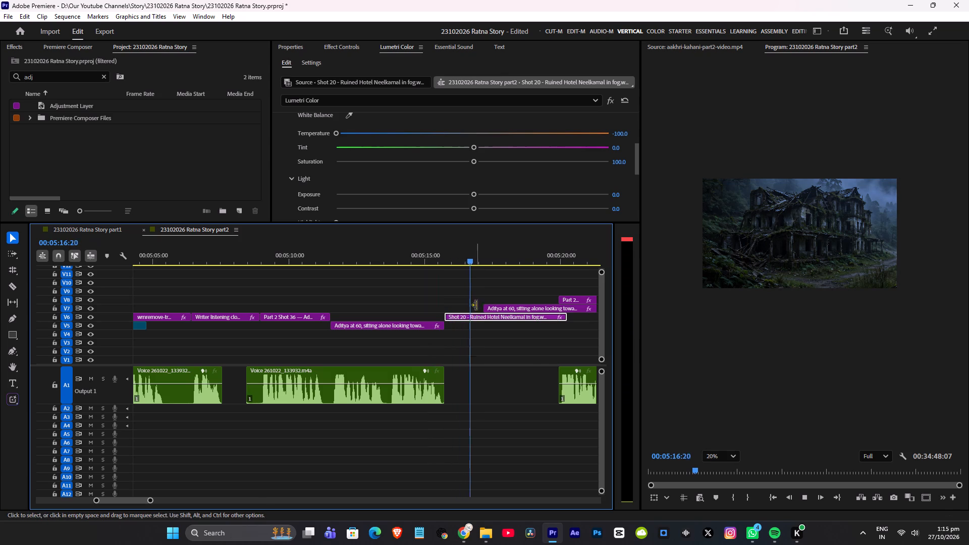
scroll(477, 302, down, 5)
key(space)
click(400, 260)
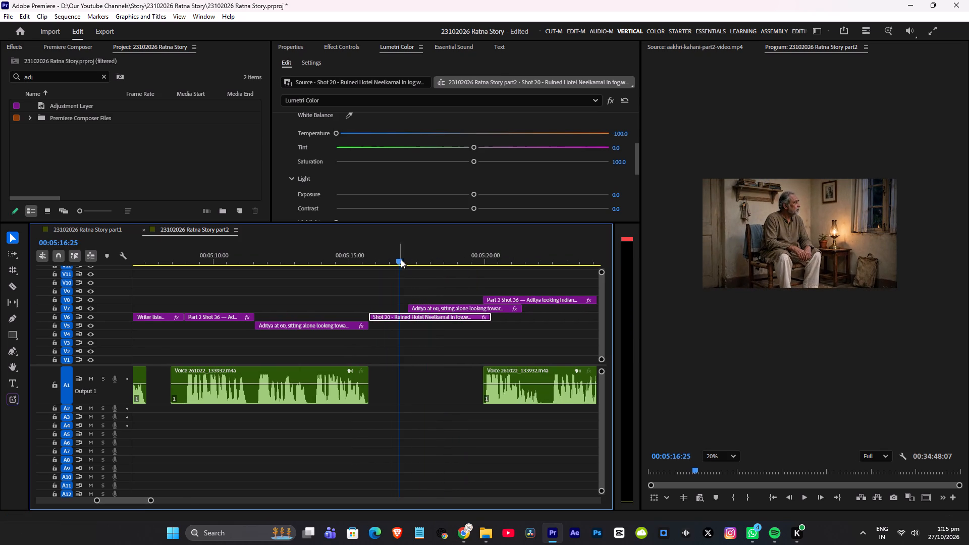
scroll(406, 169, up, 2)
drag(476, 181, 456, 185)
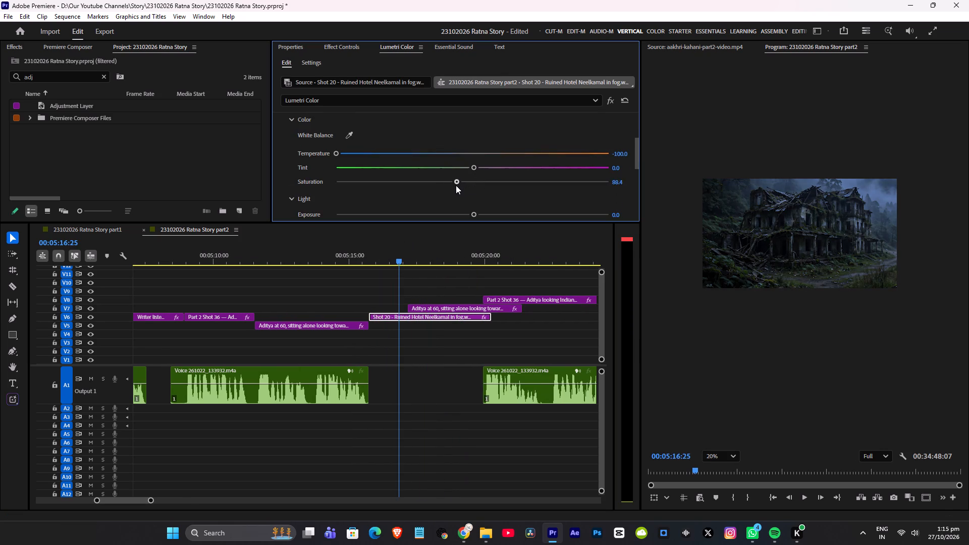
drag(456, 185, 423, 194)
drag(423, 194, 426, 194)
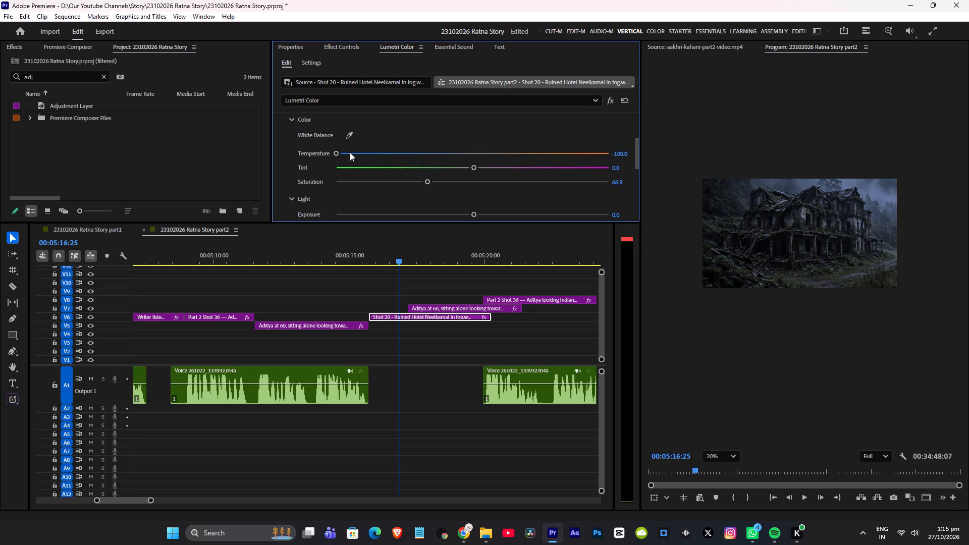
Fine-tune the cold colour temperature of the Shot 20 - Ruined Hotel Neelkamal image.
click(355, 152)
click(426, 276)
Play on to the next Aditya at 60 image near 00:05:17 and paste the dark treatment onto it.
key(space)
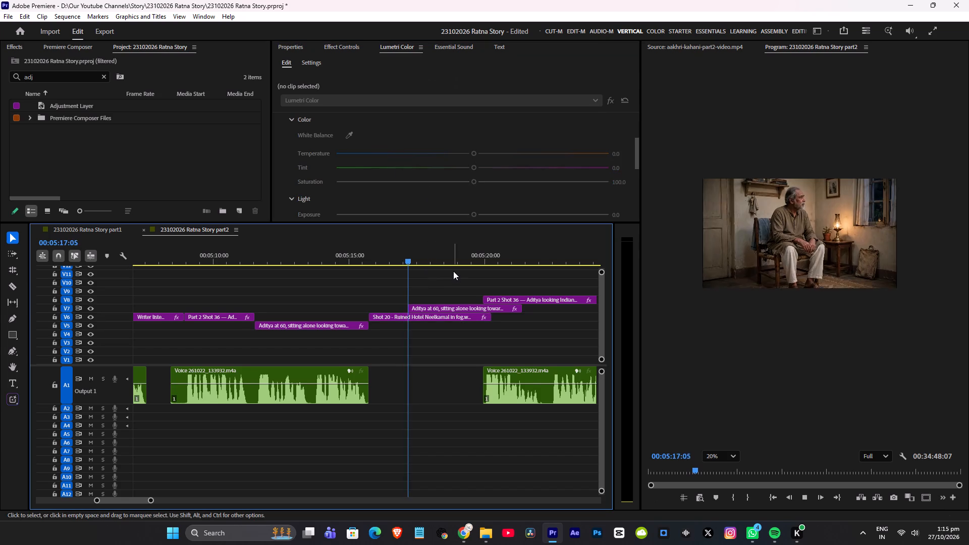
scroll(453, 271, down, 4)
click(413, 310)
key(ctrl+v)
Paste the dark treatment onto the Part 2 Shot 36 image of Aditya near 00:05:21 and save the project.
scroll(432, 283, down, 4)
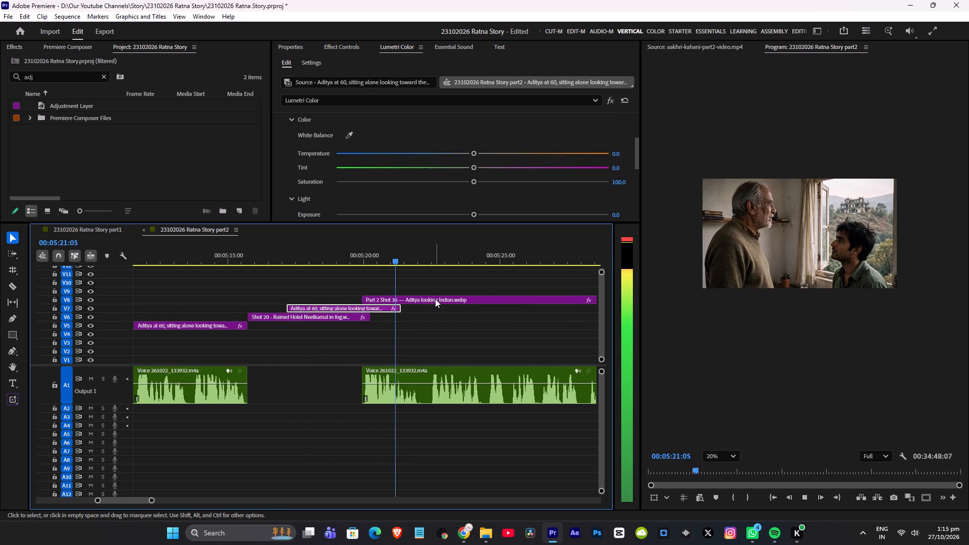
click(435, 299)
key(ctrl+v)
scroll(435, 284, down, 12)
key(ctrl+s)
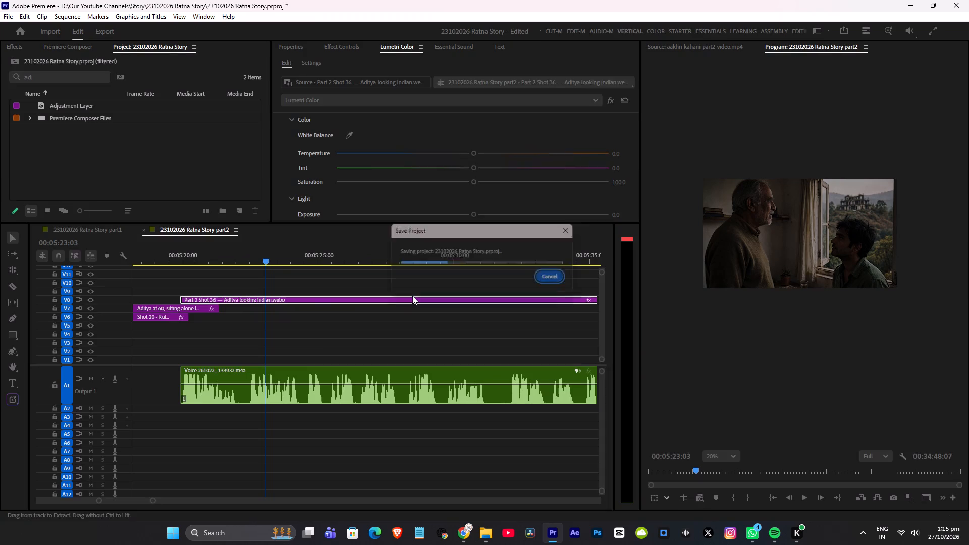
Move on to the Writer listening close-up near 00:05:37 and paste the dark treatment onto it.
alt+scroll(408, 304, down, 13)
click(434, 259)
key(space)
scroll(450, 276, down, 5)
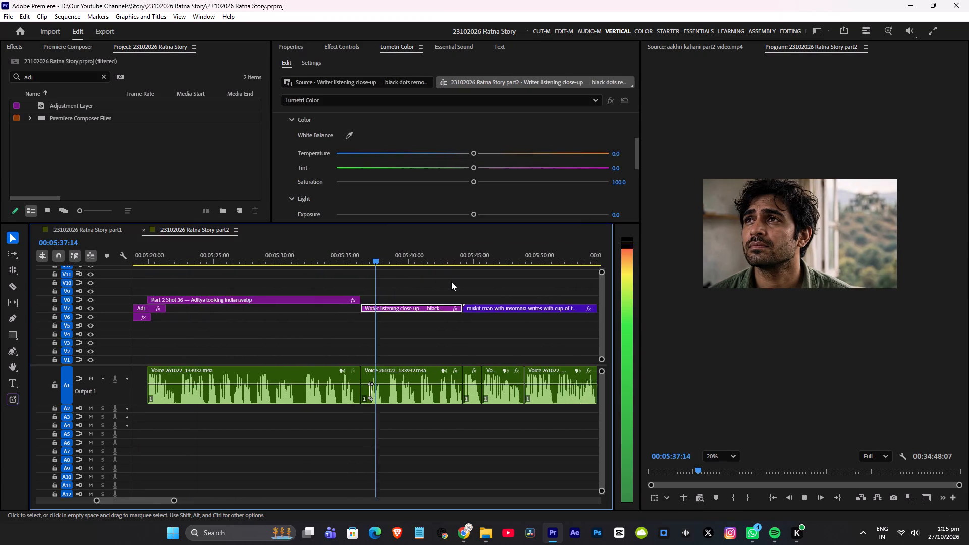
key(ctrl+v)
Paste the dark treatment onto the mixkit man-with-insomnia writing video that starts near 00:05:44.
scroll(451, 284, down, 4)
click(389, 257)
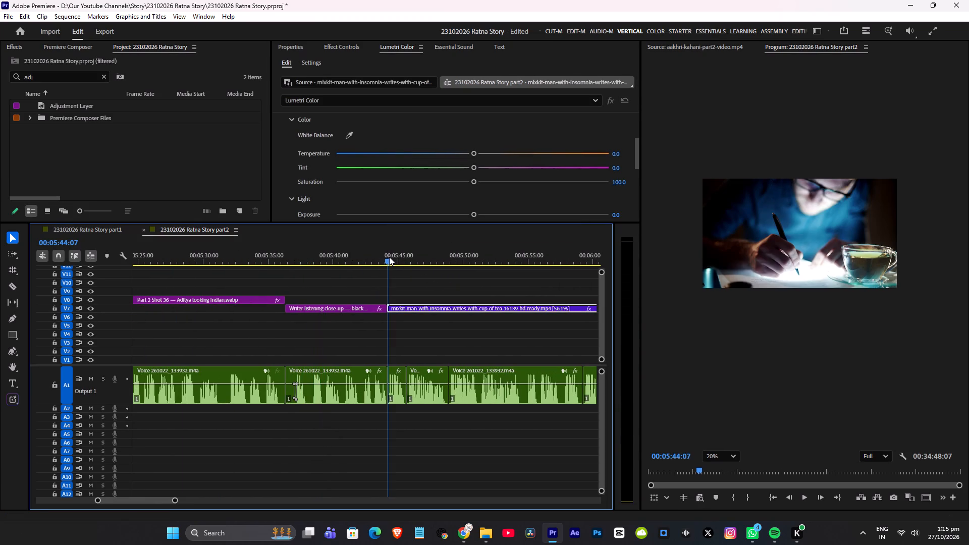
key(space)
key(ctrl+v)
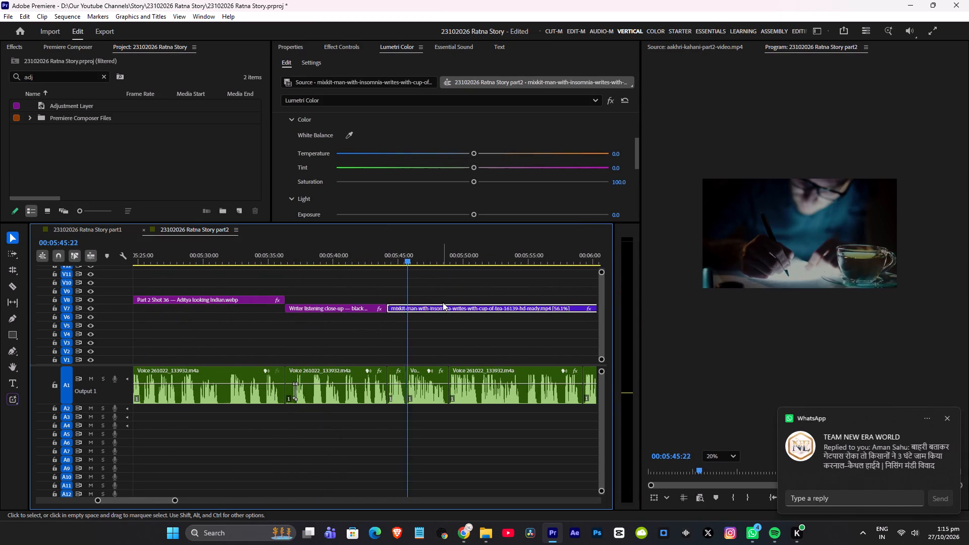
Reduce the mixkit writing video's saturation to 0 for a black-and-white look, play it briefly and save the project.
scroll(440, 302, down, 4)
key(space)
drag(473, 180, 470, 181)
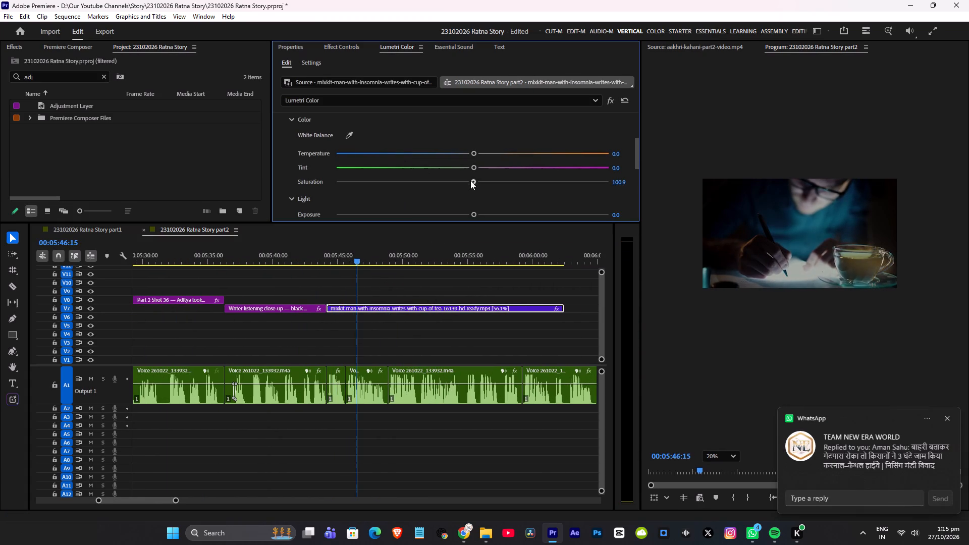
drag(470, 181, 271, 183)
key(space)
scroll(405, 292, down, 6)
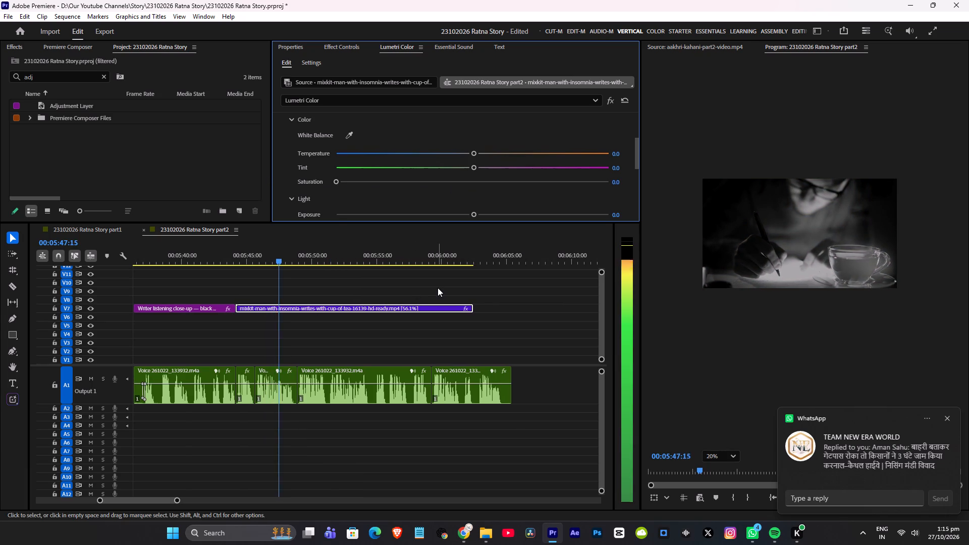
key(ctrl+s)
alt+scroll(432, 291, down, 7)
key(ctrl+s)
Lower the mixkit writing video's highlights to -100, deselect the clip and save the project.
scroll(433, 292, down, 2)
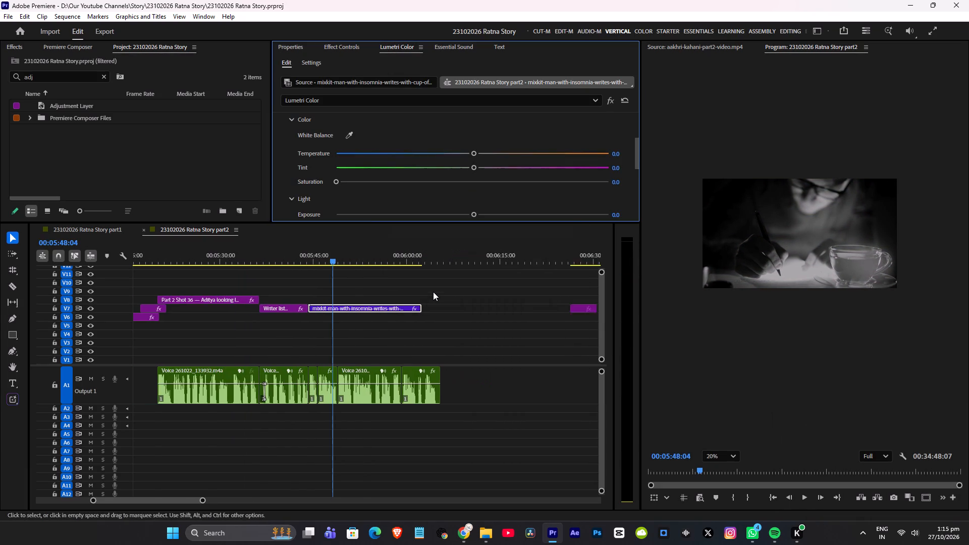
scroll(433, 292, down, 3)
scroll(394, 177, down, 12)
scroll(398, 179, up, 3)
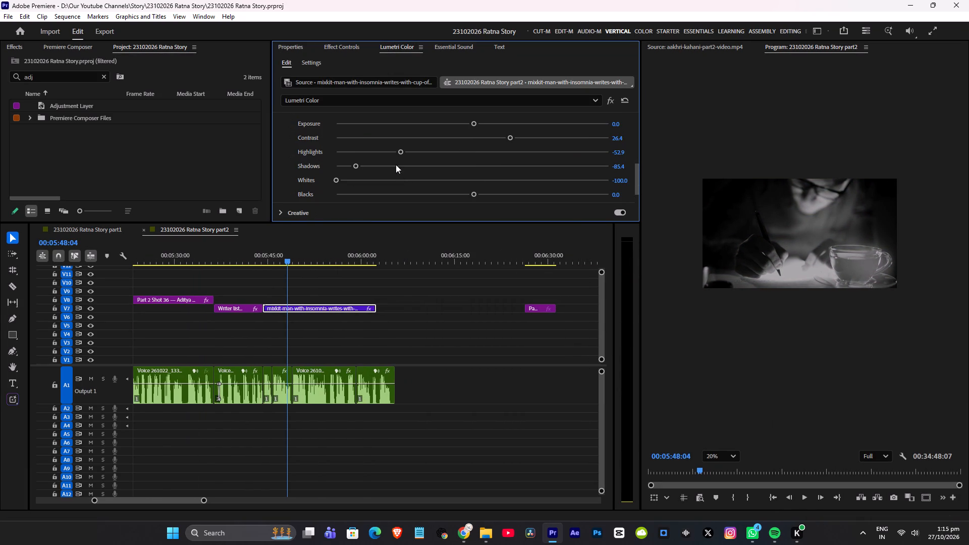
drag(401, 152, 216, 157)
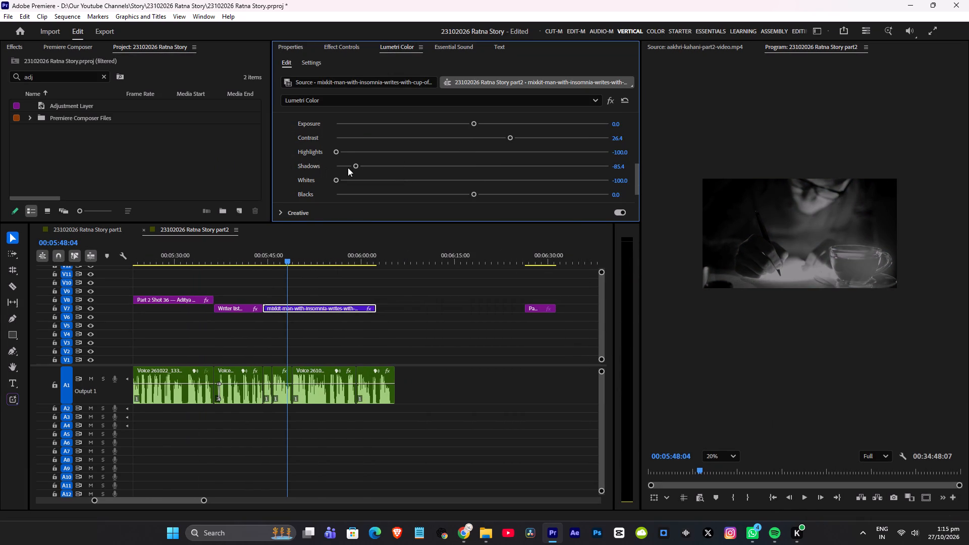
click(370, 285)
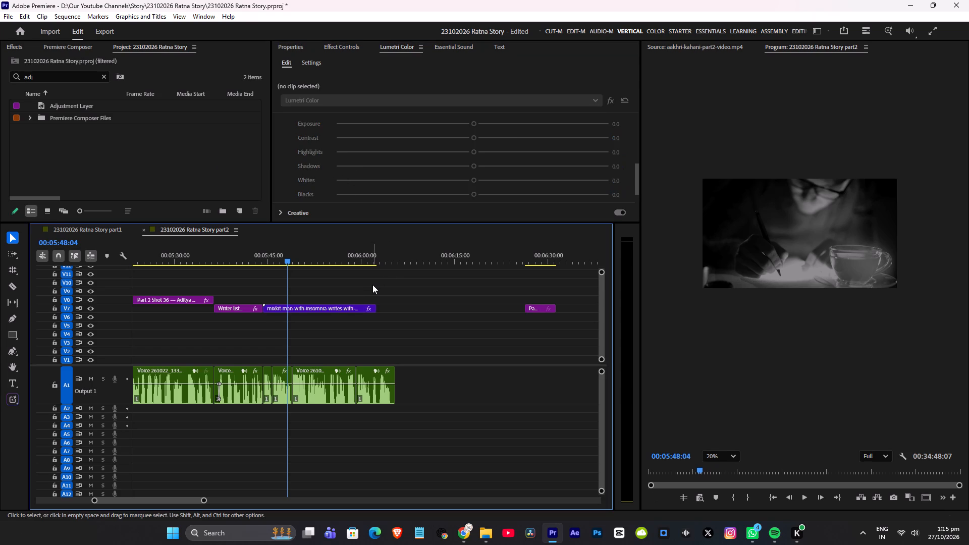
key(ctrl+s)
Play the sequence on from 00:05:48 to review the graded writing video.
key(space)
scroll(388, 280, down, 3)
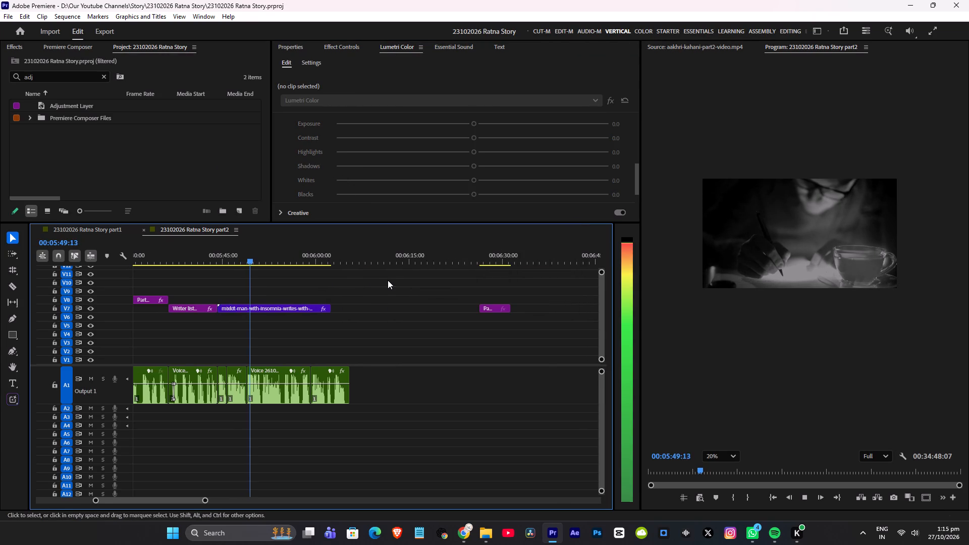
Stop on the mixkit man-with-insomnia writing clip near 00:05:49 and lower its shadows to -100.
key(space)
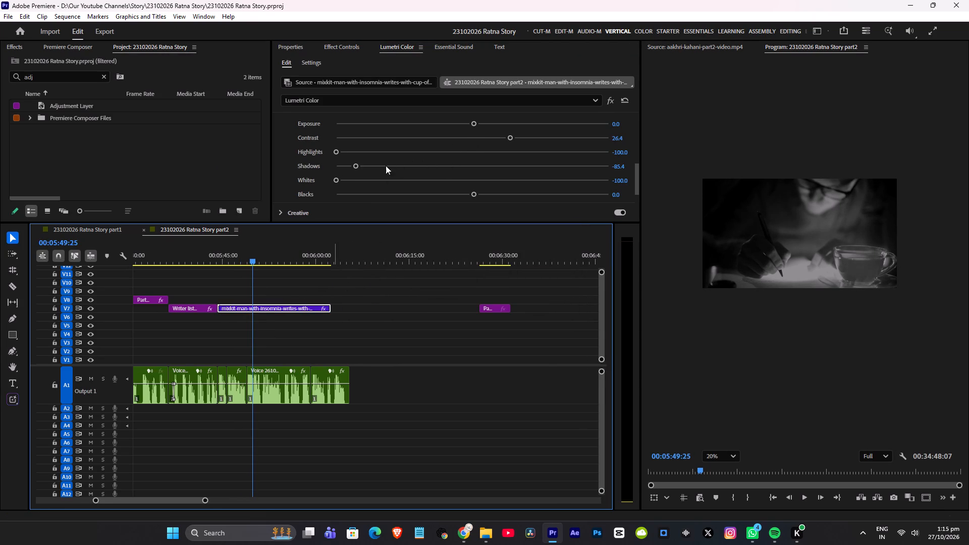
drag(354, 163, 244, 163)
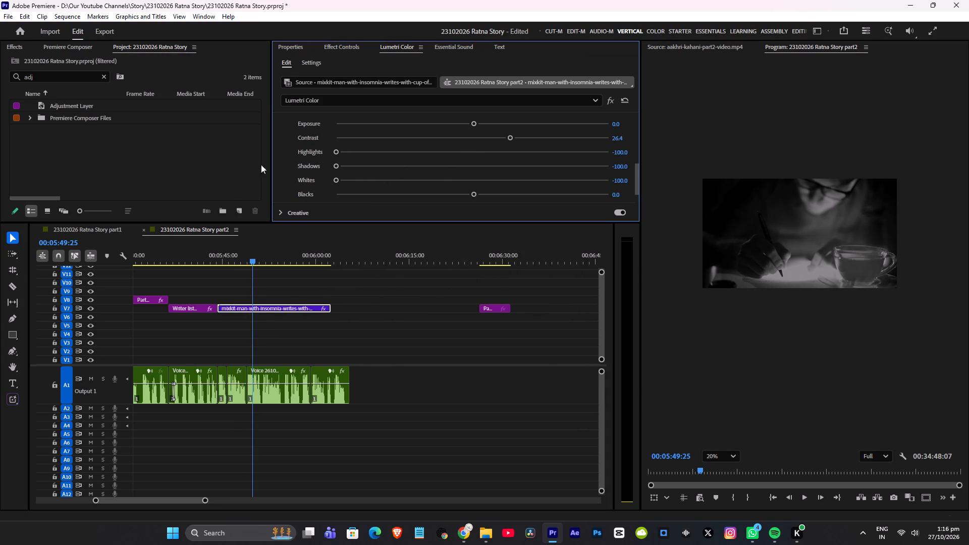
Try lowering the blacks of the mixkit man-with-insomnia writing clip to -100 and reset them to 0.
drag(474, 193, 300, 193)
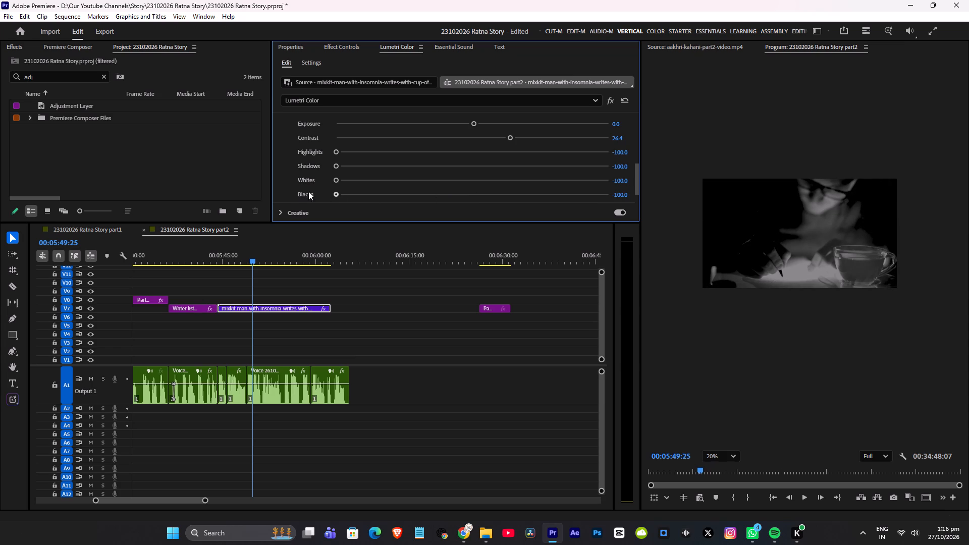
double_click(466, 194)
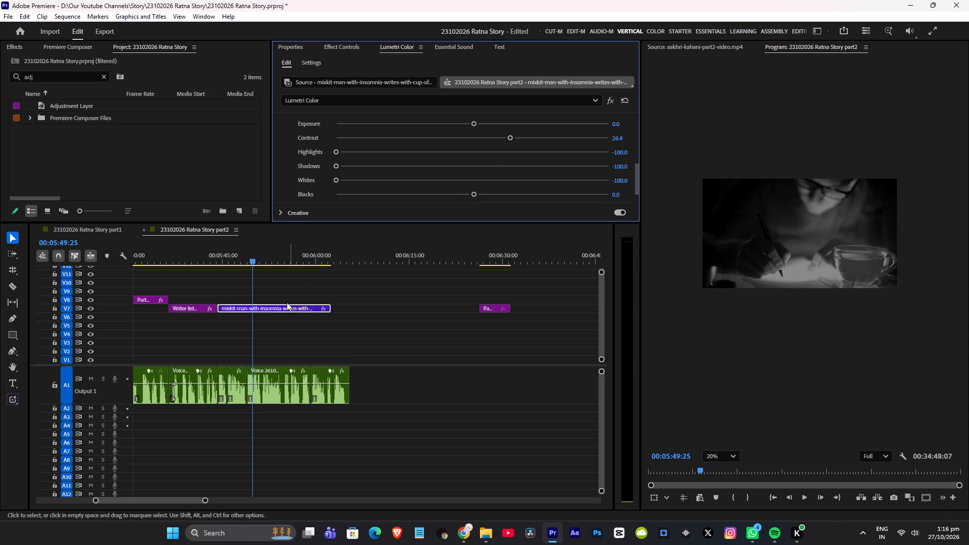
Skim through the leftover aakhri-kahani-part2-video.mp4 clip beyond the edit, delete it from the part 2 timeline, and save the project.
click(297, 284)
key(ctrl+s)
key(space)
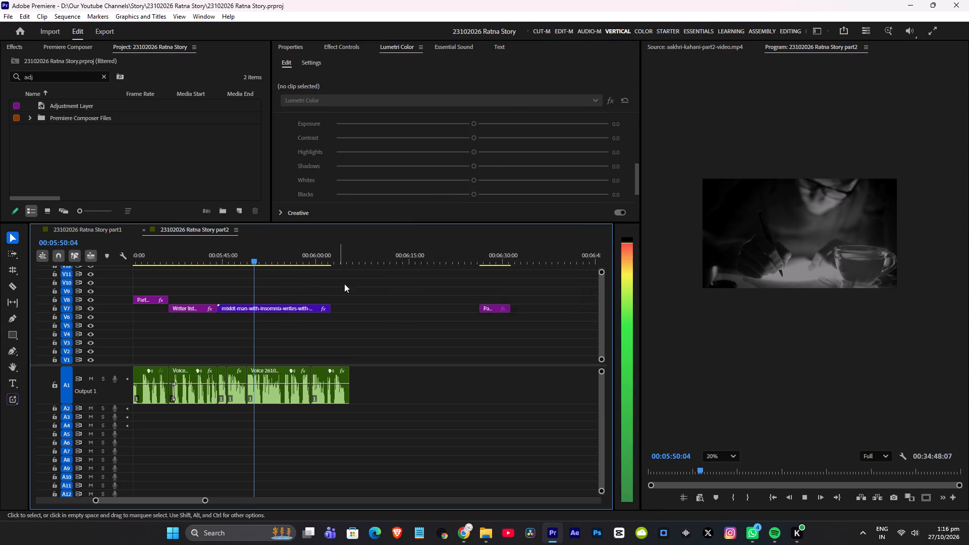
alt+scroll(365, 288, down, 18)
alt+scroll(394, 300, down, 8)
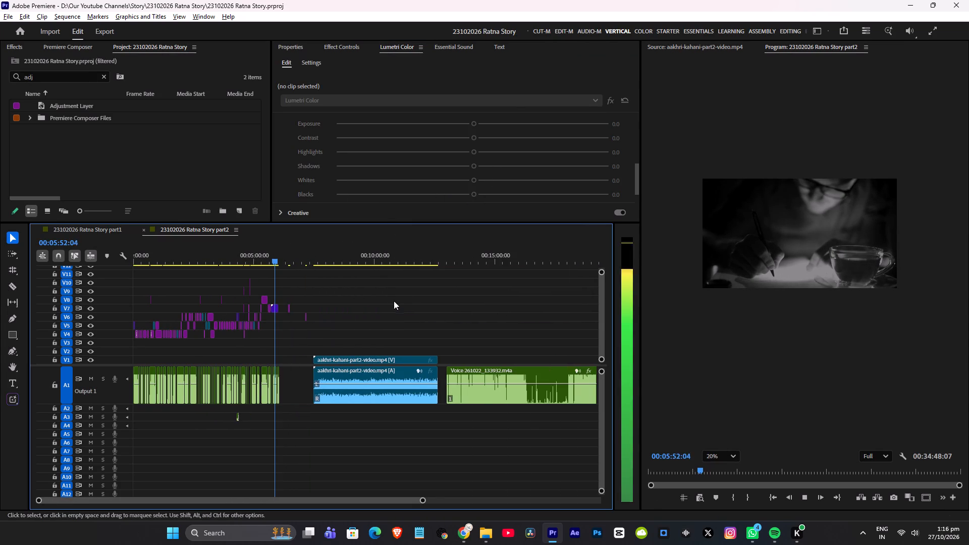
key(space)
click(320, 254)
key(space)
scroll(381, 290, up, 2)
drag(320, 260, 321, 260)
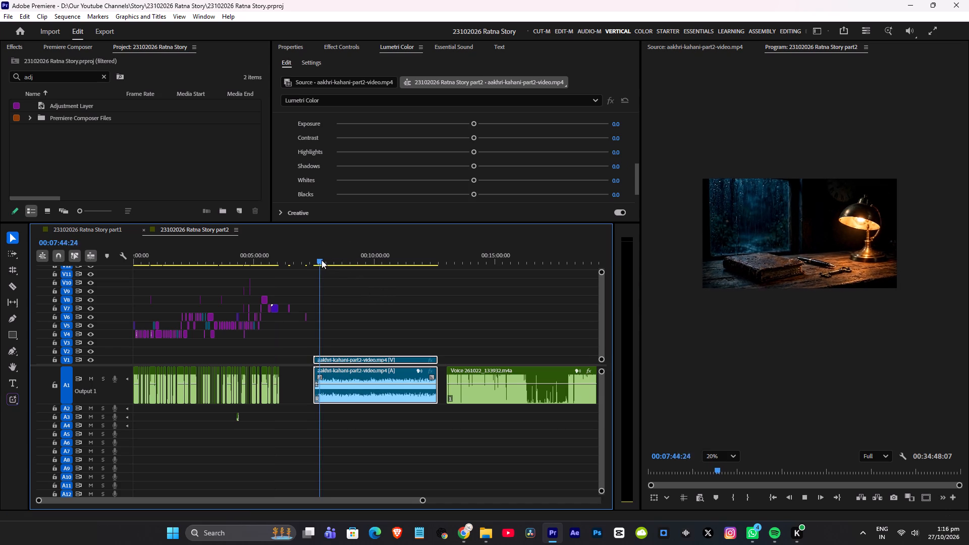
drag(321, 260, 374, 267)
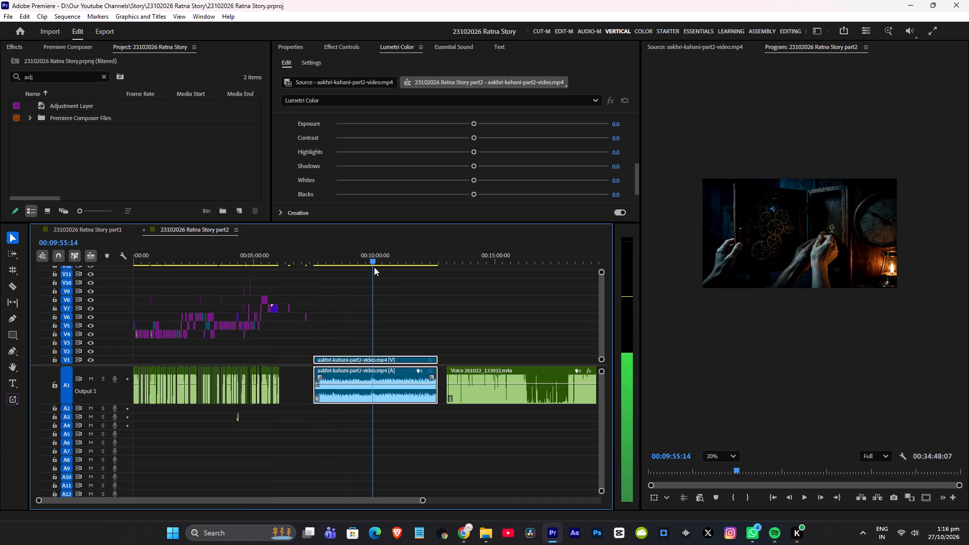
drag(374, 267, 421, 270)
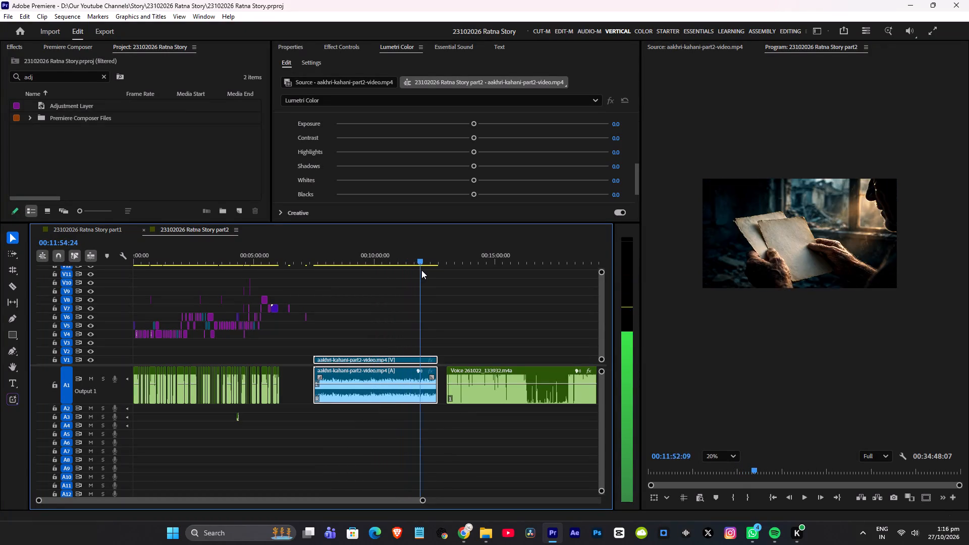
drag(421, 270, 425, 272)
key(Delete)
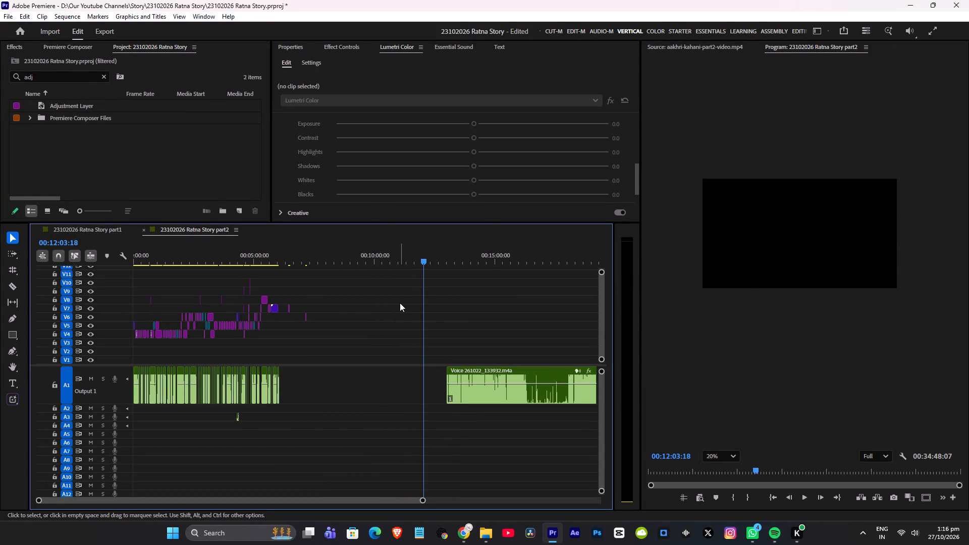
key(ctrl+s)
Spot-check the part 2 sequence around 00:04:20, go back to its start at 00:00:00:00, and save the project.
drag(281, 258, 0, 263)
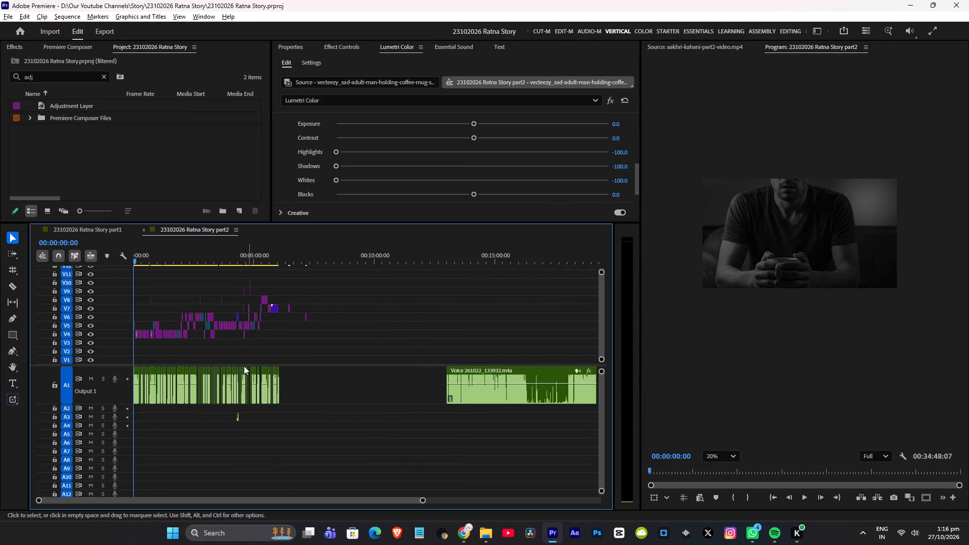
alt+scroll(239, 369, up, 20)
alt+scroll(239, 369, up, 10)
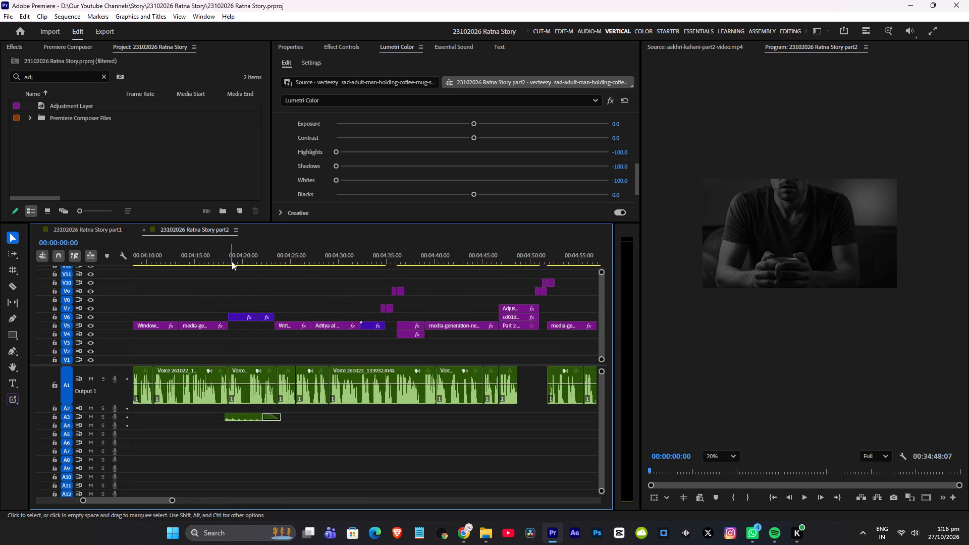
click(232, 254)
key(space)
alt+scroll(256, 286, up, 6)
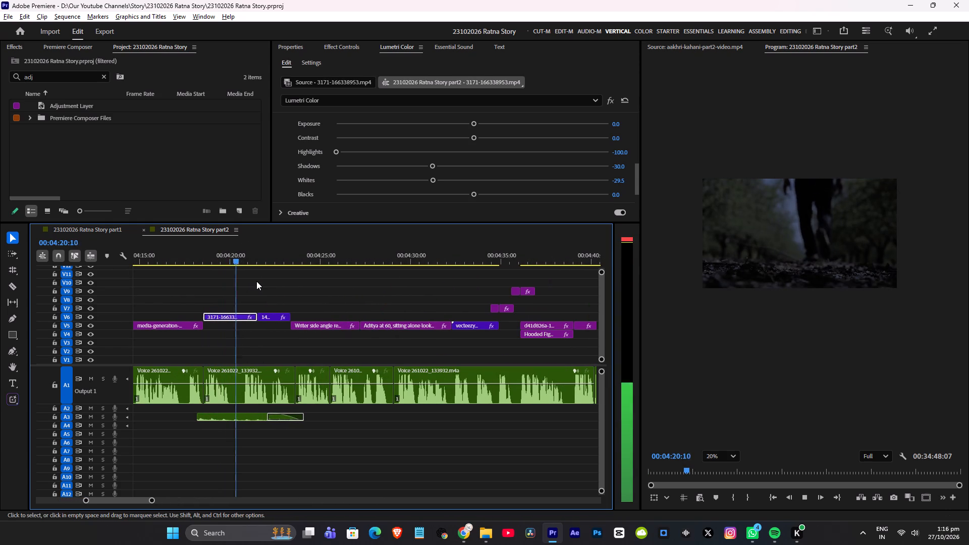
key(space)
click(225, 250)
drag(226, 254, 0, 265)
drag(184, 250, 0, 255)
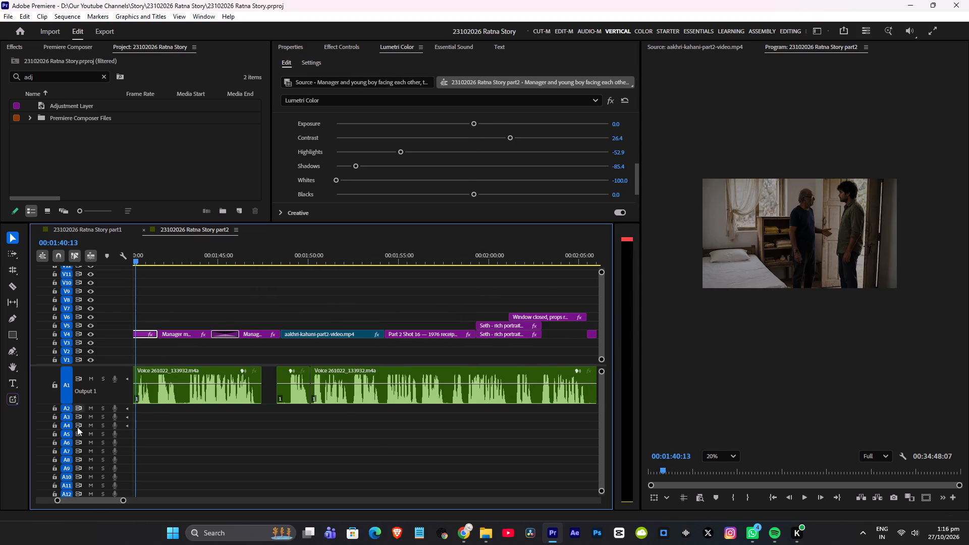
drag(84, 498, 1, 497)
alt+scroll(284, 387, down, 4)
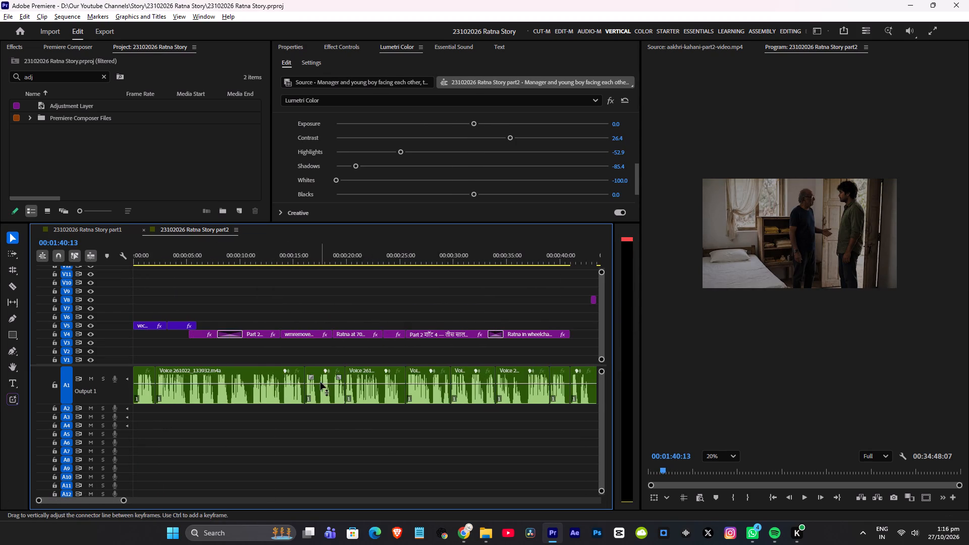
alt+scroll(320, 382, down, 16)
drag(200, 261, 181, 263)
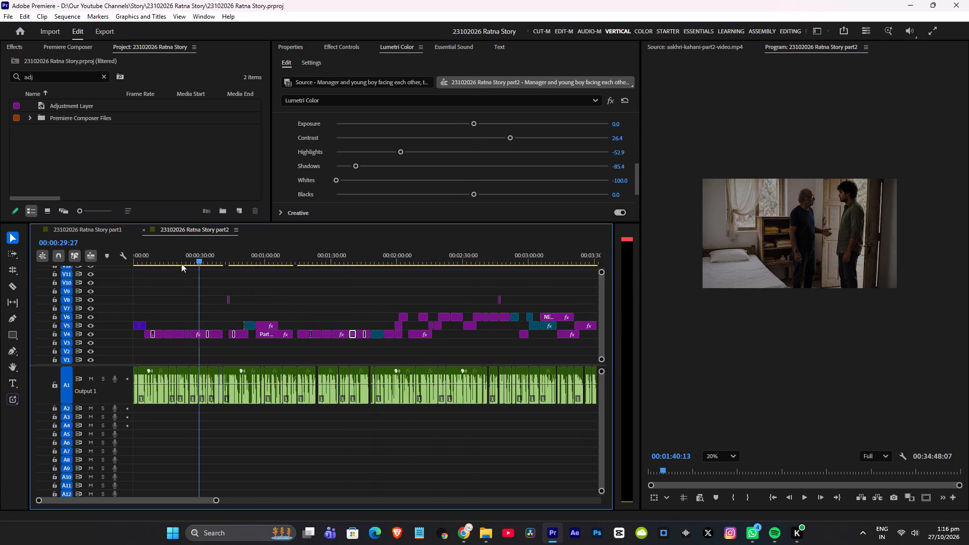
drag(181, 263, 21, 265)
key(ctrl+s)
Minimize the height of all audio tracks in the part 2 sequence, enlarge the audio area slightly, and save at 00:00:00:00.
alt+scroll(183, 305, up, 8)
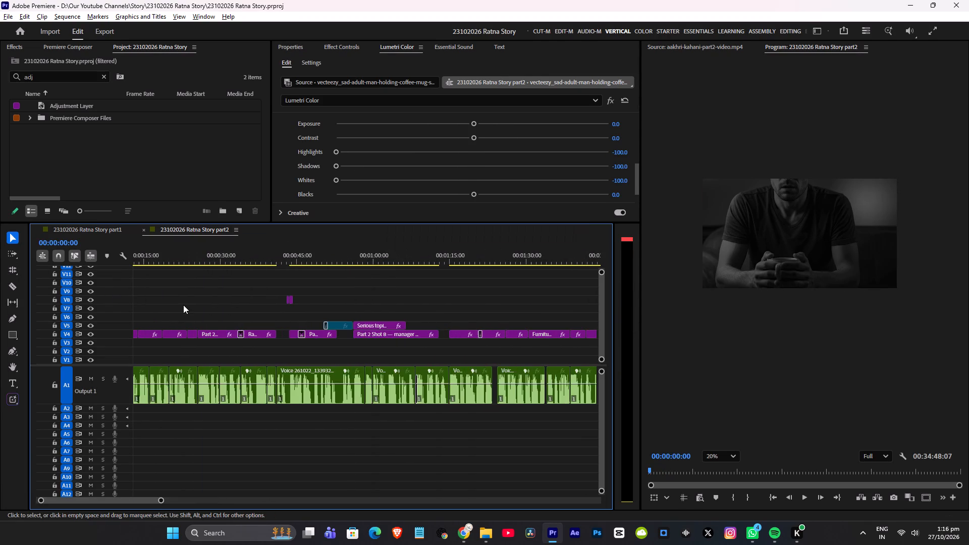
alt+scroll(183, 305, up, 15)
scroll(183, 305, up, 4)
click(211, 301)
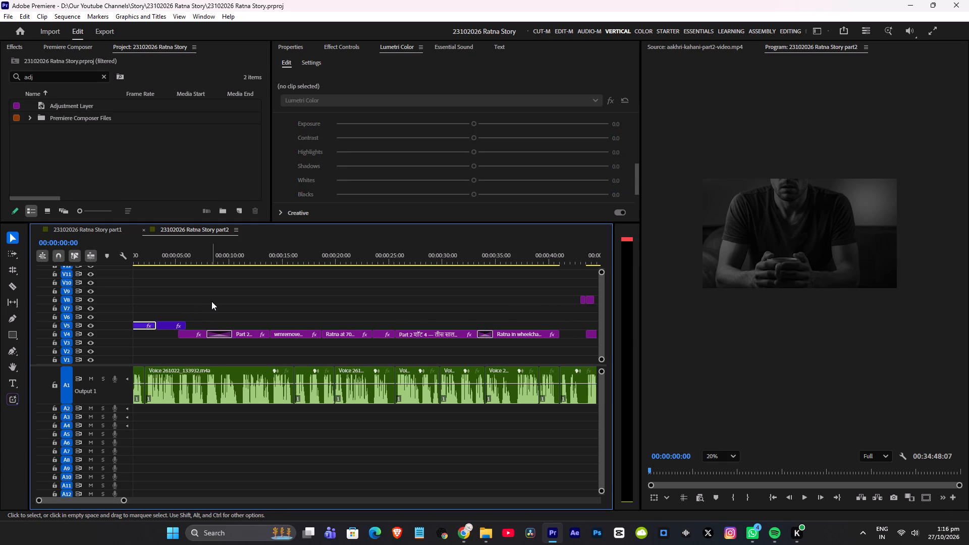
key(shift+underscore)
key(ctrl+s)
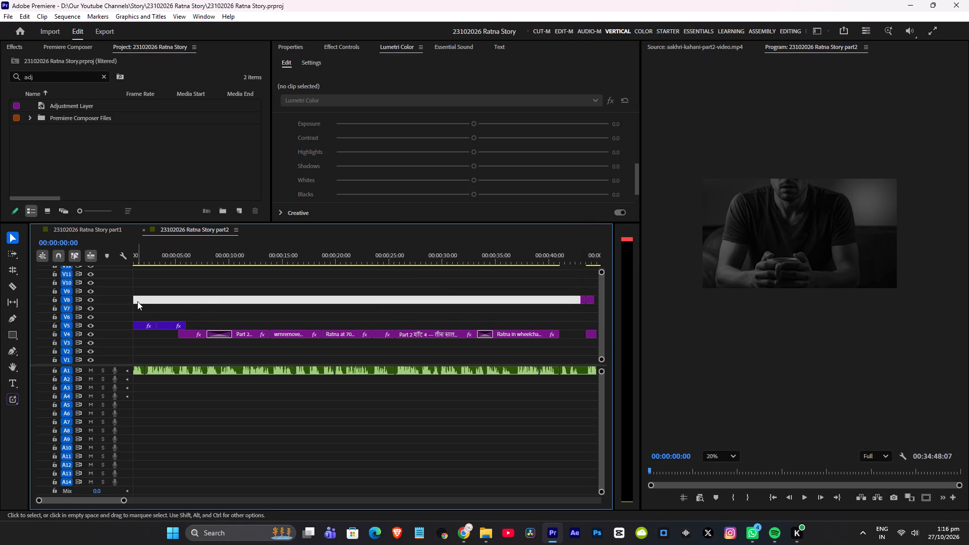
drag(128, 364, 127, 354)
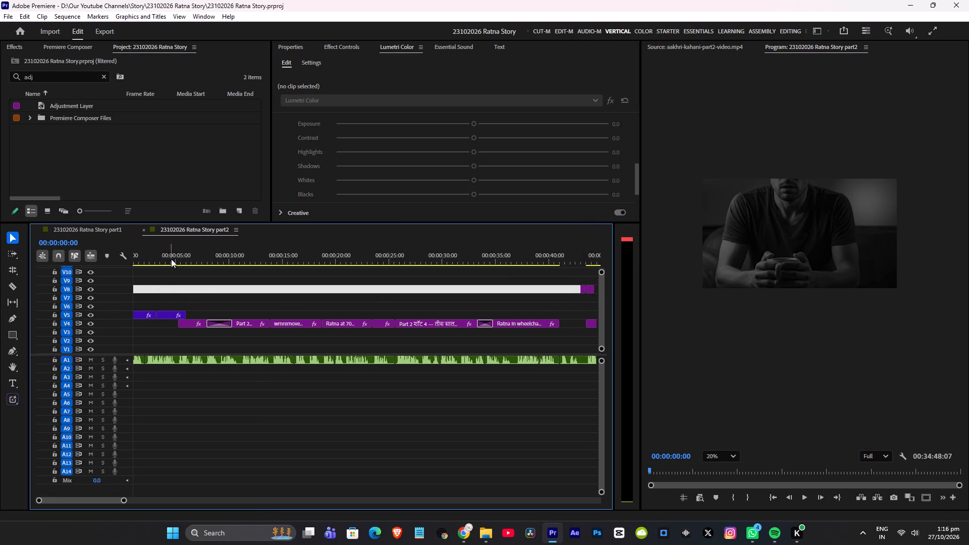
drag(167, 250, 0, 262)
key(ctrl+s)
Play the opening ten seconds or so of the part 2 sequence and restart playback from the beginning.
key(space)
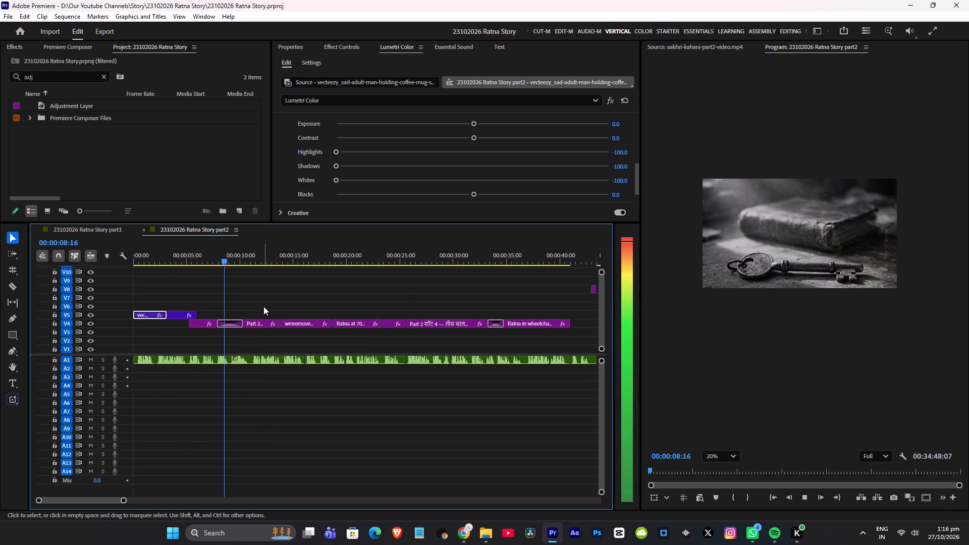
key(space)
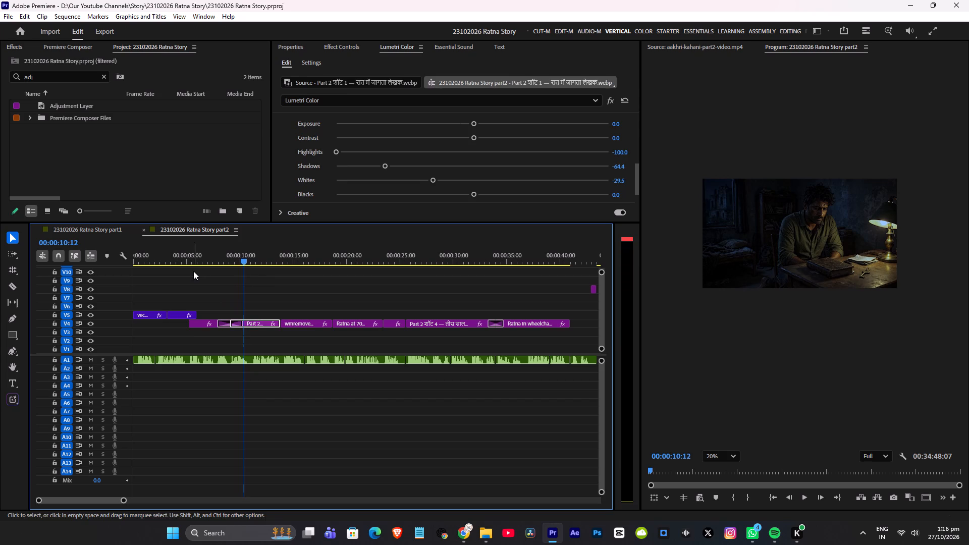
drag(193, 258, 0, 324)
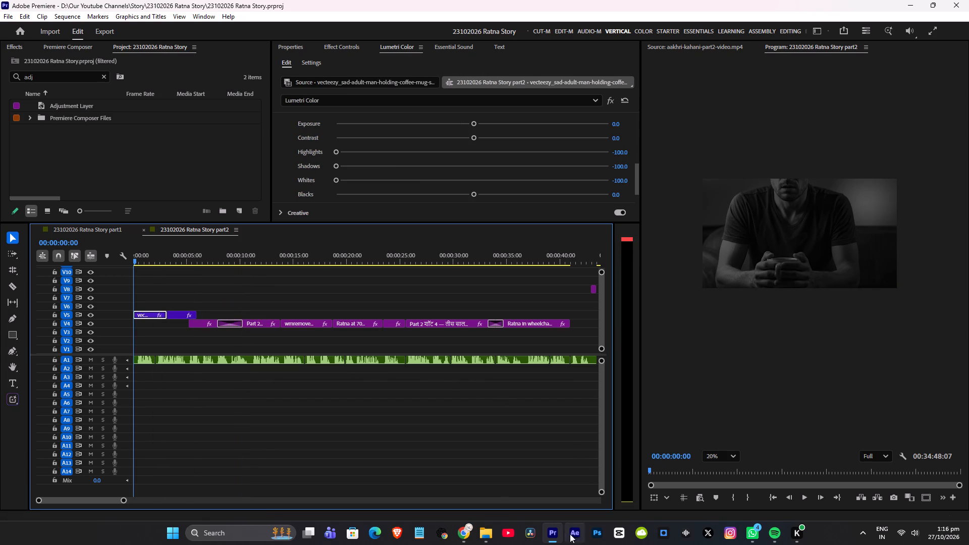
key(space)
key(space)
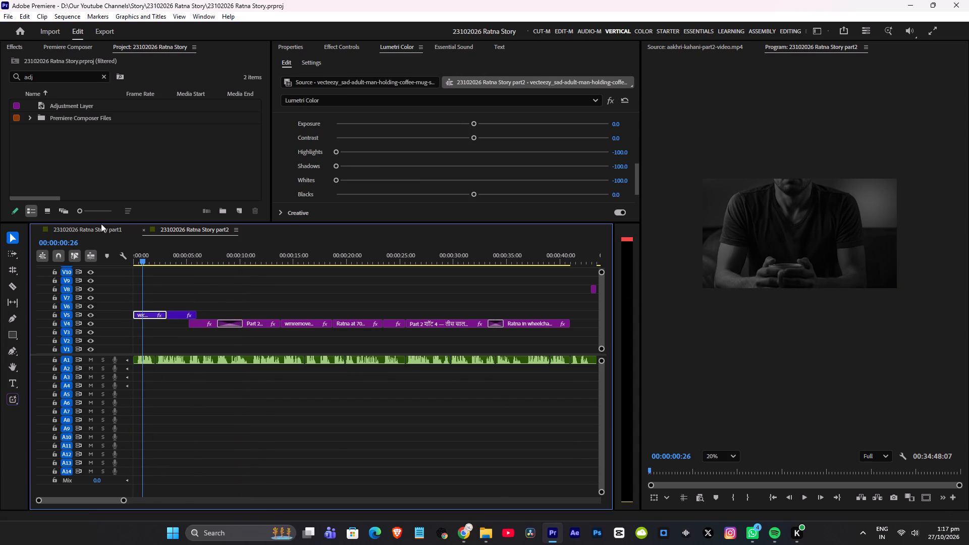
Switch to the 23102026 Ratna Story part1 sequence and play its picture and layered audio around 00:04:20, 00:04:46 and 00:04:09.
click(95, 228)
click(386, 255)
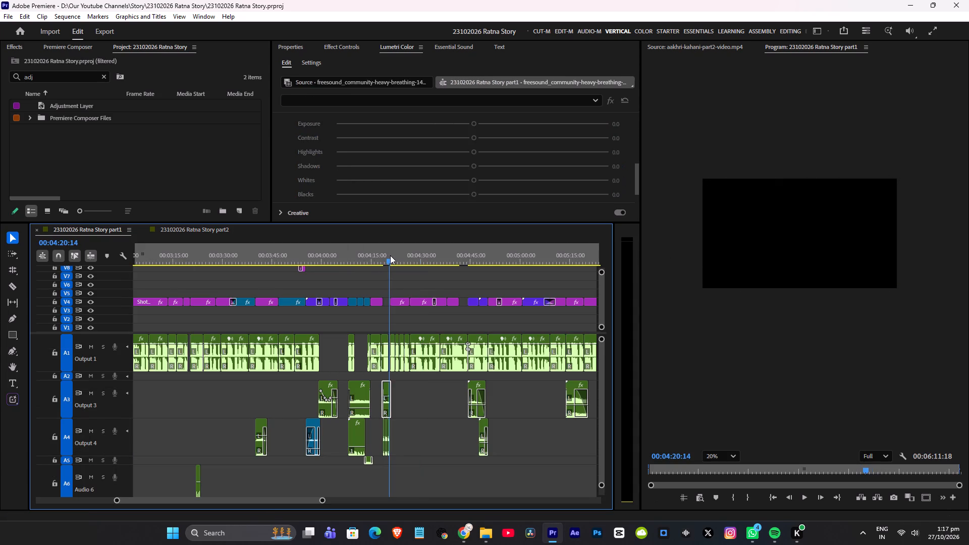
key(space)
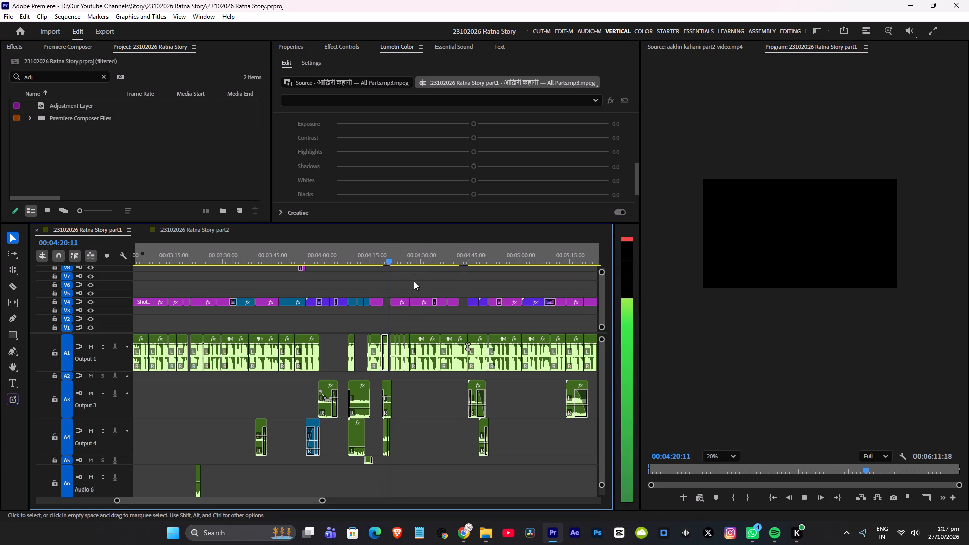
alt+scroll(414, 288, up, 20)
alt+scroll(414, 288, up, 5)
alt+scroll(380, 292, down, 11)
alt+scroll(387, 294, down, 10)
scroll(408, 294, down, 3)
key(space)
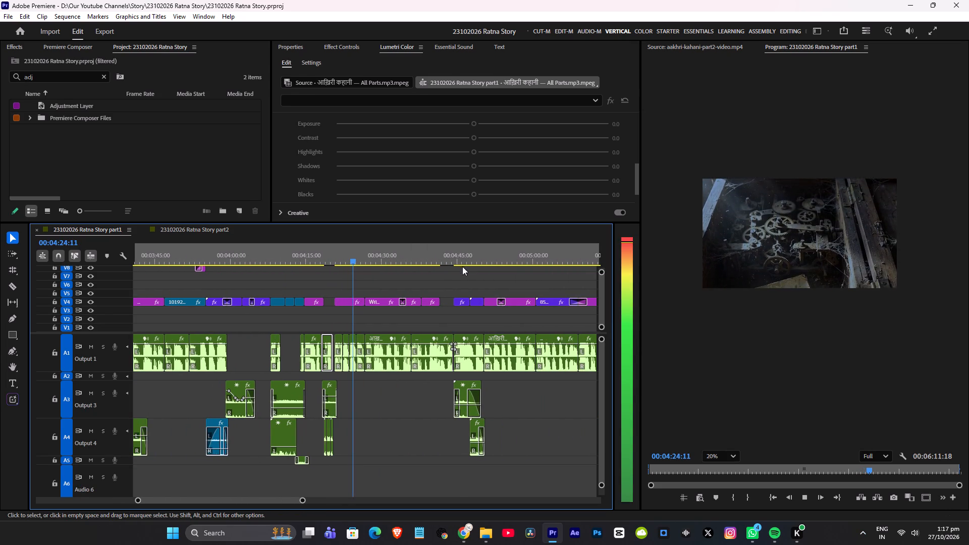
click(461, 256)
key(space)
alt+scroll(487, 274, up, 5)
alt+scroll(489, 274, down, 3)
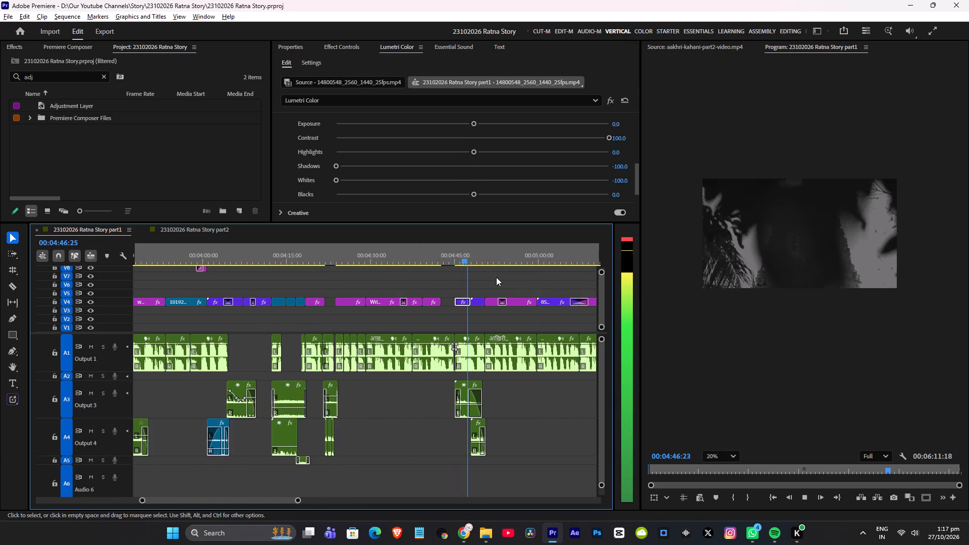
alt+scroll(496, 277, down, 7)
key(space)
click(346, 256)
key(space)
alt+scroll(362, 271, up, 15)
key(space)
click(451, 254)
key(space)
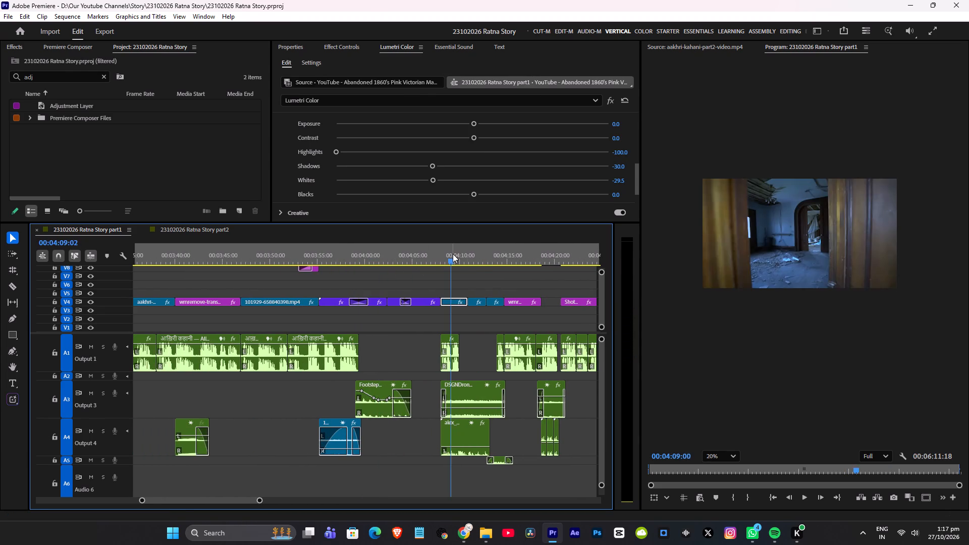
scroll(491, 274, down, 6)
alt+scroll(508, 278, down, 10)
key(space)
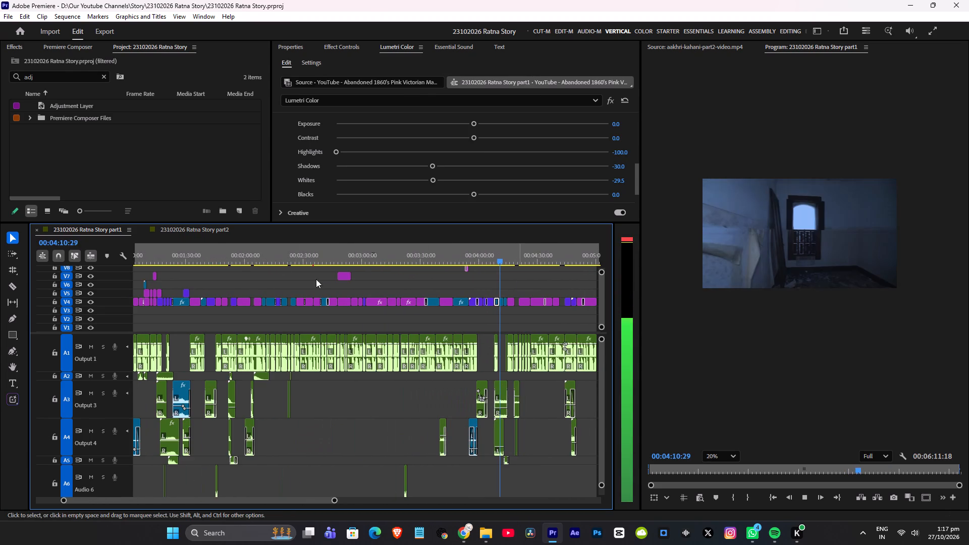
Scrub the part 1 sequence between 00:01:33 and 00:03:55 and play it from about 00:03:55.
drag(172, 253, 194, 253)
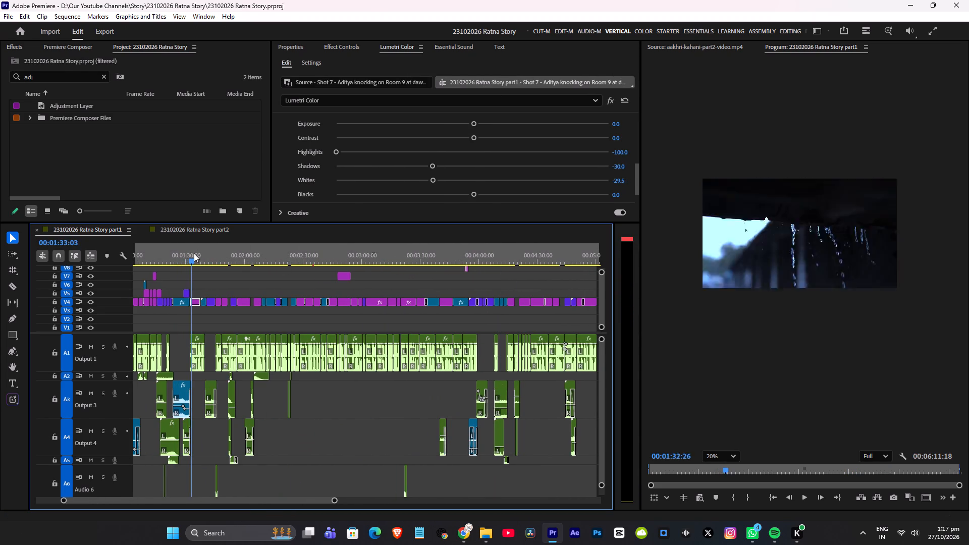
drag(194, 253, 250, 266)
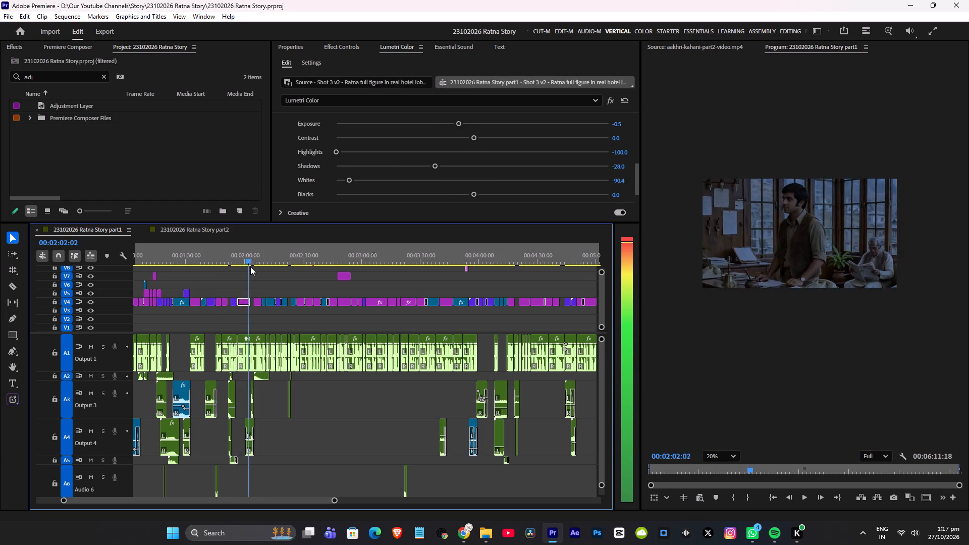
drag(250, 266, 218, 275)
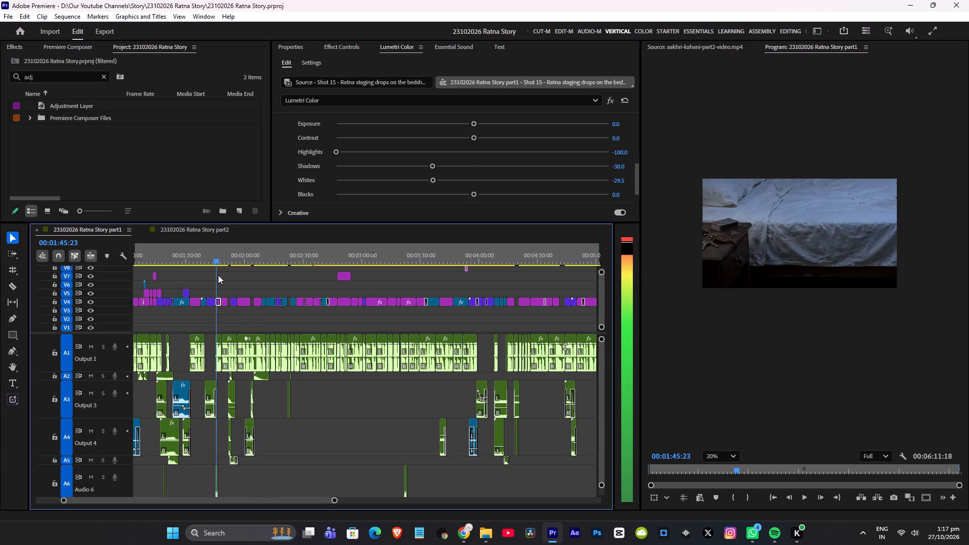
drag(218, 275, 287, 281)
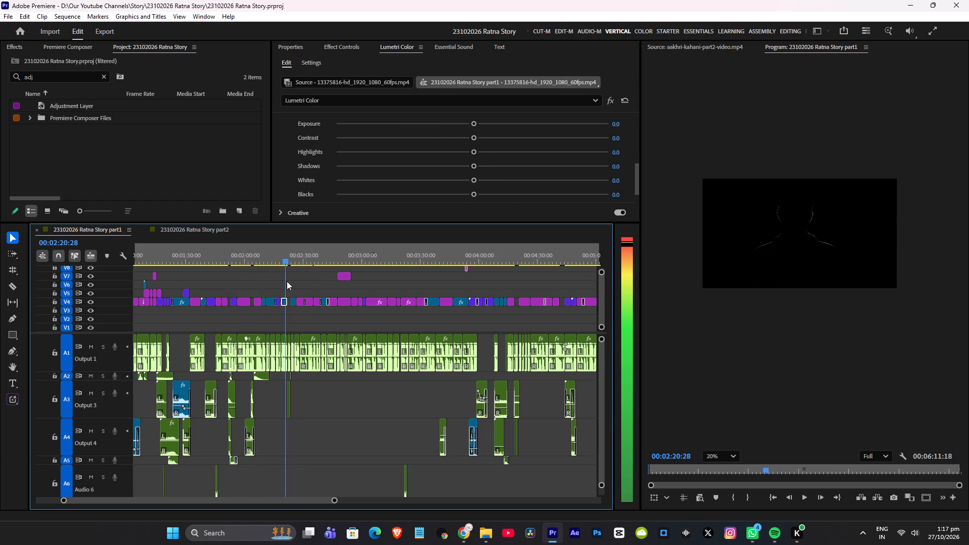
drag(287, 281, 432, 281)
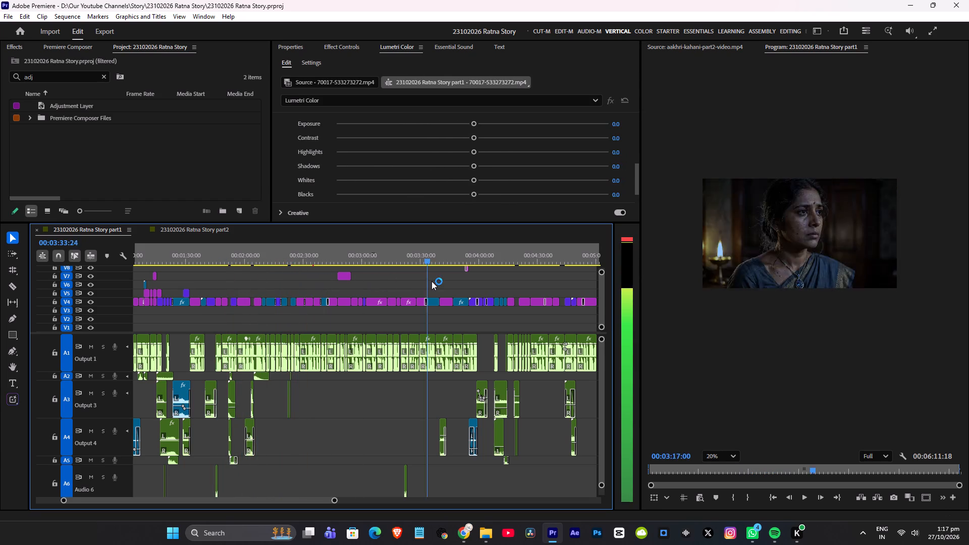
drag(432, 281, 463, 282)
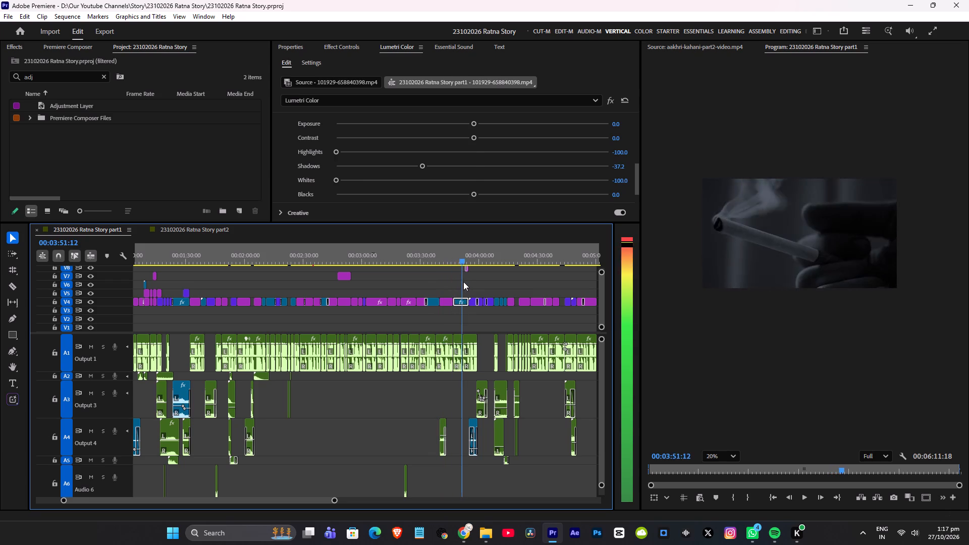
drag(463, 282, 471, 282)
alt+scroll(503, 304, up, 5)
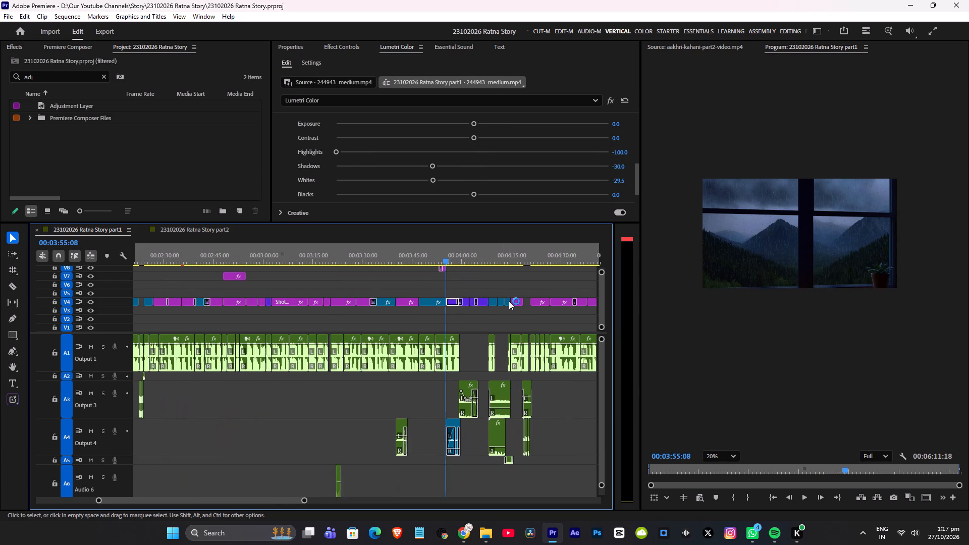
key(space)
scroll(507, 301, down, 5)
ctrl+scroll(488, 397, up, 3)
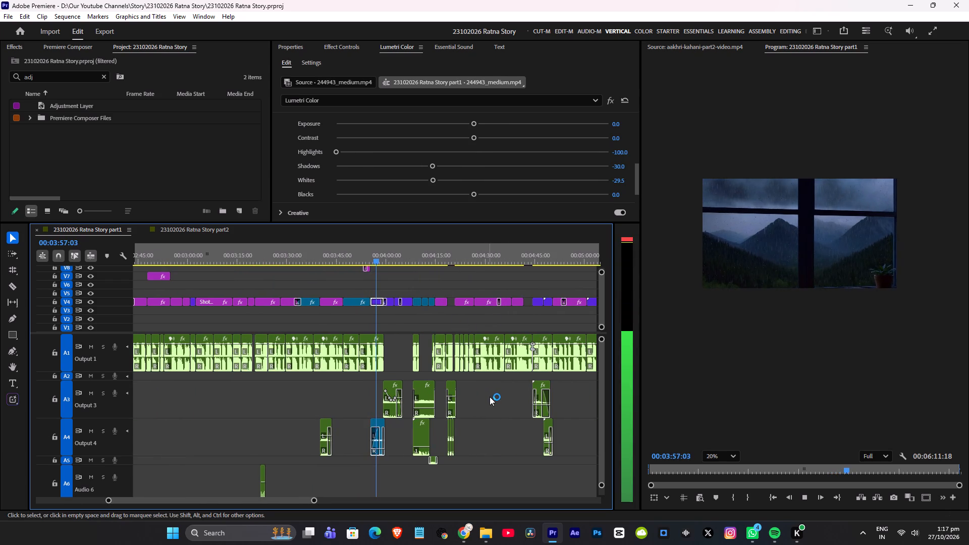
Minimize the height of all audio tracks in the part 1 sequence.
click(490, 397)
key(shift+underscore)
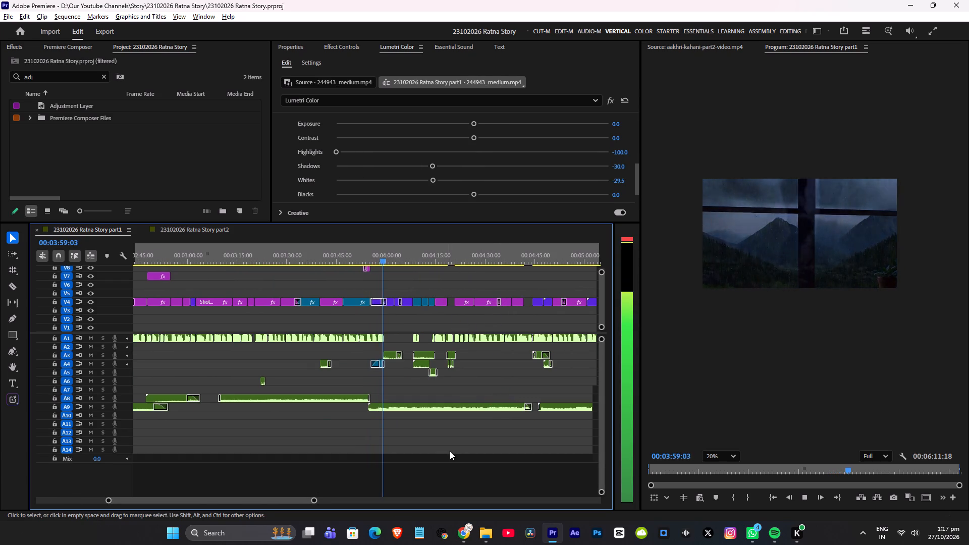
Review part 1's picture and layered audio around 00:04:01, 00:04:50 and 00:05:15.
alt+scroll(459, 396, up, 1)
scroll(456, 393, down, 4)
scroll(434, 310, down, 5)
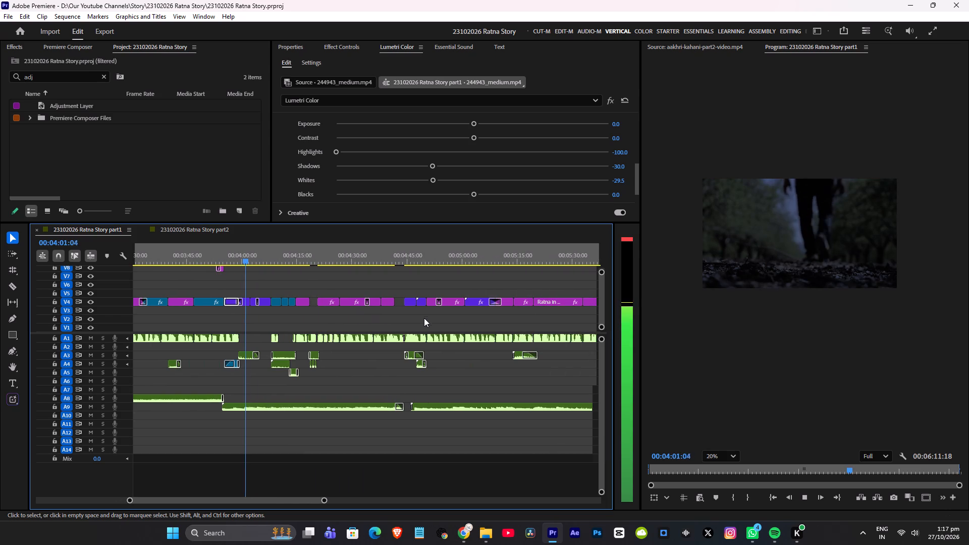
key(space)
drag(406, 259, 489, 259)
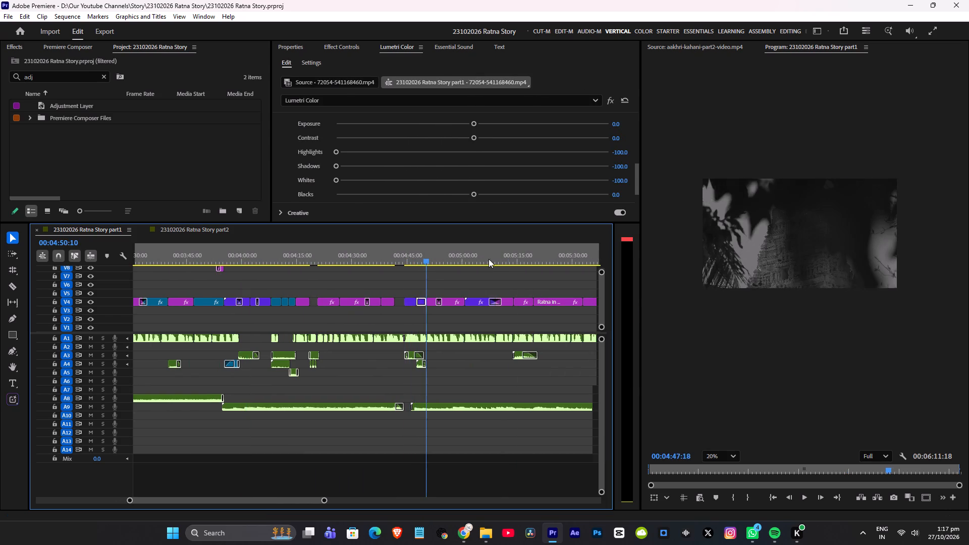
drag(489, 259, 516, 259)
key(space)
scroll(521, 280, down, 6)
scroll(488, 302, down, 8)
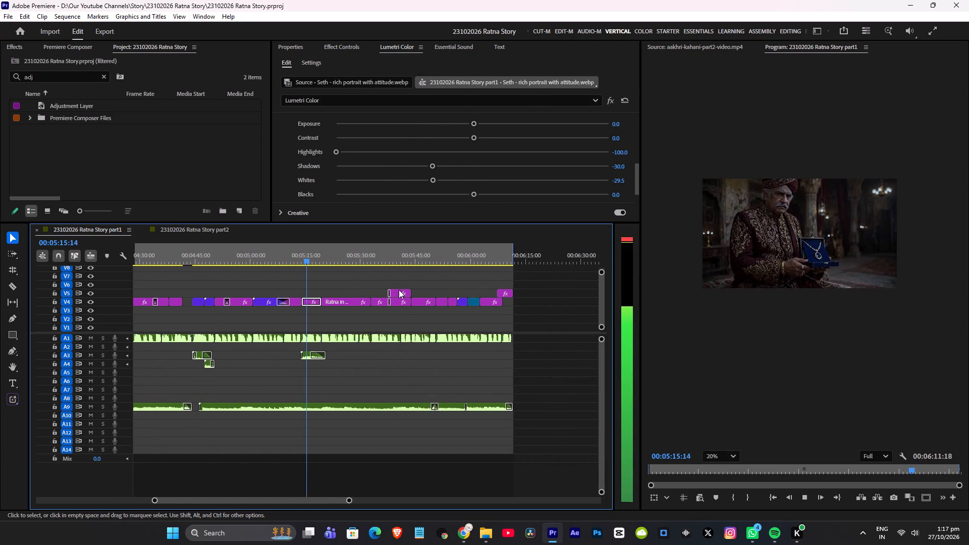
key(space)
Go back to part 1's opening, scrub from about 00:00:06 through 00:00:46, and play the layered sound effects around 00:01:20.
scroll(271, 282, up, 16)
scroll(286, 288, up, 8)
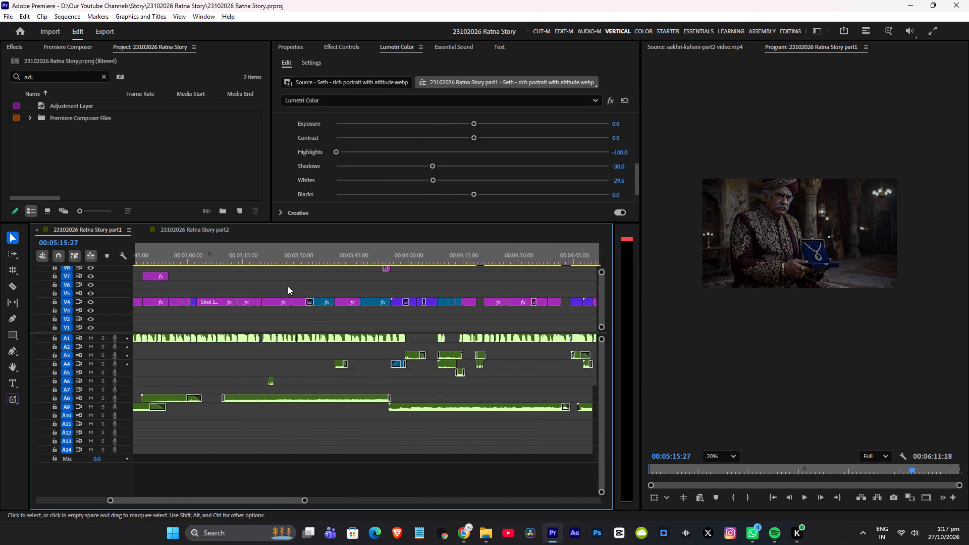
scroll(288, 286, up, 18)
scroll(290, 288, up, 18)
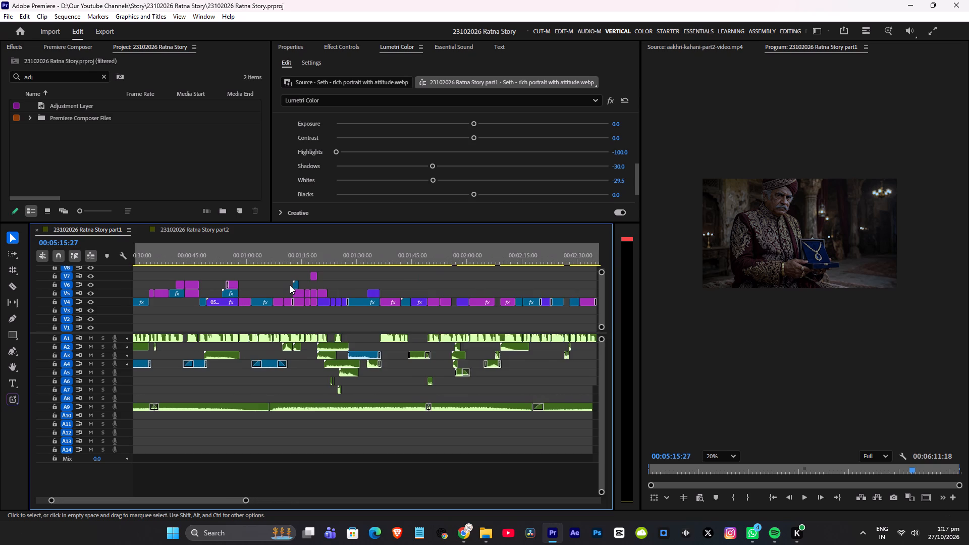
scroll(290, 285, up, 16)
drag(170, 255, 157, 258)
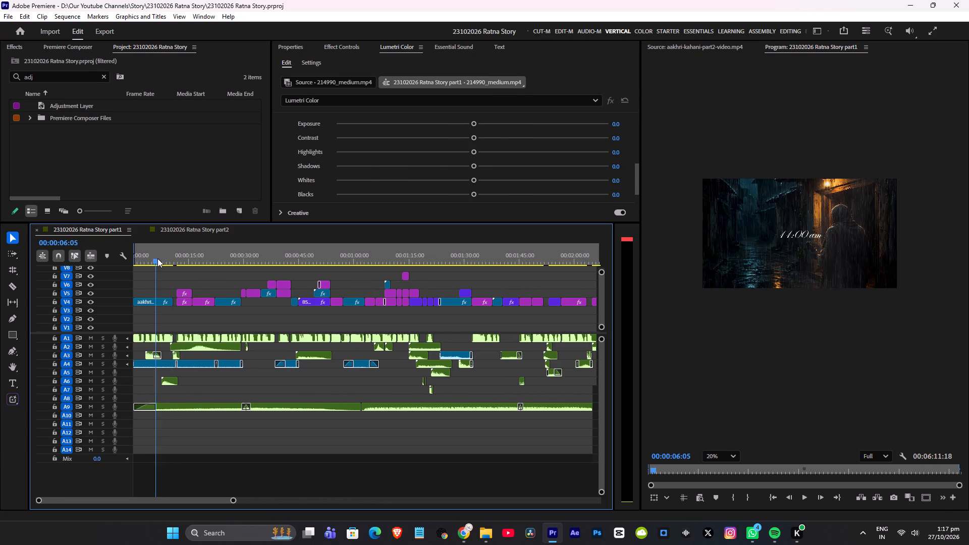
drag(157, 258, 307, 262)
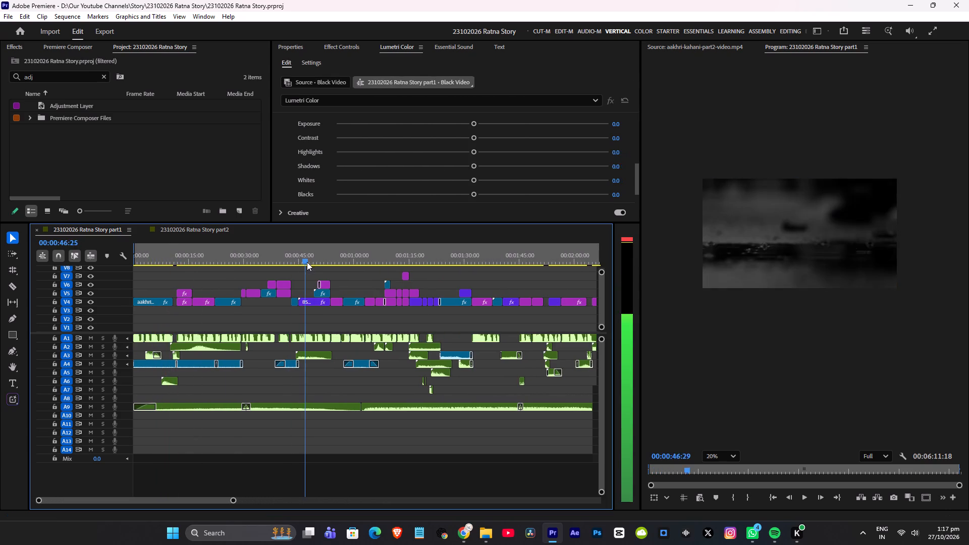
drag(307, 262, 416, 264)
key(space)
alt+scroll(443, 285, up, 8)
click(414, 254)
key(space)
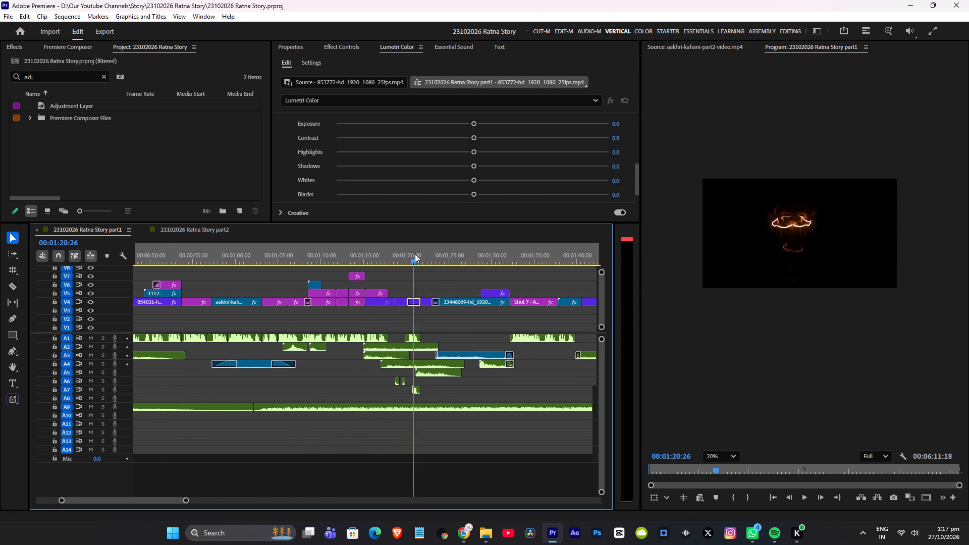
scroll(436, 266, down, 7)
key(space)
Play part 1 around 00:01:38, 00:01:46 and 00:01:53 to examine the sound effects layered over the bedroom and curtain shots.
click(460, 257)
scroll(475, 276, down, 6)
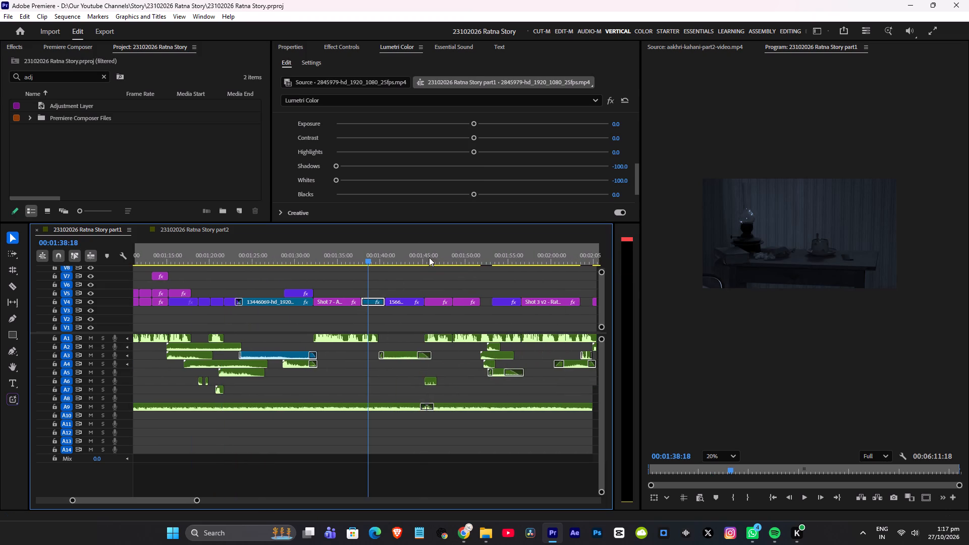
drag(420, 251, 434, 263)
key(space)
scroll(451, 266, down, 5)
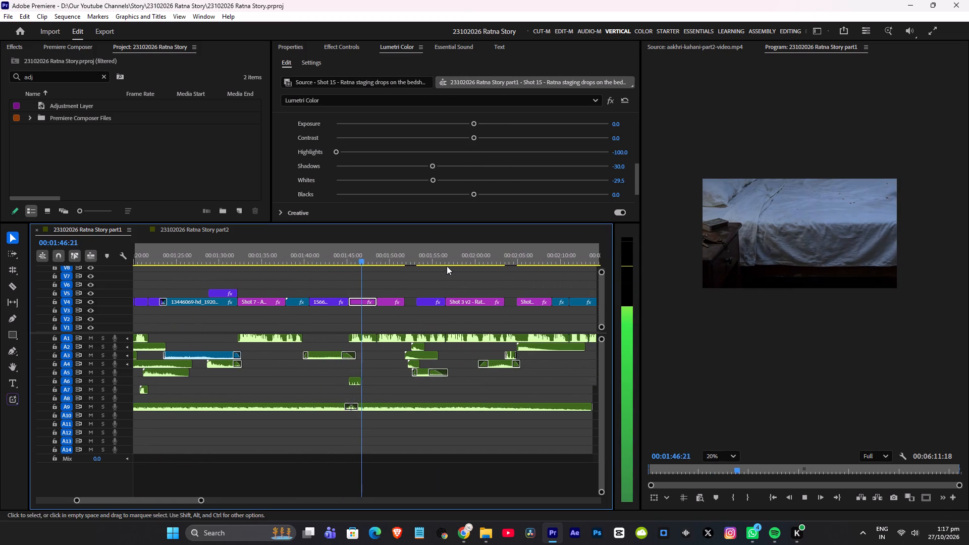
click(410, 256)
key(space)
alt+scroll(430, 265, up, 7)
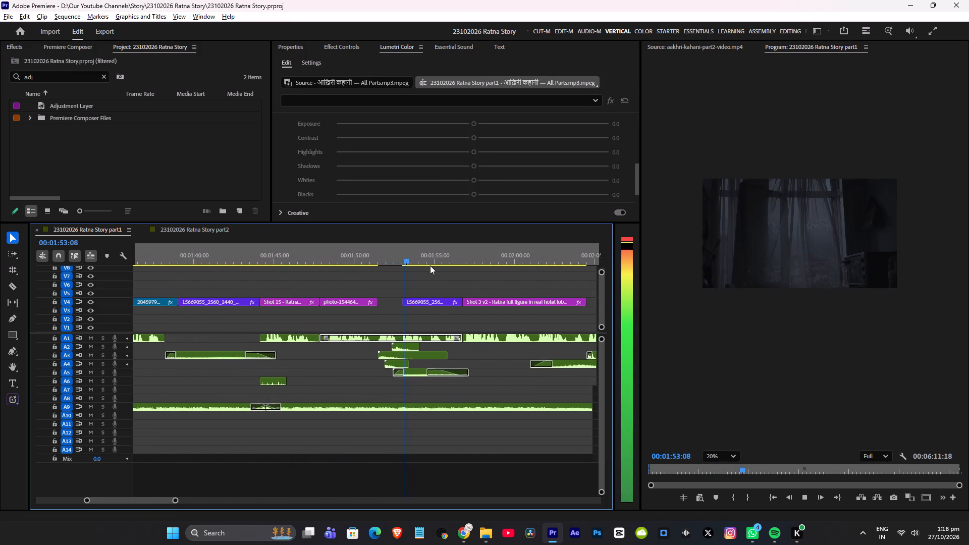
alt+scroll(429, 266, down, 1)
alt+scroll(428, 265, up, 6)
key(space)
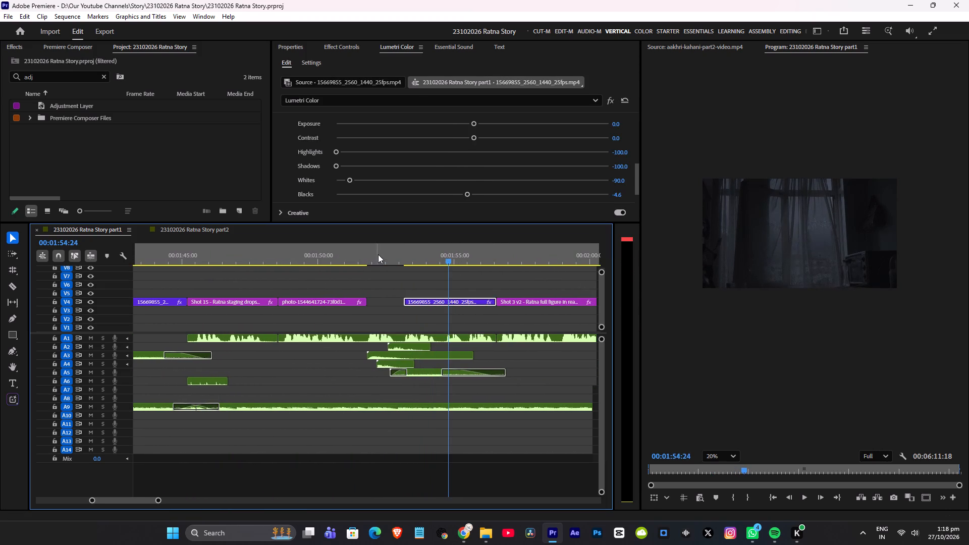
click(378, 254)
key(space)
scroll(390, 265, down, 11)
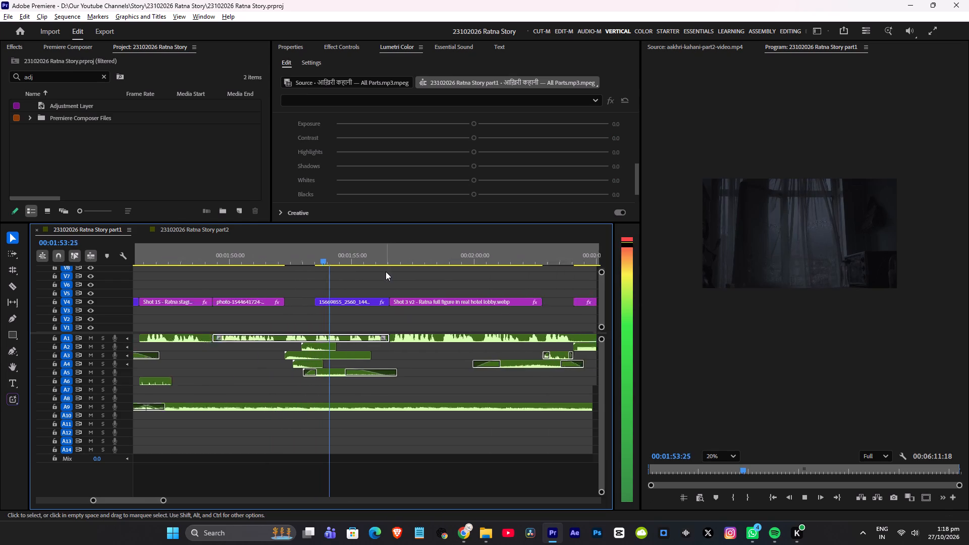
Play part 1 around 00:02:04 and 00:02:23 to examine the sounds placed over the black gaps between shots.
scroll(386, 271, down, 2)
click(488, 257)
key(space)
scroll(496, 265, down, 6)
scroll(447, 274, down, 6)
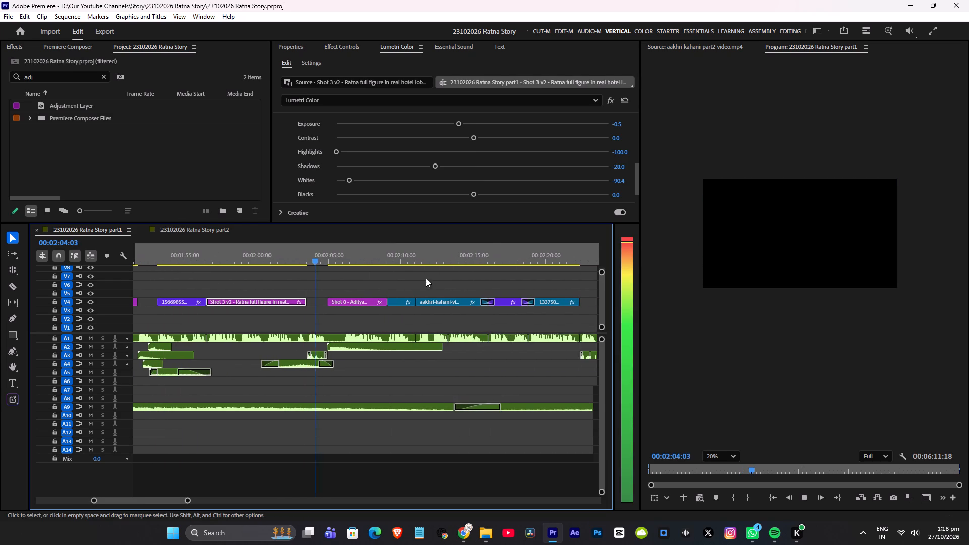
alt+scroll(369, 278, down, 7)
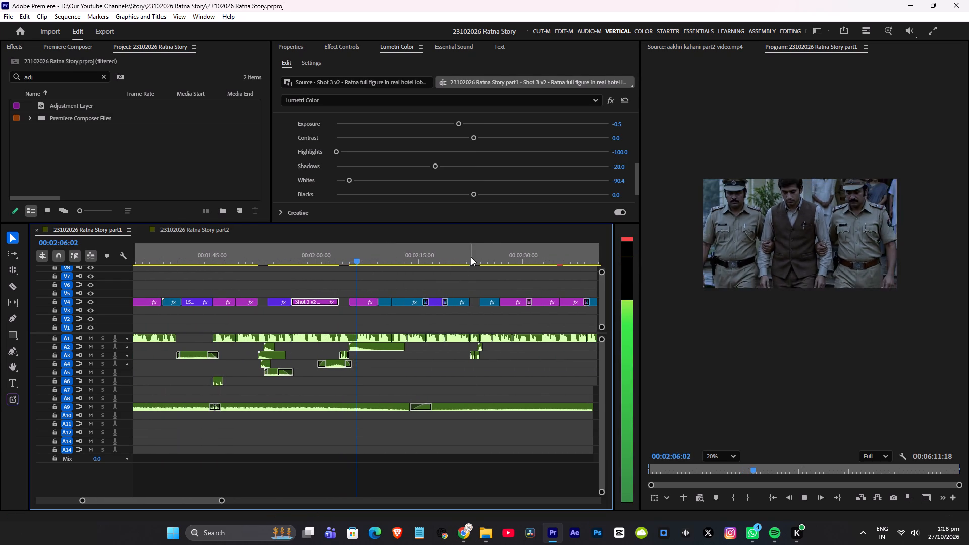
click(471, 257)
key(space)
alt+scroll(506, 278, up, 8)
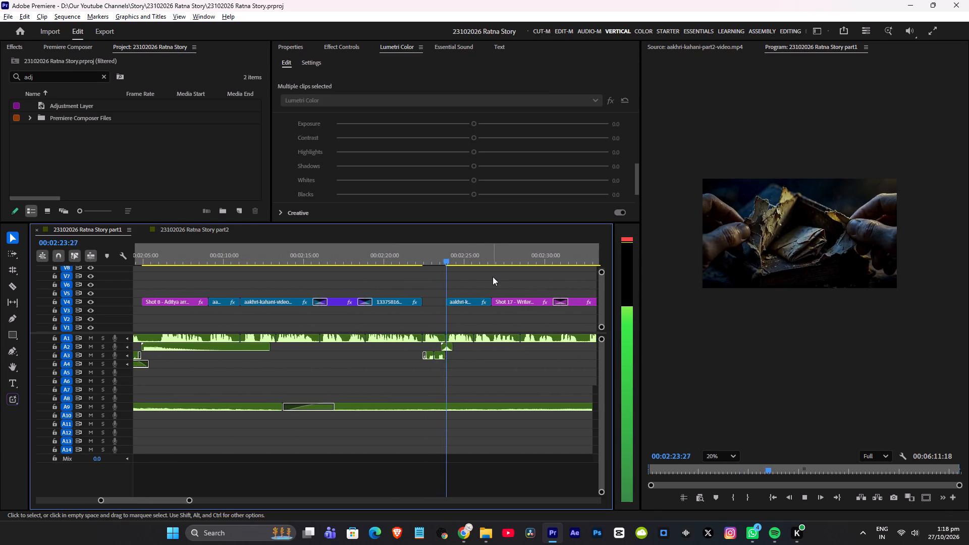
alt+scroll(494, 275, up, 3)
key(space)
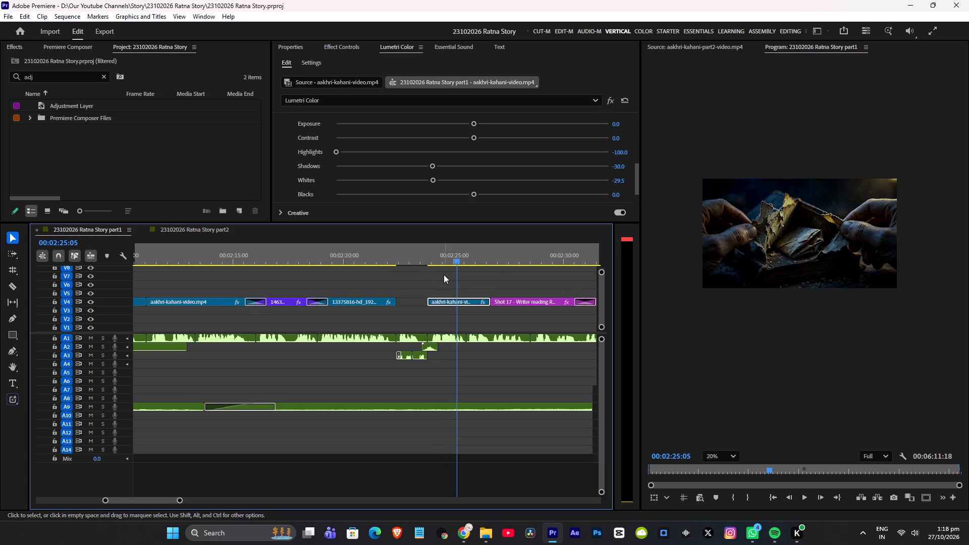
alt+scroll(443, 277, down, 20)
alt+scroll(443, 277, down, 8)
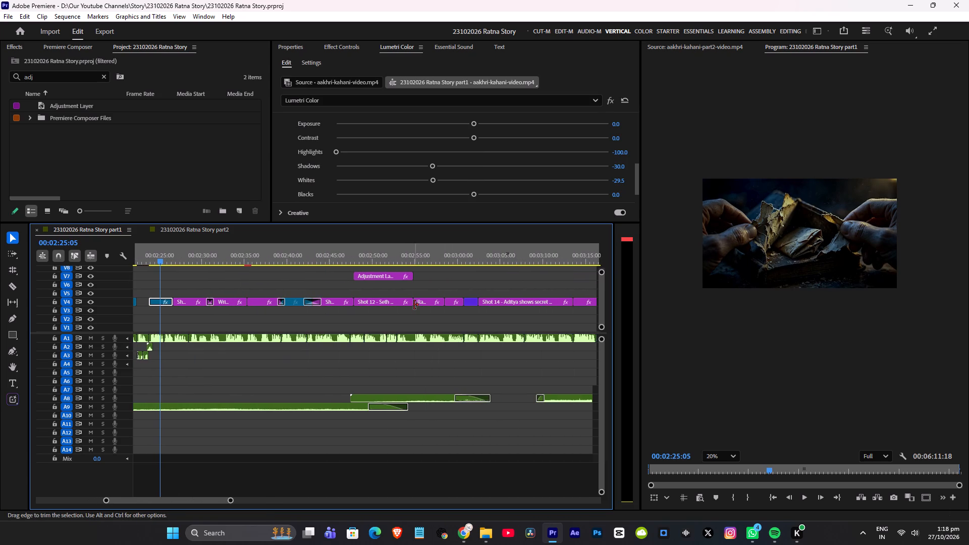
Save the project.
key(ctrl+s)
Play part 1 around 00:03:22, 00:03:41 and 00:03:55 to examine its sound effects and the change of background music.
scroll(410, 315, down, 10)
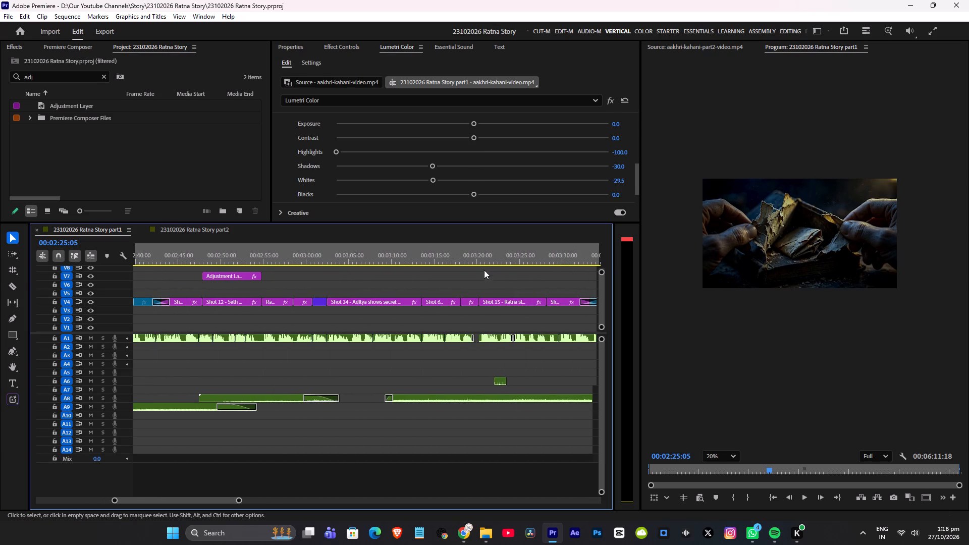
click(490, 256)
key(space)
scroll(507, 286, down, 5)
scroll(461, 294, down, 8)
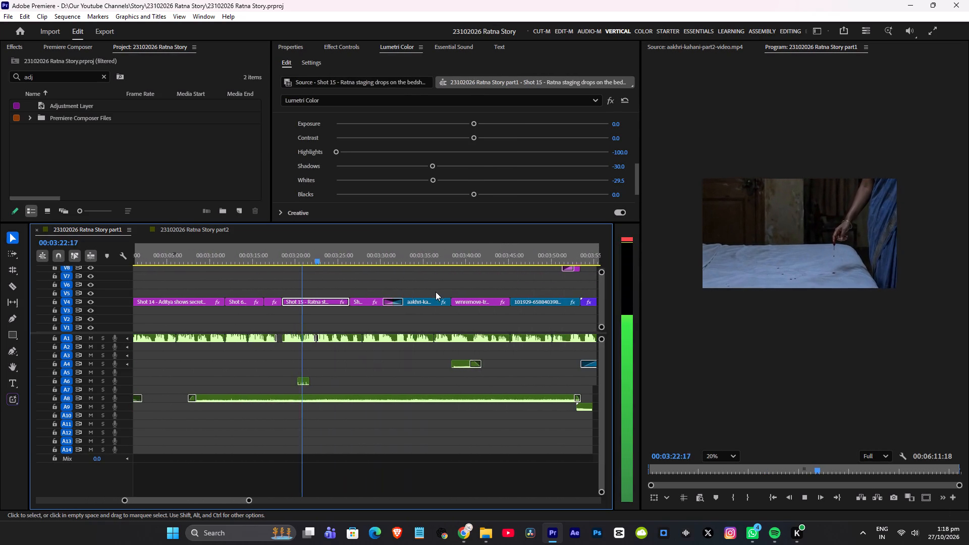
click(453, 258)
key(space)
scroll(465, 266, down, 6)
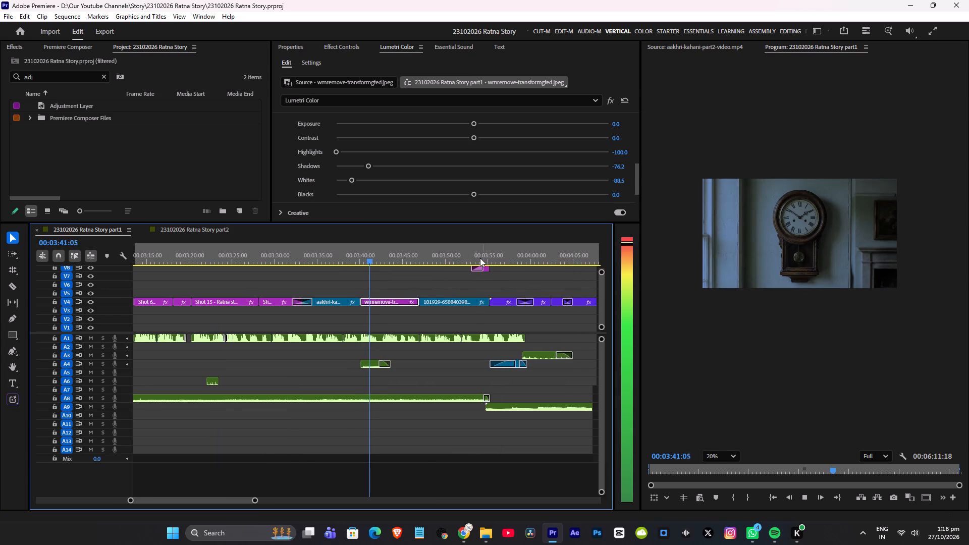
click(472, 258)
key(space)
scroll(495, 267, down, 5)
click(418, 261)
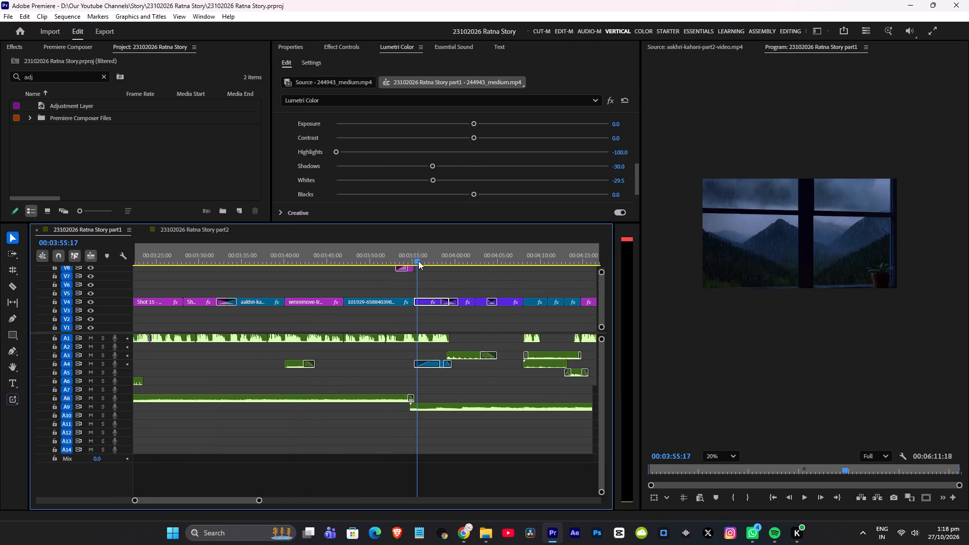
key(space)
click(446, 258)
key(space)
scroll(469, 266, down, 6)
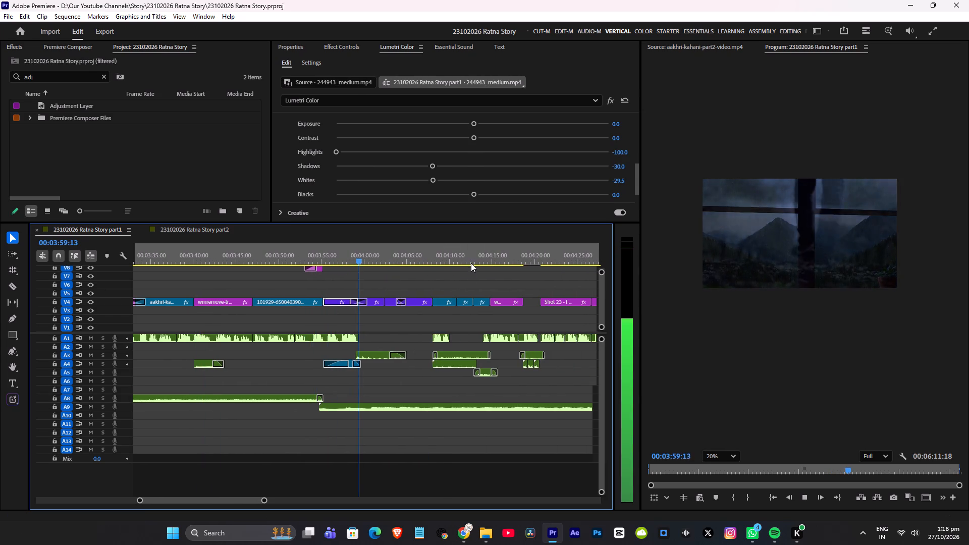
Play part 1 from about 00:04:17 and return to about 00:04:19 to examine the audio over the black gap.
click(453, 256)
drag(483, 256, 516, 257)
scroll(518, 263, down, 7)
key(space)
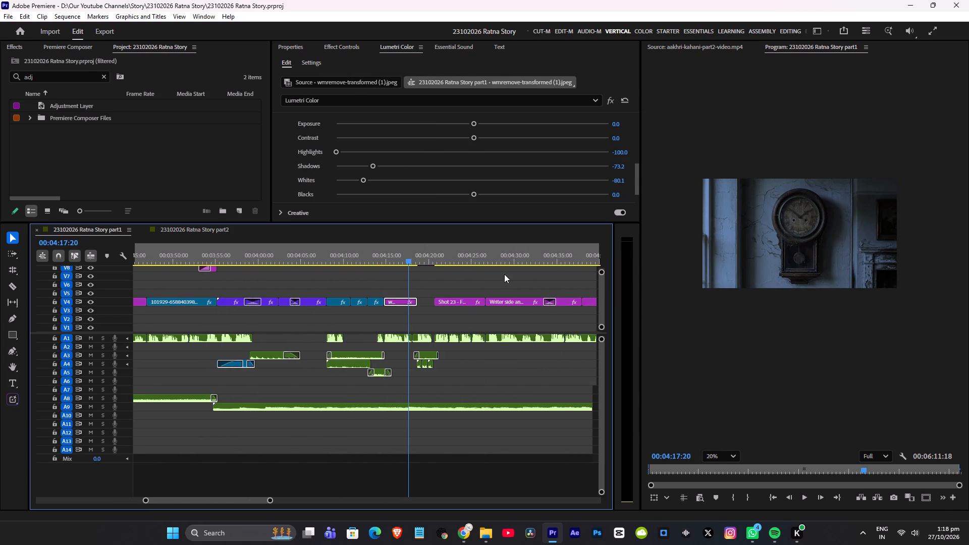
scroll(468, 279, down, 5)
alt+scroll(399, 293, up, 6)
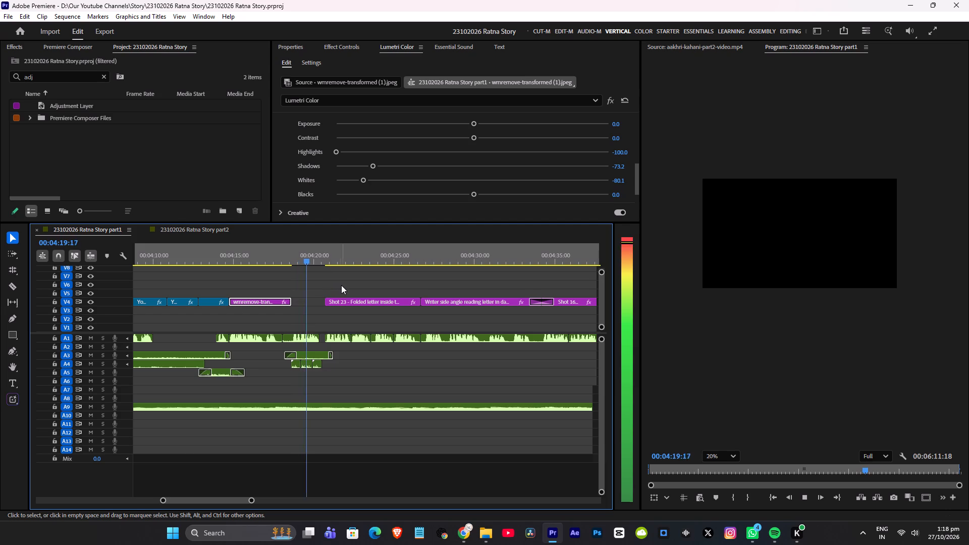
key(space)
click(307, 257)
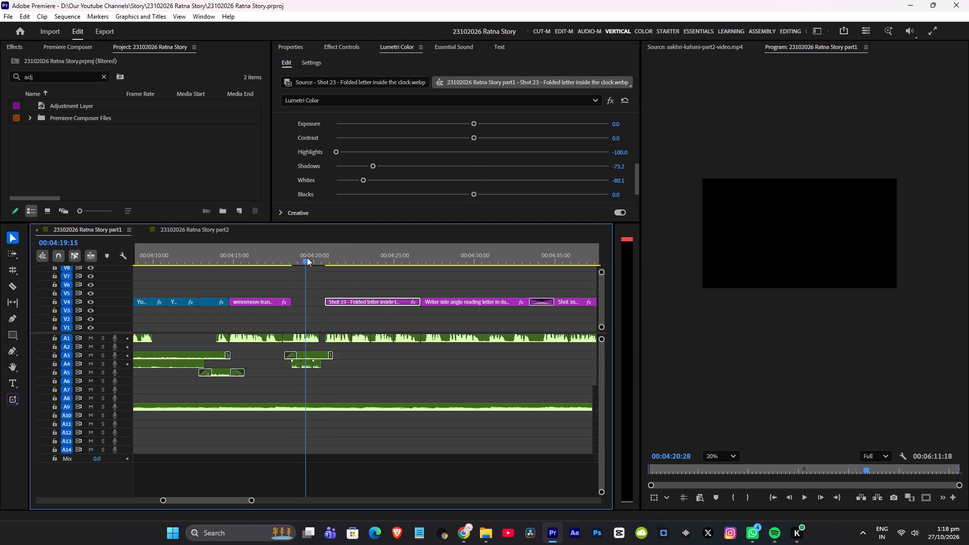
Solo track A3 in part 1 and listen to the sound over the black gap near 00:04:19.
click(105, 354)
key(space)
key(space)
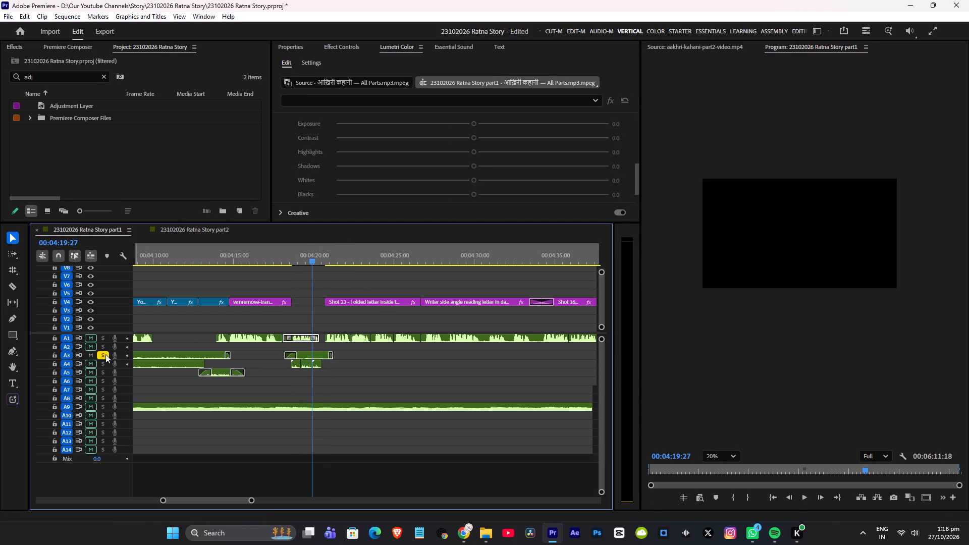
click(105, 354)
Copy the heavy-breathing sound from part 1's black gap to the very beginning of track A3 in part 2.
click(314, 356)
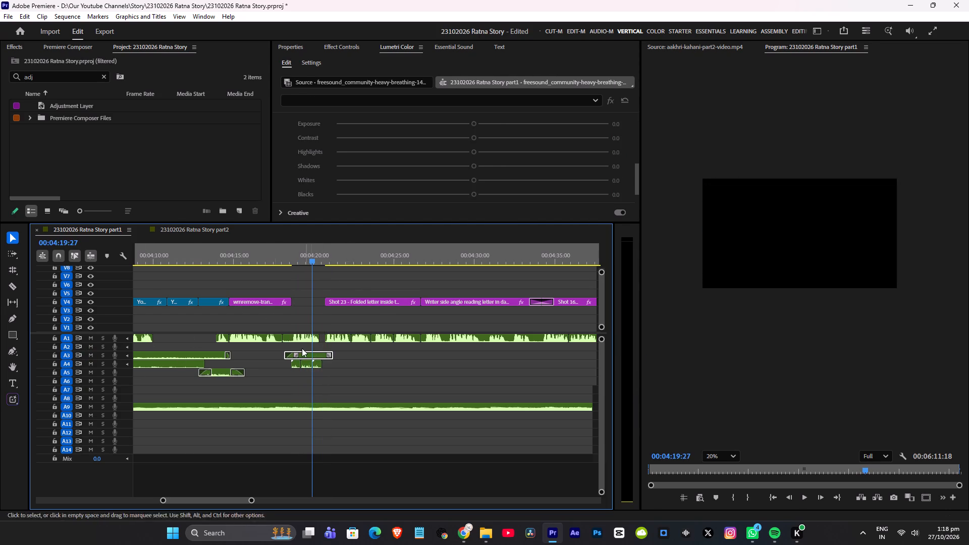
key(ctrl+c)
click(179, 230)
click(302, 290)
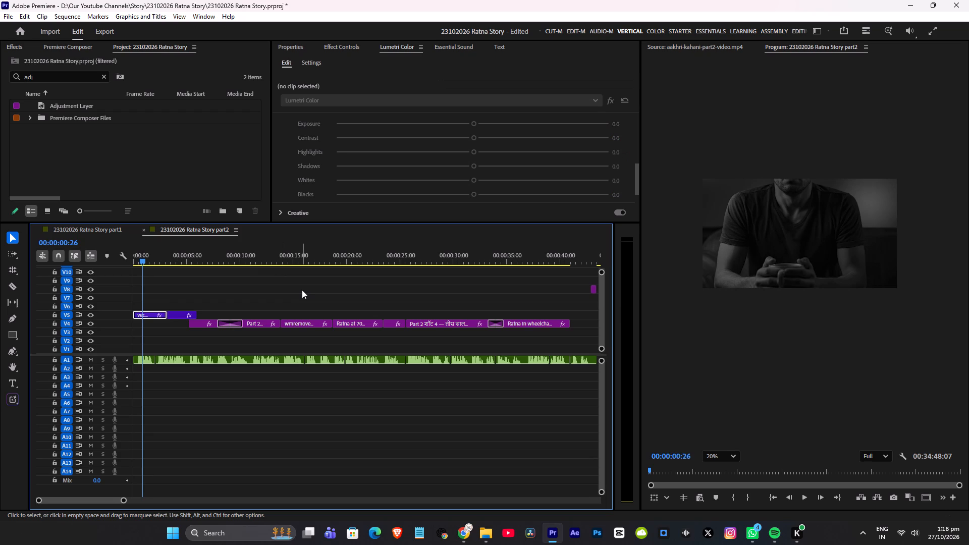
key(ctrl+v)
scroll(184, 368, up, 6)
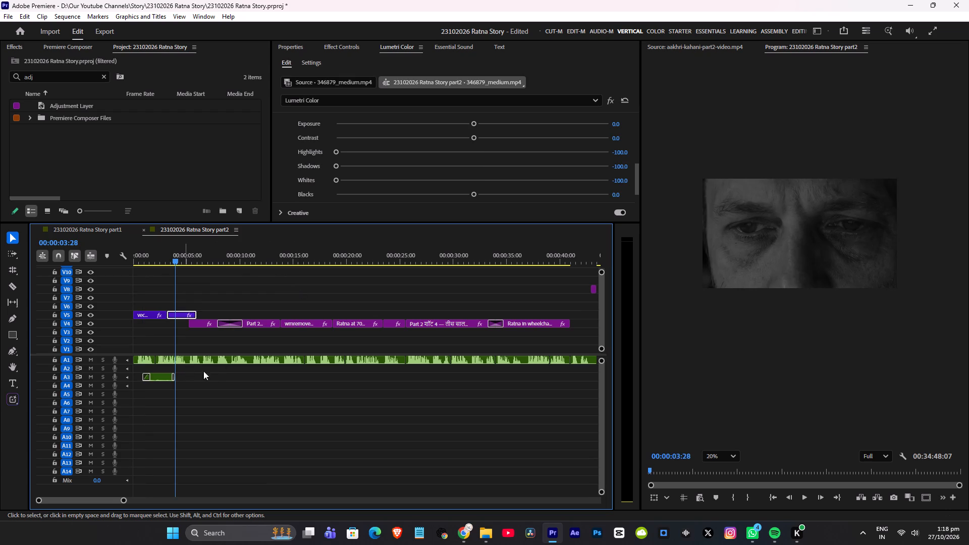
alt+scroll(210, 397, up, 11)
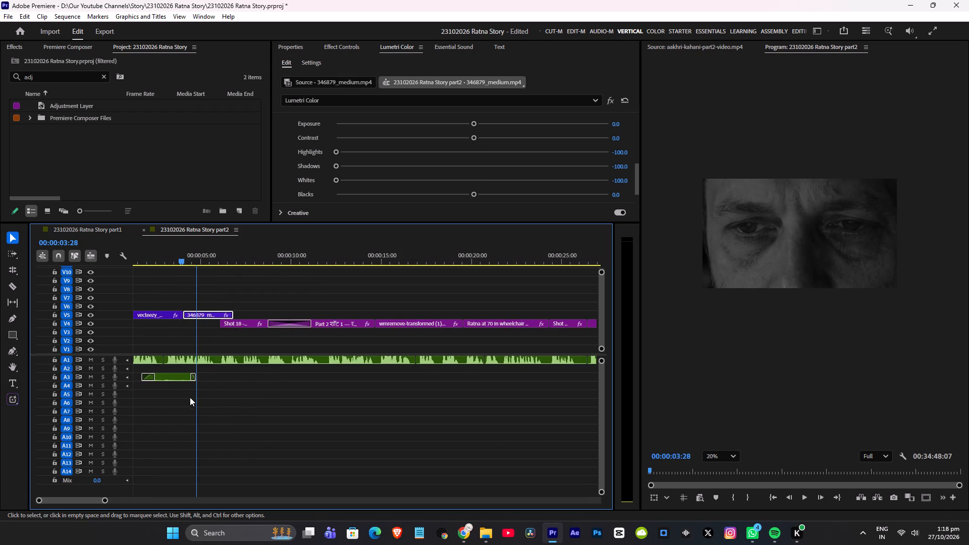
alt+scroll(190, 397, up, 7)
click(179, 376)
drag(179, 377, 137, 377)
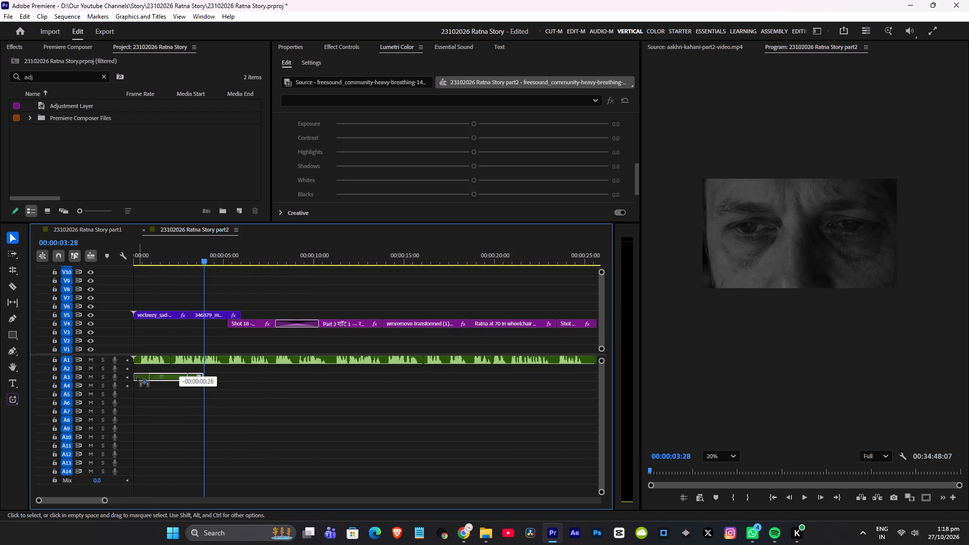
drag(137, 377, 137, 376)
Play part 2's opening and trim the end of the heavy-breathing clip on A3 to about 00:00:02:04.
drag(177, 259, 0, 292)
key(space)
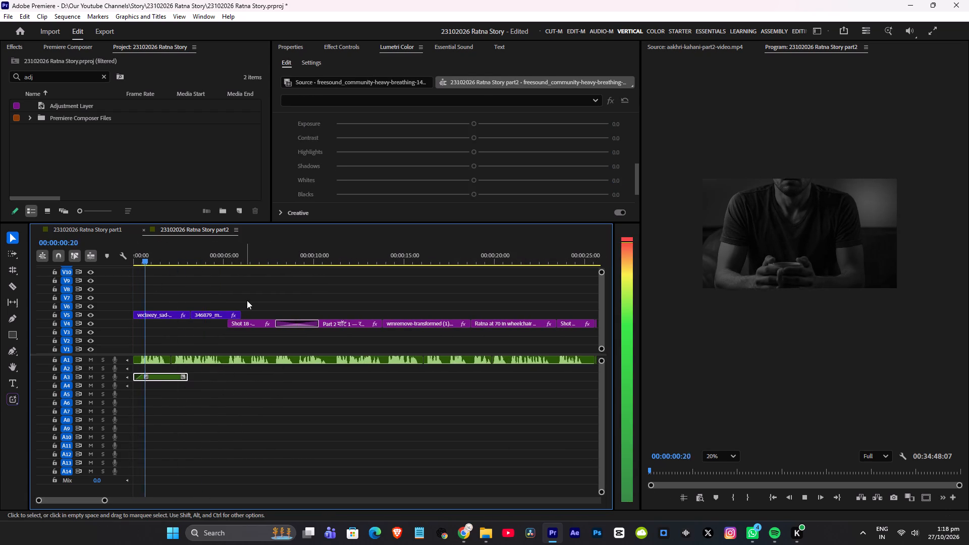
alt+scroll(255, 315, up, 7)
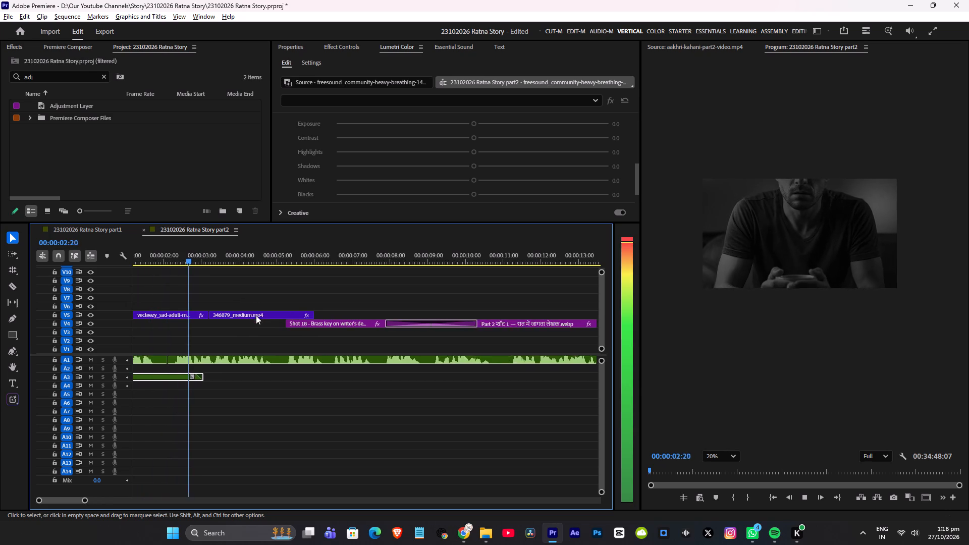
alt+scroll(256, 315, up, 2)
scroll(275, 316, up, 7)
key(space)
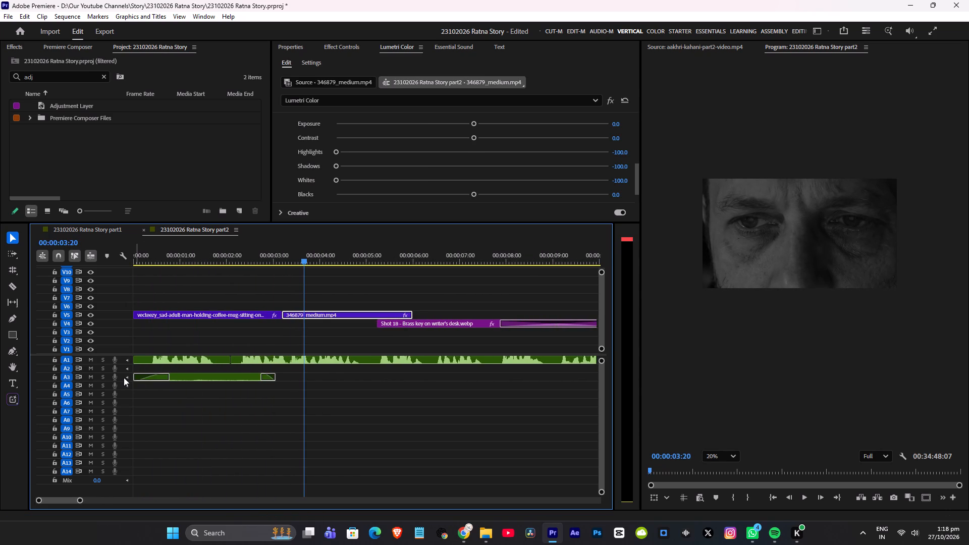
double_click(124, 377)
click(180, 261)
key(space)
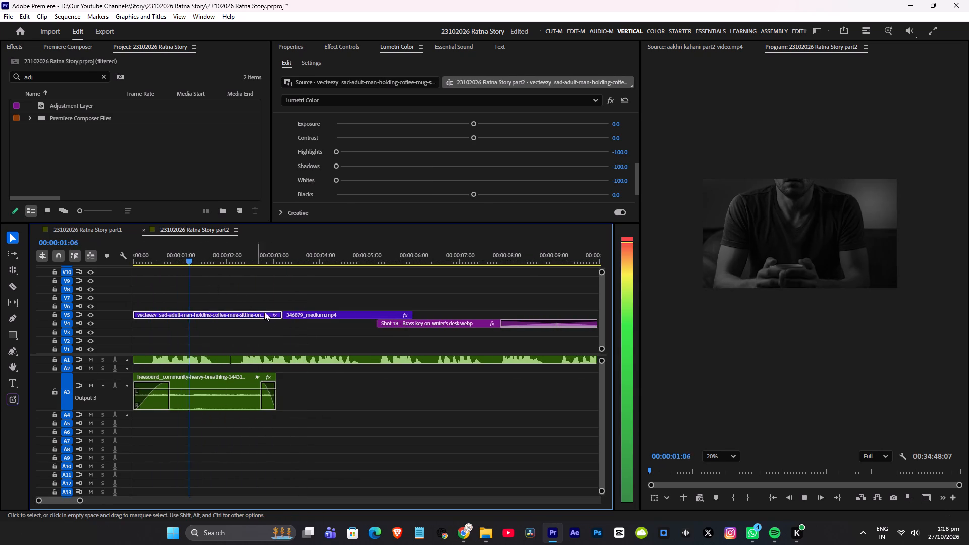
key(space)
drag(279, 378, 254, 378)
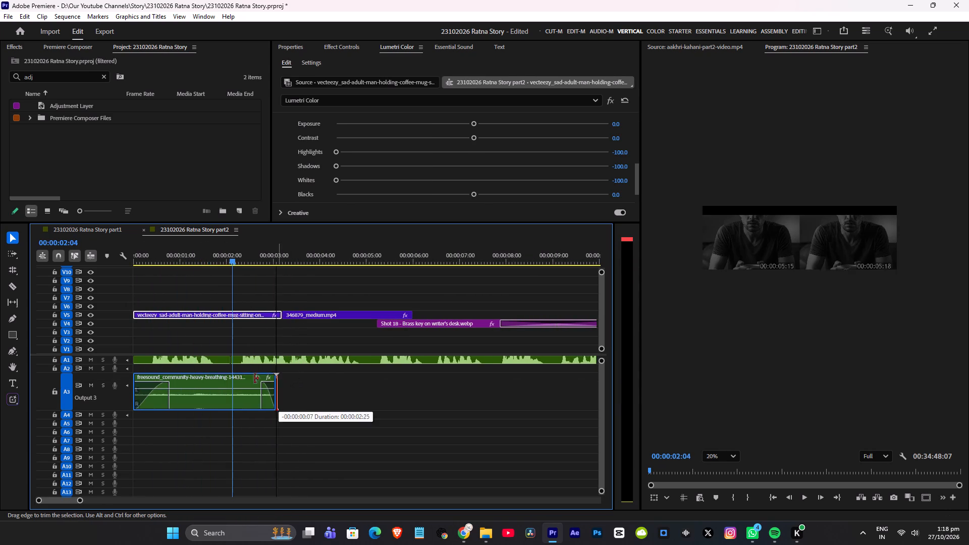
drag(254, 378, 237, 379)
drag(178, 257, 0, 269)
key(space)
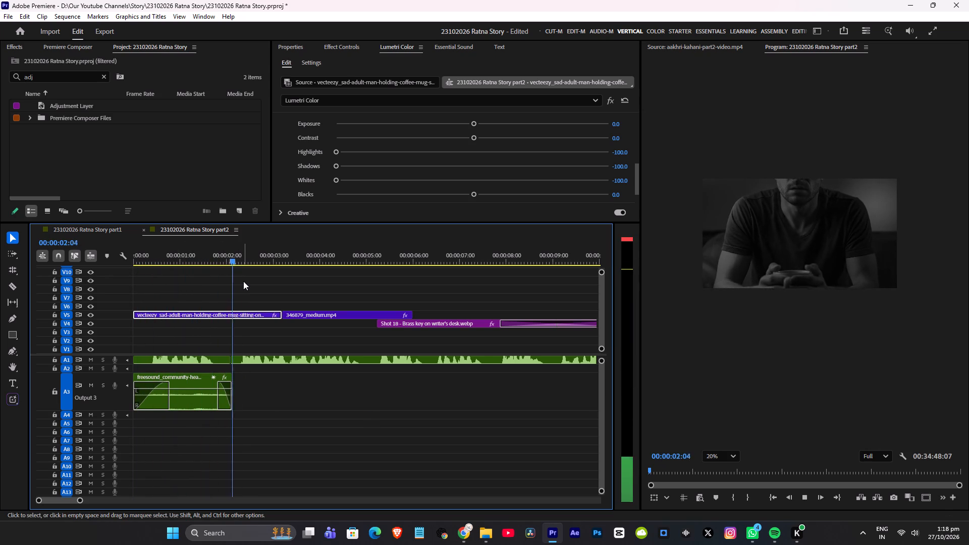
key(space)
Extend the heavy-breathing clip to about 00:00:02:08, lengthen its fade-out, and play the opening to check it.
drag(235, 378, 242, 378)
drag(225, 385, 211, 386)
drag(187, 256, 121, 268)
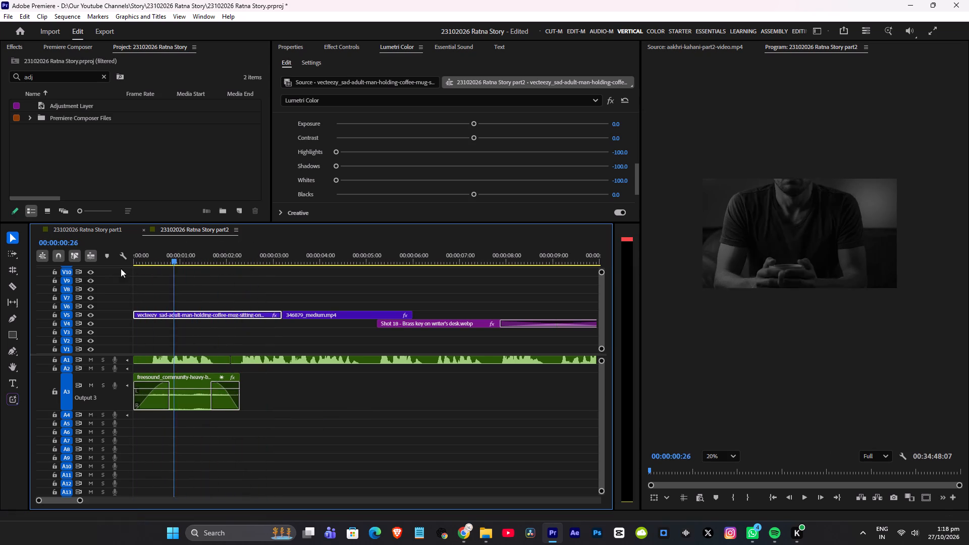
drag(121, 268, 0, 293)
key(space)
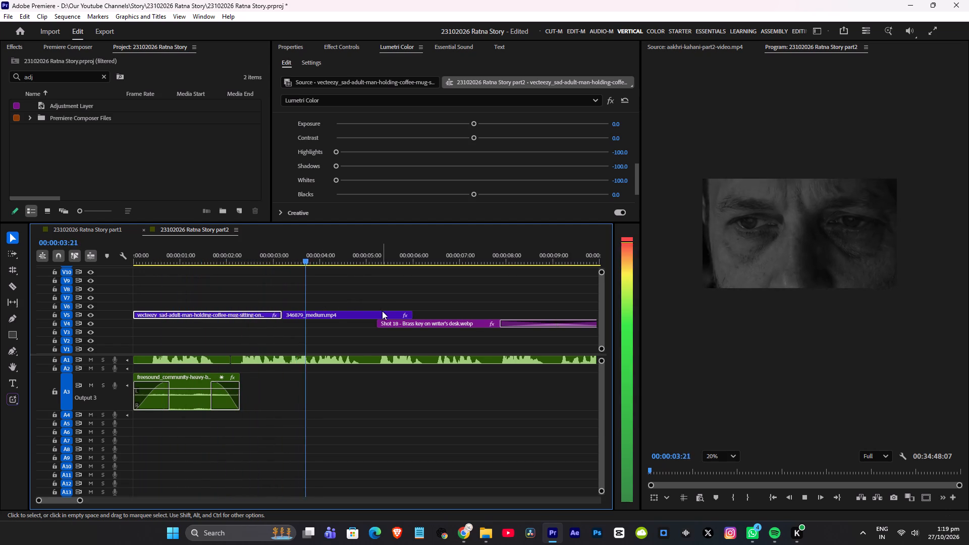
scroll(383, 312, down, 5)
key(space)
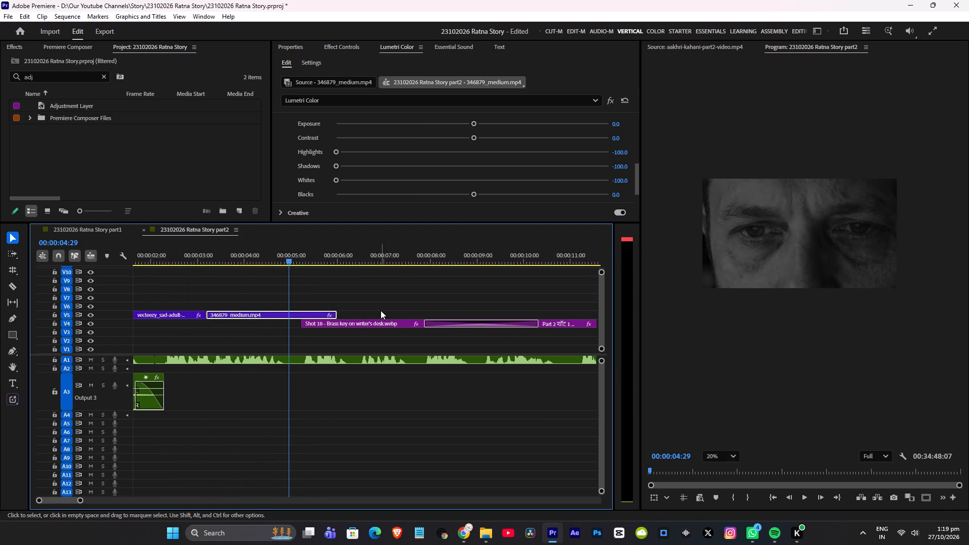
Save the project and play across the cut to the brass key shot.
key(ctrl+s)
key(space)
alt+scroll(354, 306, down, 6)
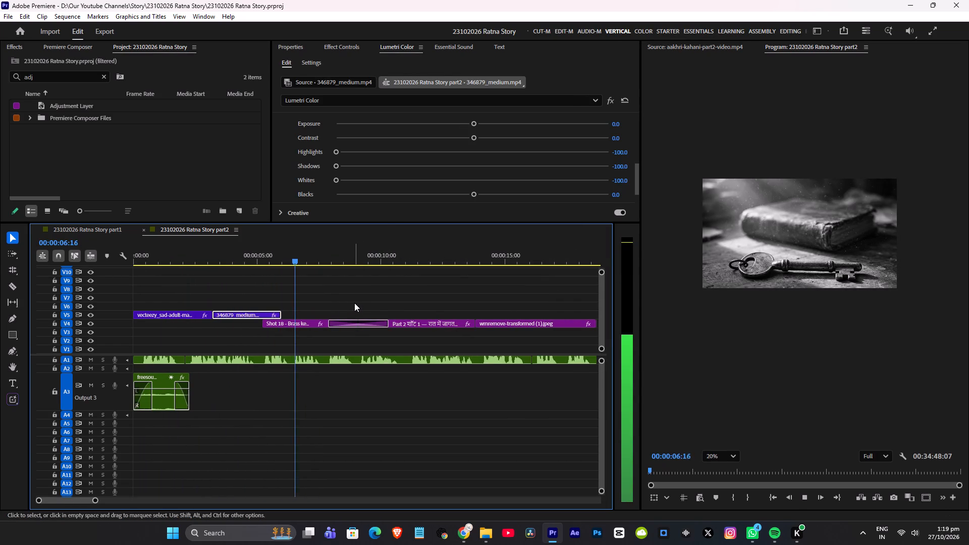
key(ctrl+s)
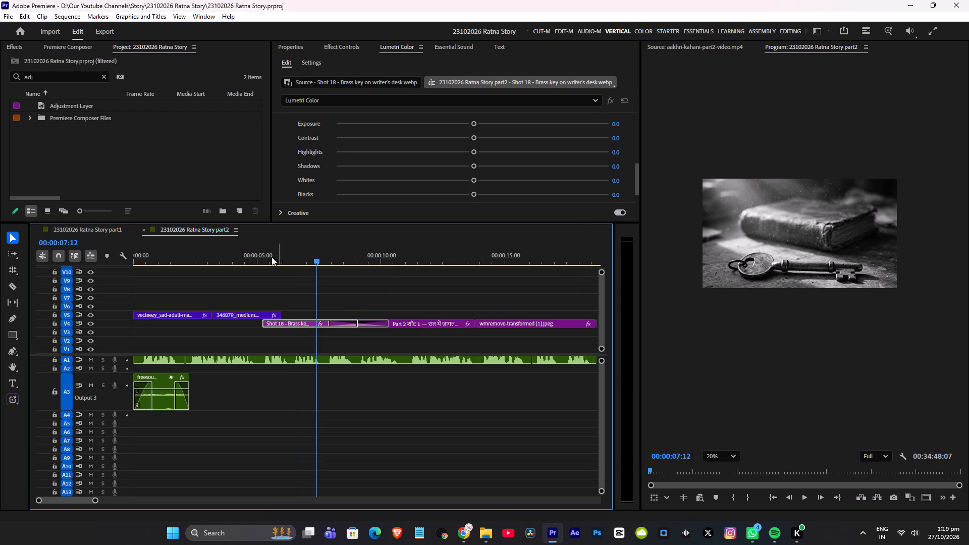
Switch to File Explorer and open the Whoosh folder inside Sound Effects.
click(262, 259)
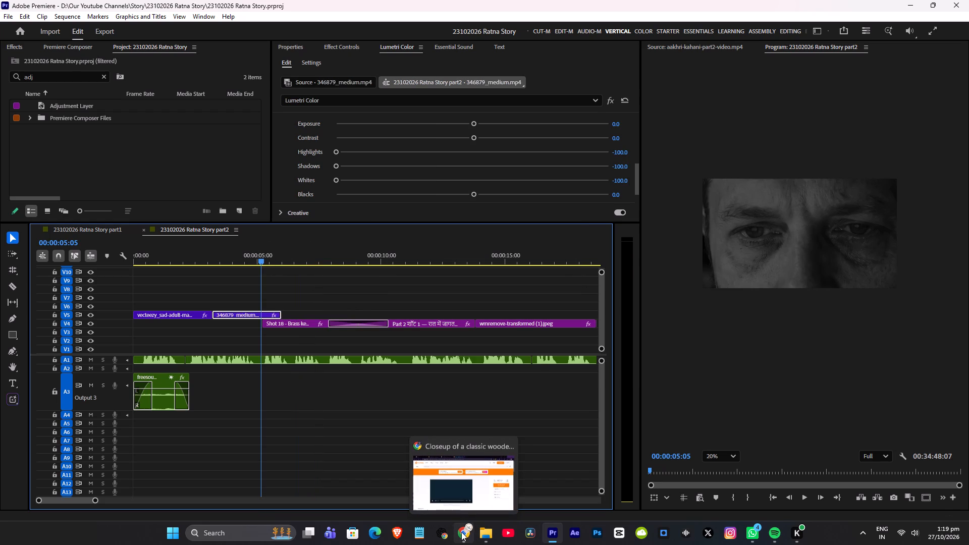
click(493, 534)
click(529, 474)
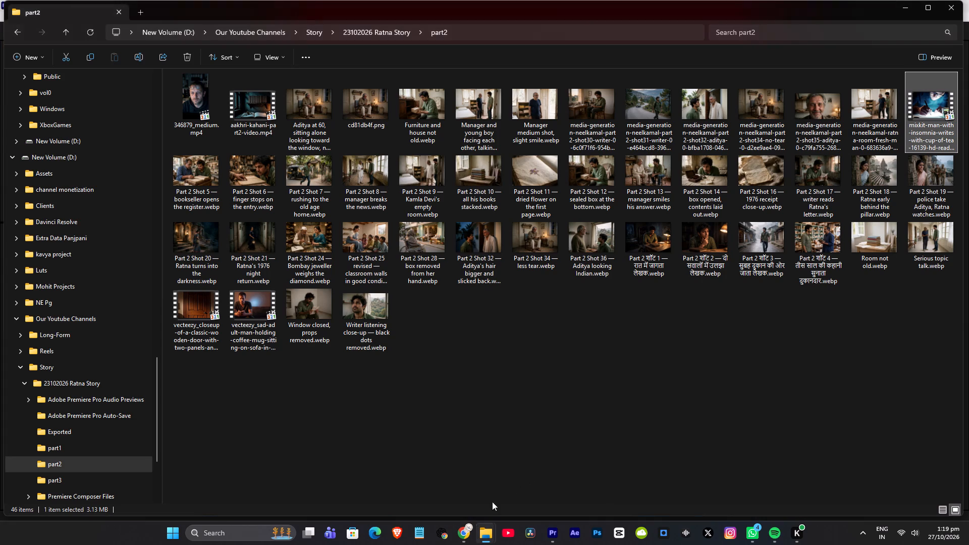
click(482, 533)
click(416, 498)
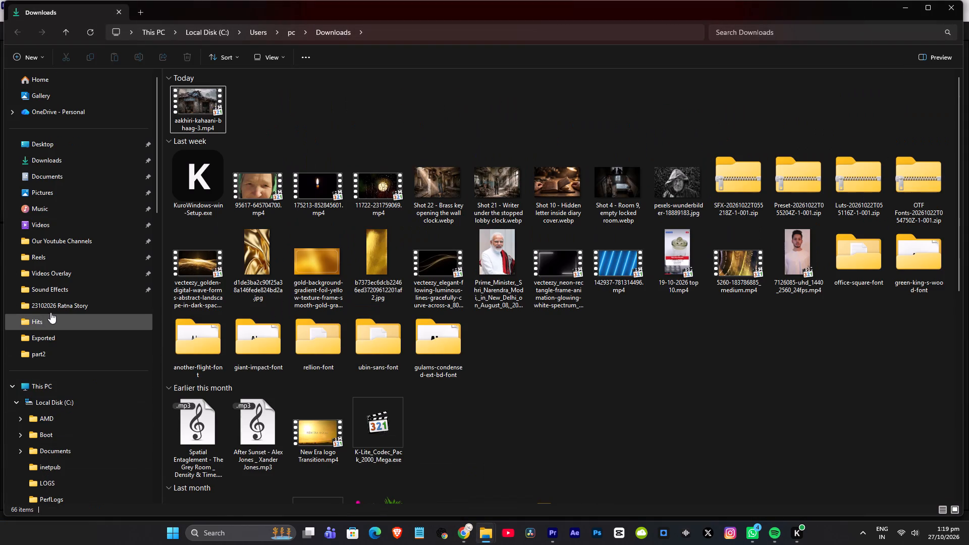
click(49, 287)
click(547, 405)
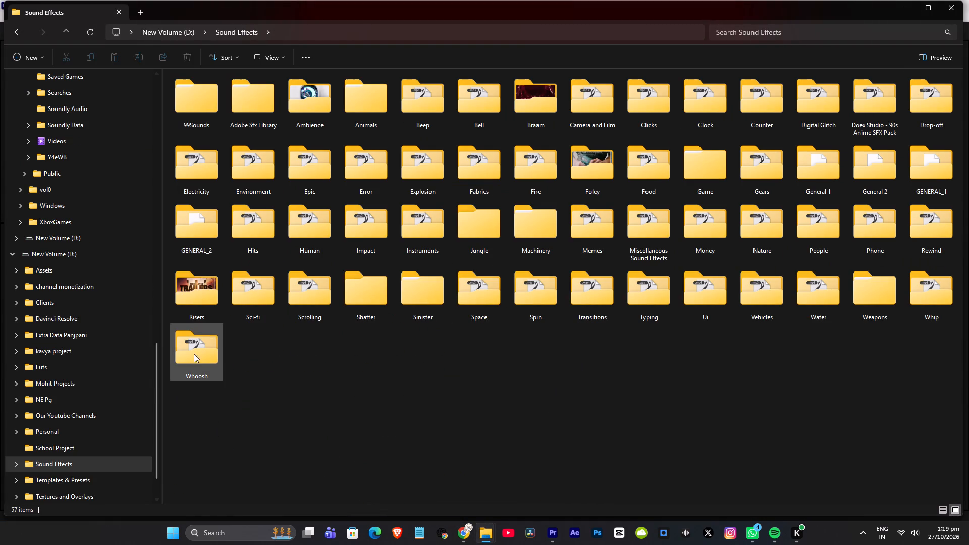
double_click(207, 340)
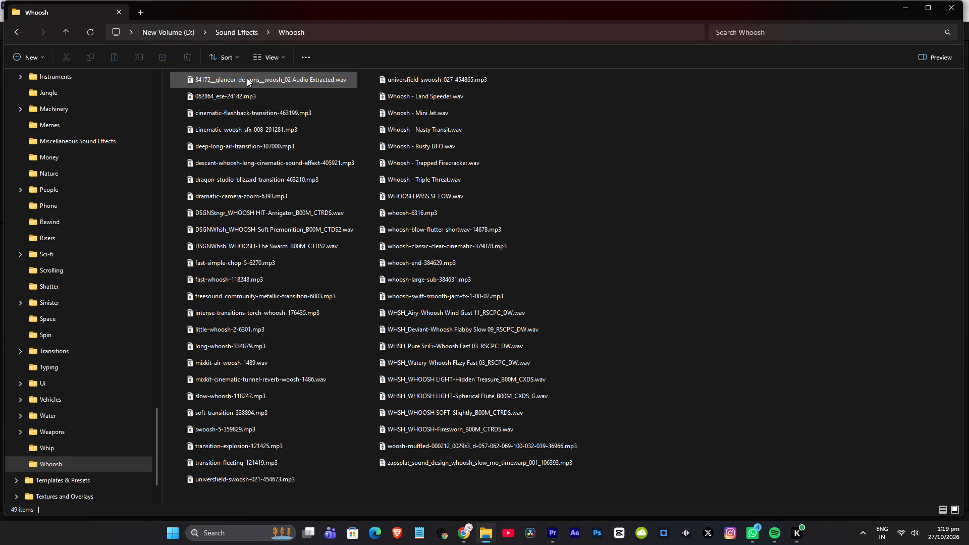
Audition the sound file 062864_ese-24142.mp3.
double_click(248, 95)
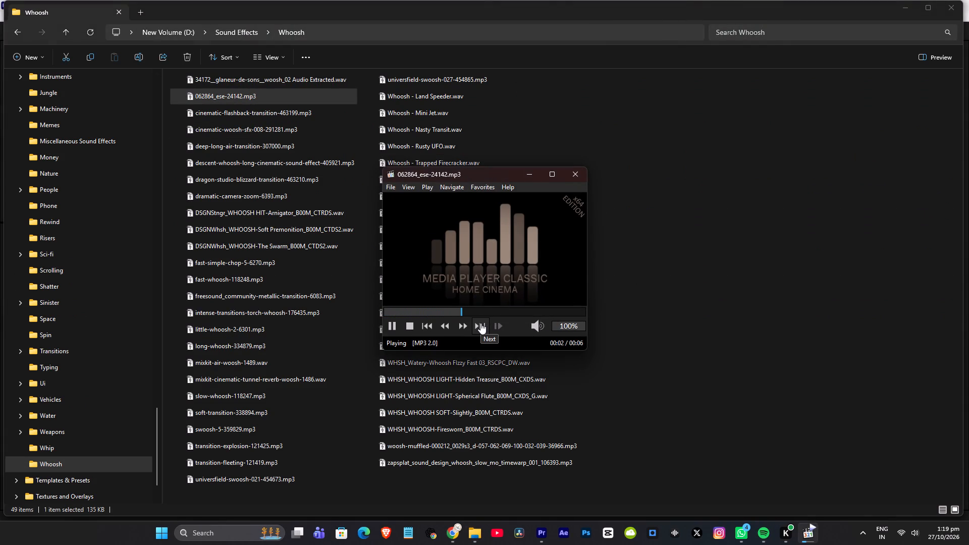
click(578, 178)
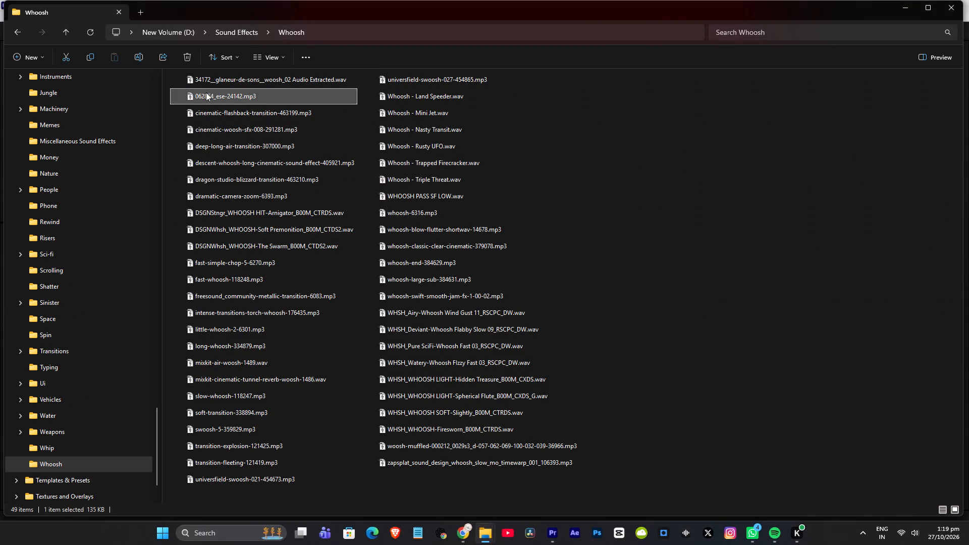
Place 062864_ese-24142.mp3 on track A4 of part 2 from about 00:00:02:03 and play it against the eye close-up.
drag(209, 94, 418, 479)
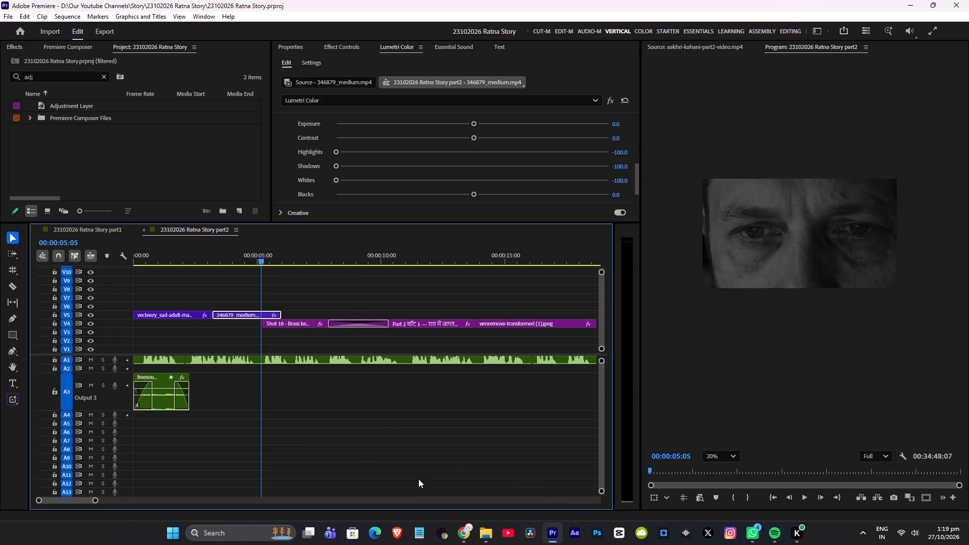
drag(418, 479, 184, 419)
drag(215, 424, 211, 422)
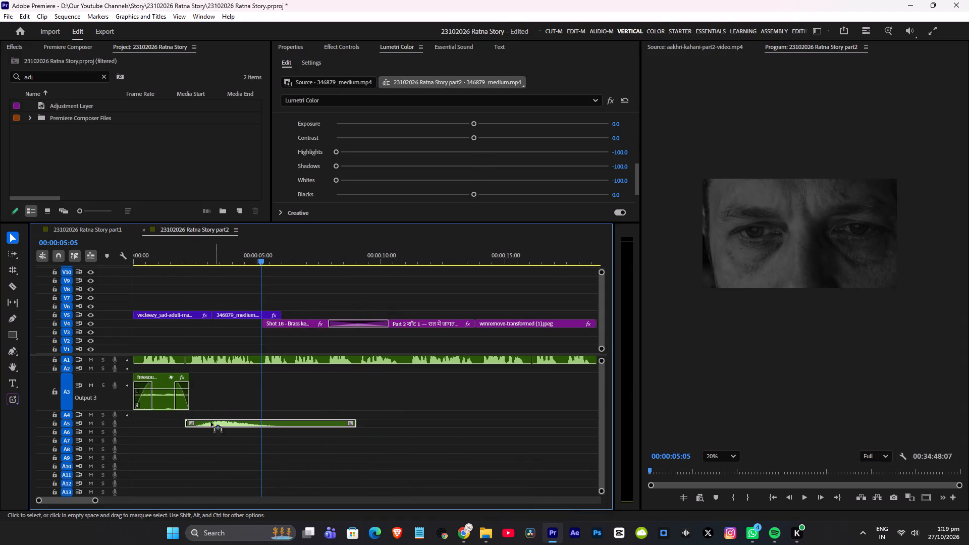
drag(211, 422, 204, 418)
click(234, 250)
key(space)
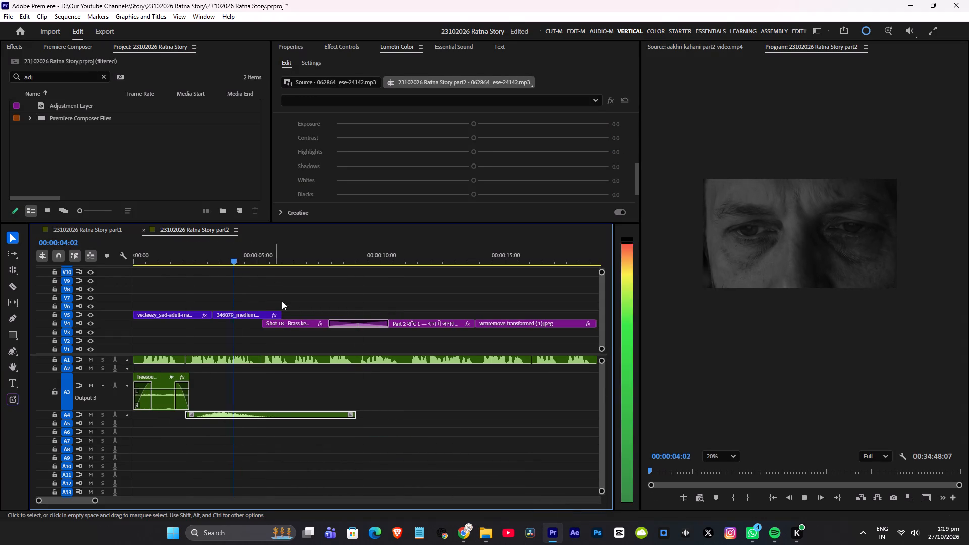
key(space)
Move the whoosh to track A3 so it starts at about 00:00:04:02, and play the opening to check its timing.
drag(218, 413, 247, 398)
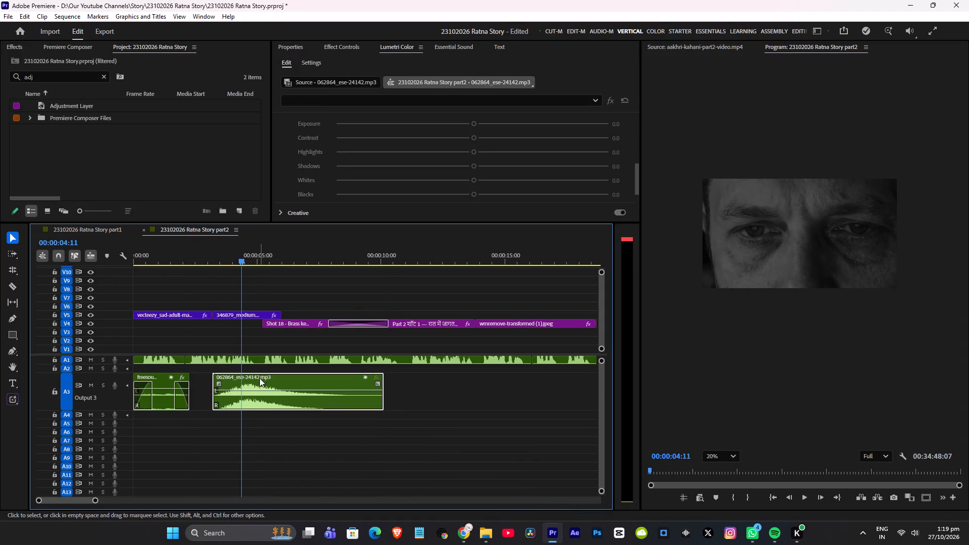
key(space)
key(space)
drag(243, 378, 264, 378)
key(space)
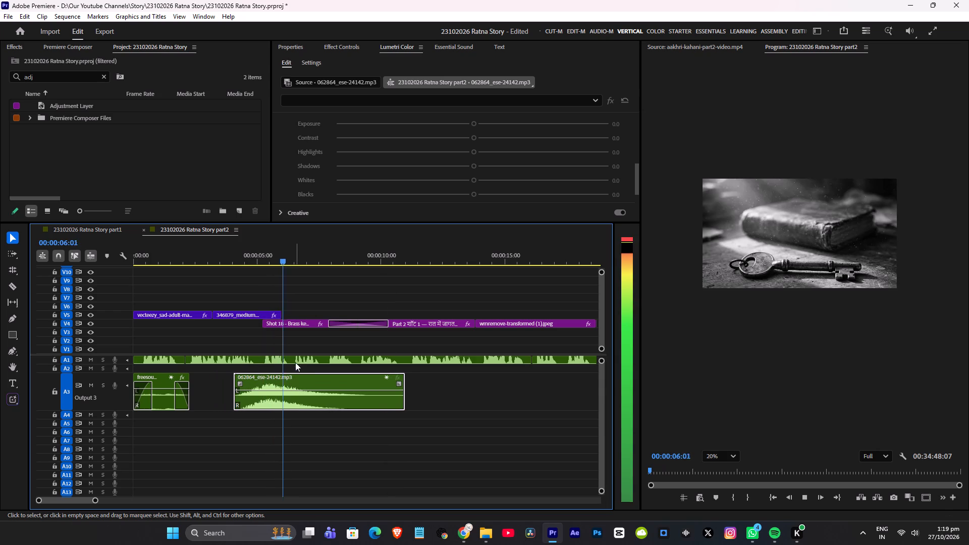
drag(223, 258, 132, 263)
key(space)
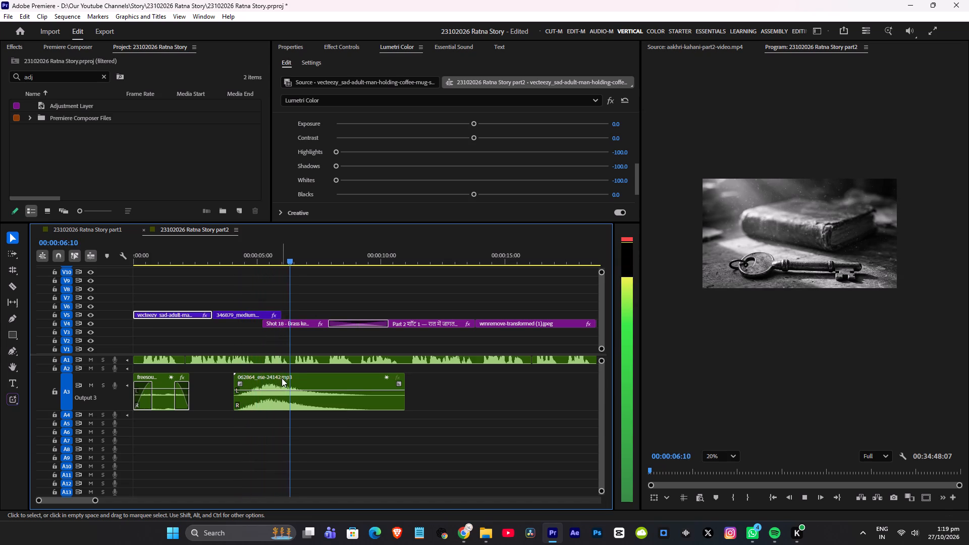
key(space)
Shift the 062864_ese-24142.mp3 whoosh on track A3 to start at about 00:00:04:13, checking its timing by playback, and save the project.
click(258, 258)
key(space)
key(space)
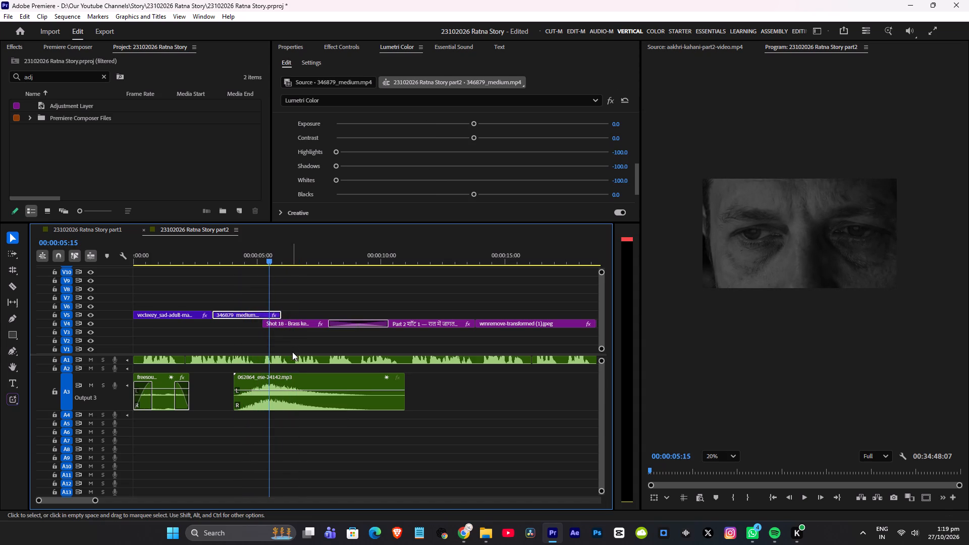
key(space)
key(space)
drag(282, 378, 290, 379)
click(247, 251)
key(space)
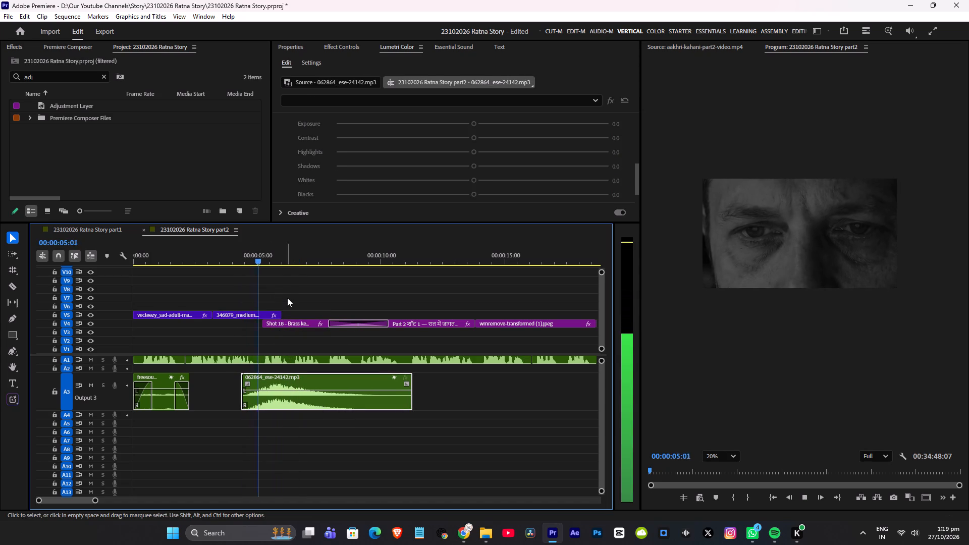
key(space)
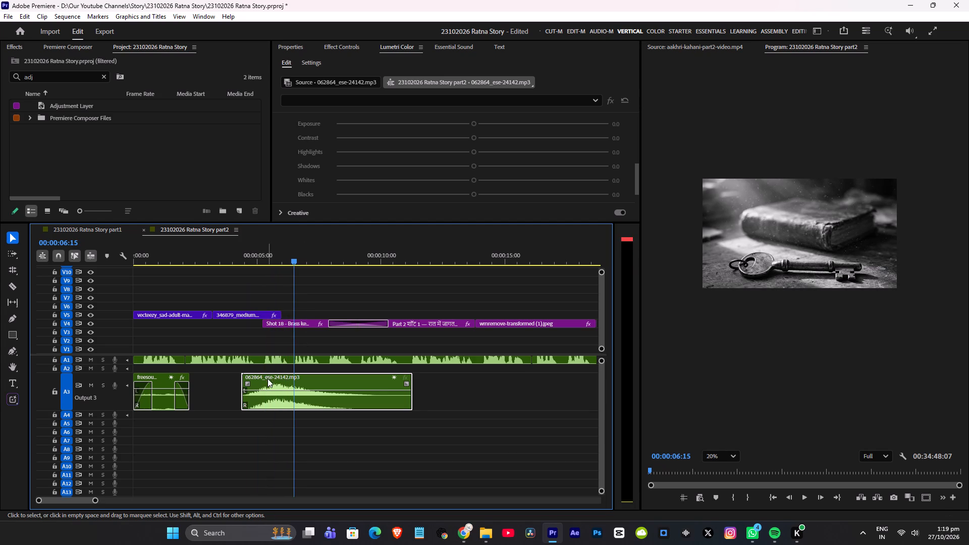
drag(267, 378, 274, 378)
click(253, 250)
key(space)
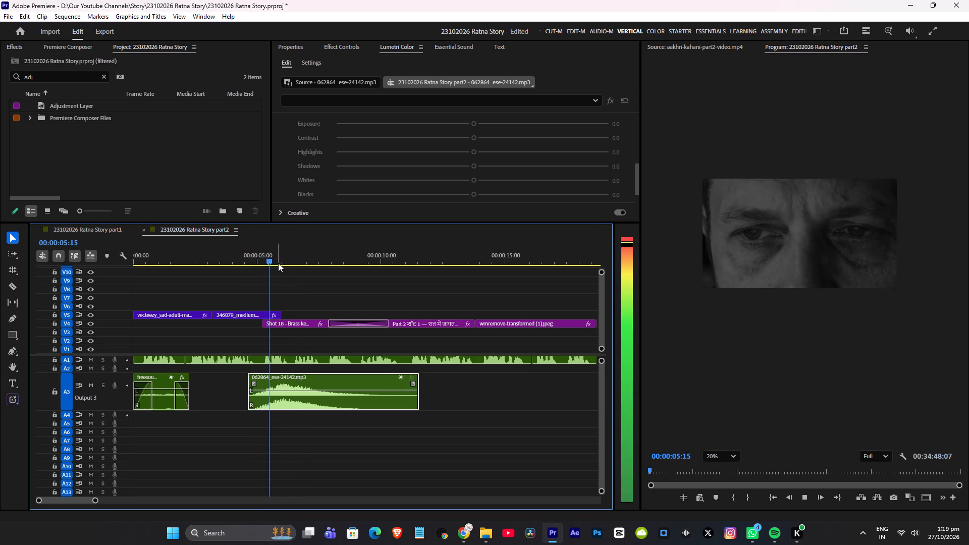
key(space)
drag(274, 376, 271, 378)
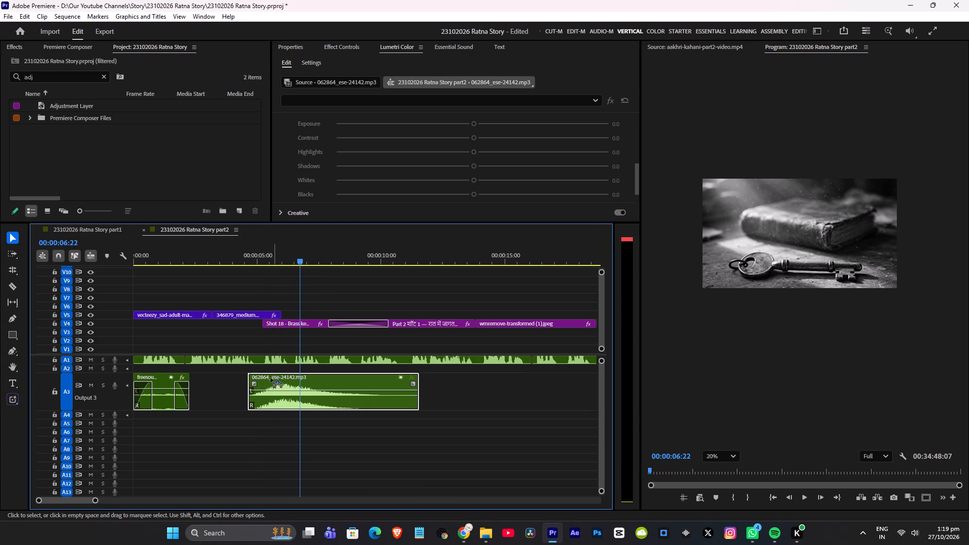
drag(271, 378, 270, 378)
click(260, 249)
key(space)
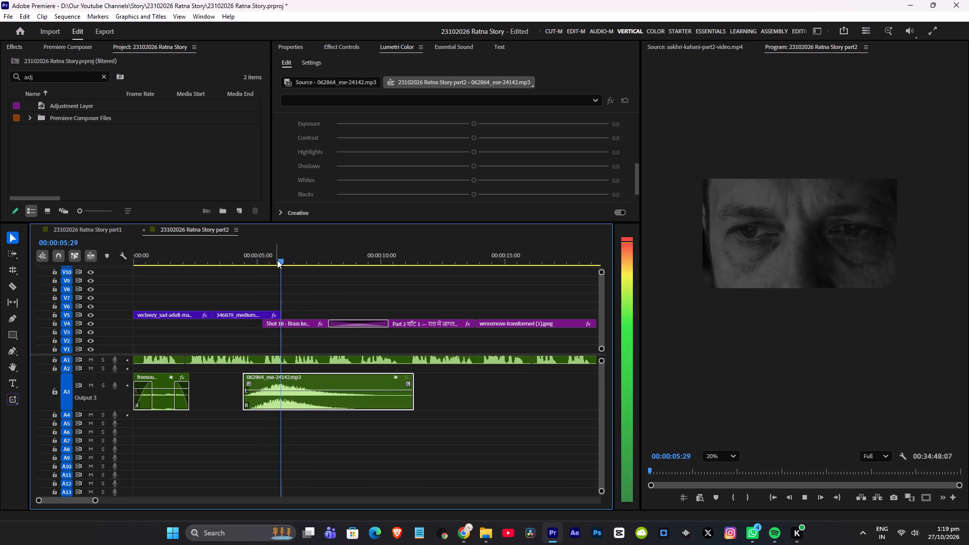
key(ctrl+s)
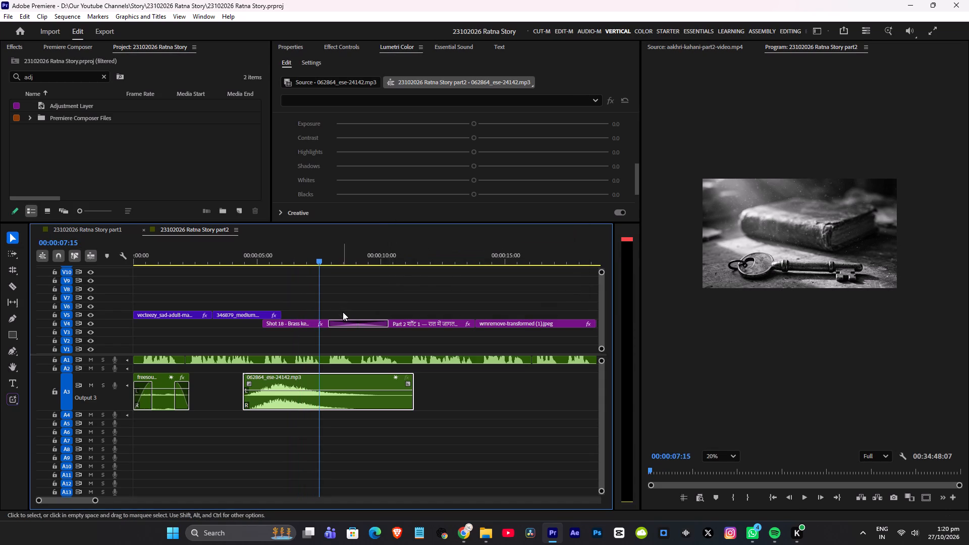
Lower the volume of the whoosh clip on track A3 during playback and save the project.
key(space)
click(315, 379)
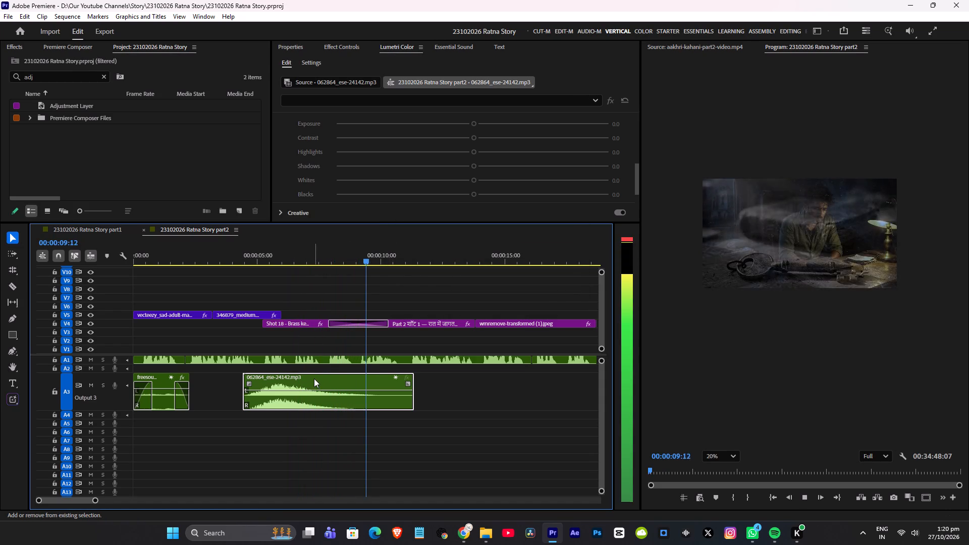
key(shift+braceleft)
key(ctrl+s)
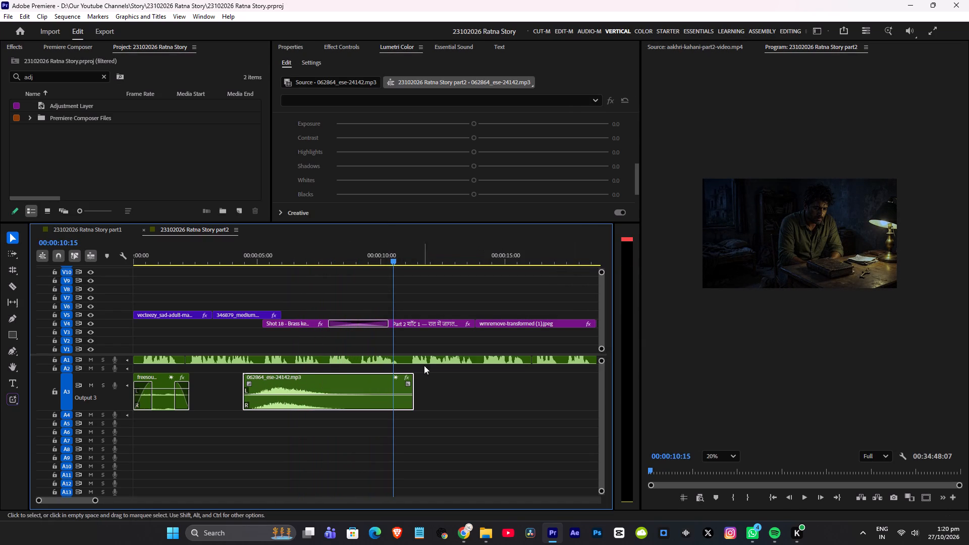
Switch to File Explorer and audition whoosh sounds from cinematic-woosh-sfx-008-291281.mp3 through the files following it.
key(alt+Tab)
double_click(274, 127)
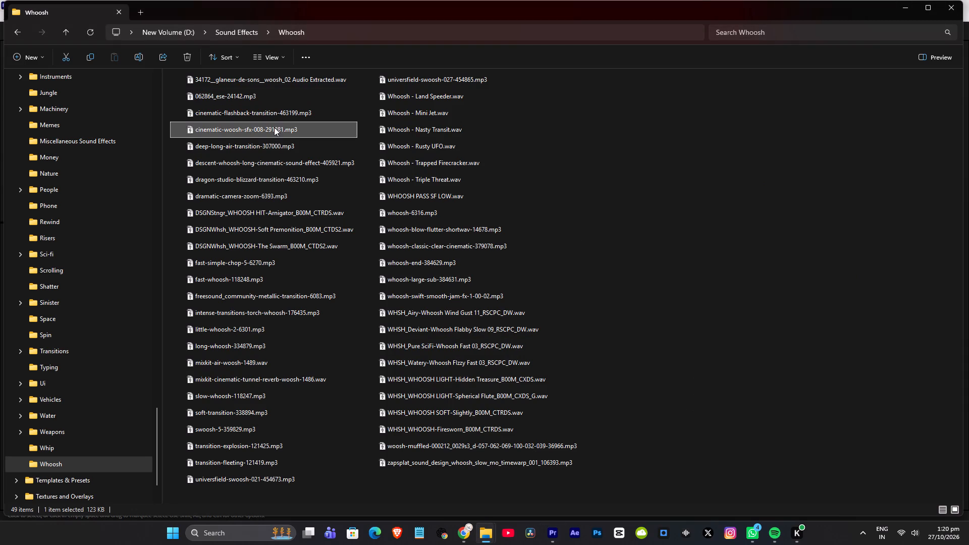
click(479, 322)
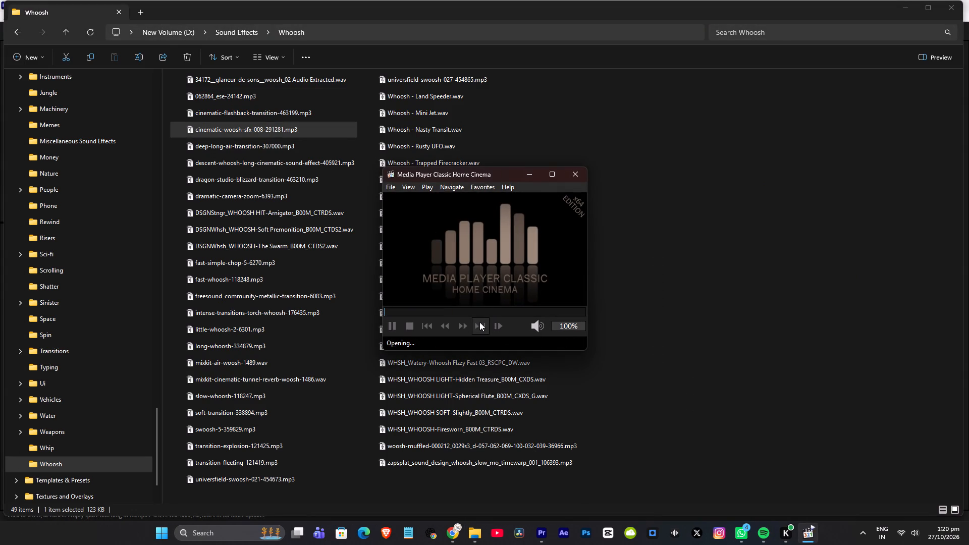
click(479, 322)
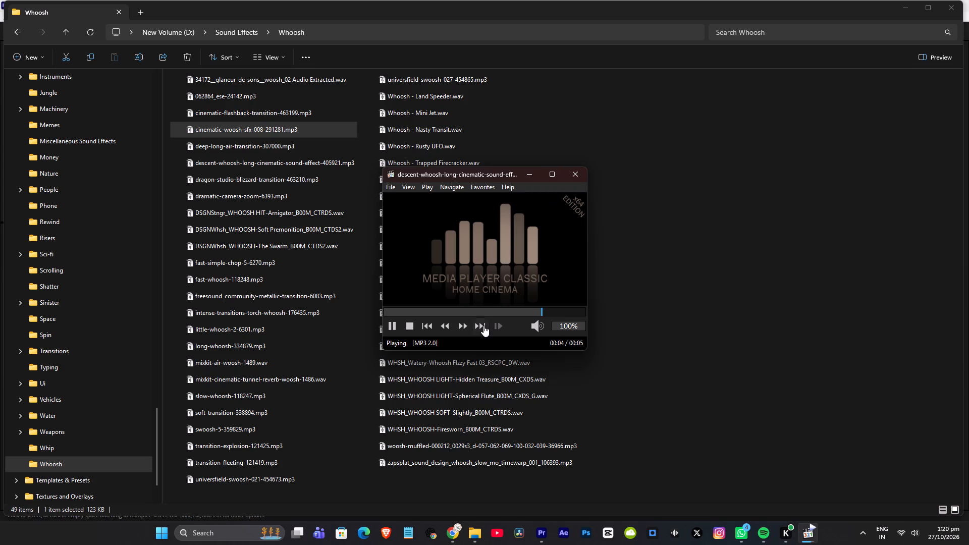
click(483, 325)
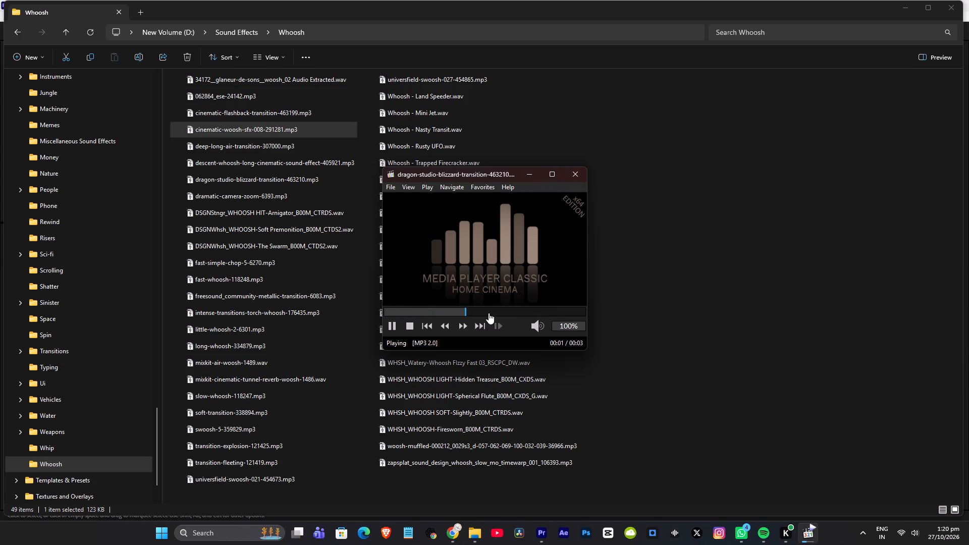
click(481, 319)
click(573, 169)
Return to Premiere and review part 2 from about 00:00:09:10 past 00:00:30:00 against the voice-over, saving the project.
key(alt+Tab)
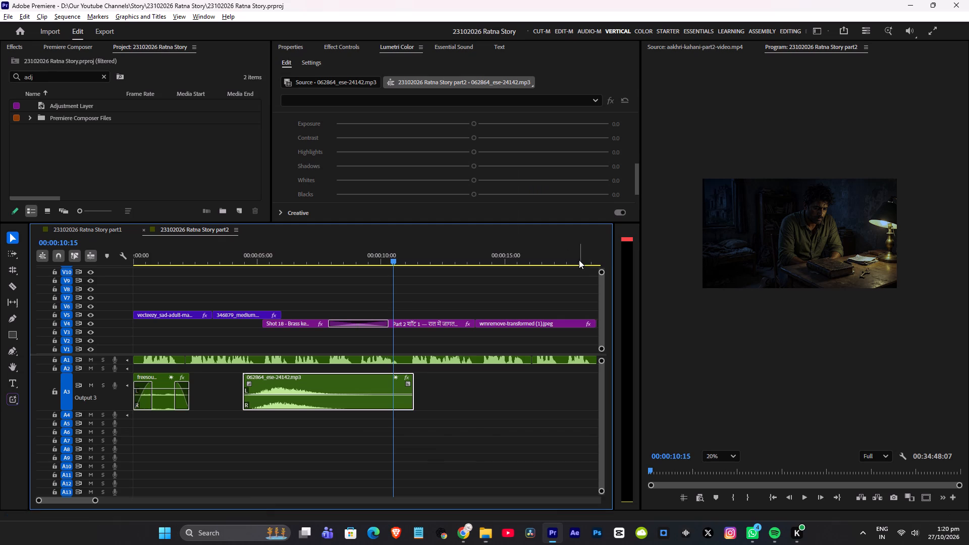
click(365, 256)
key(space)
alt+scroll(439, 292, down, 6)
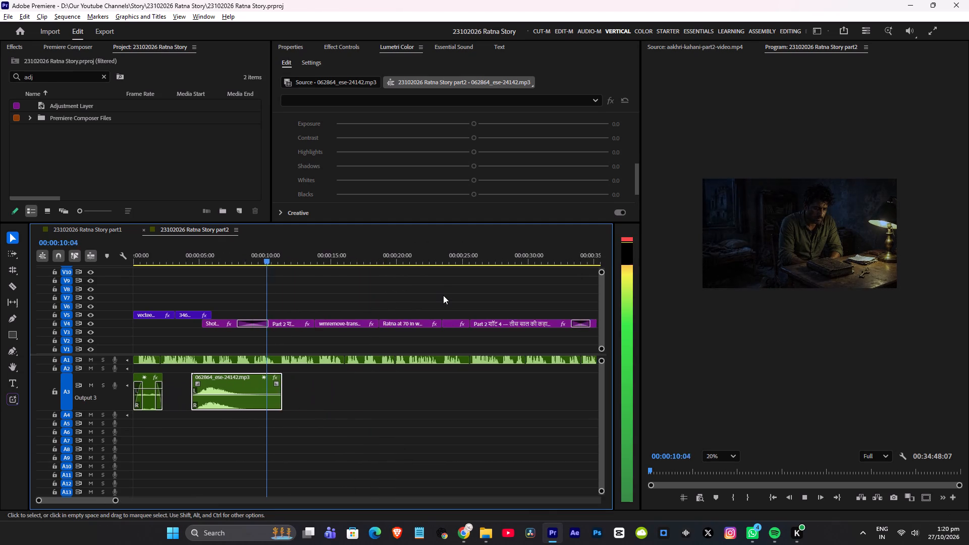
alt+scroll(444, 295, down, 2)
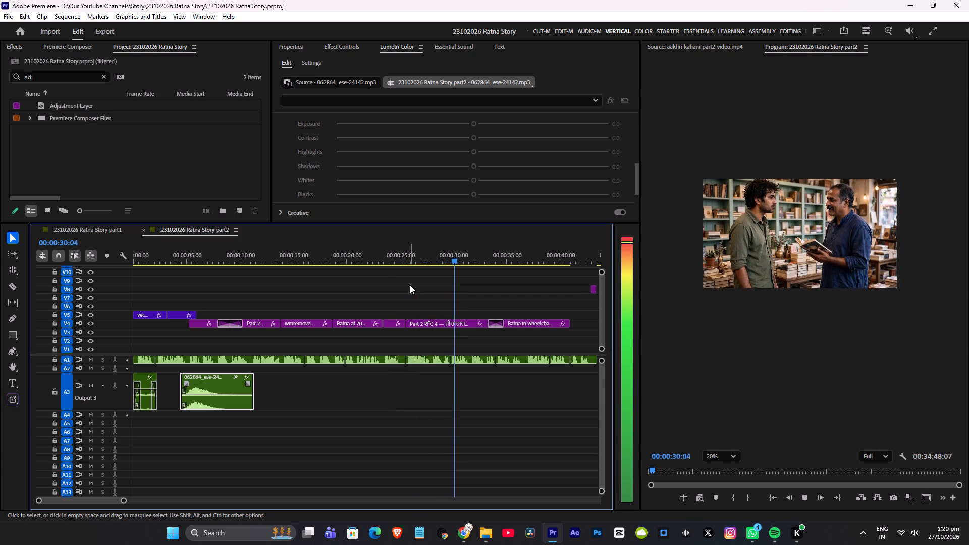
click(404, 259)
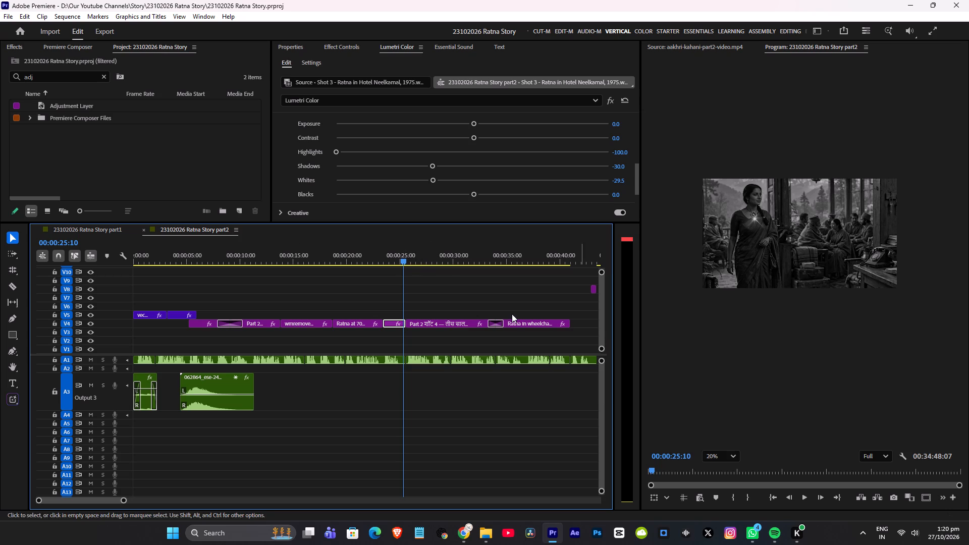
key(ctrl+s)
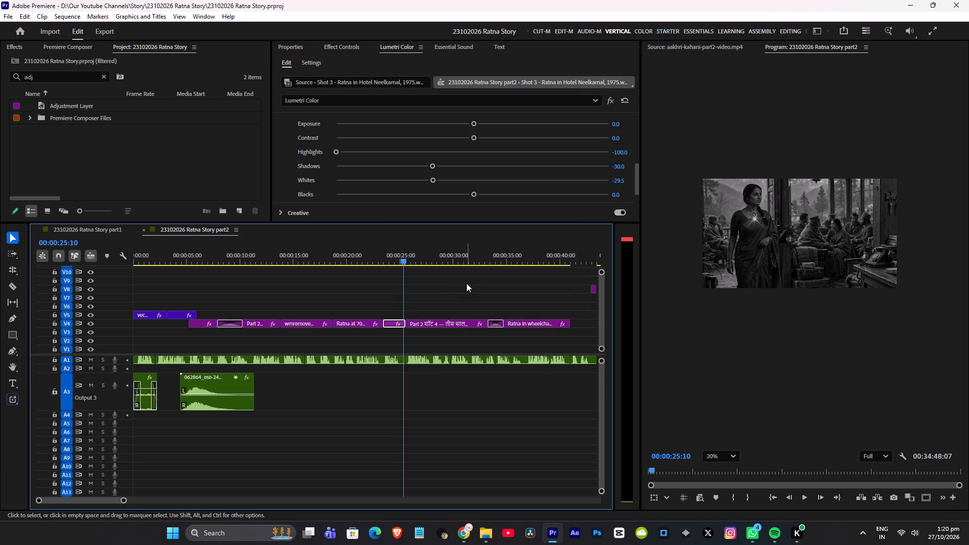
Review part 2 from about 00:00:32:15 through the old-book shots to 00:00:46:02.
click(480, 259)
key(space)
scroll(502, 271, down, 9)
scroll(465, 296, down, 4)
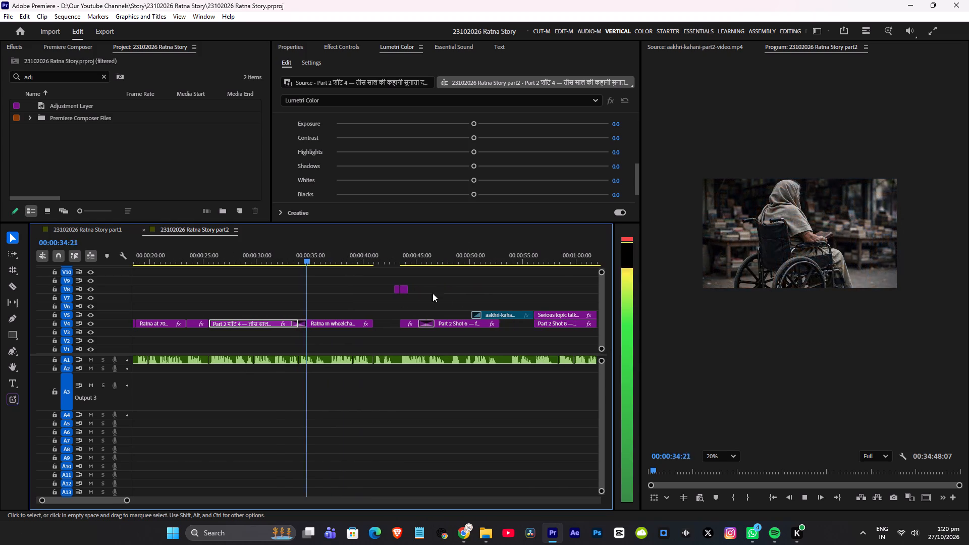
scroll(322, 284, down, 2)
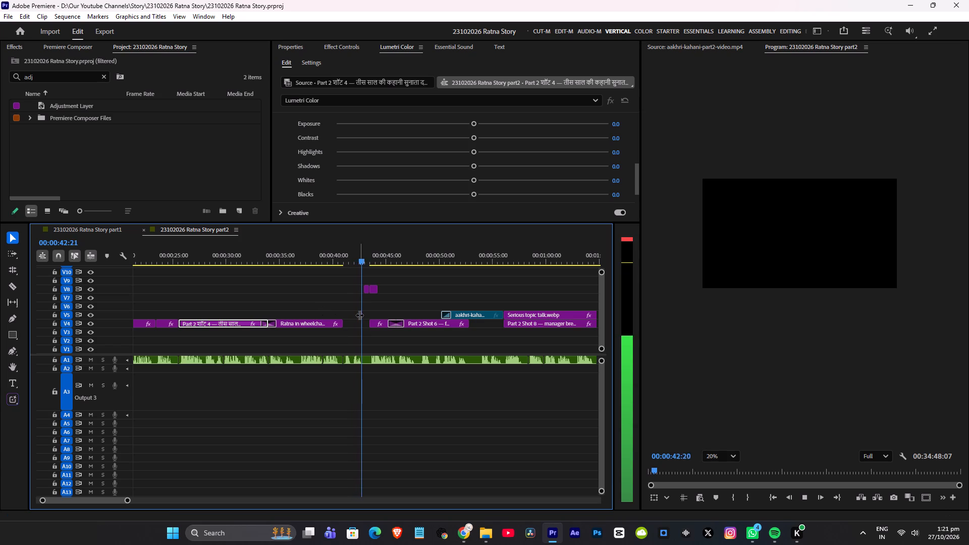
scroll(359, 315, up, 3)
scroll(407, 308, down, 3)
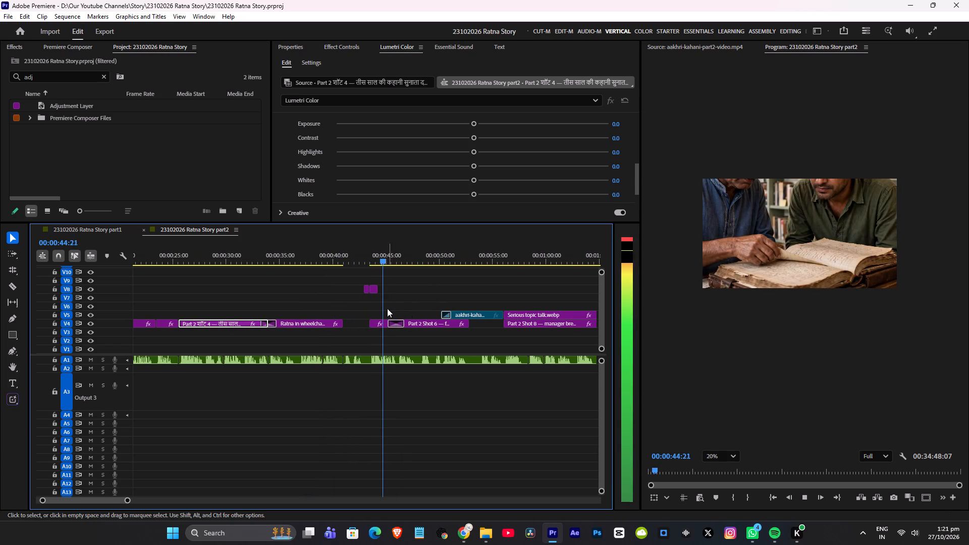
key(space)
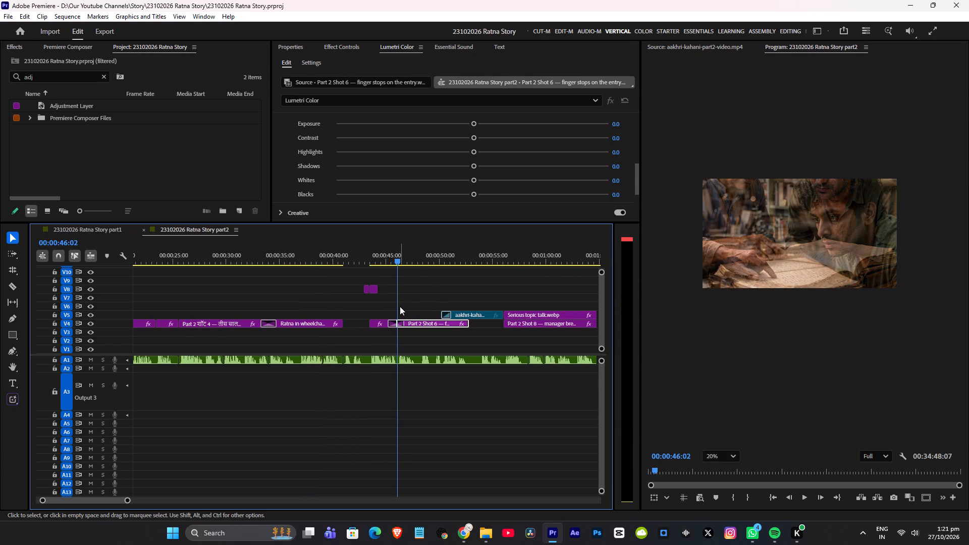
Switch to File Explorer and go back up to the Sound Effects folder to look for a suitable category.
key(alt+Tab)
click(595, 229)
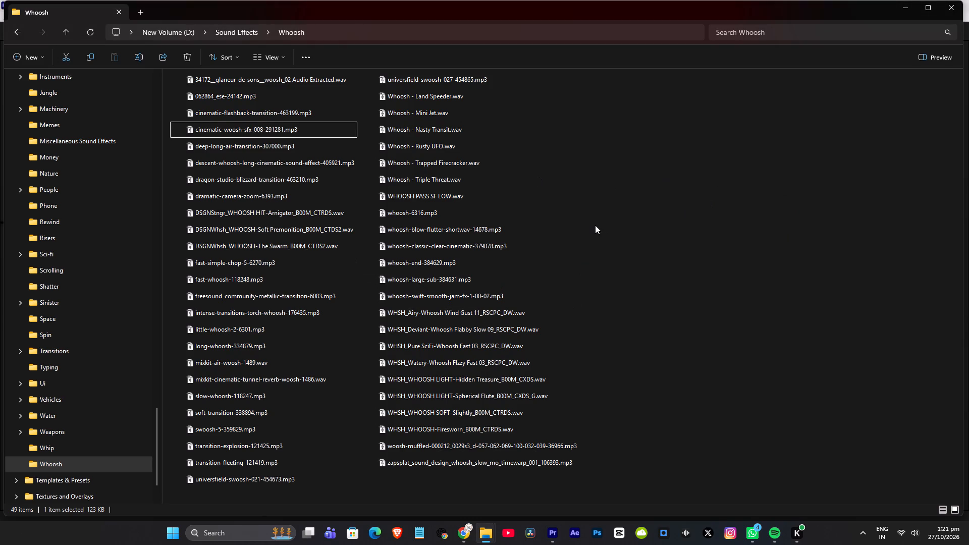
key(BackSpace)
click(381, 373)
key(p)
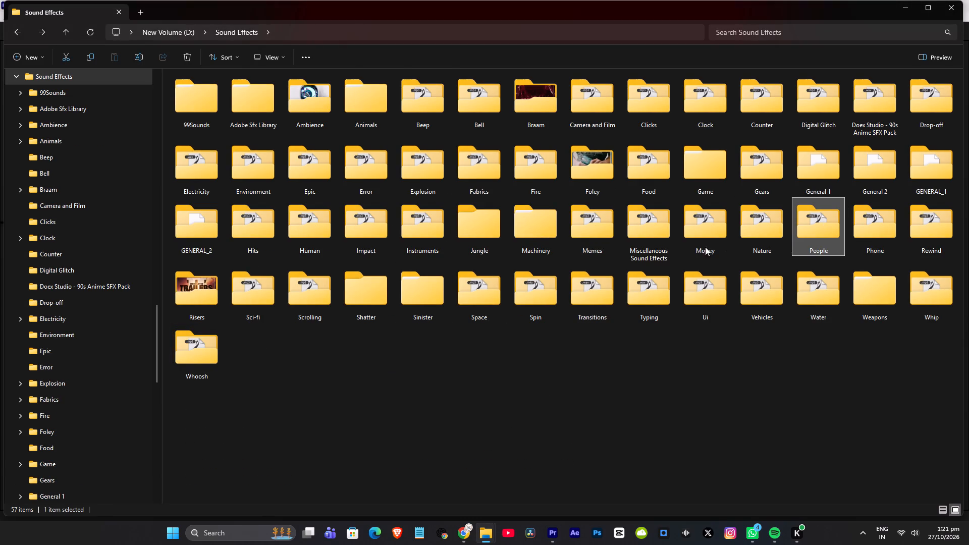
key(p)
click(391, 371)
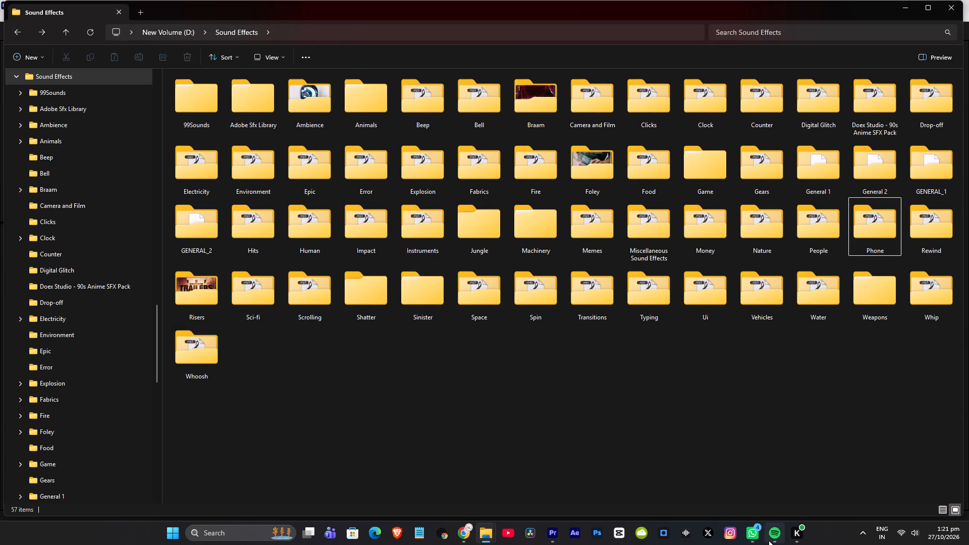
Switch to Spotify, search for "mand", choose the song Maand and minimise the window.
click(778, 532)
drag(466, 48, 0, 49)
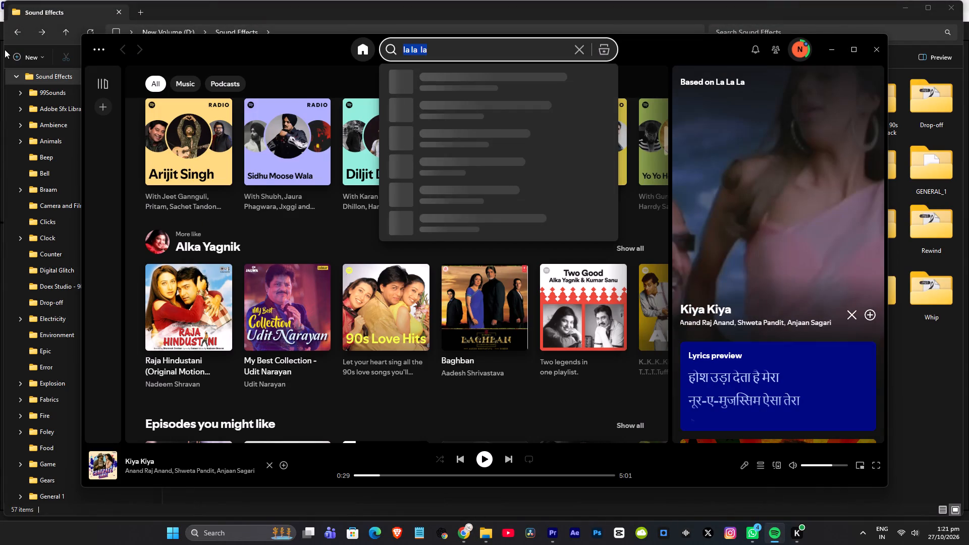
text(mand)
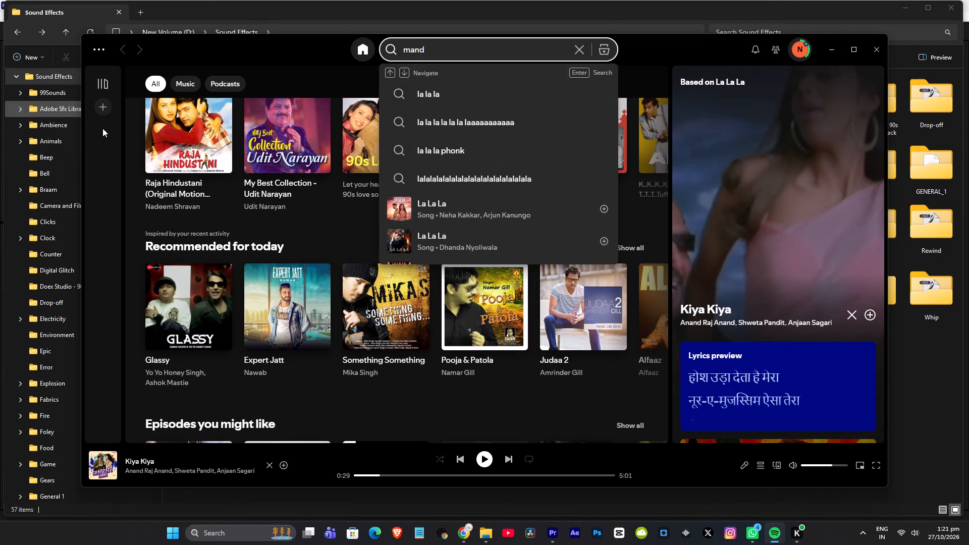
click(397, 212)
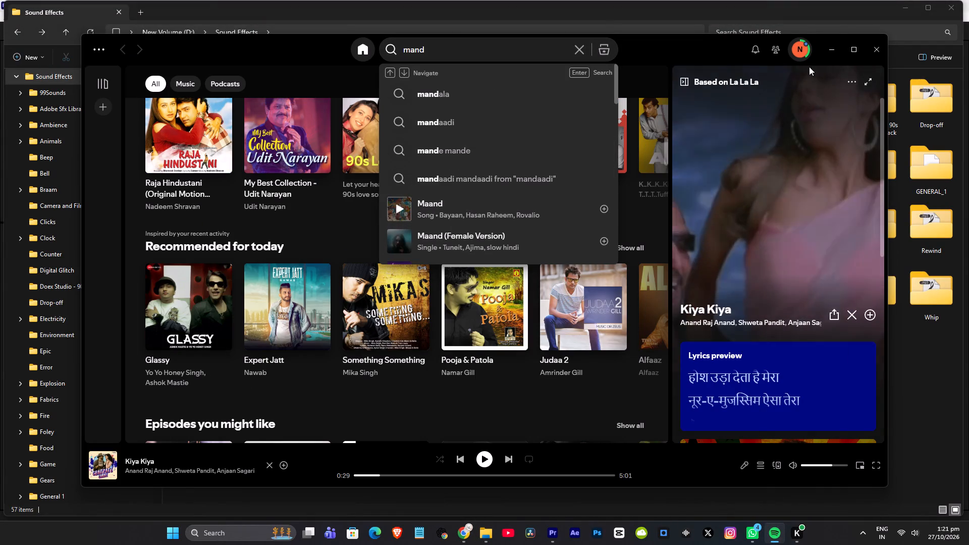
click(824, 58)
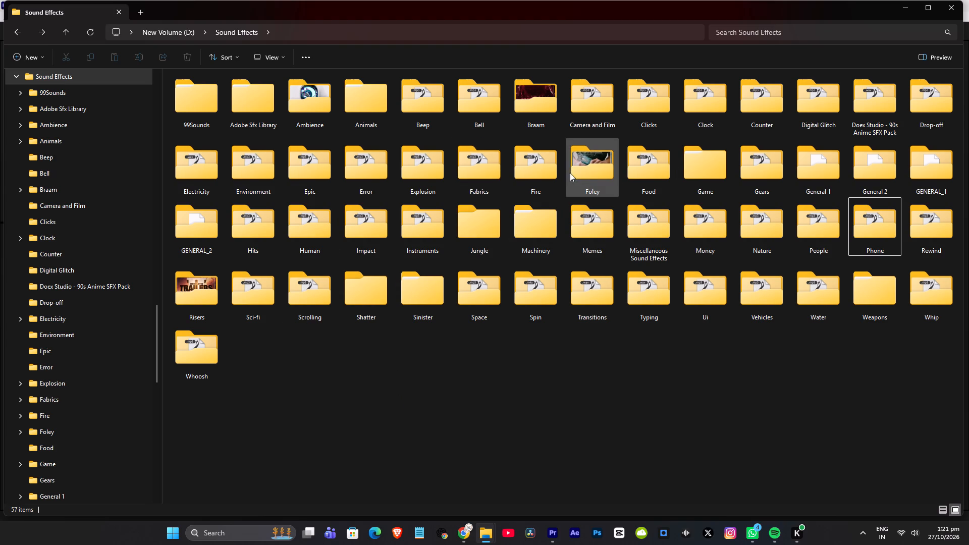
Open the PAPER folder inside the Foley sound effects.
double_click(596, 173)
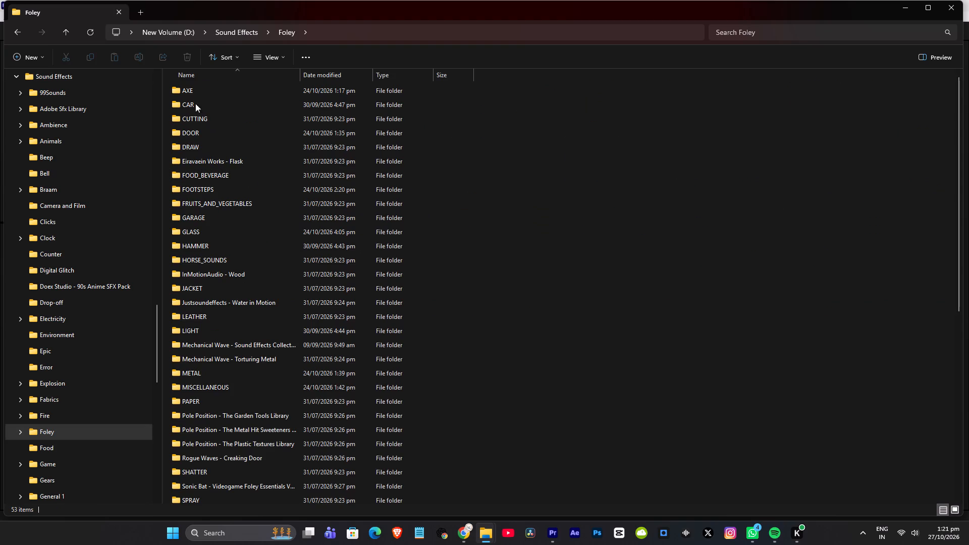
click(599, 319)
double_click(224, 402)
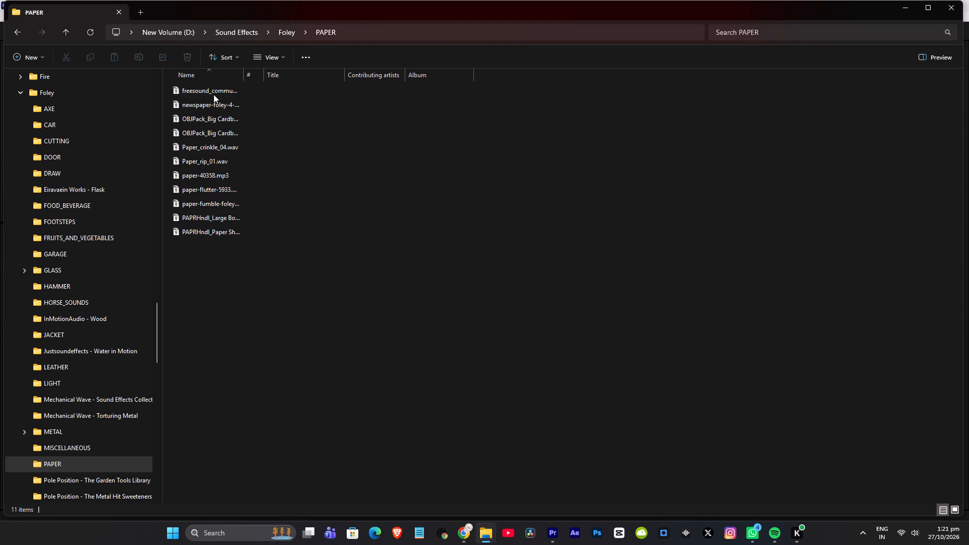
Audition the freesound_community-tearing-paper sound file and close the player.
double_click(213, 93)
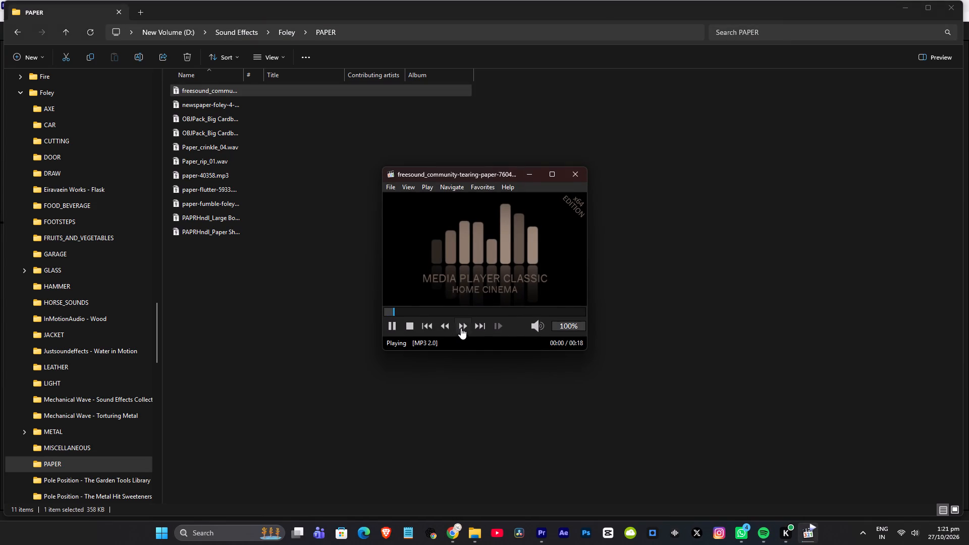
click(578, 175)
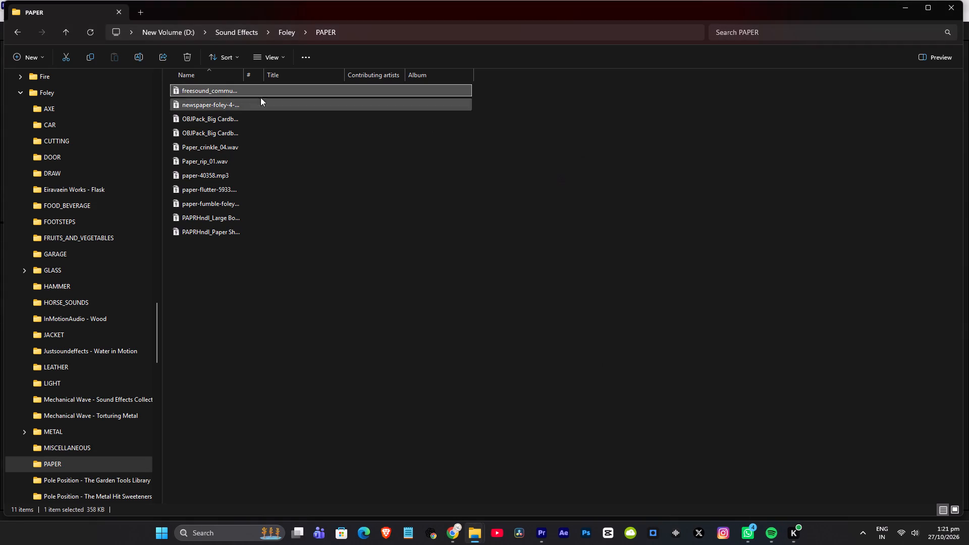
Load the freesound_community-tearing-paper sound into Premiere's Source Monitor and mark its out point at about 00;00;03;25.
drag(174, 88, 548, 524)
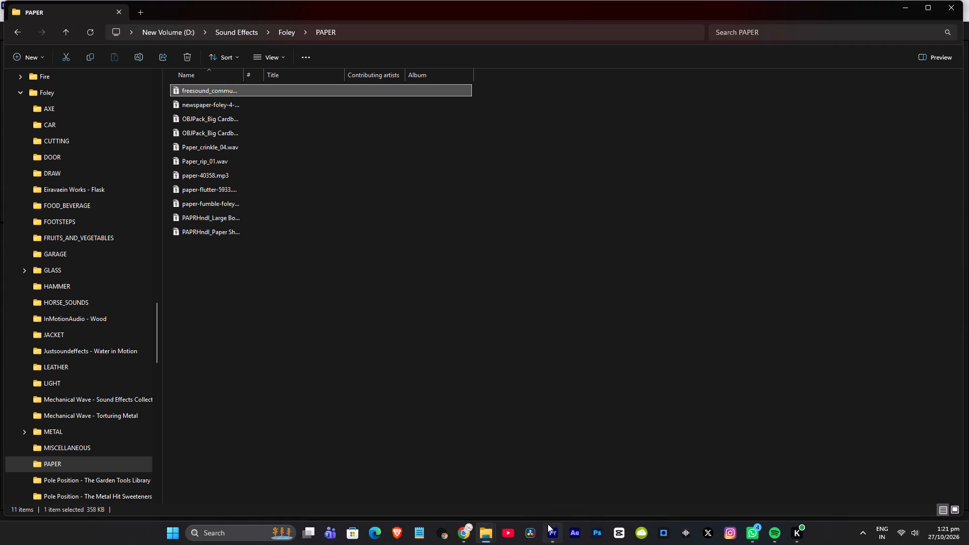
drag(548, 524, 665, 43)
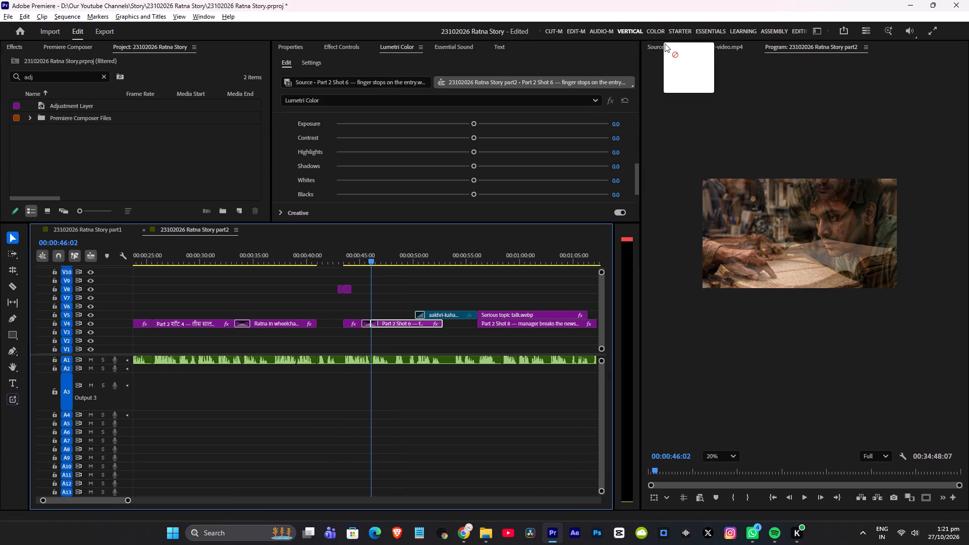
drag(665, 43, 751, 244)
drag(678, 472, 690, 474)
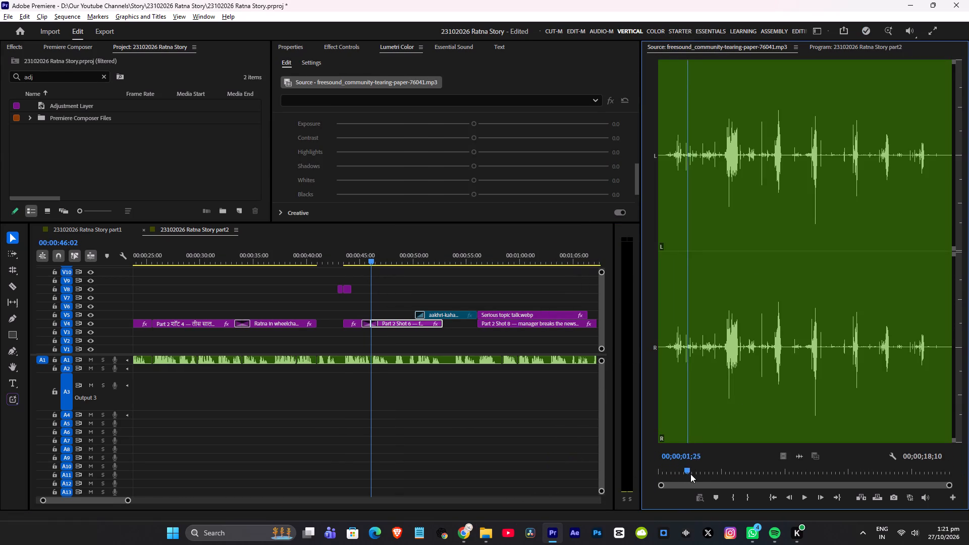
drag(690, 474, 720, 479)
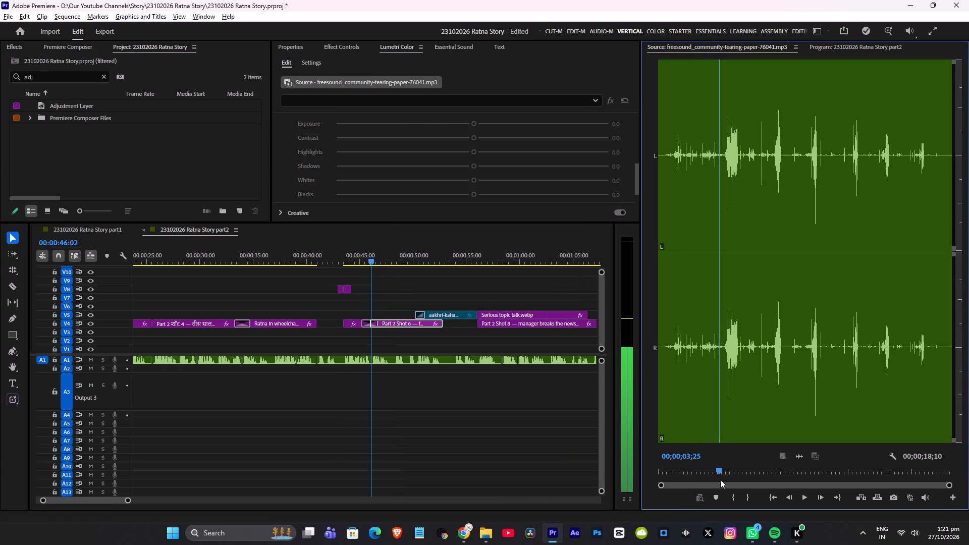
drag(720, 479, 720, 477)
click(745, 497)
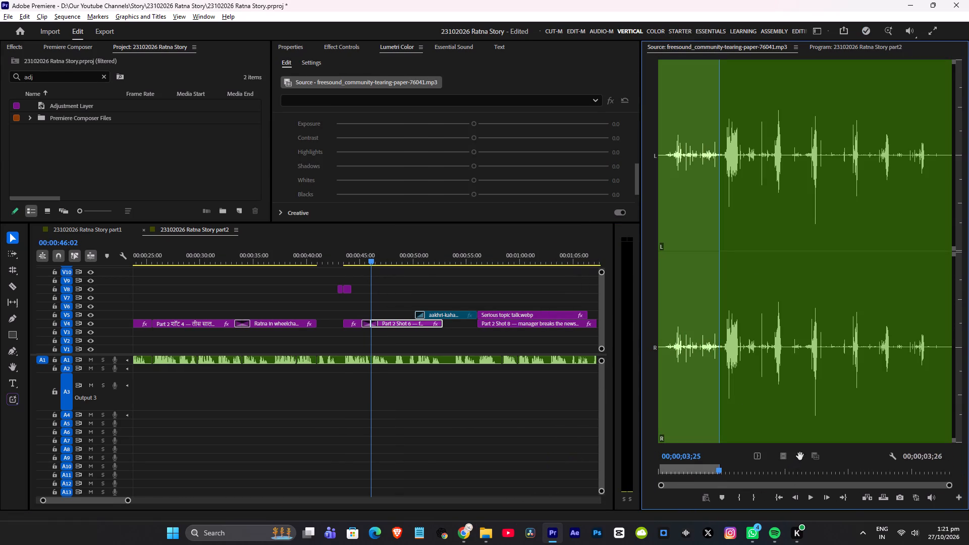
Place the marked tearing-paper excerpt on audio track A3 at about 00:00:30, save the project and play it back.
drag(800, 456, 205, 387)
key(ctrl+s)
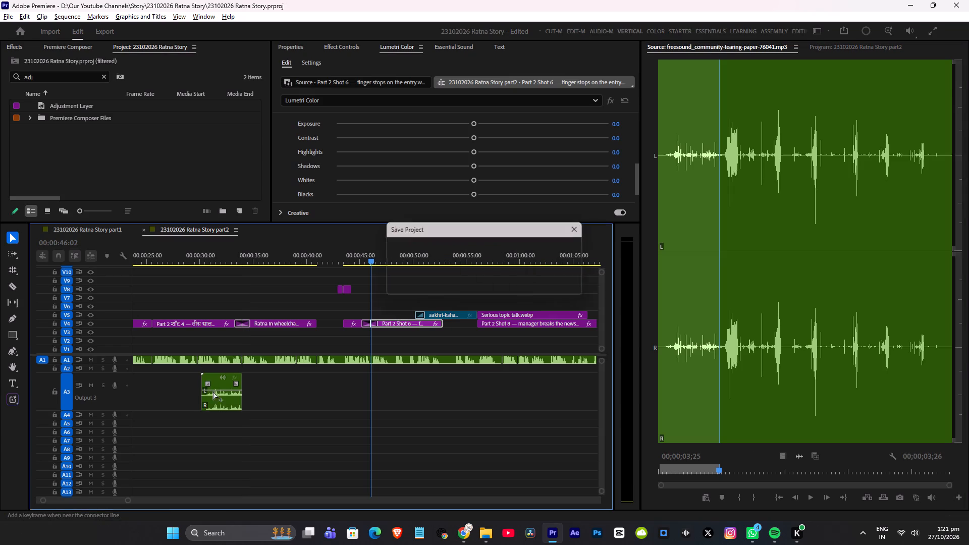
scroll(211, 393, up, 8)
click(317, 262)
key(space)
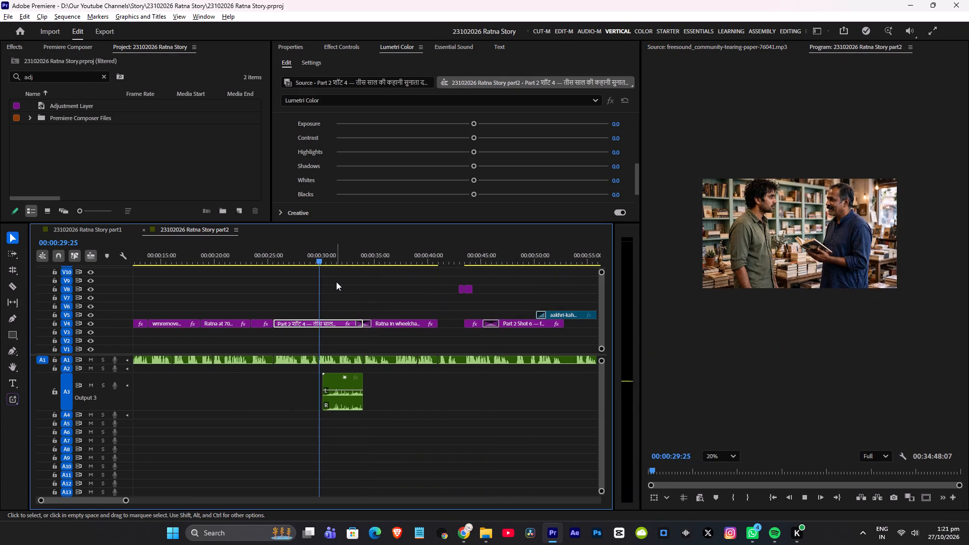
alt+scroll(343, 286, up, 7)
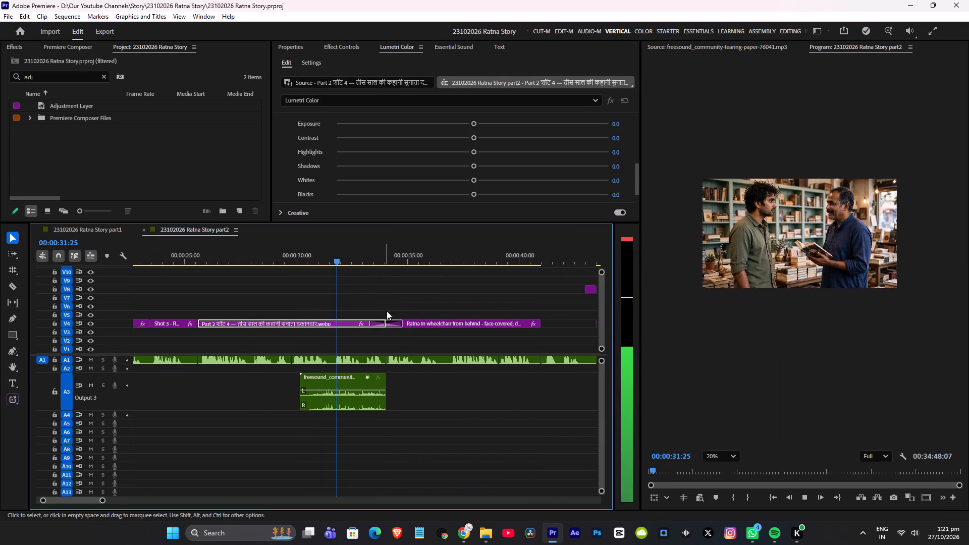
key(space)
key(space)
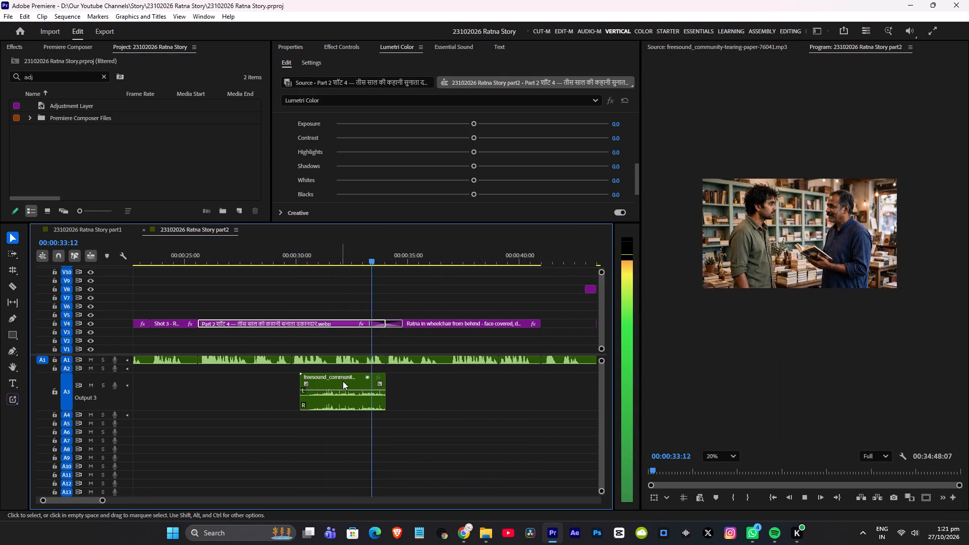
scroll(343, 388, down, 5)
key(space)
Move the tearing-paper clip on A3 to start at about 00:00:41:18, in the black gap before Part 2 Shot 5, and play it back.
drag(260, 380, 498, 379)
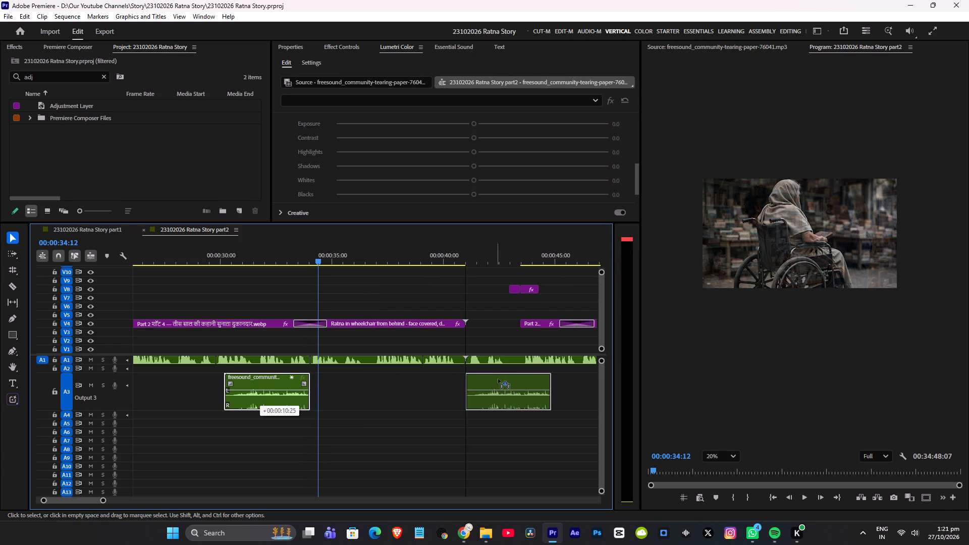
drag(498, 379, 515, 378)
click(489, 250)
key(space)
scroll(506, 271, down, 4)
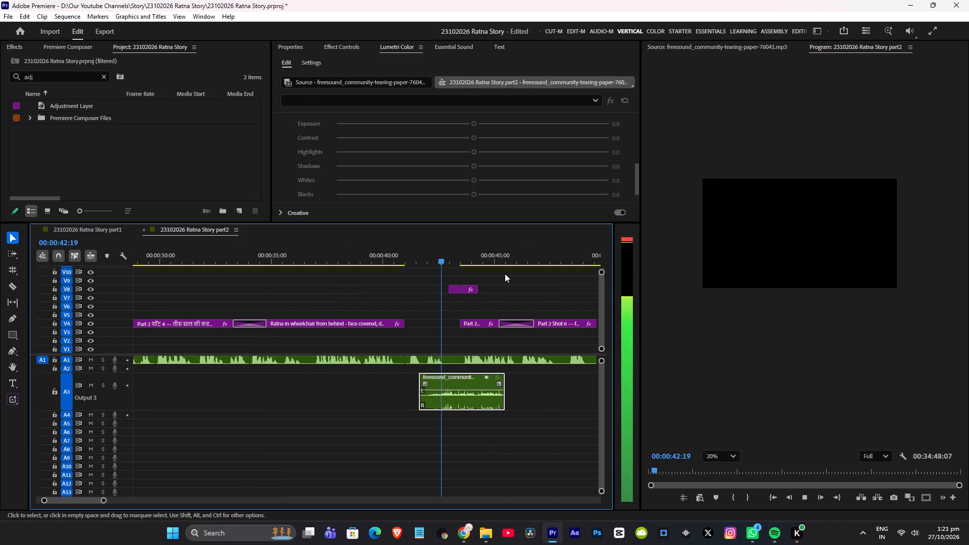
scroll(500, 296, down, 2)
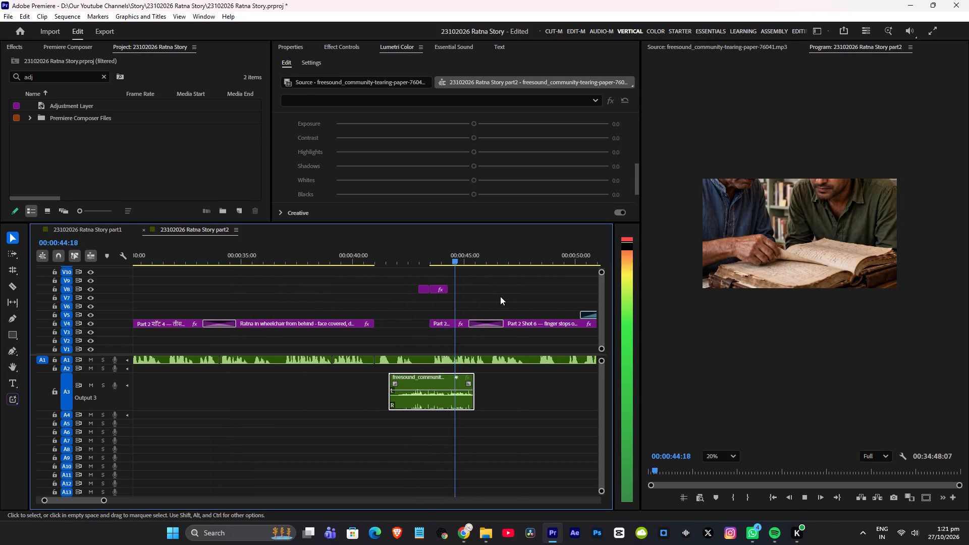
alt+scroll(496, 296, up, 3)
key(space)
click(375, 255)
key(space)
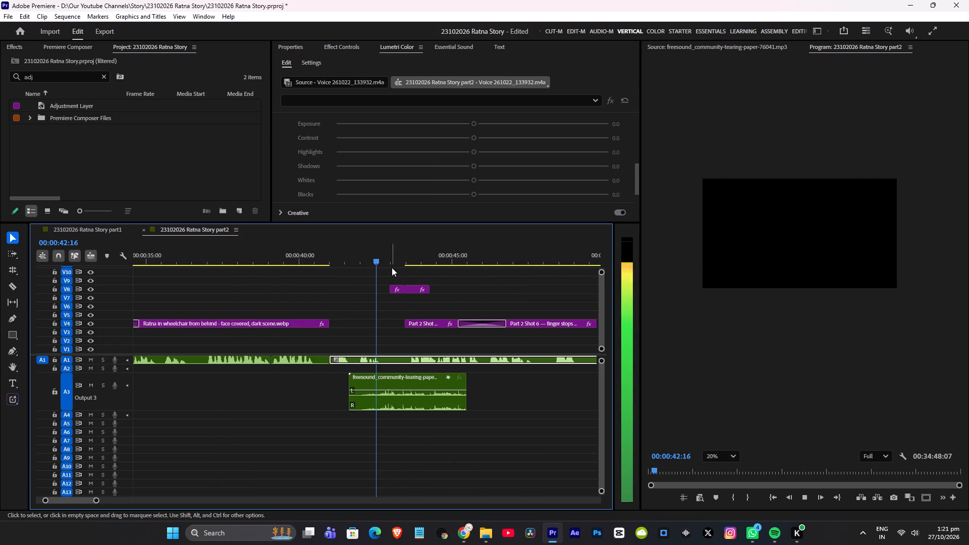
key(space)
Split the tearing-paper clip at 00:00:43:05 and move its second piece to start at about 00:00:44:08.
click(416, 381)
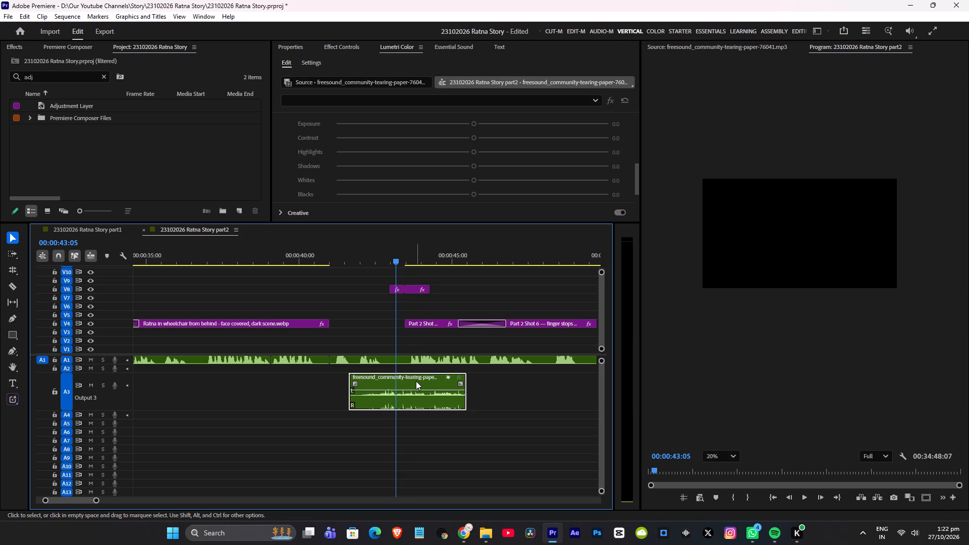
key(x)
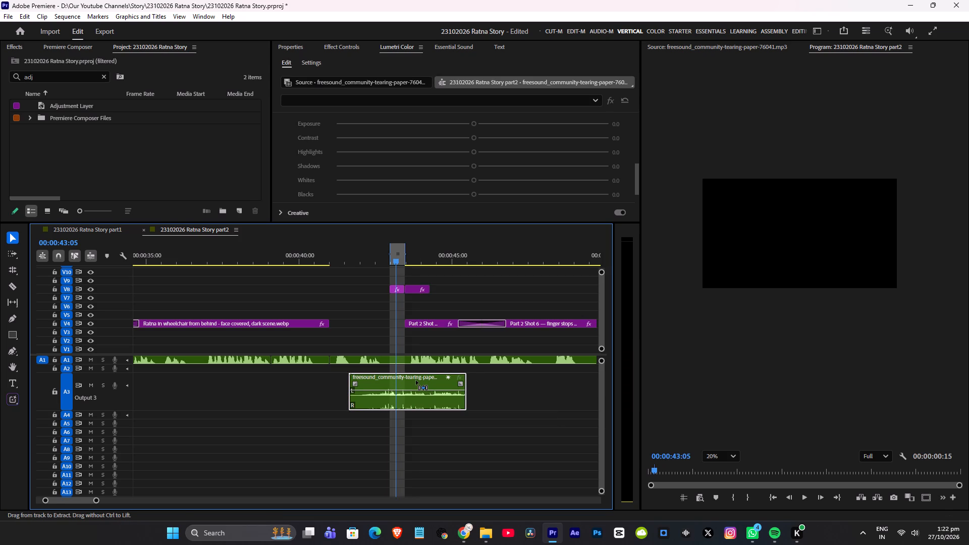
key(ctrl+shift+x)
click(412, 380)
key(z)
drag(415, 381, 447, 383)
Shift the first tearing-paper piece to start at about 00:00:42:02, checking its timing against the transition into Shot 5 by playback.
click(351, 251)
key(space)
alt+scroll(388, 289, up, 7)
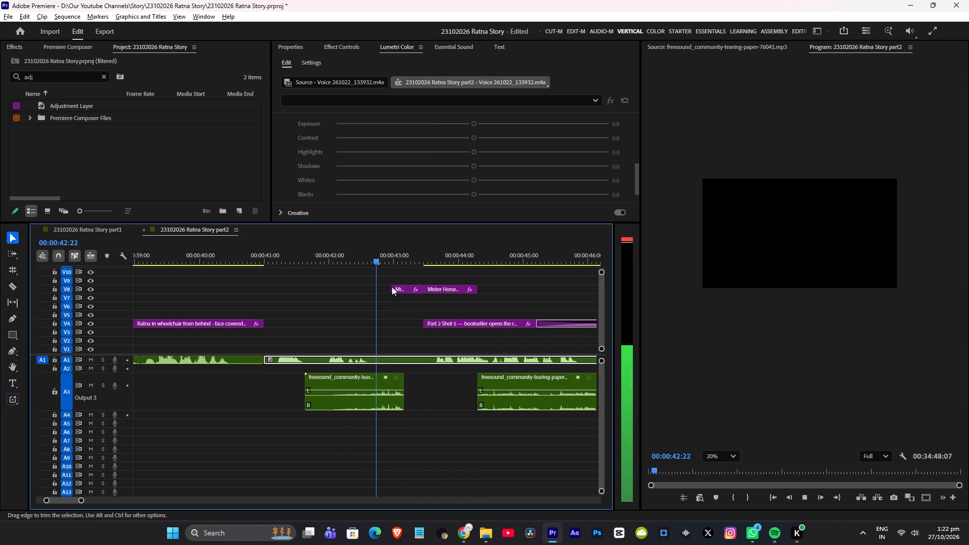
key(space)
drag(370, 376, 388, 377)
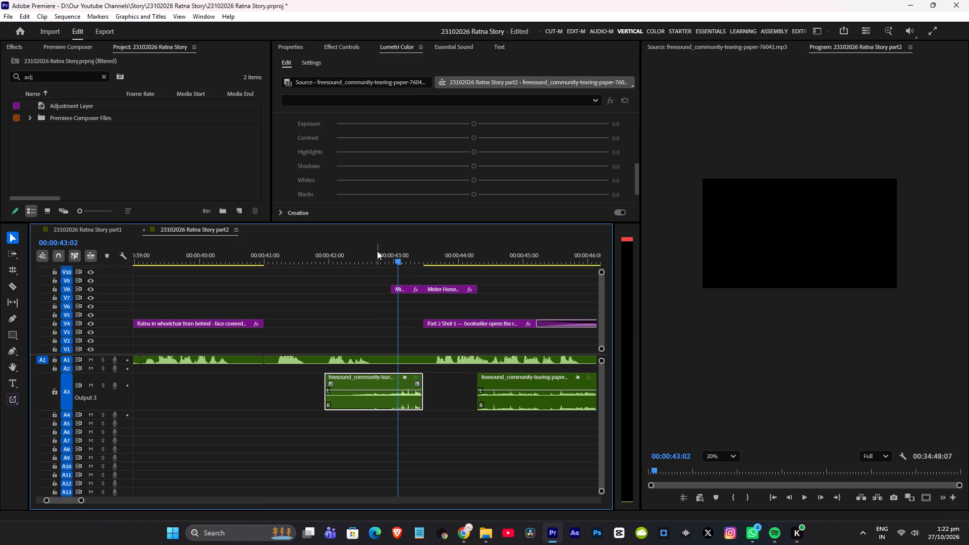
click(377, 251)
key(space)
key(space)
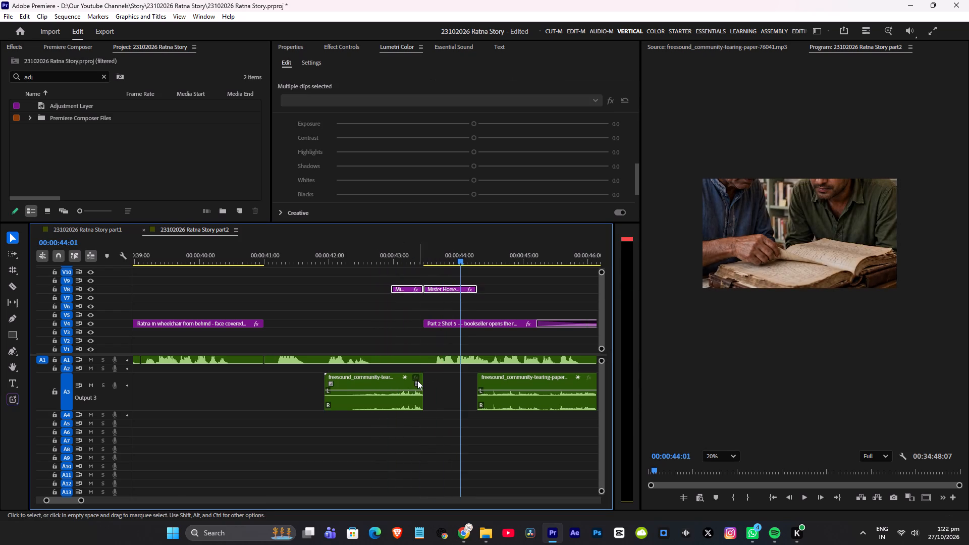
drag(399, 379, 407, 381)
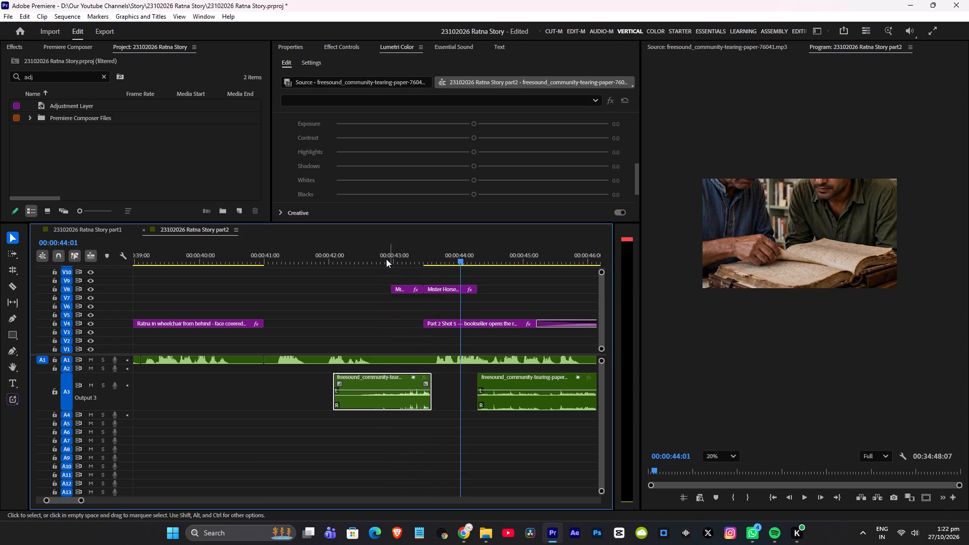
click(385, 252)
key(space)
scroll(452, 279, down, 7)
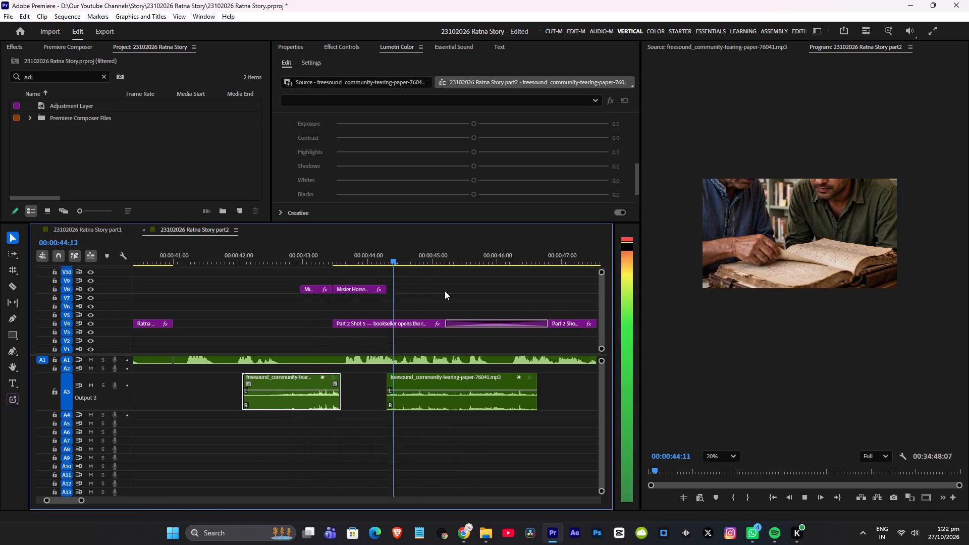
scroll(445, 291, down, 1)
key(space)
Move the second tearing-paper piece to start at about 00:00:45:04, under the dissolve into Part 2 Shot 6, and play it back.
drag(391, 379, 430, 379)
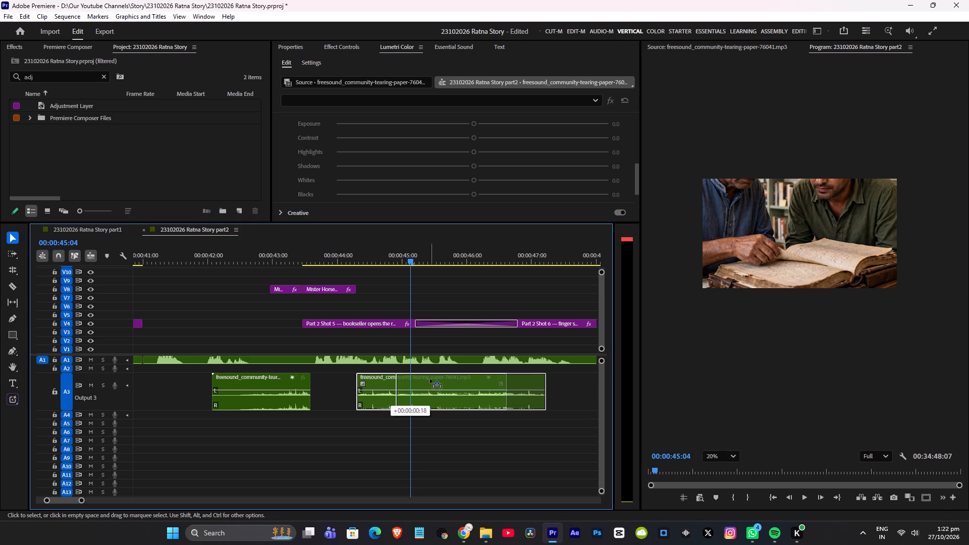
drag(430, 379, 447, 378)
click(401, 250)
key(space)
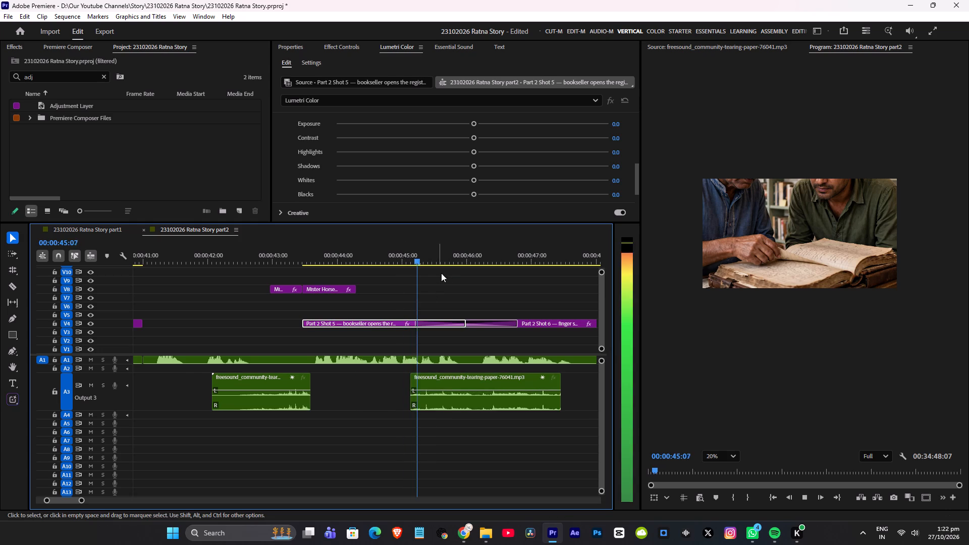
scroll(455, 276, down, 5)
key(space)
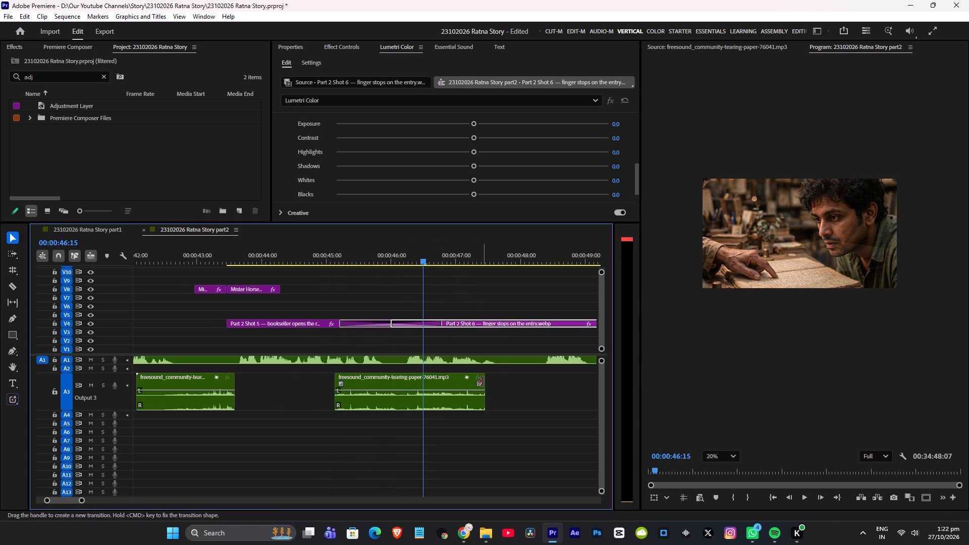
Shorten the second tearing-paper piece to about 1 second, shift it to start at about 00:00:45:06, play it and save the project.
drag(486, 378, 405, 382)
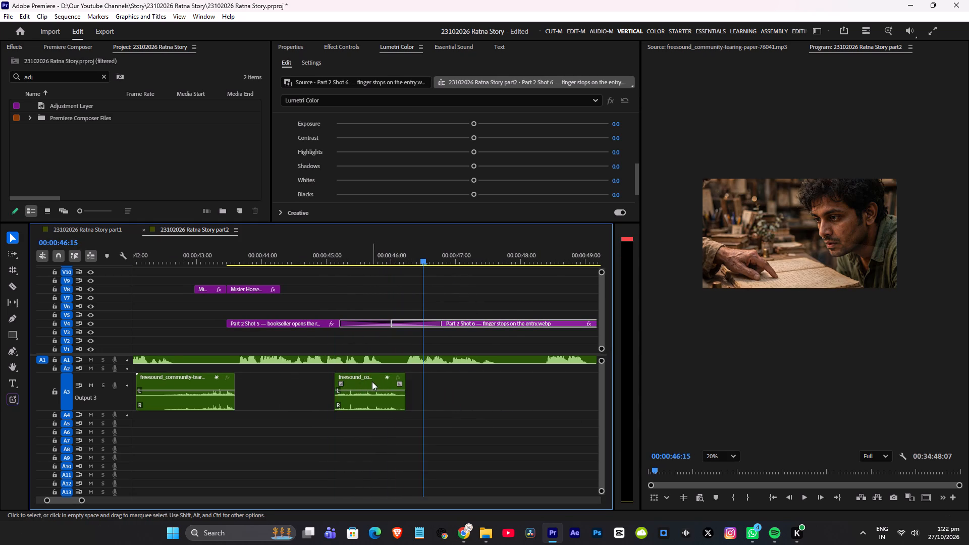
drag(372, 381, 378, 381)
click(335, 254)
key(space)
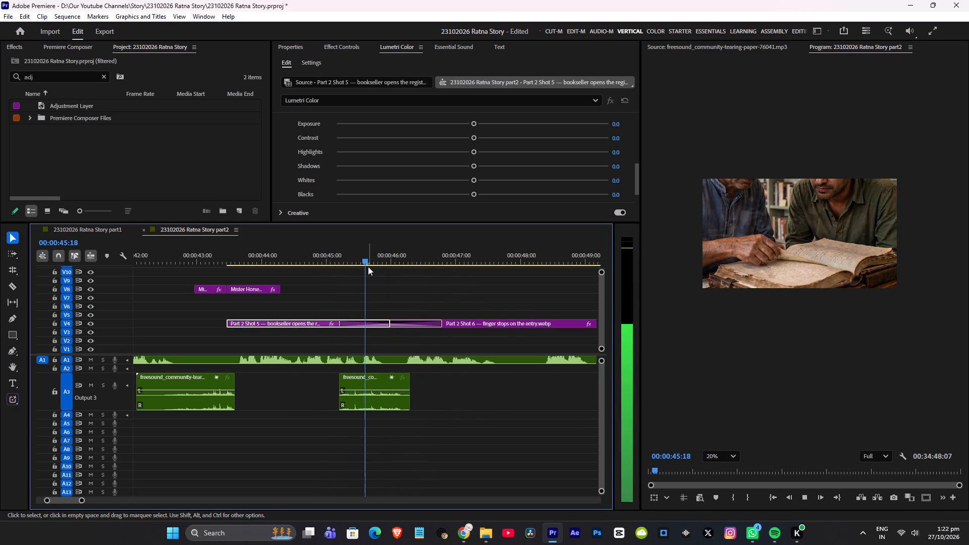
key(ctrl+s)
Review playback from Part 2 Shot 6 through the dark corridor video to the Serious topic talk image, saving the project along the way.
key(space)
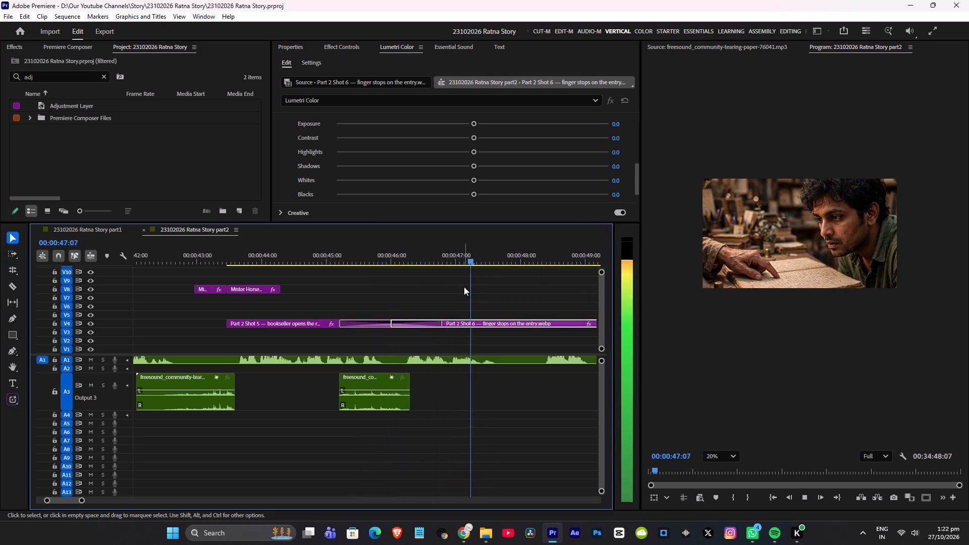
scroll(462, 287, down, 19)
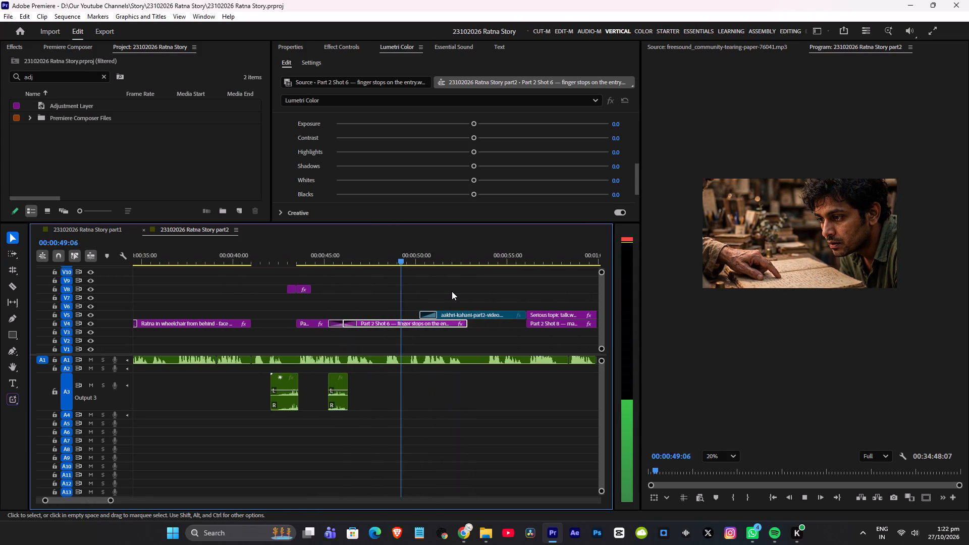
key(ctrl+s)
scroll(452, 291, down, 5)
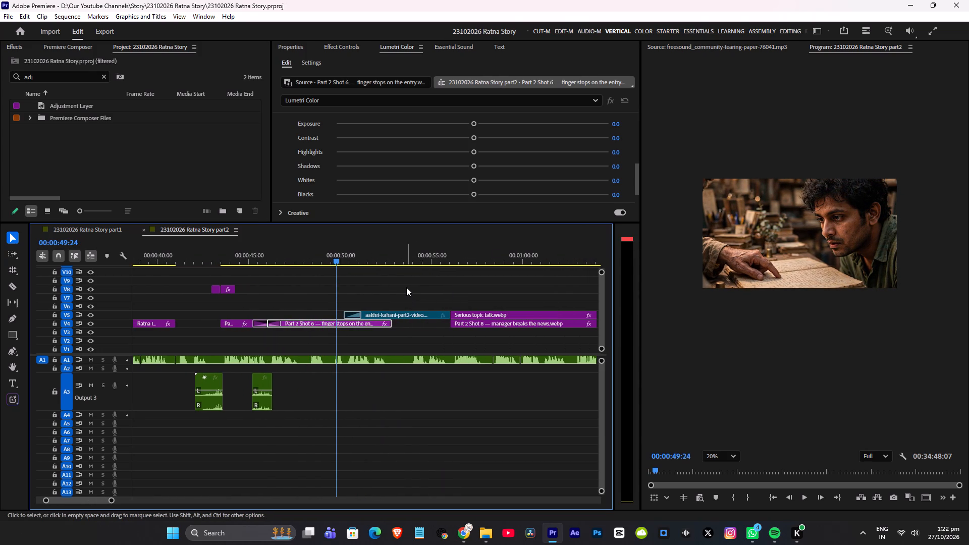
key(space)
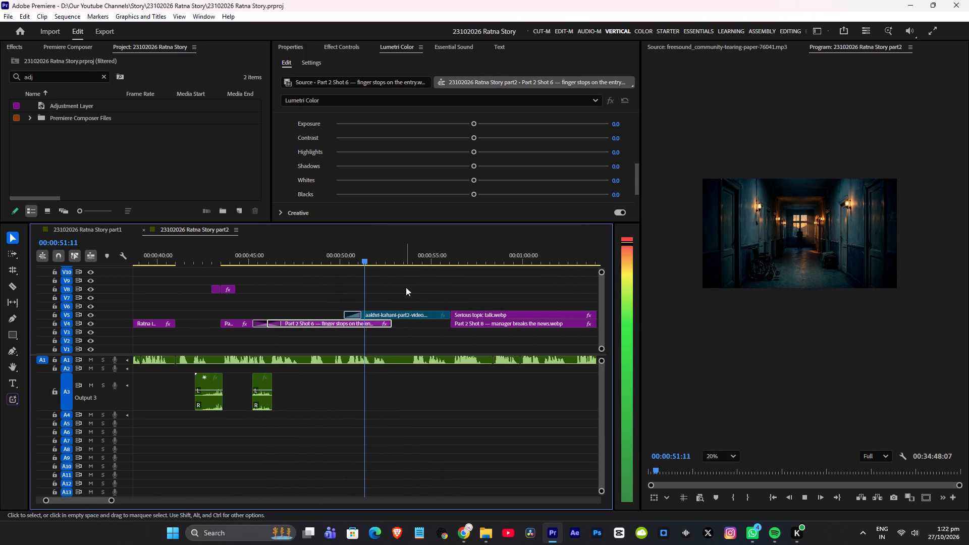
key(space)
key(ctrl+s)
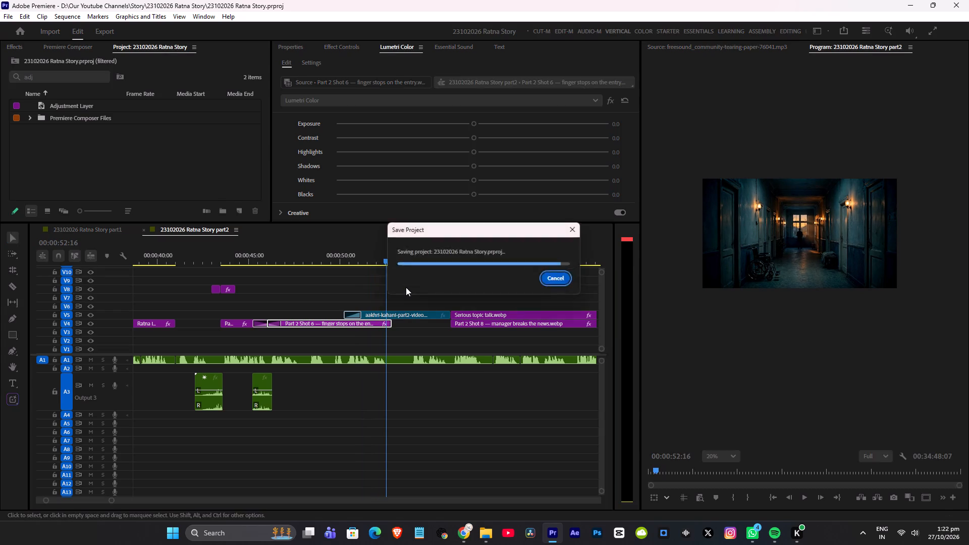
key(space)
alt+scroll(418, 296, up, 4)
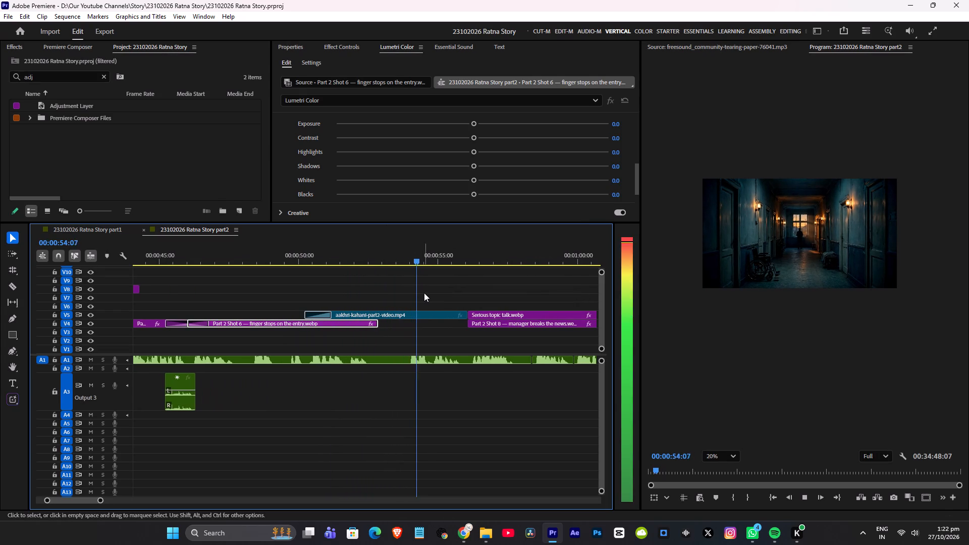
scroll(422, 295, down, 4)
key(space)
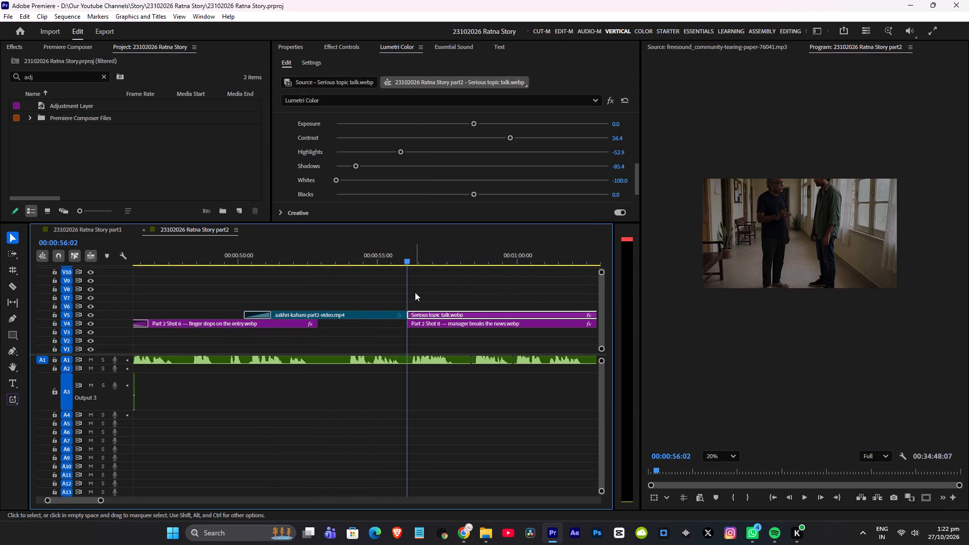
Lower the Lumetri exposure of the aakhri-kahani-part2-video.mp4 corridor clip to -1.5.
click(357, 258)
click(347, 48)
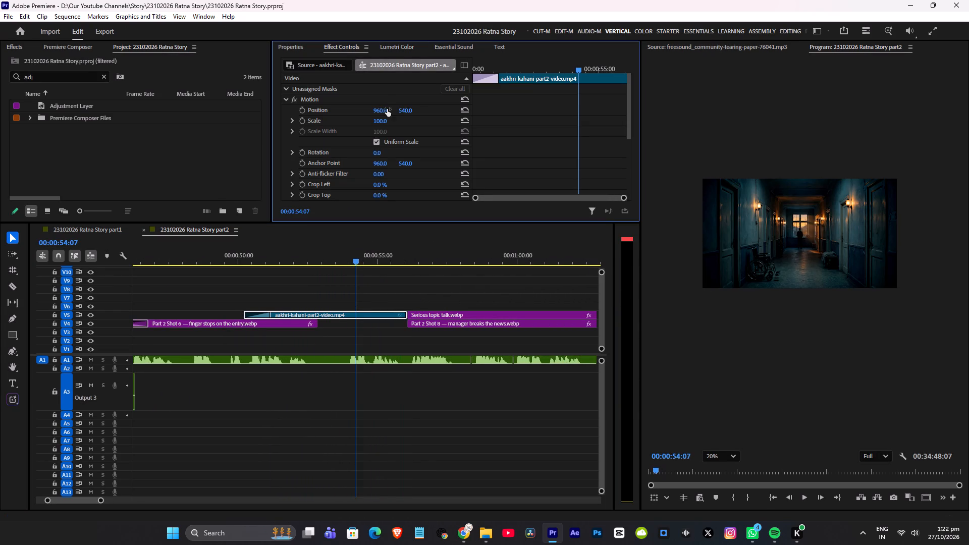
scroll(353, 96, up, 4)
click(395, 48)
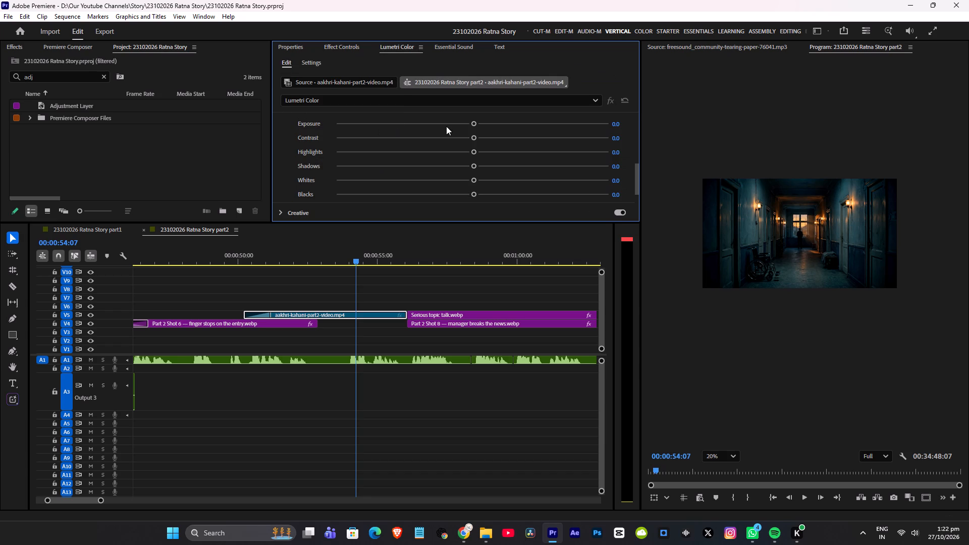
drag(439, 124, 430, 127)
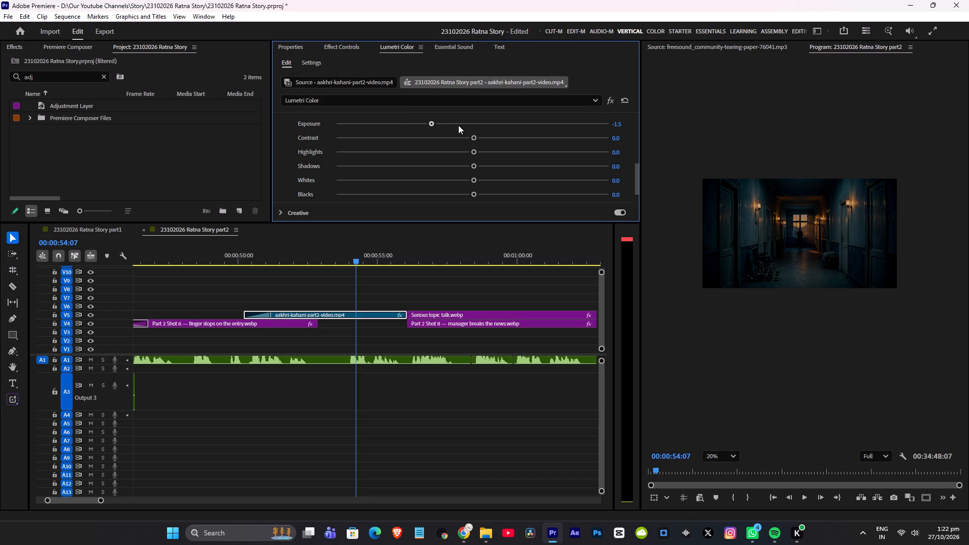
Reset the Lumetri exposure of the aakhri-kahani-part2-video.mp4 corridor clip to 0.0.
double_click(468, 123)
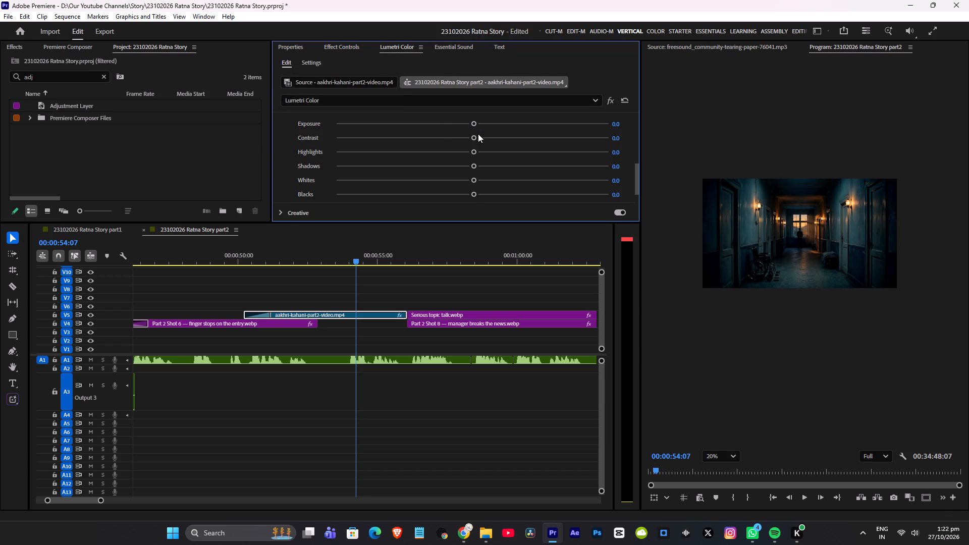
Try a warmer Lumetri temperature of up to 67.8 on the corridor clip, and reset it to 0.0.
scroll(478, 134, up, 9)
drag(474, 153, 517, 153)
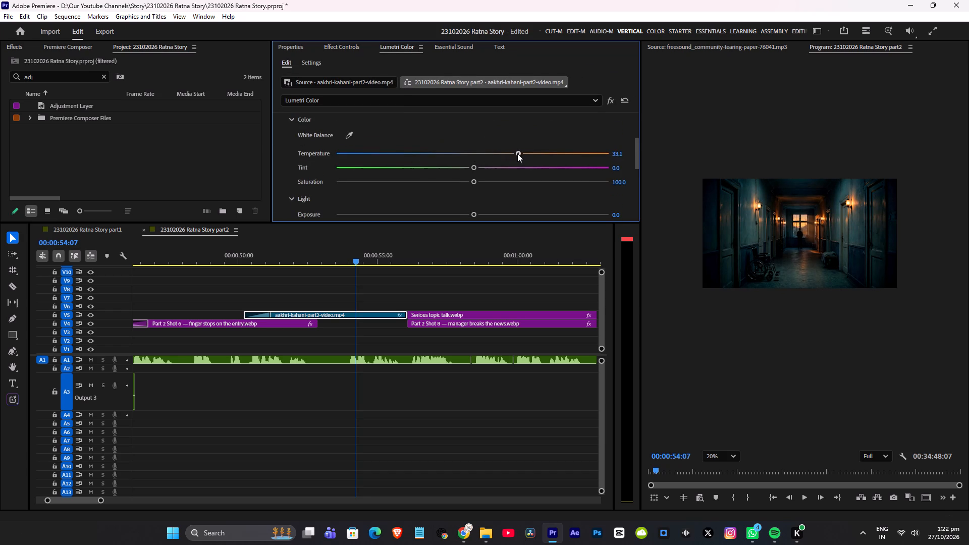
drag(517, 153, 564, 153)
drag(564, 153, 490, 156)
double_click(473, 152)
Lower the corridor clip's Lumetri saturation to 0.0 to make it black and white, and save the project.
scroll(487, 172, down, 6)
drag(474, 120, 0, 121)
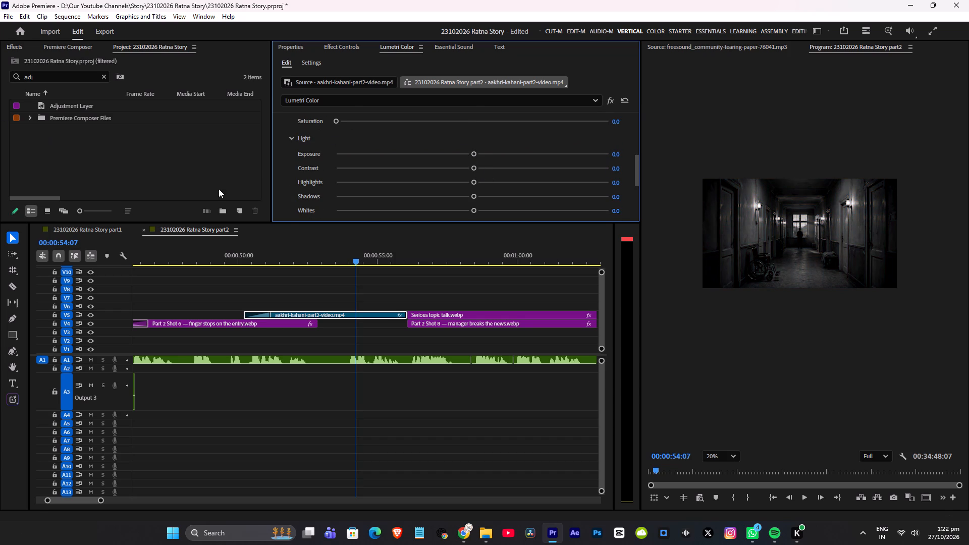
key(ctrl+s)
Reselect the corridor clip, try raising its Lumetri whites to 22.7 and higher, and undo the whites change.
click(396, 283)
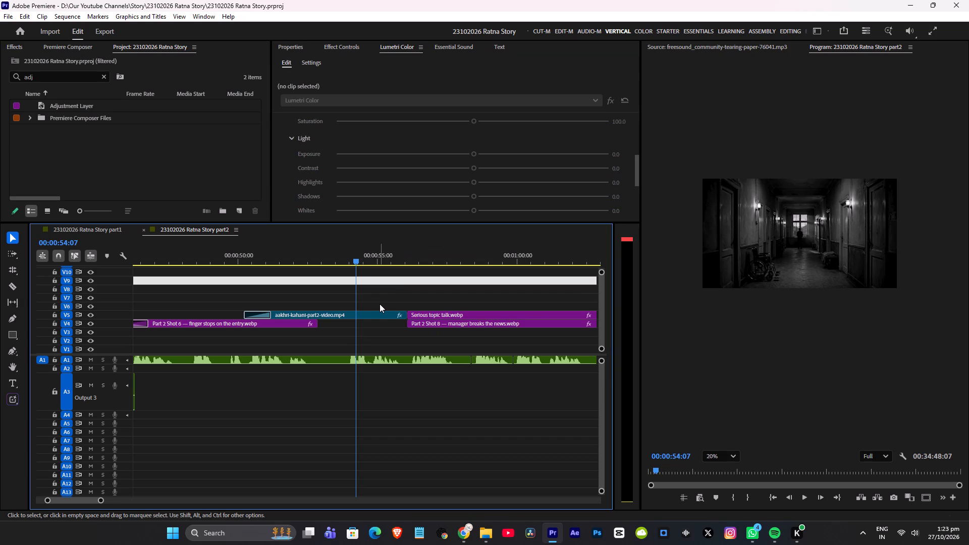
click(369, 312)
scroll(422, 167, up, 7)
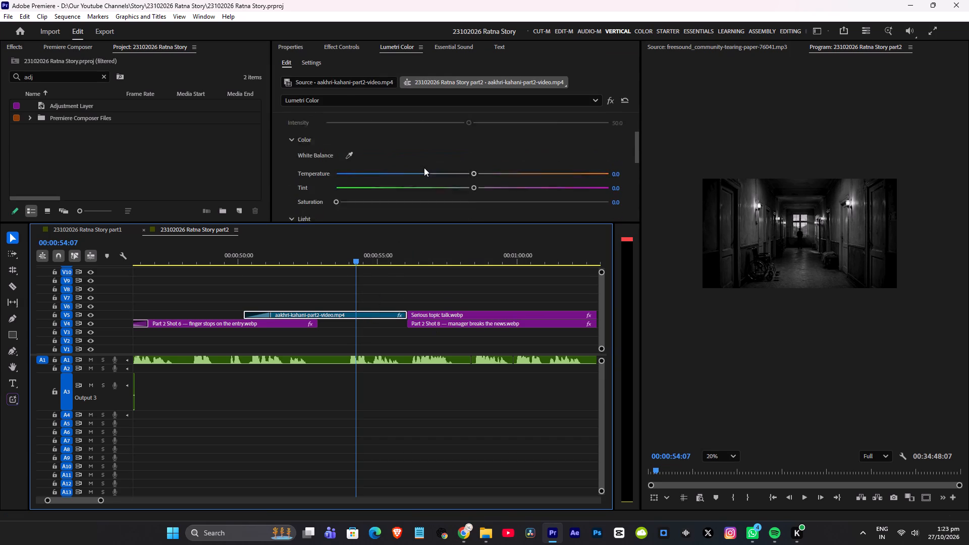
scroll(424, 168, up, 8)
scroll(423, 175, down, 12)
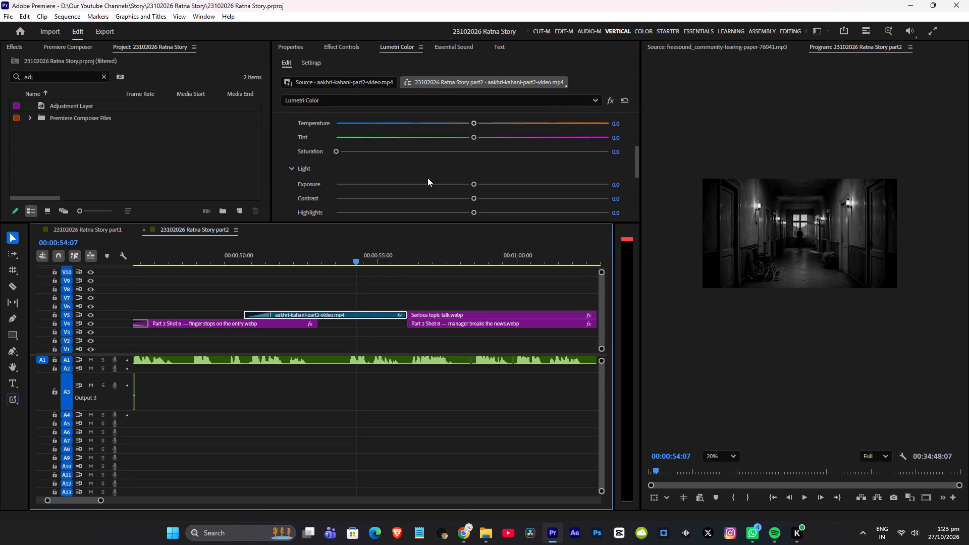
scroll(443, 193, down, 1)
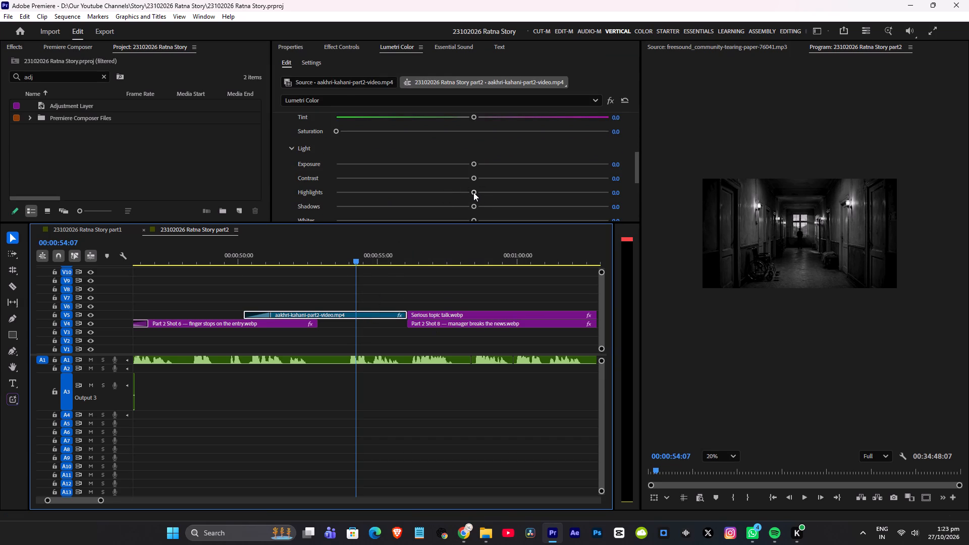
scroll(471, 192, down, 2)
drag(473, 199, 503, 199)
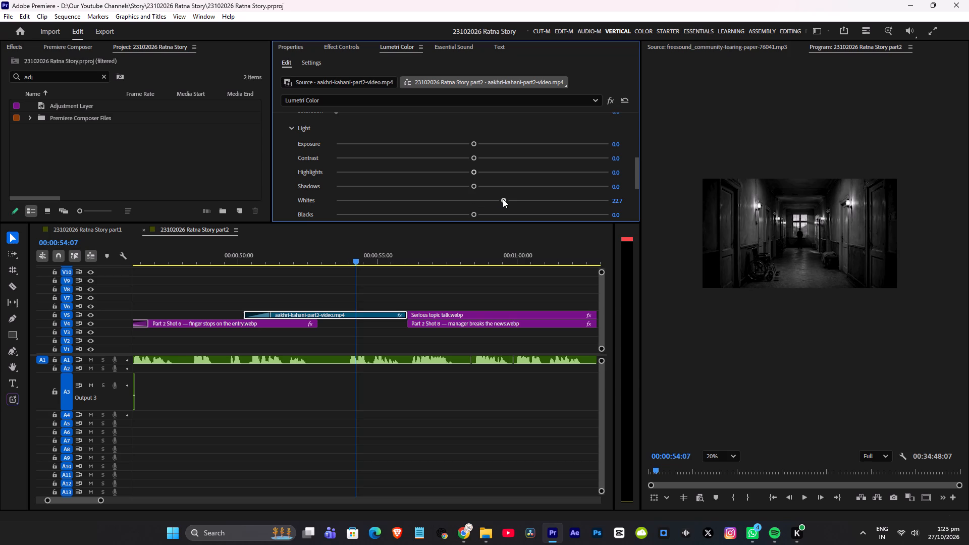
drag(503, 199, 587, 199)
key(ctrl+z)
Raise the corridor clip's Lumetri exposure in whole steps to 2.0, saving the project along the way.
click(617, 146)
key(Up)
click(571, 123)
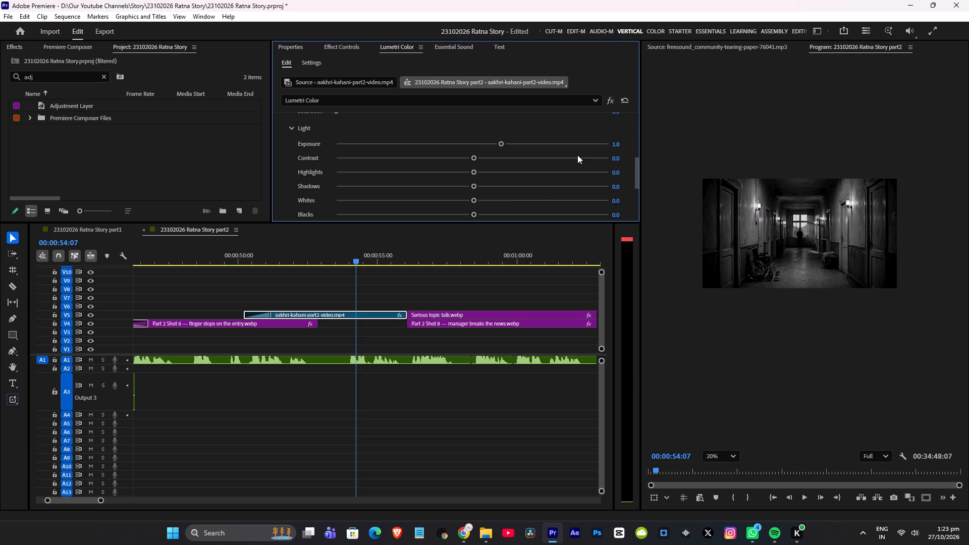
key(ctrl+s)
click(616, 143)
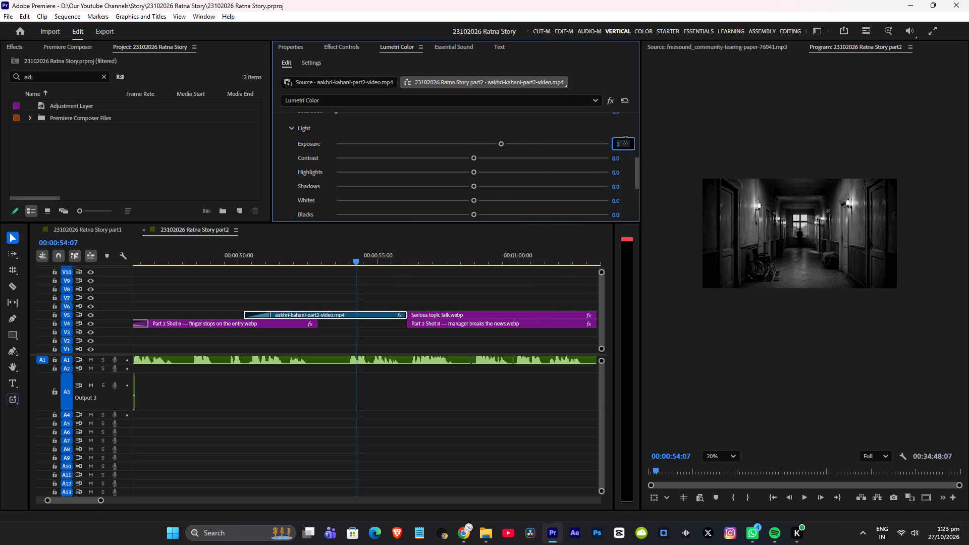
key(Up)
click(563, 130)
Raise the corridor clip's Lumetri shadows to 62.7, reset its exposure to 0.0 and save the project.
drag(472, 185, 513, 185)
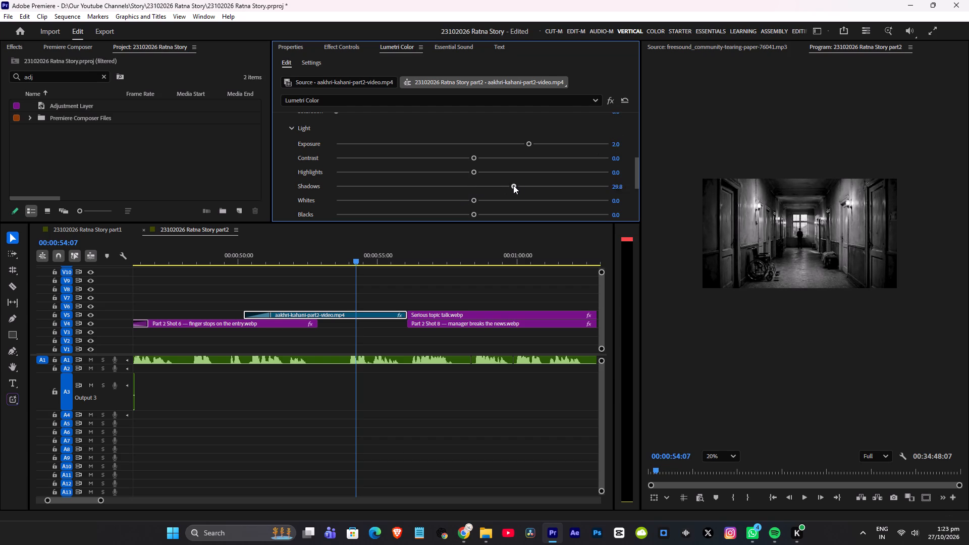
drag(513, 185, 557, 185)
drag(528, 143, 496, 148)
double_click(484, 141)
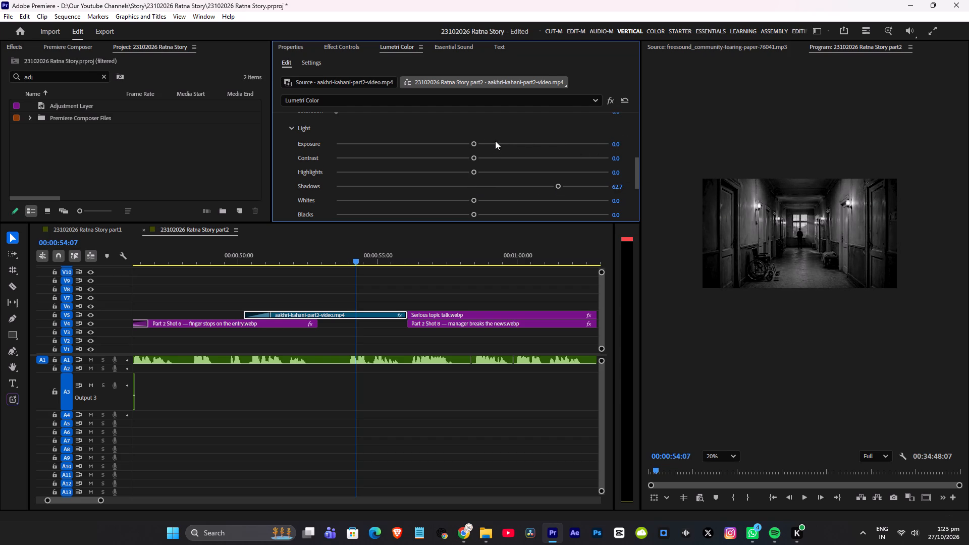
key(ctrl+s)
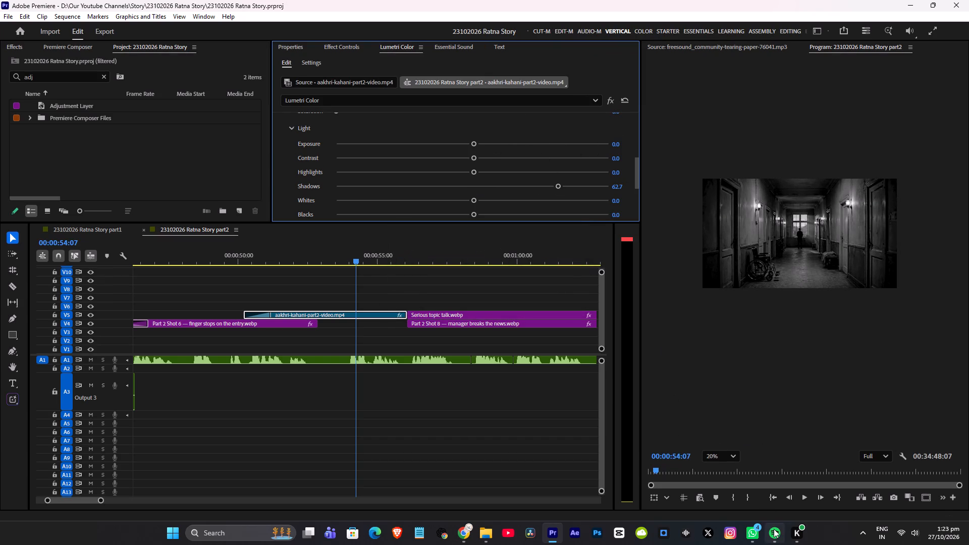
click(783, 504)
Save the project and play the sequence from about 00:00:50 into the black-and-white corridor clip.
key(ctrl+s)
click(241, 251)
key(space)
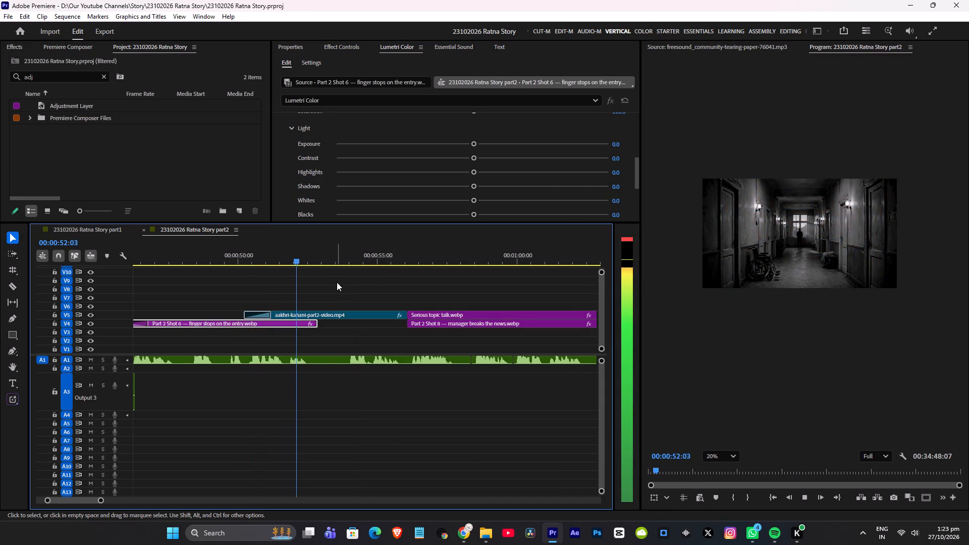
Keyframe the corridor clip's Scale from 100 at its start to 110 at its end, save, and return to before the clip.
click(322, 316)
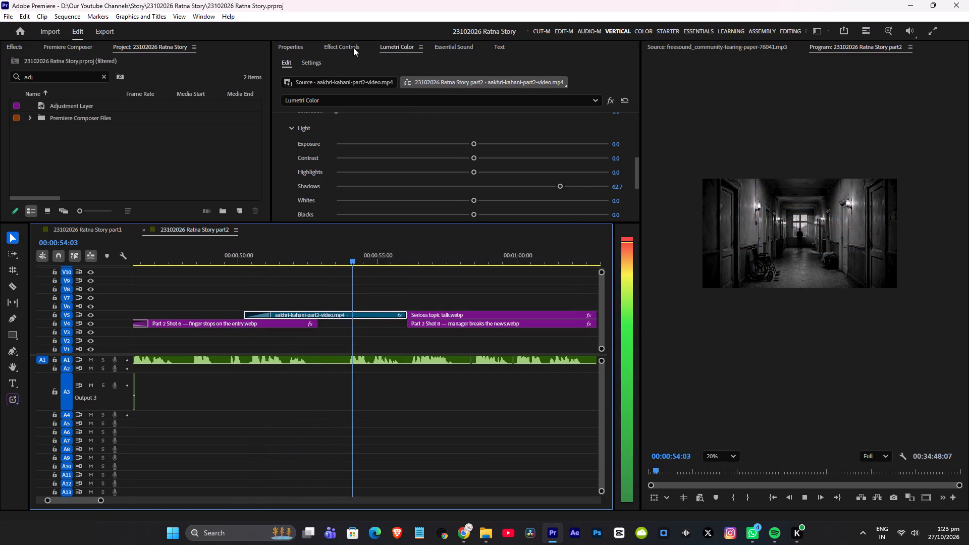
click(353, 47)
key(space)
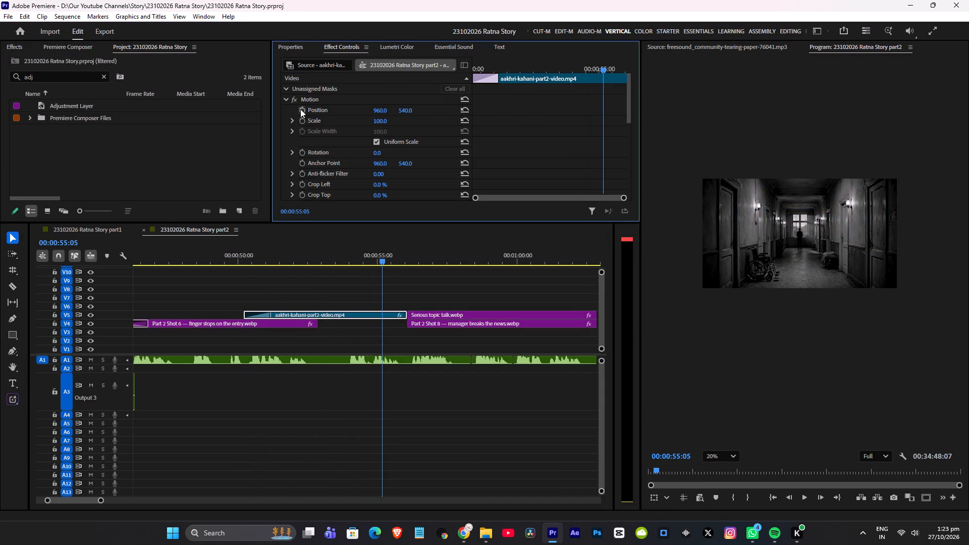
click(303, 122)
click(536, 69)
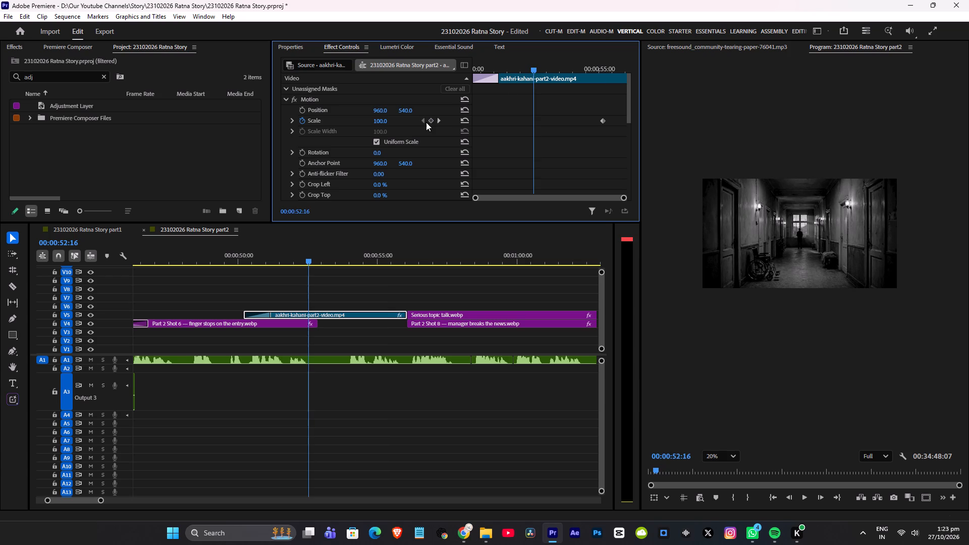
click(430, 122)
click(438, 121)
click(389, 121)
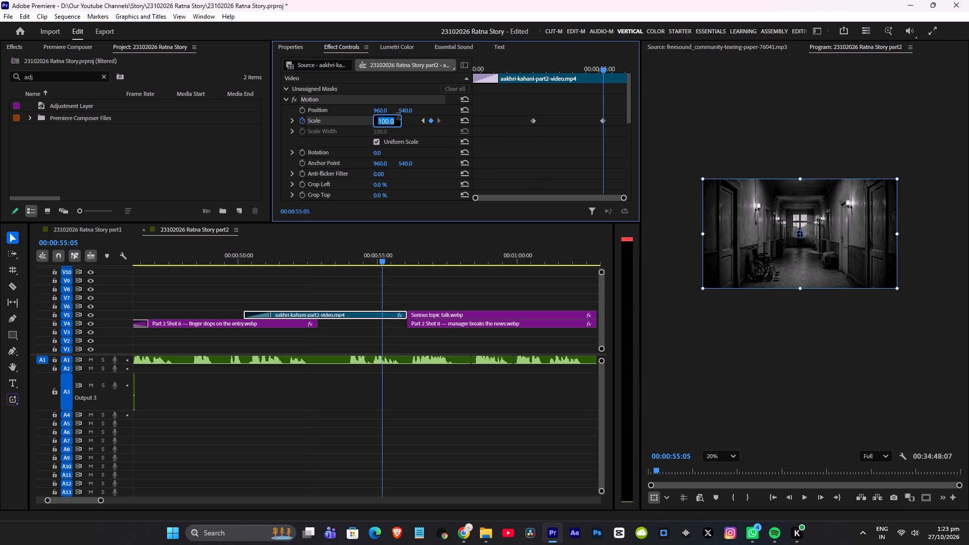
key(shift+Up)
click(532, 133)
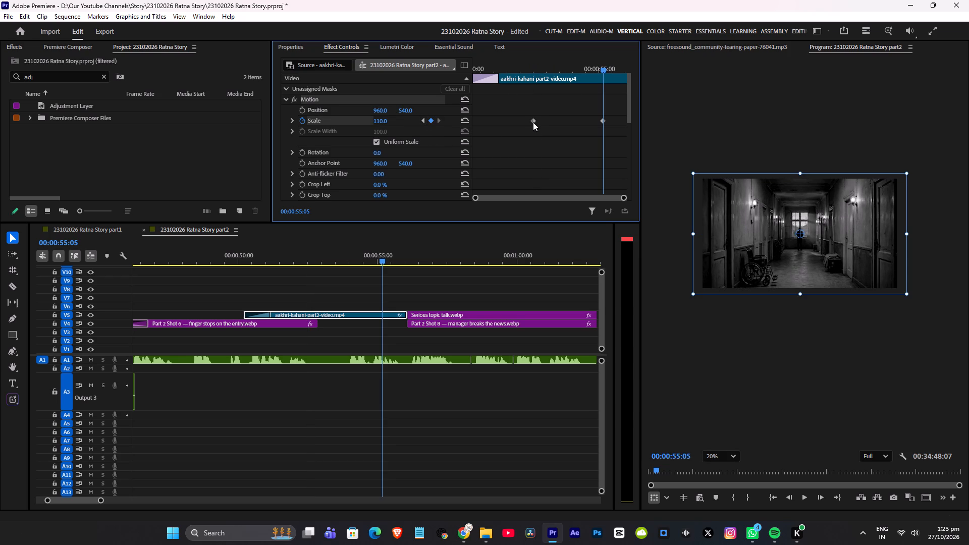
drag(532, 122, 282, 128)
drag(604, 120, 777, 125)
key(ctrl+s)
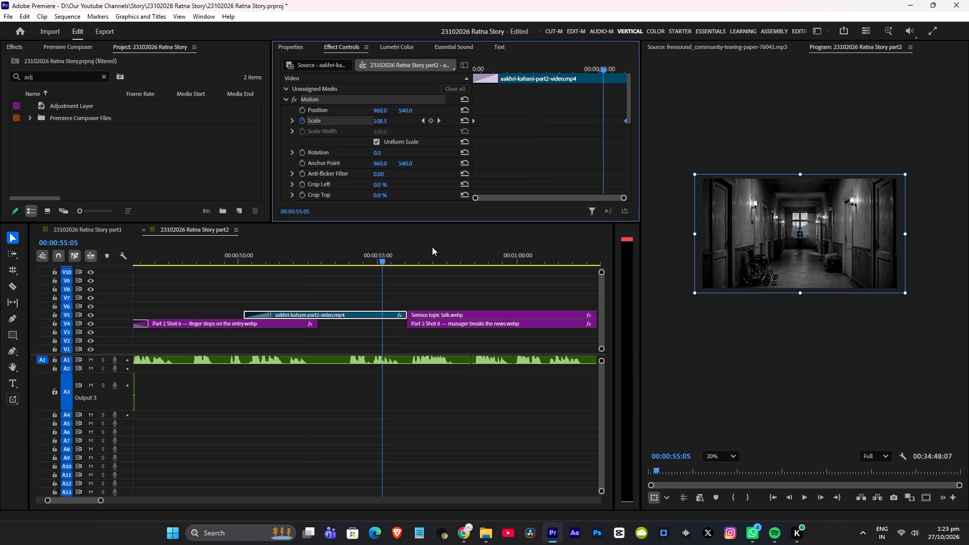
click(220, 252)
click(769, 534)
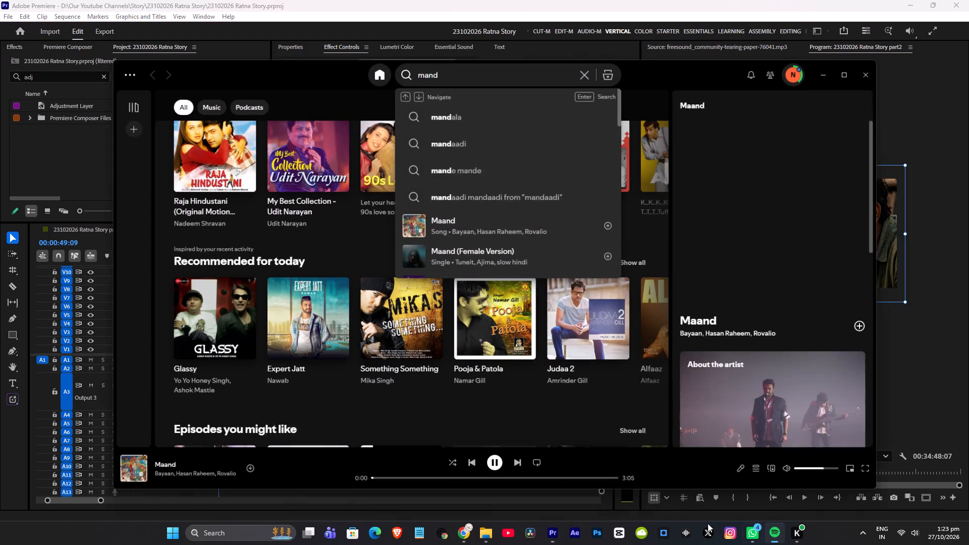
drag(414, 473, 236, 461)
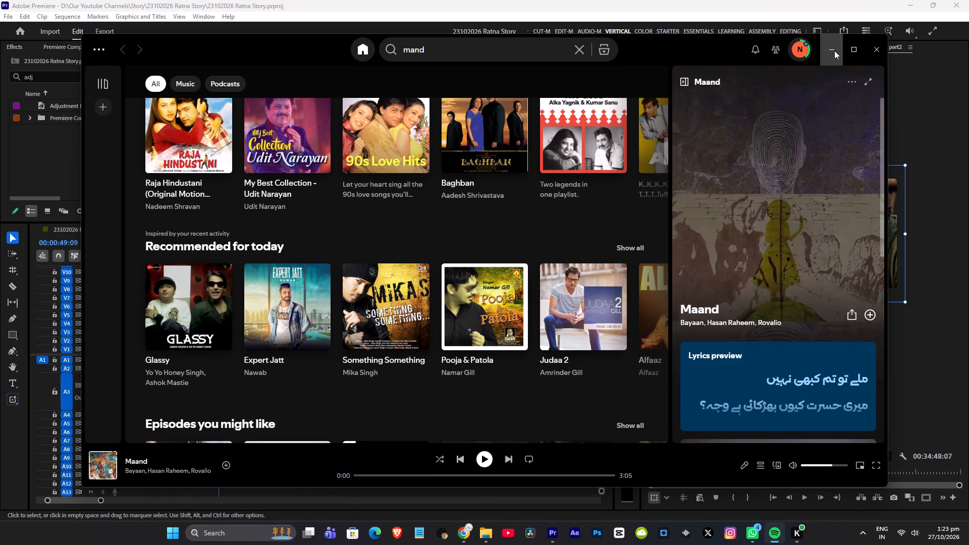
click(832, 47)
Save the project and play from about 00:00:49:09 to review the corridor clip's zoom.
key(ctrl+s)
key(space)
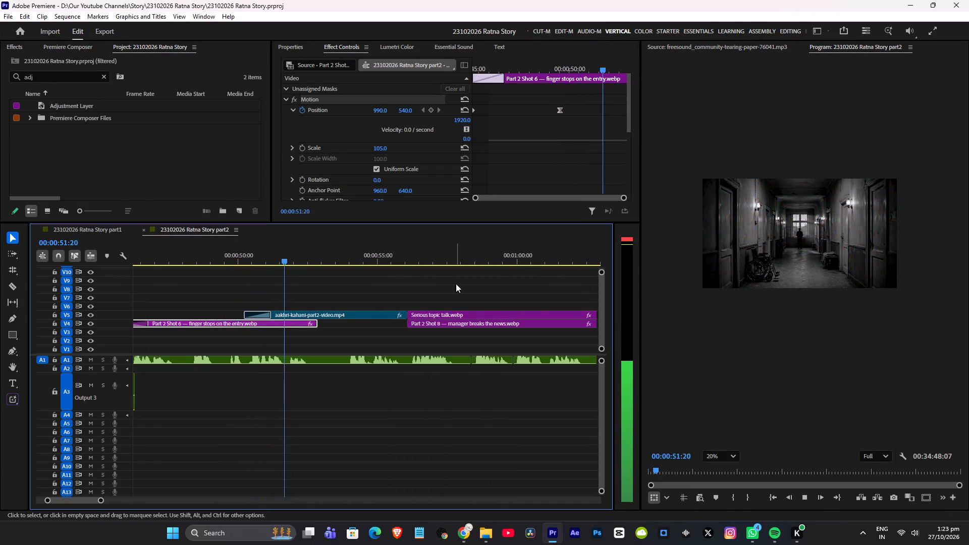
click(784, 503)
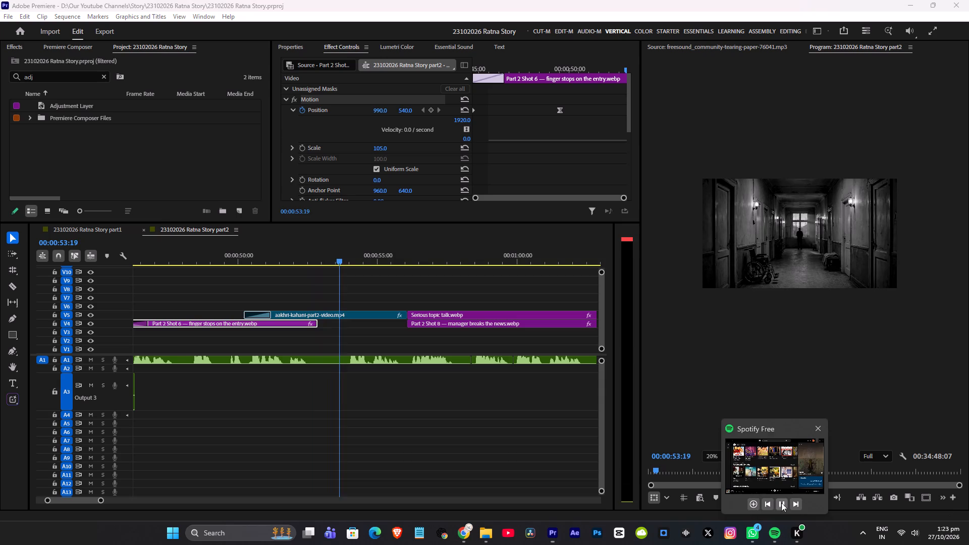
scroll(435, 307, down, 3)
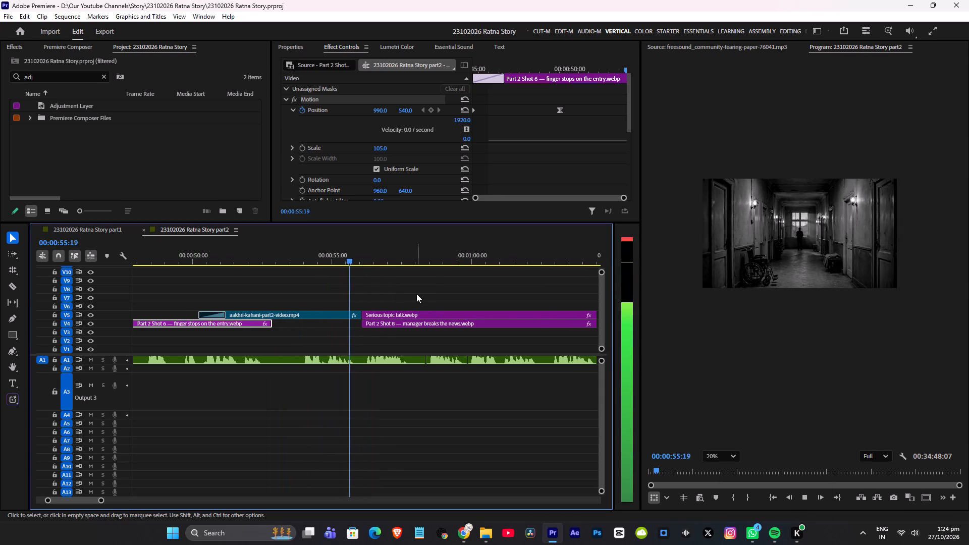
key(space)
Move the corridor clip's first Scale keyframe to about 00:00:52, ease it, and play through to the Serious topic talk image.
drag(281, 255, 272, 259)
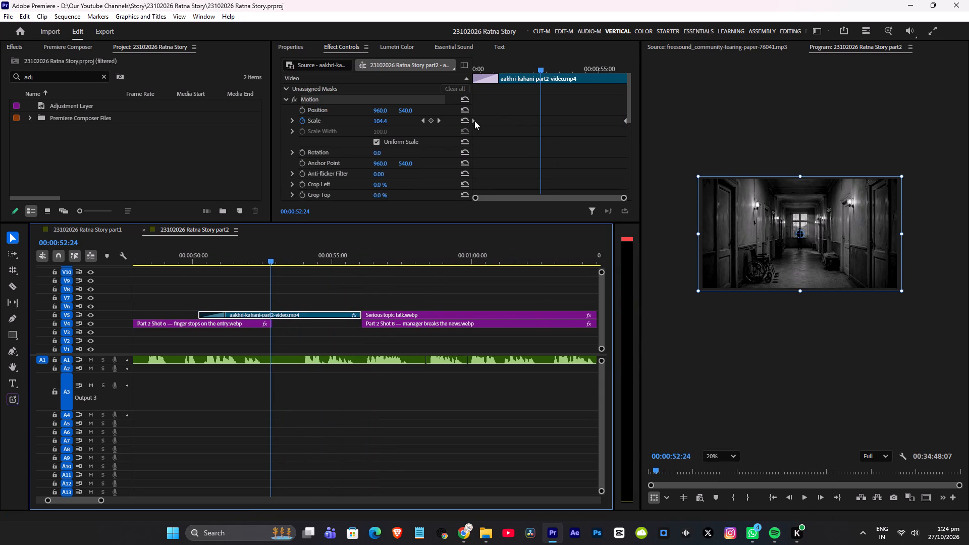
drag(474, 121, 524, 122)
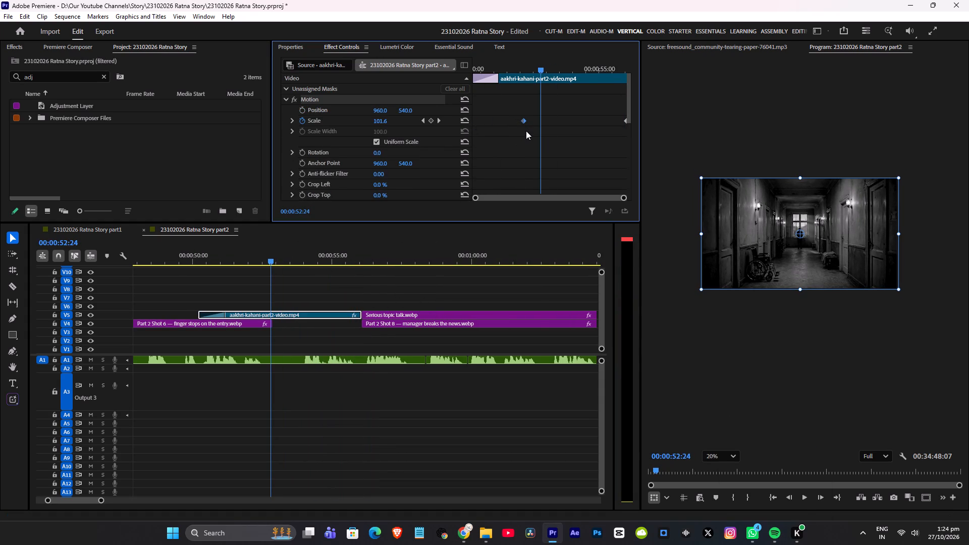
key(F8)
click(219, 249)
key(space)
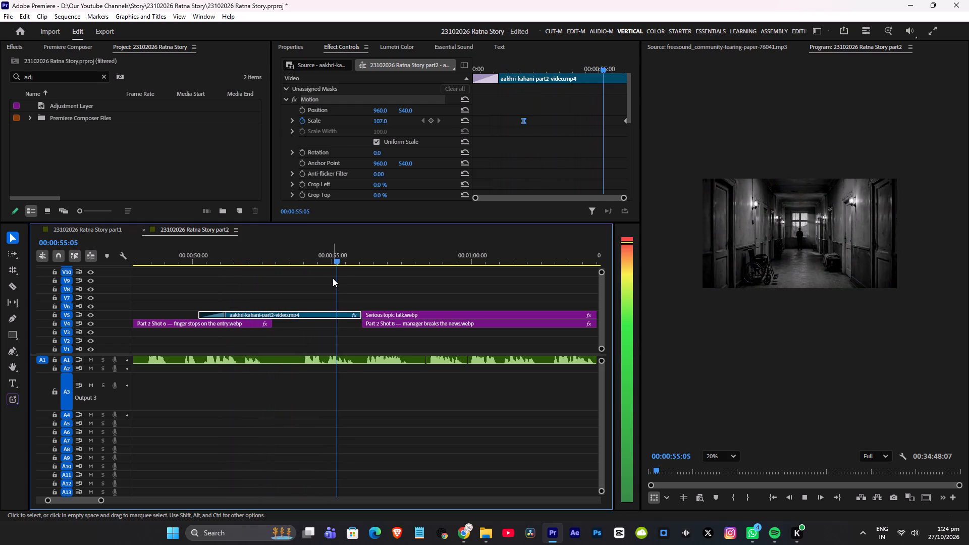
scroll(336, 279, down, 4)
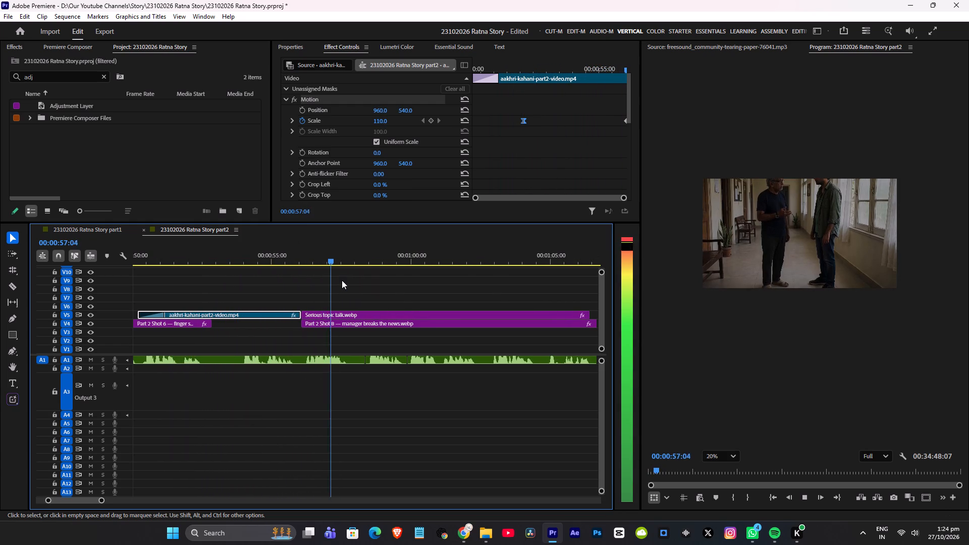
Save the project, move the Serious topic talk image's second Position keyframe earlier to about 00:01:03, and ease it.
key(ctrl+s)
key(space)
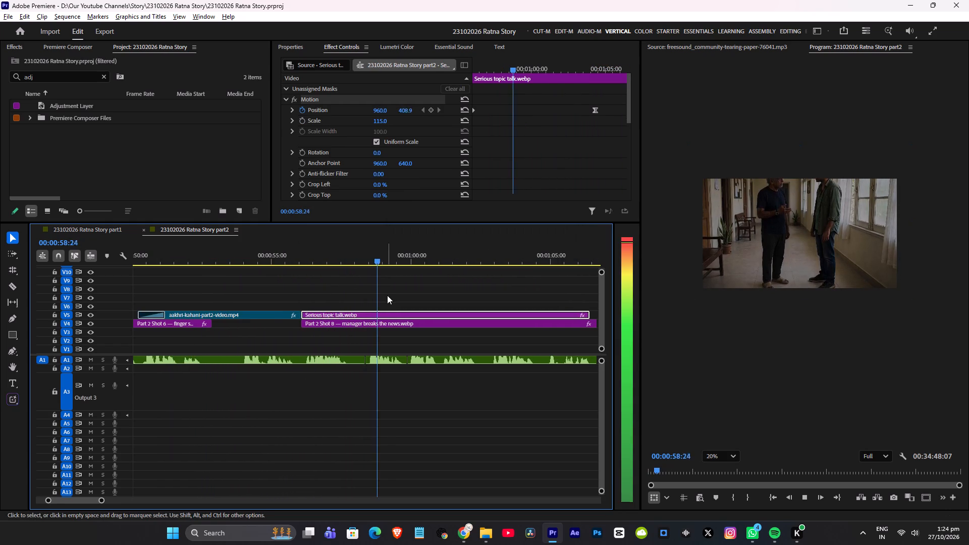
alt+scroll(387, 295, down, 4)
scroll(406, 295, down, 2)
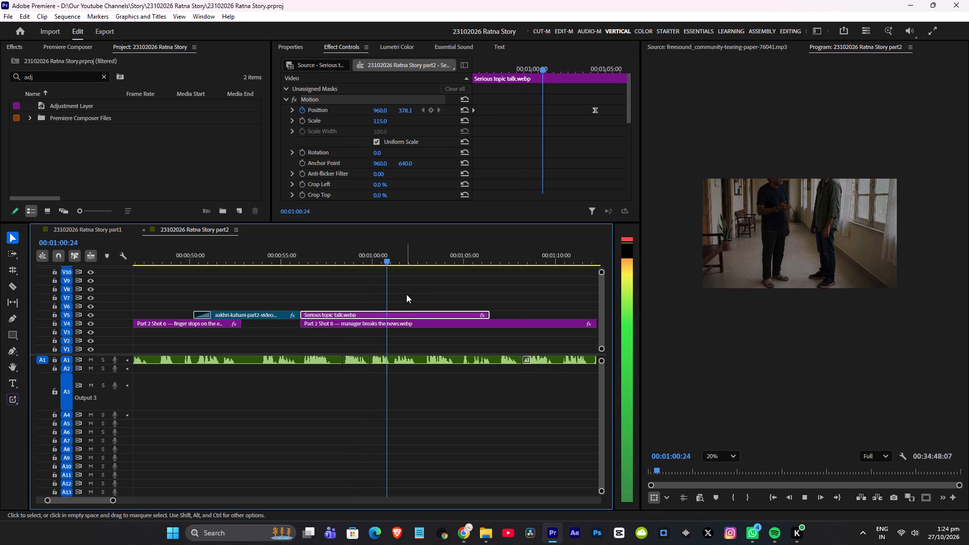
key(space)
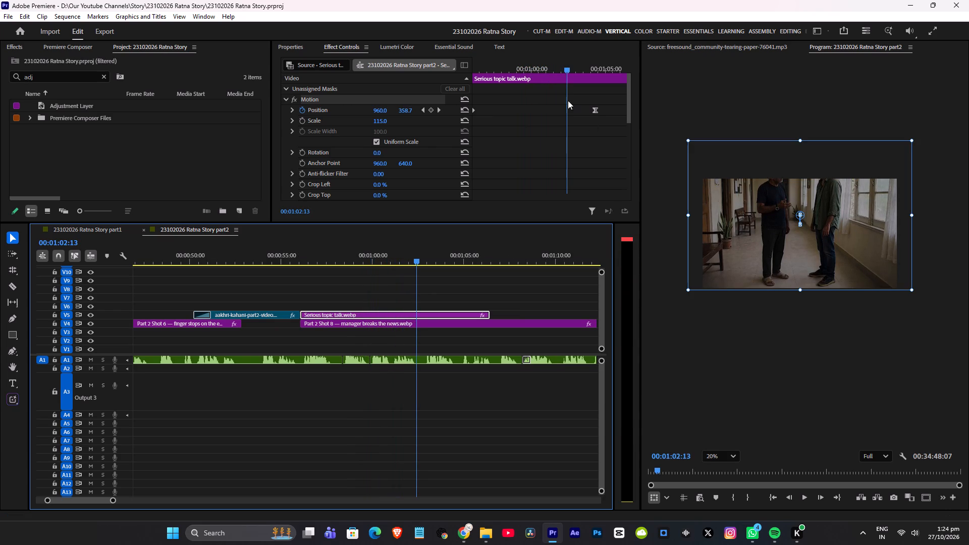
right_click(594, 111)
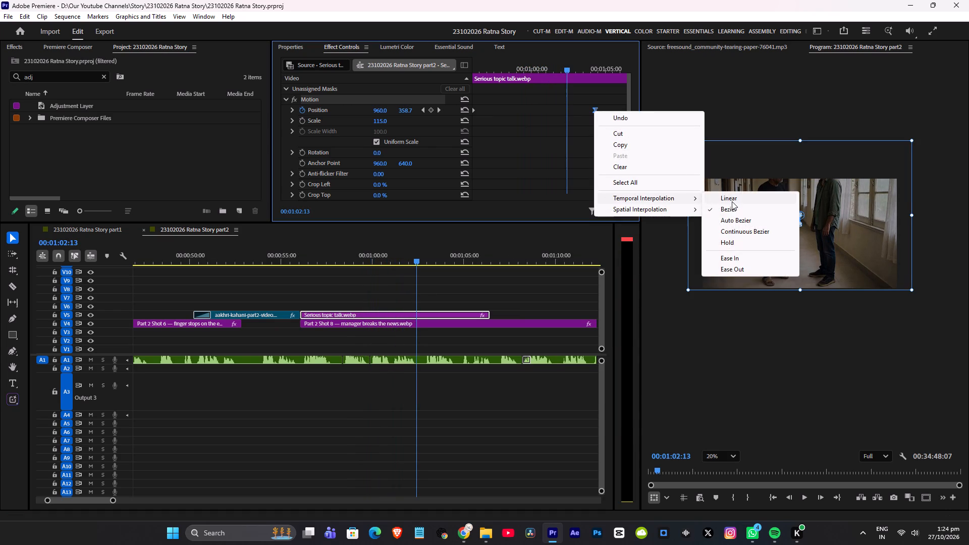
click(732, 201)
drag(474, 110, 575, 116)
drag(596, 110, 415, 113)
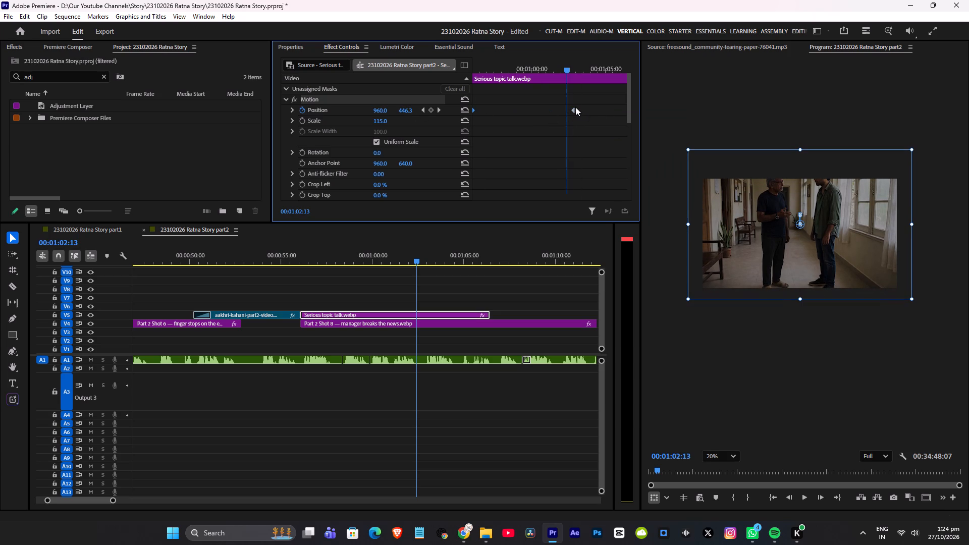
drag(575, 107, 580, 107)
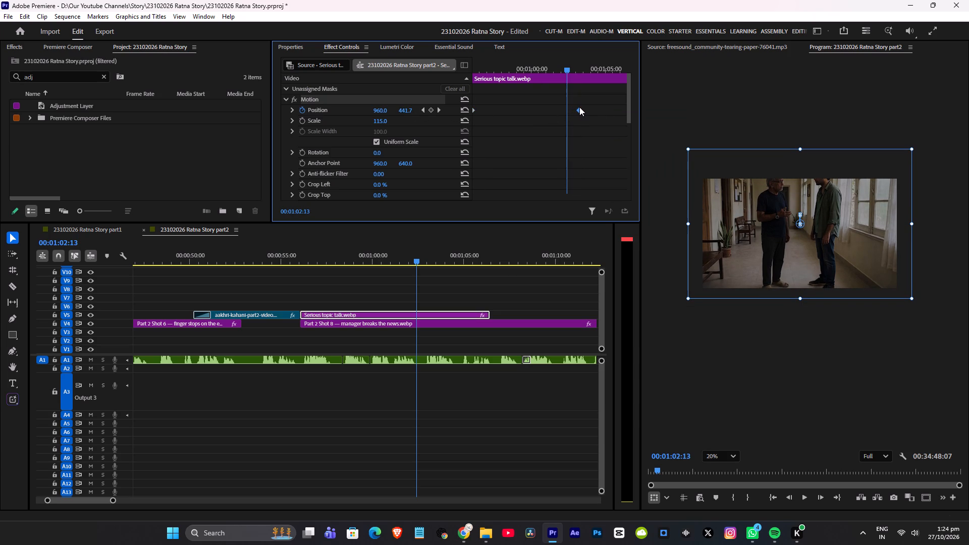
key(F7)
Play from about 00:00:55 through the Serious topic talk image into the Part 2 Shot 8 image to review the movement.
click(298, 252)
key(space)
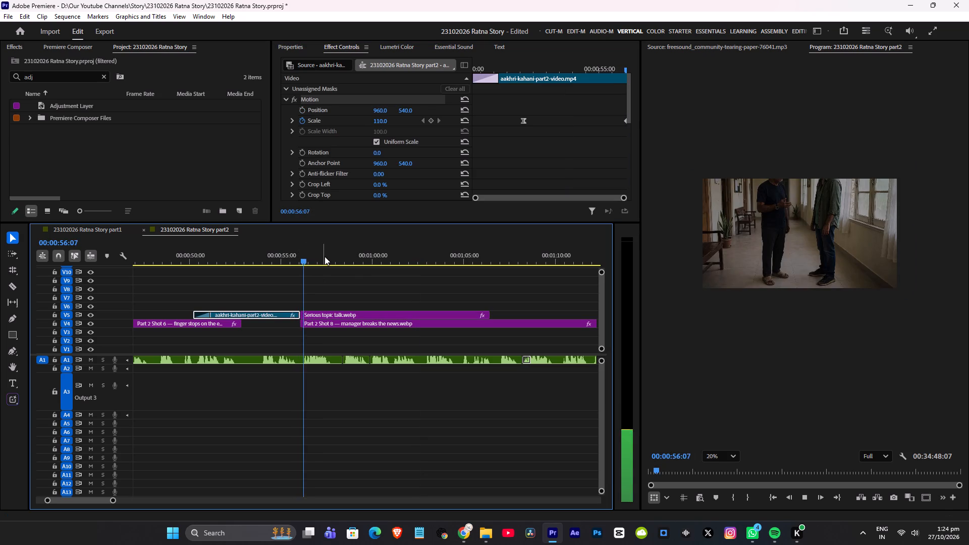
click(284, 256)
key(space)
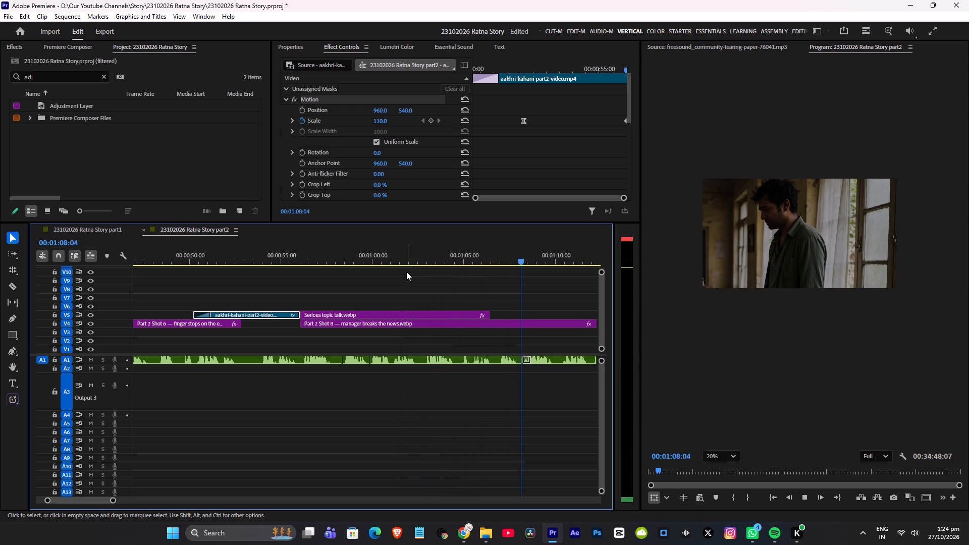
key(space)
scroll(443, 292, down, 4)
key(space)
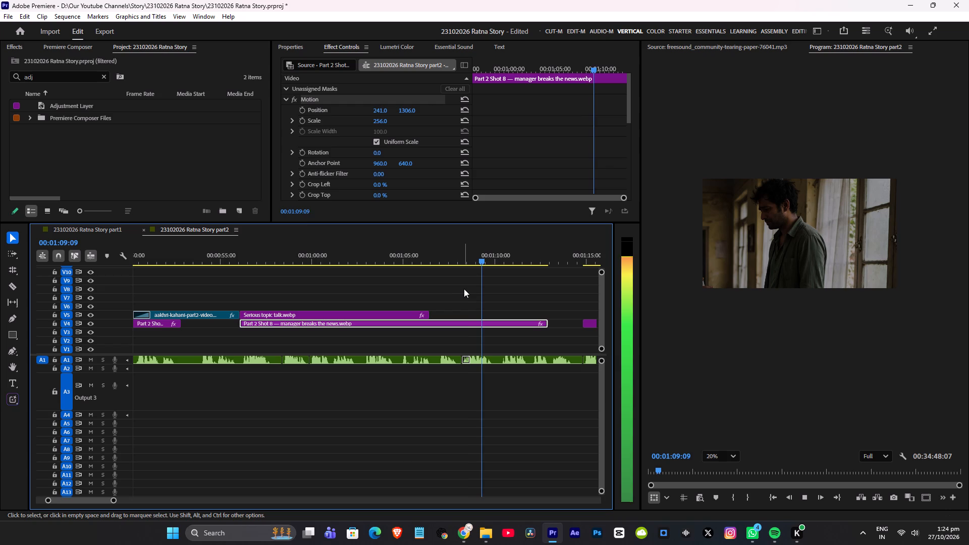
key(space)
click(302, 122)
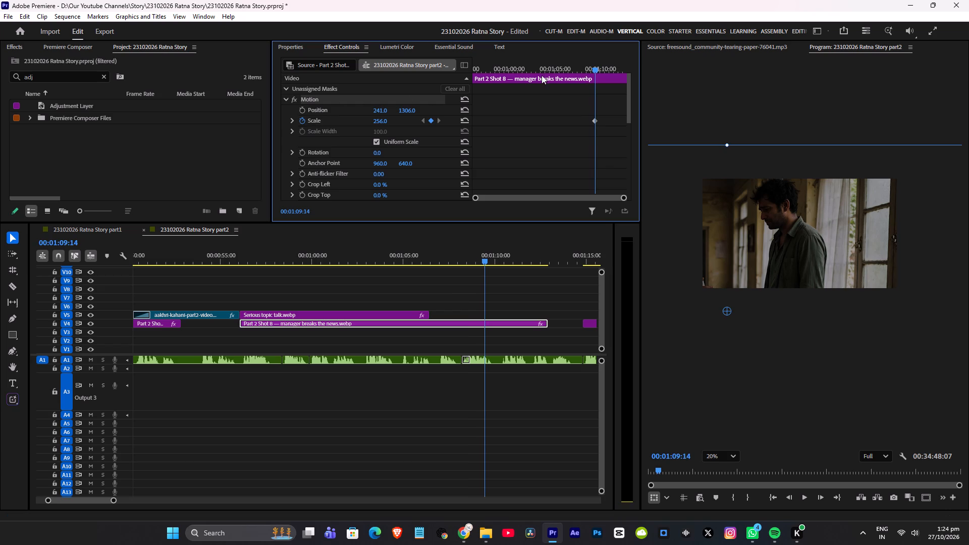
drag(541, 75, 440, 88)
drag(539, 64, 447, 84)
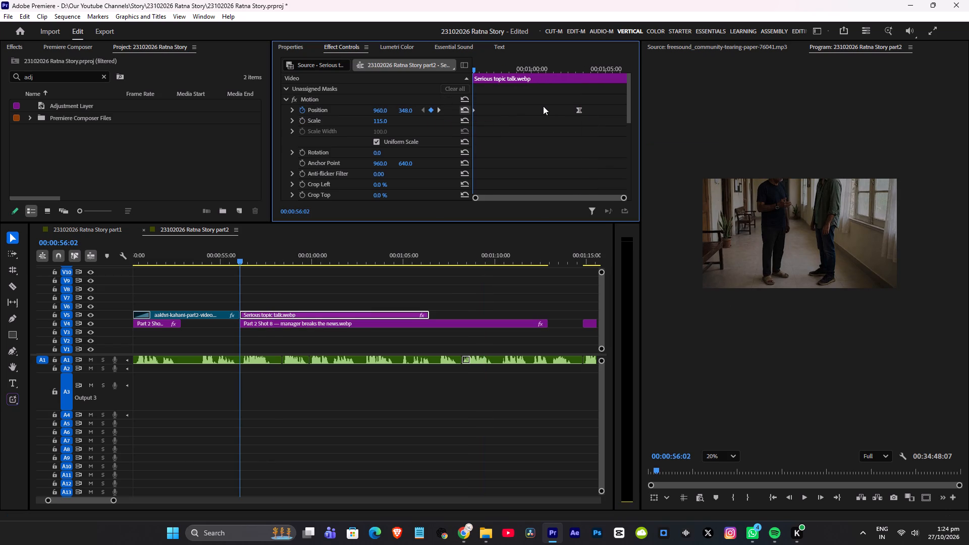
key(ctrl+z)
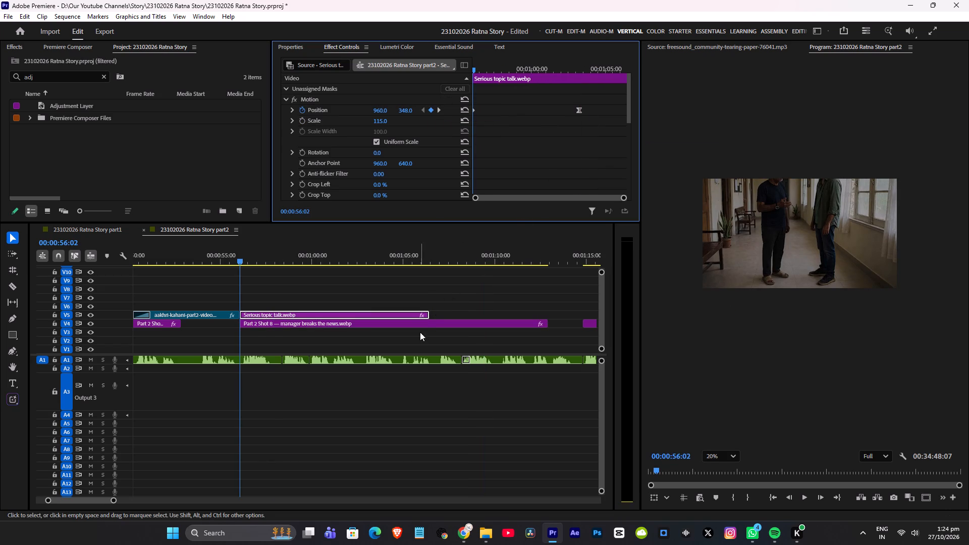
Trim the start of the Part 2 Shot 8 image on V4 to about 00:01:06.
click(423, 325)
click(467, 257)
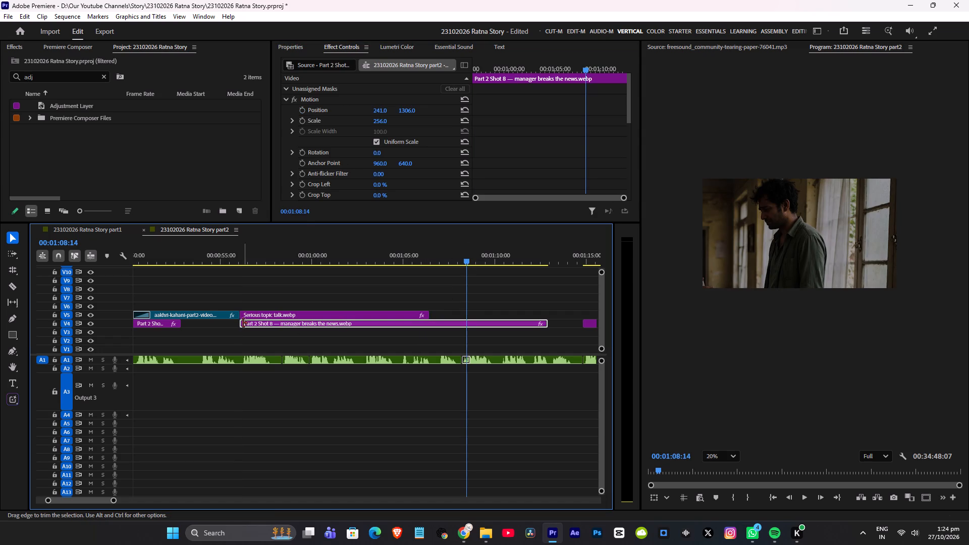
drag(242, 322, 424, 320)
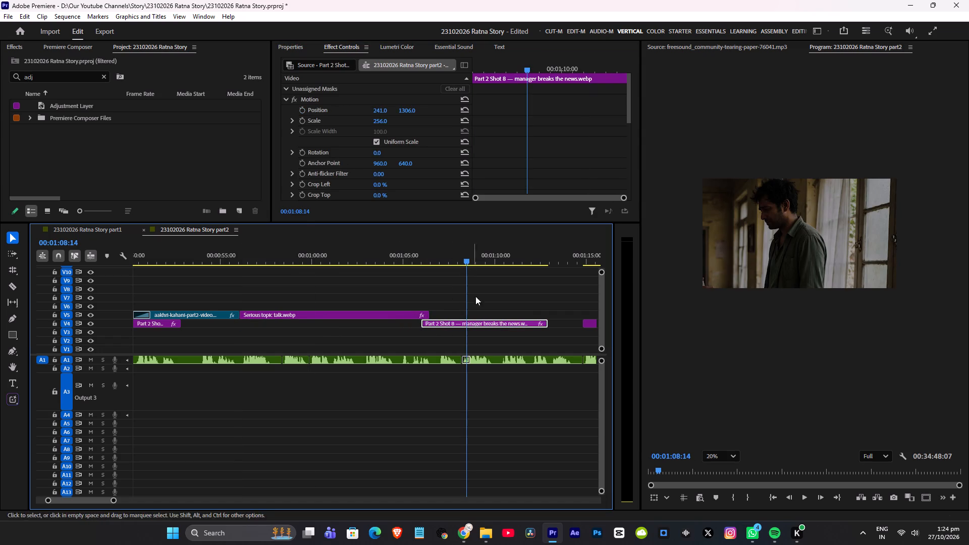
Keyframe the Part 2 Shot 8 image's Scale from 266 at its start to 256 at 00:01:08:14 and play it briefly.
click(303, 121)
drag(510, 67, 453, 83)
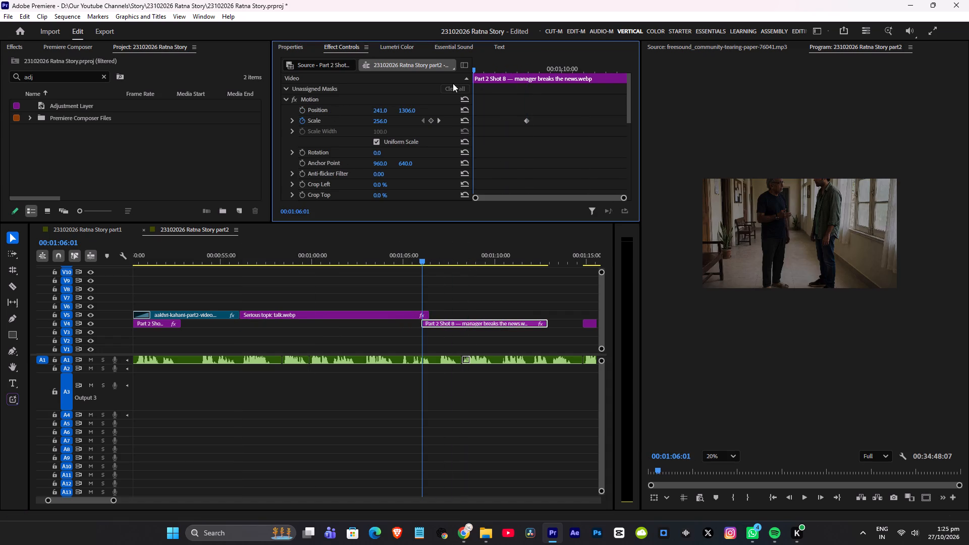
drag(453, 83, 450, 84)
click(375, 124)
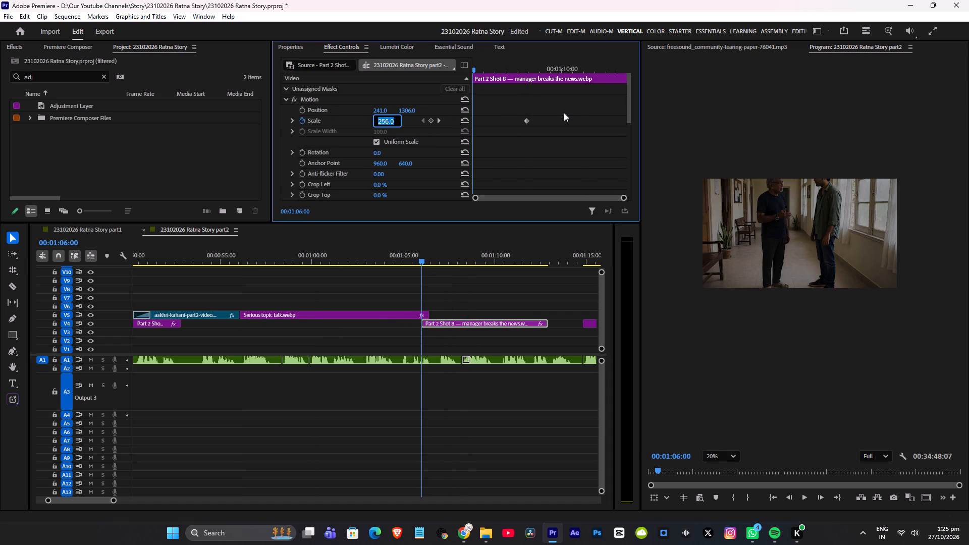
key(shift+Up)
click(539, 137)
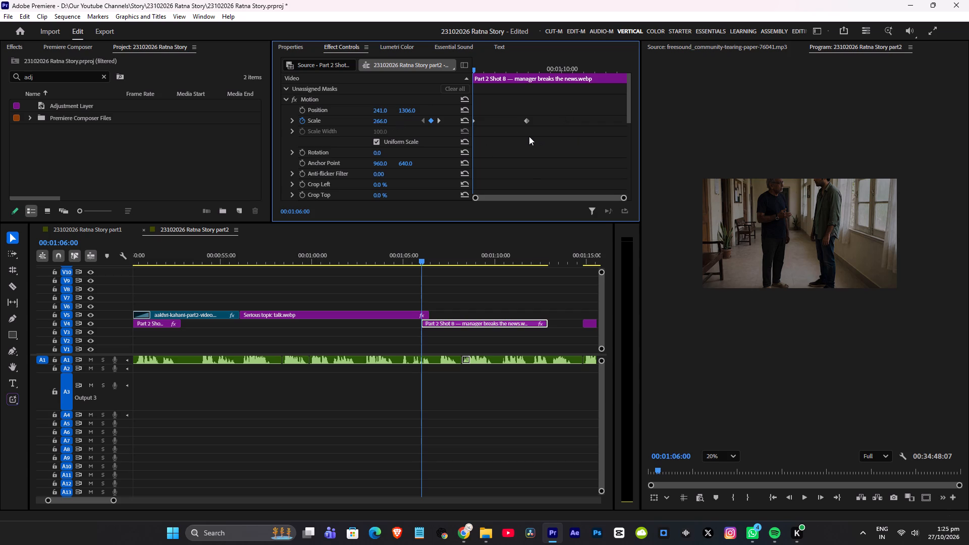
key(space)
key(space)
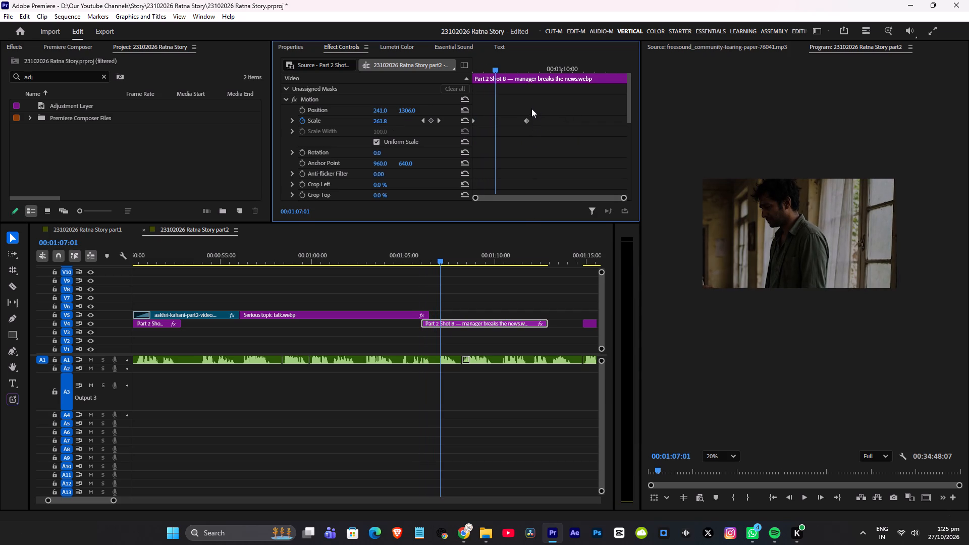
Ease the image's second Scale keyframe, lengthen its incoming velocity curve, save, and play from about 00:01:05:20.
click(527, 120)
key(F7)
click(292, 122)
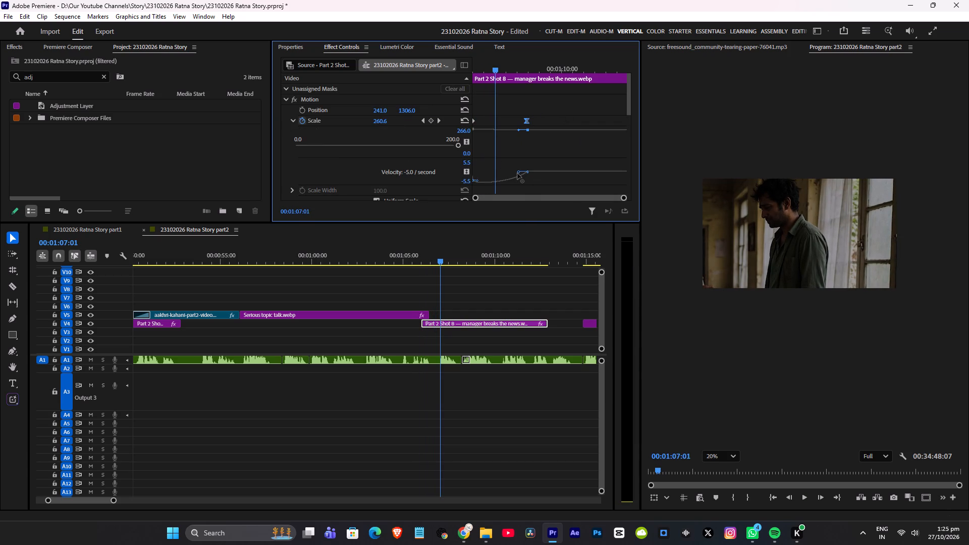
drag(518, 172, 509, 172)
key(ctrl+s)
click(416, 255)
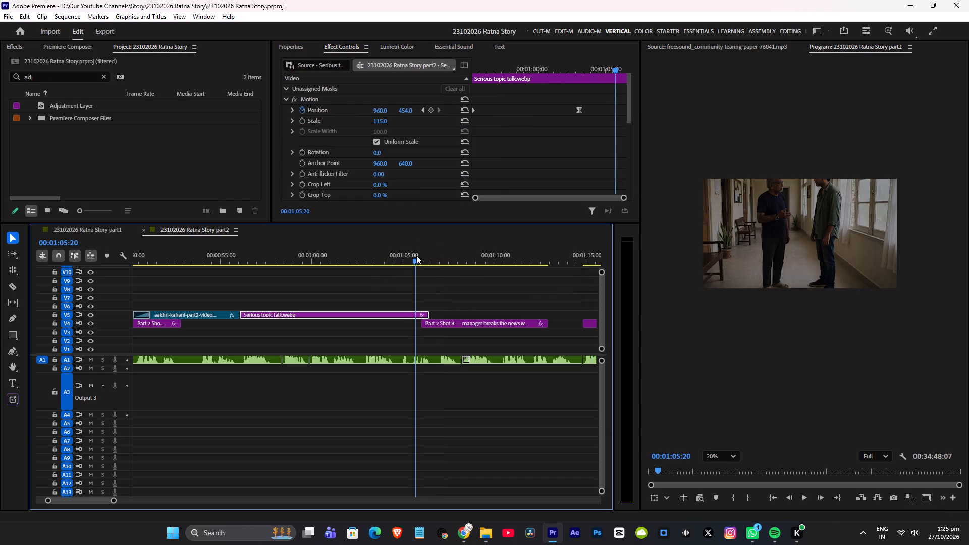
key(space)
key(space)
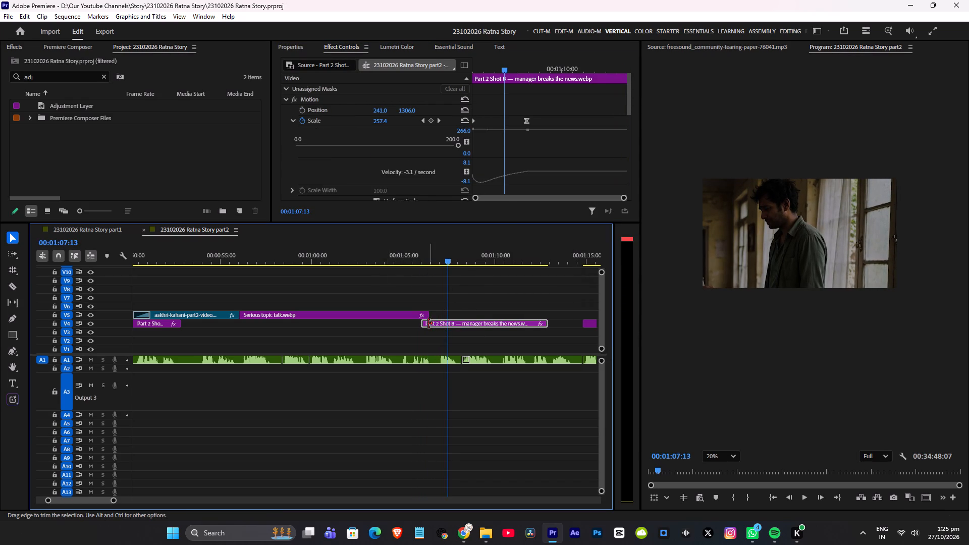
Move the Part 2 Shot 8 image to start exactly where the Serious topic talk image ends, and play across the cut.
drag(433, 323, 437, 322)
click(407, 256)
key(space)
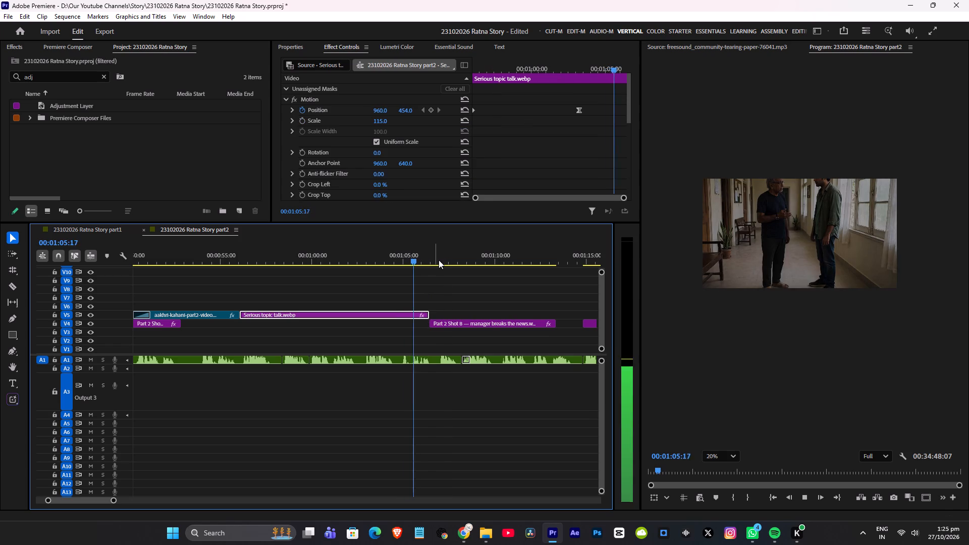
key(space)
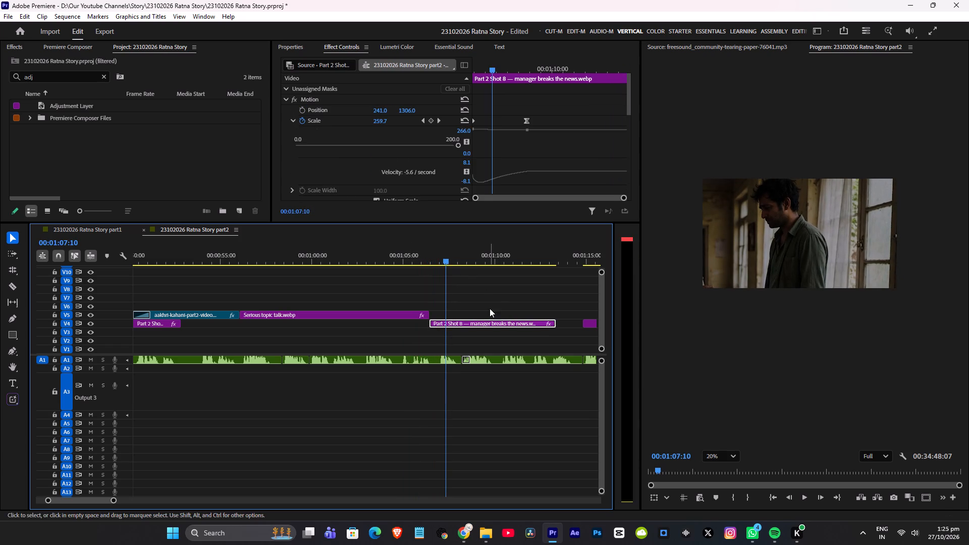
Set the Part 2 Shot 8 image's horizontal Position to 250.
drag(379, 111, 411, 116)
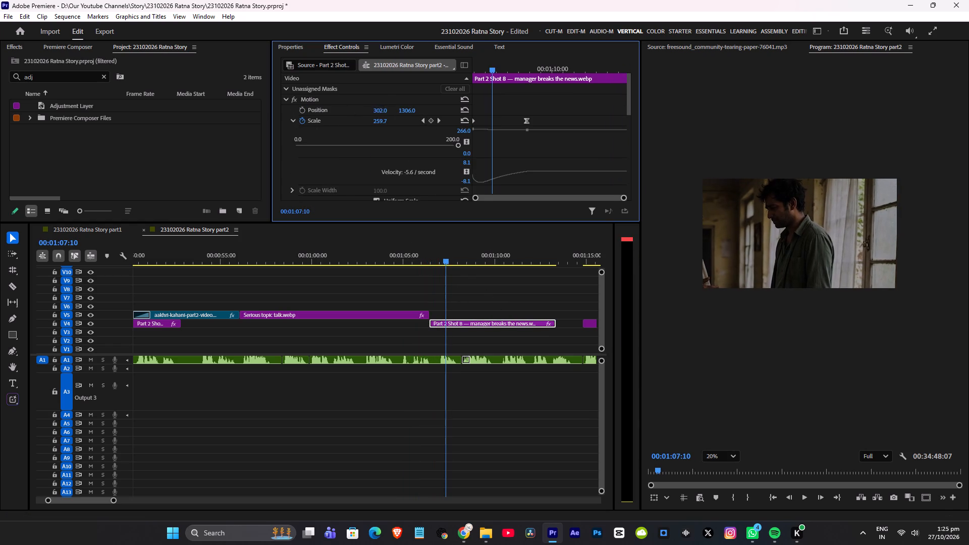
drag(411, 116, 466, 125)
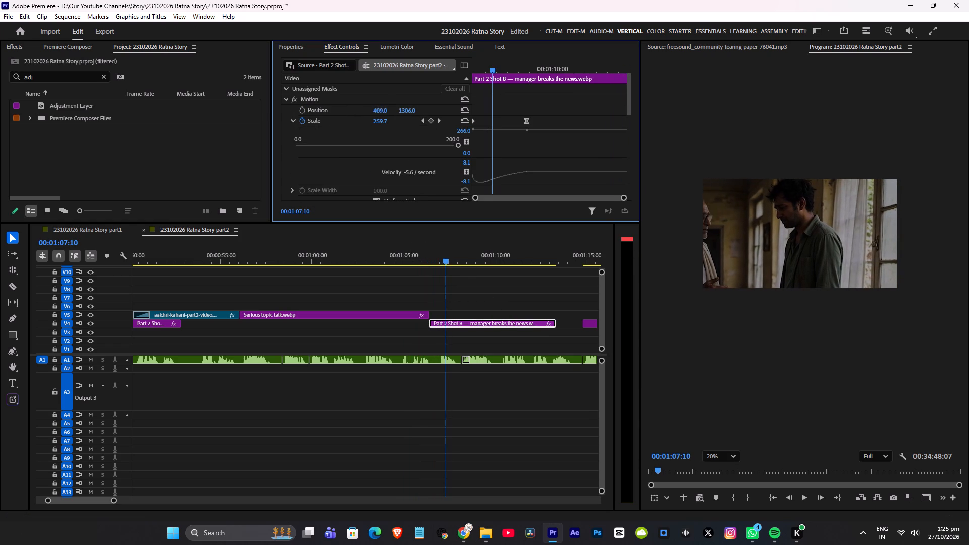
drag(466, 125, 513, 131)
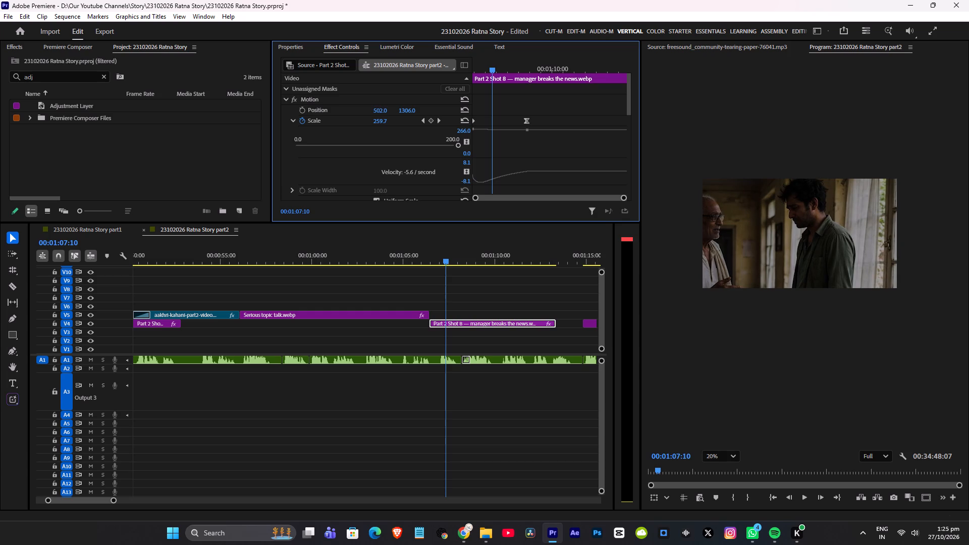
drag(513, 131, 407, 162)
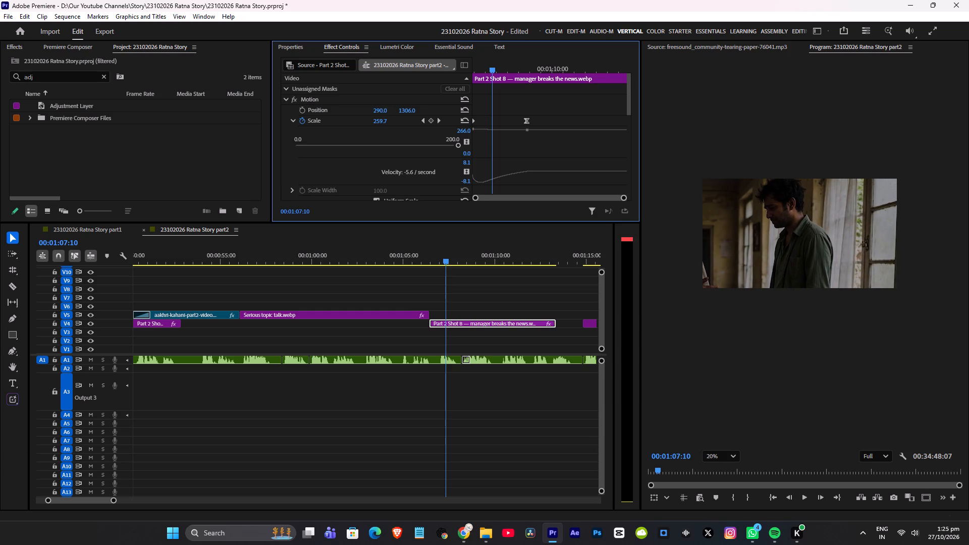
drag(407, 162, 393, 175)
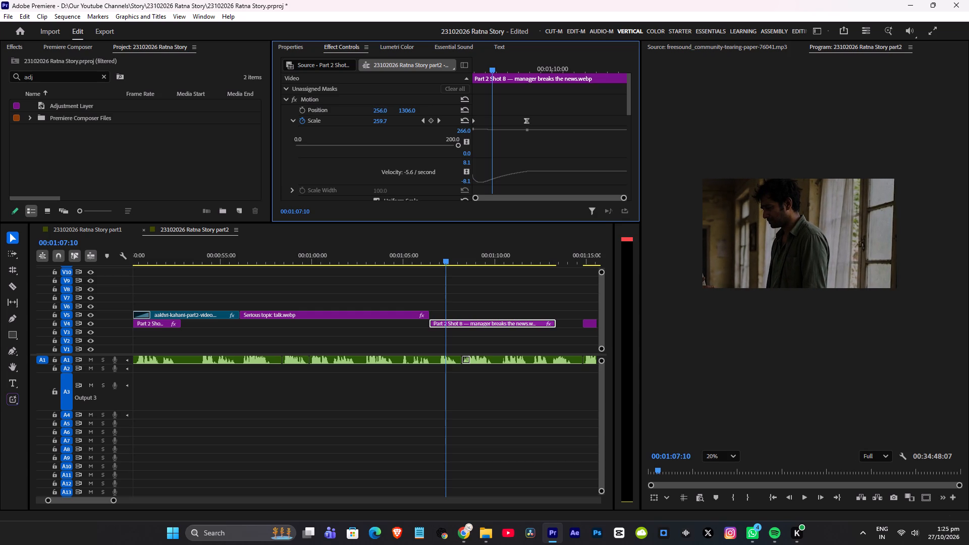
drag(393, 175, 390, 177)
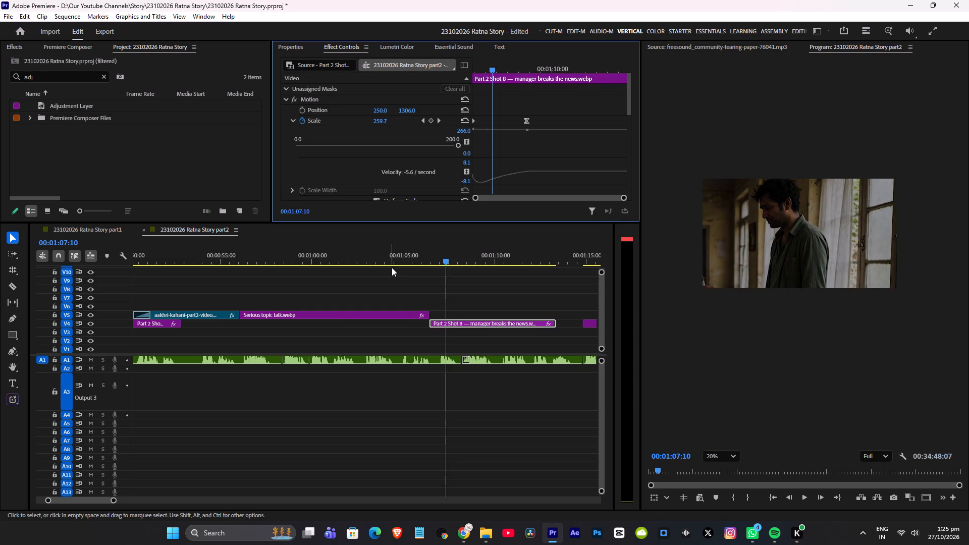
Play the sequence from about 00:01:05 across the cut into the Part 2 Shot 8 image and past its end.
click(406, 253)
key(space)
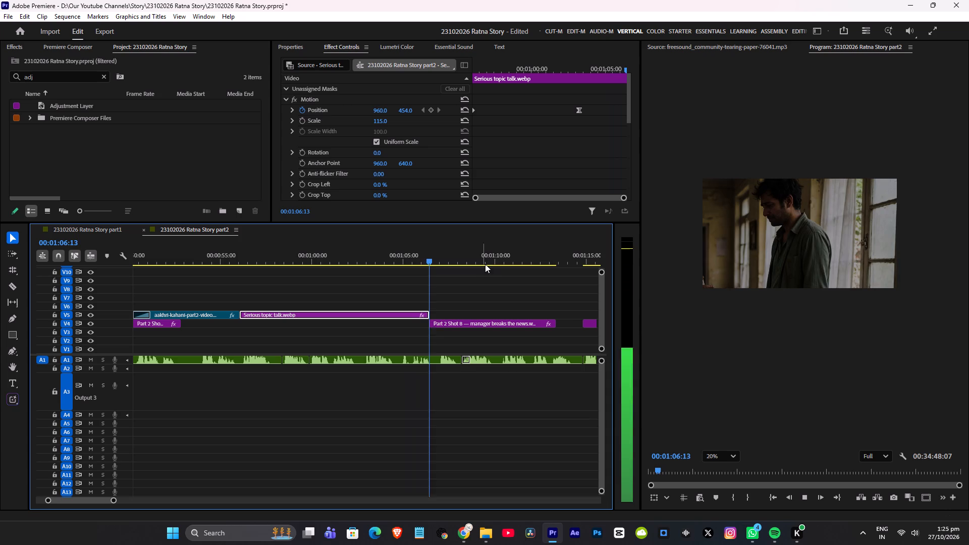
scroll(576, 310, down, 4)
scroll(505, 297, down, 2)
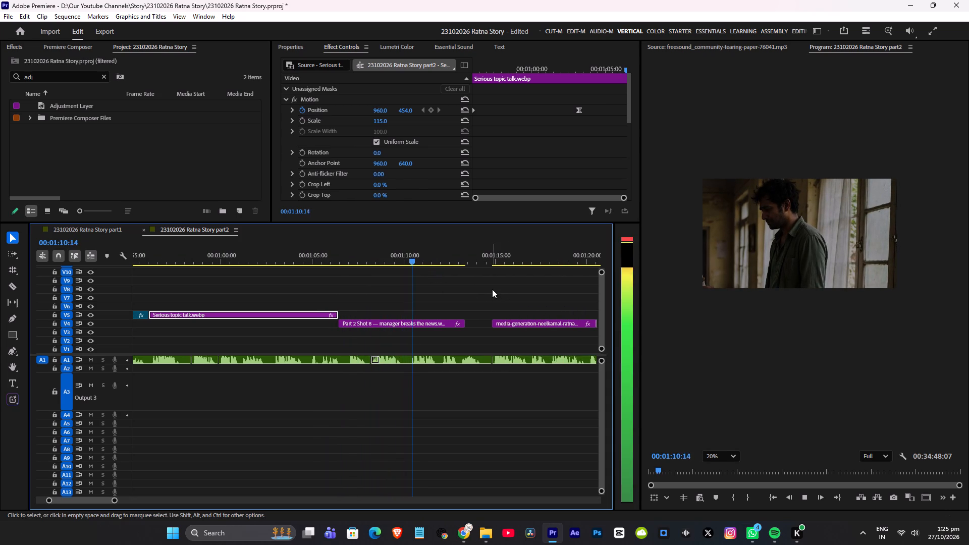
scroll(492, 289, down, 2)
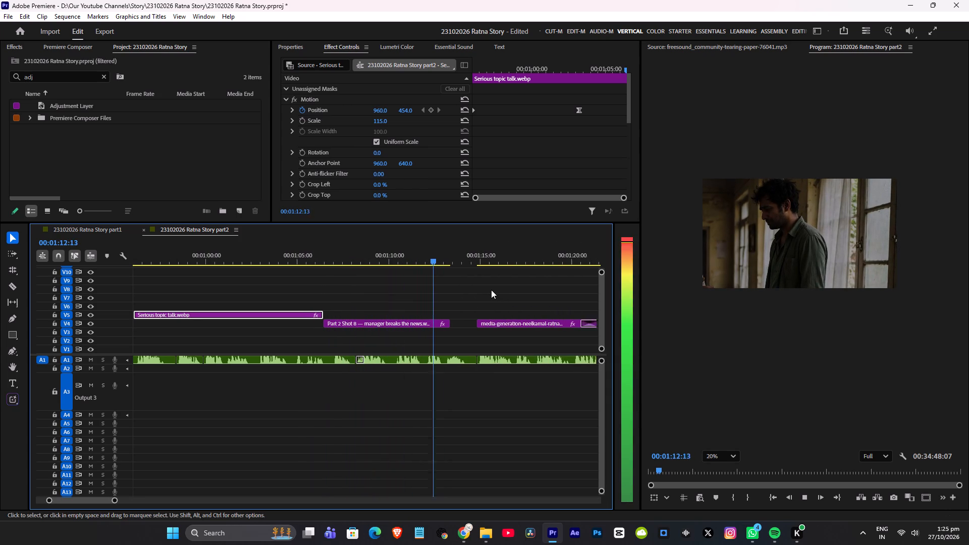
key(space)
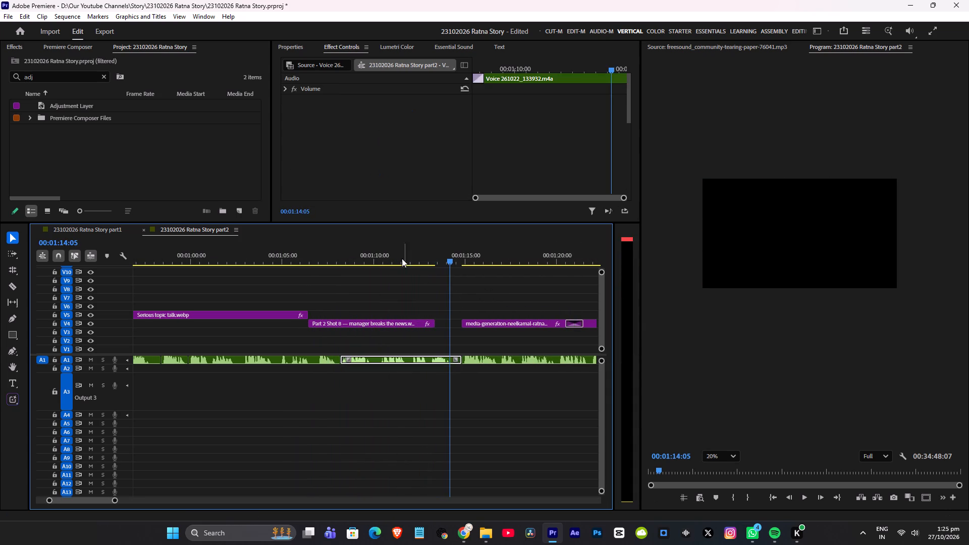
Trim the end of the Part 2 Shot 8 image to 00:01:13:00 to suit the voice-over and save the project.
click(402, 256)
alt+scroll(448, 281, up, 8)
key(space)
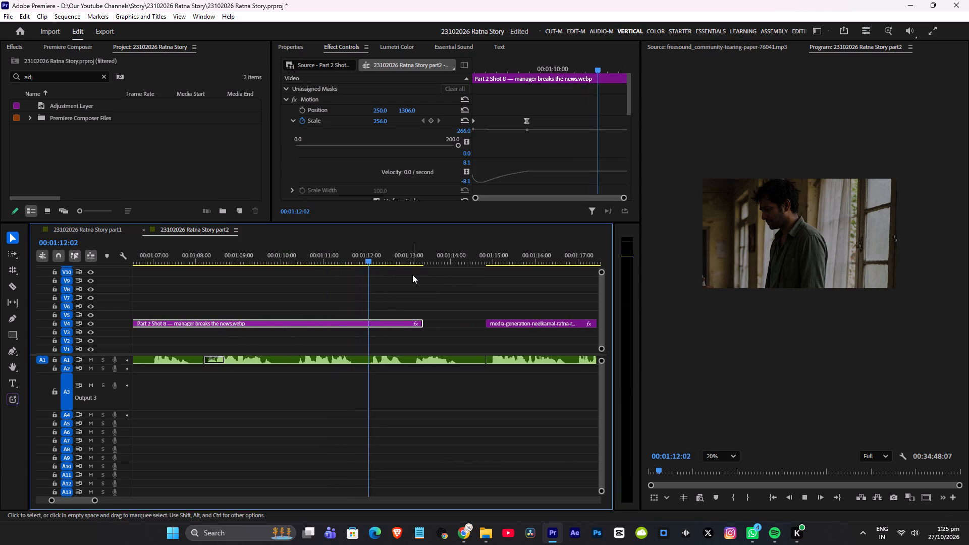
key(space)
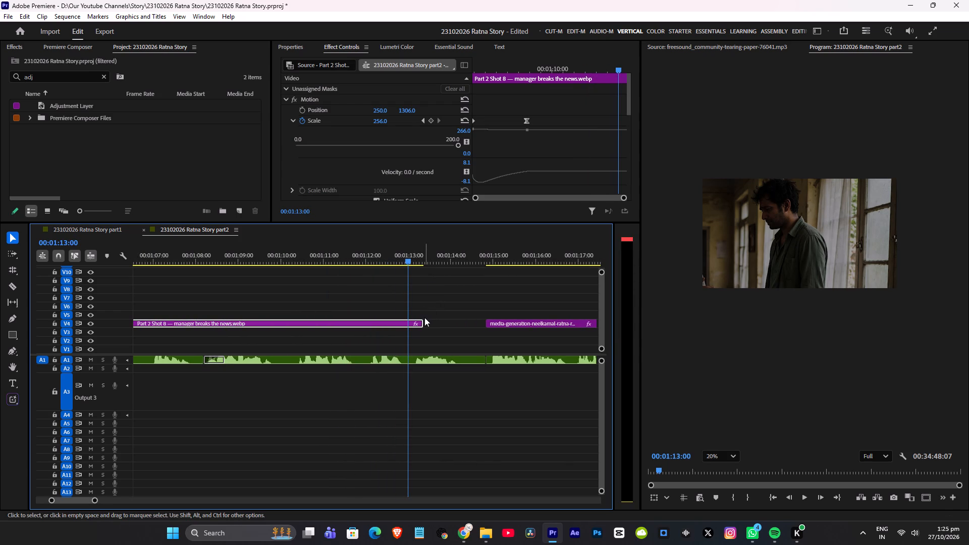
drag(424, 323, 411, 327)
key(ctrl+s)
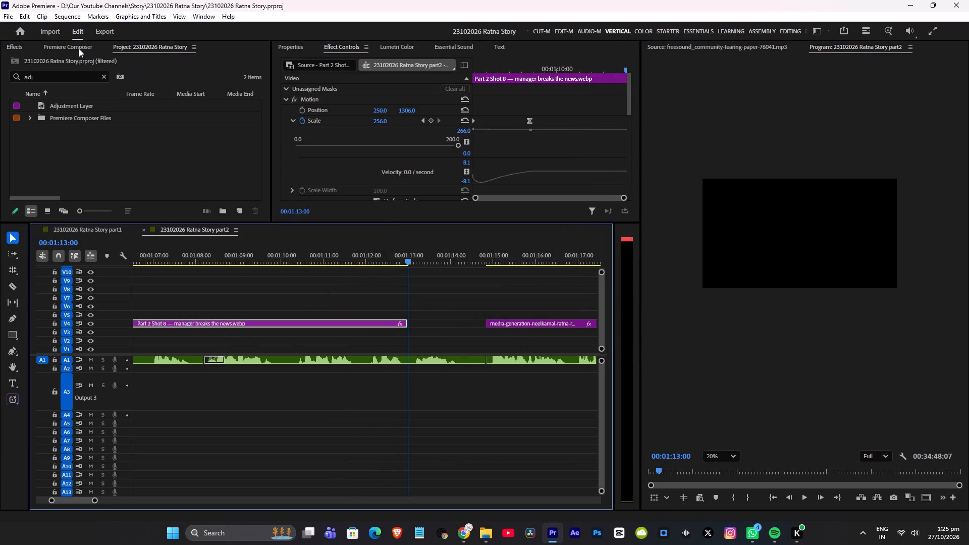
Play from about 00:01:12 across the trimmed end of Part 2 Shot 8 into the ratna-room image.
click(366, 243)
key(space)
click(380, 252)
key(space)
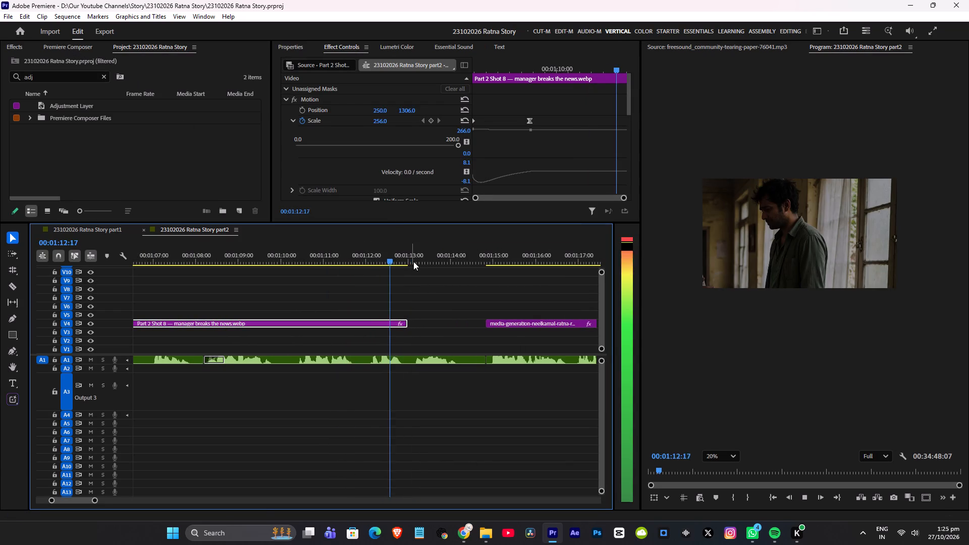
scroll(423, 268, down, 4)
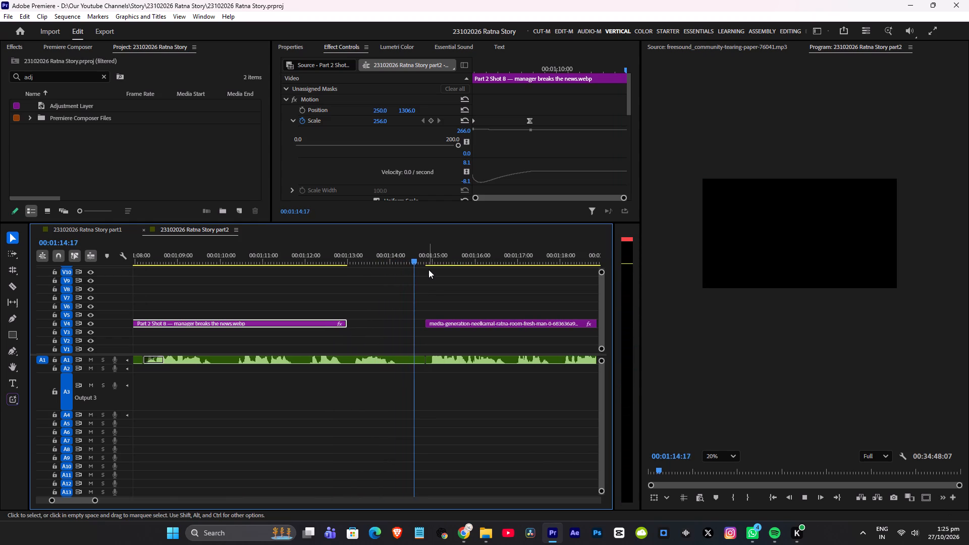
key(space)
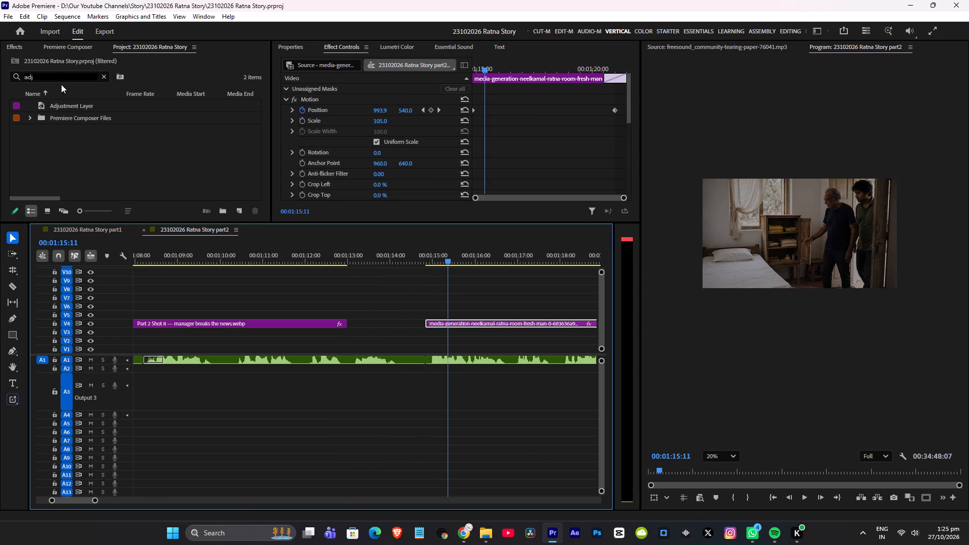
Add Premiere Composer's Fade to Black on V7 over the end of the Part 2 Shot 8 image, save, and play across it.
click(103, 77)
click(65, 44)
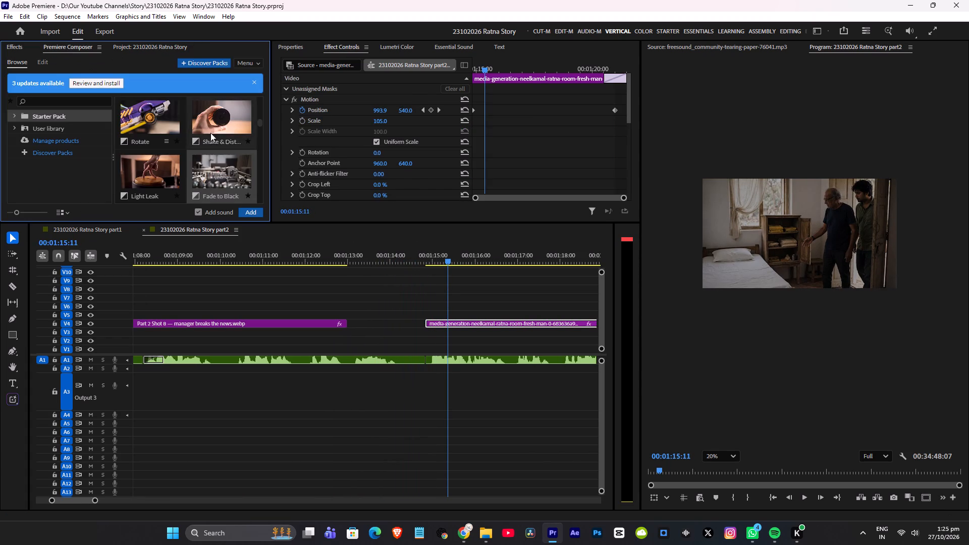
drag(229, 178, 356, 297)
click(301, 259)
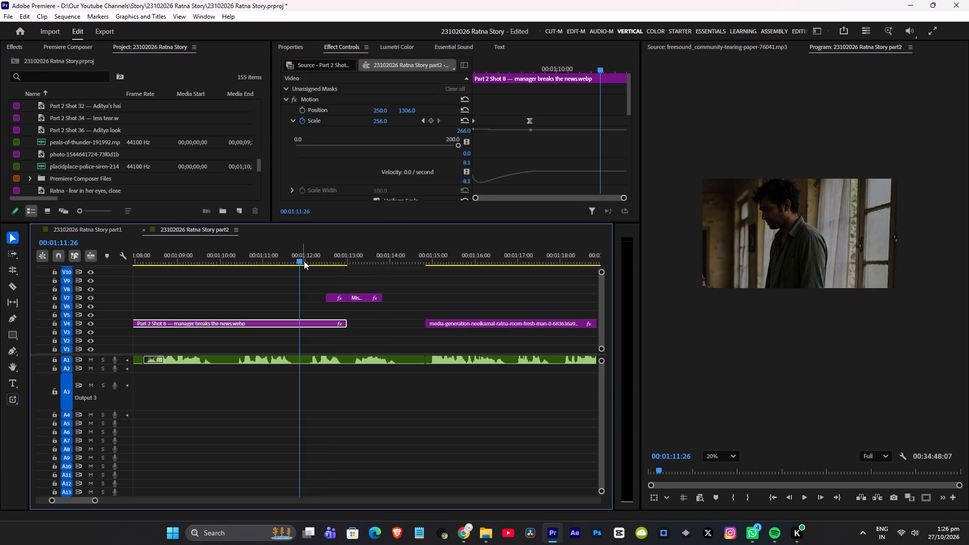
key(ctrl+s)
key(space)
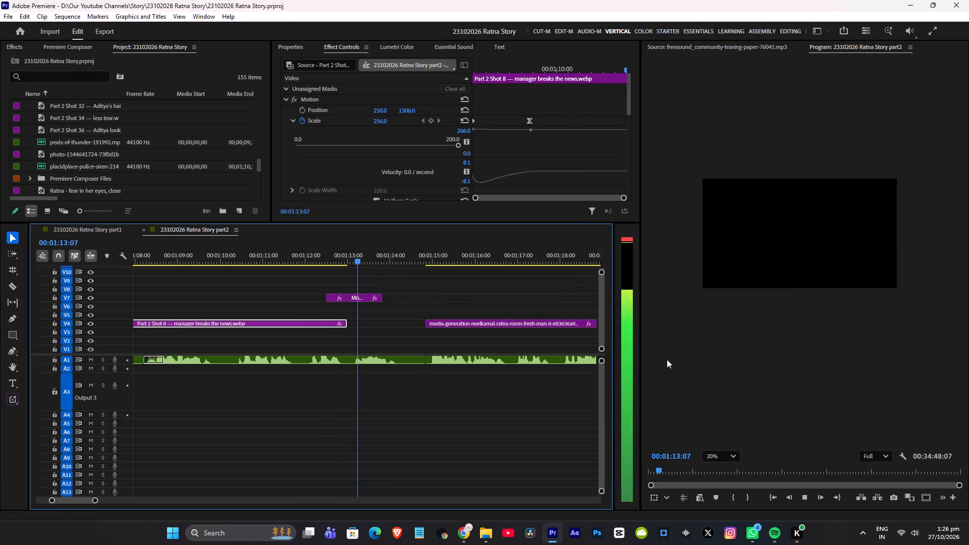
key(space)
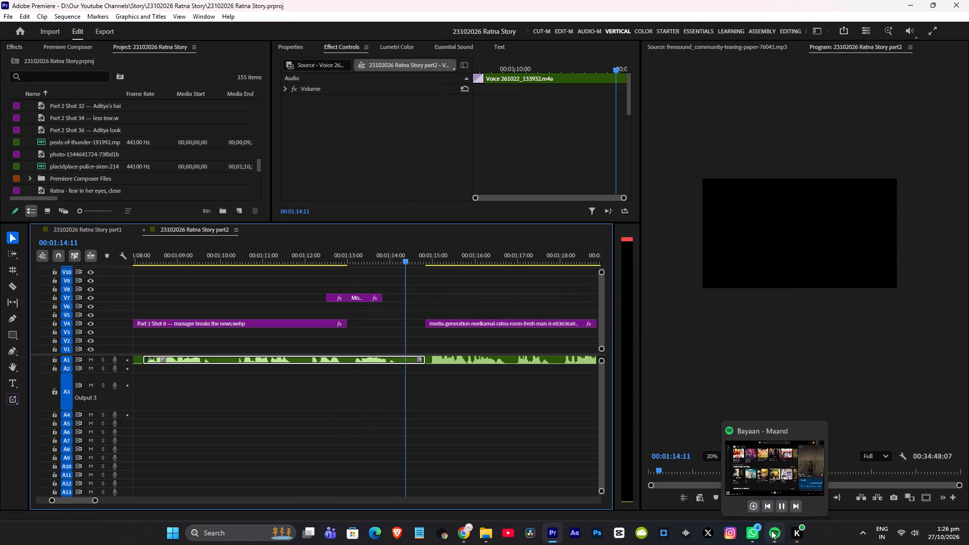
Switch to Spotify, restart the song Maand from its beginning, and return to Premiere.
click(771, 530)
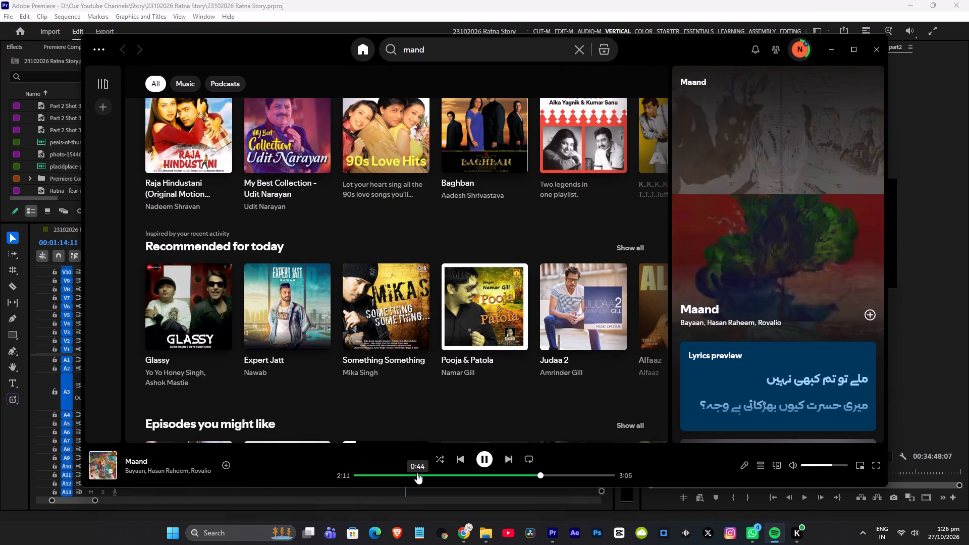
drag(417, 473, 141, 456)
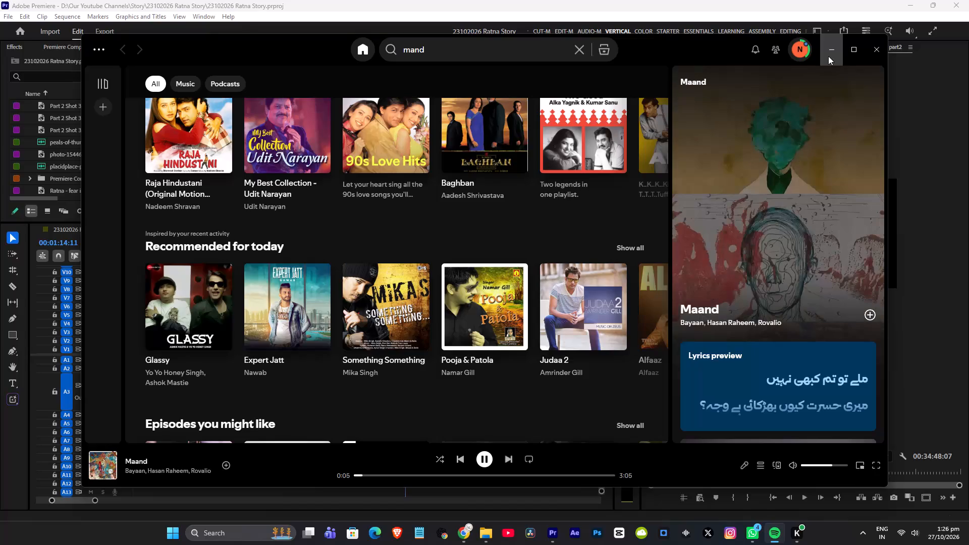
click(828, 56)
Save the project and play from about 00:01:12 through the Fade to Black and into the ratna-room image.
key(ctrl+s)
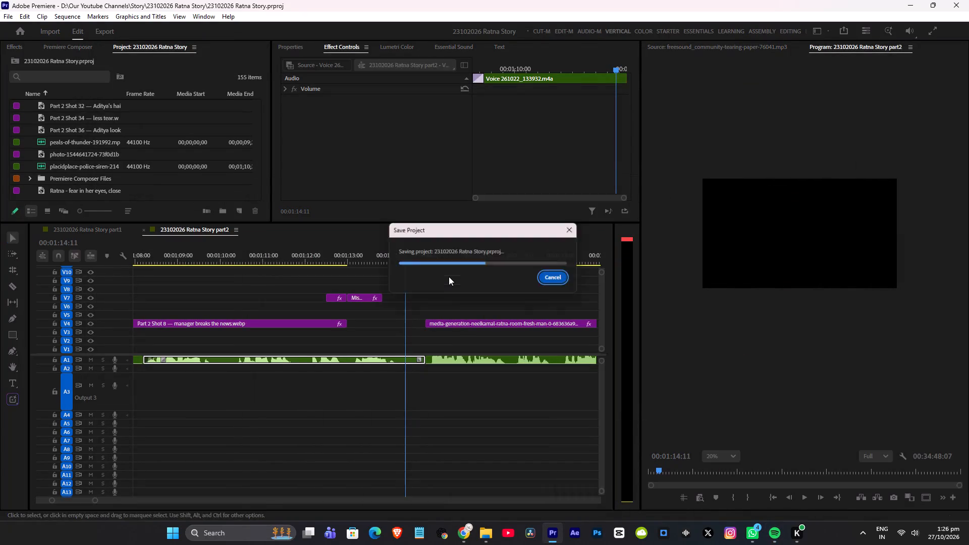
click(302, 253)
key(space)
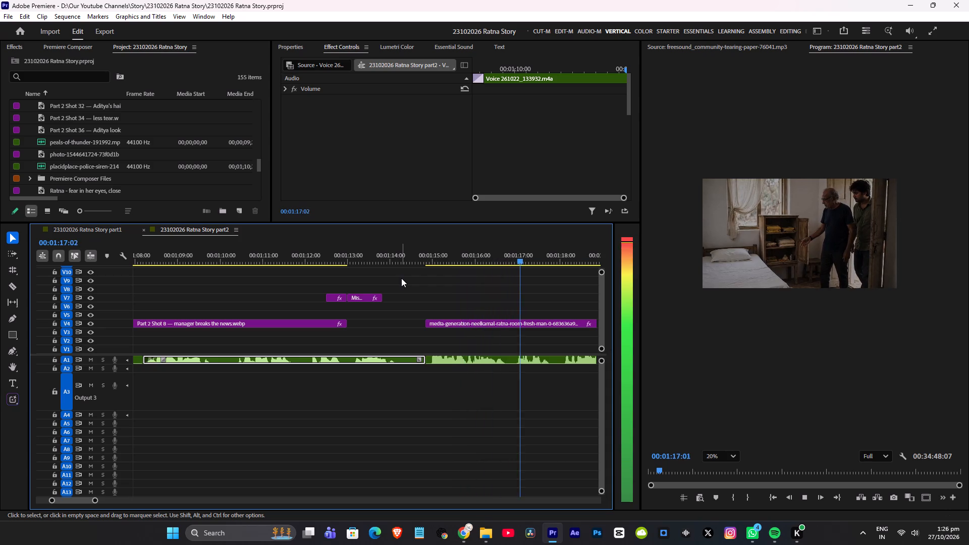
key(space)
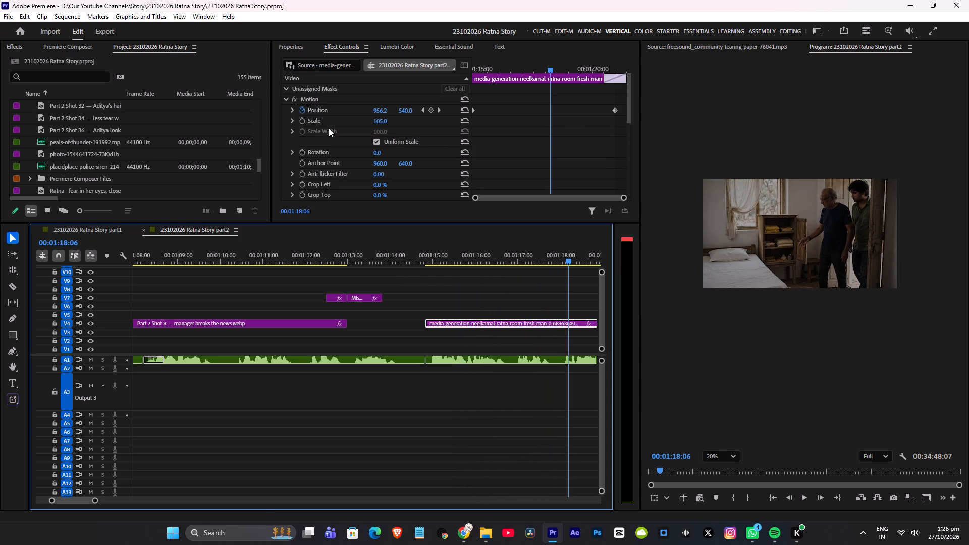
Set the ratna-room image's Scale to 110 and increase the horizontal Position of its first keyframe at 00:01:14:25.
drag(549, 65, 399, 77)
click(383, 98)
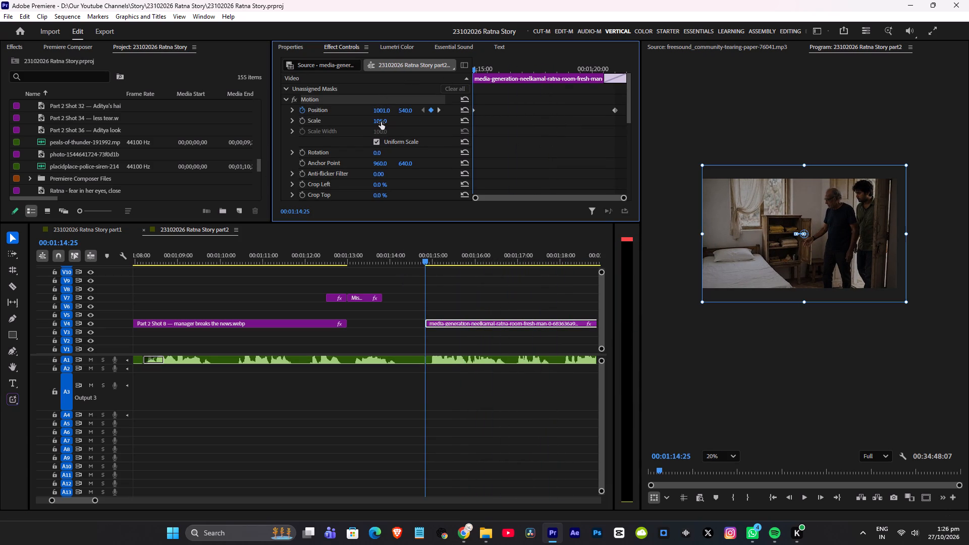
click(381, 122)
text(110)
key(Return)
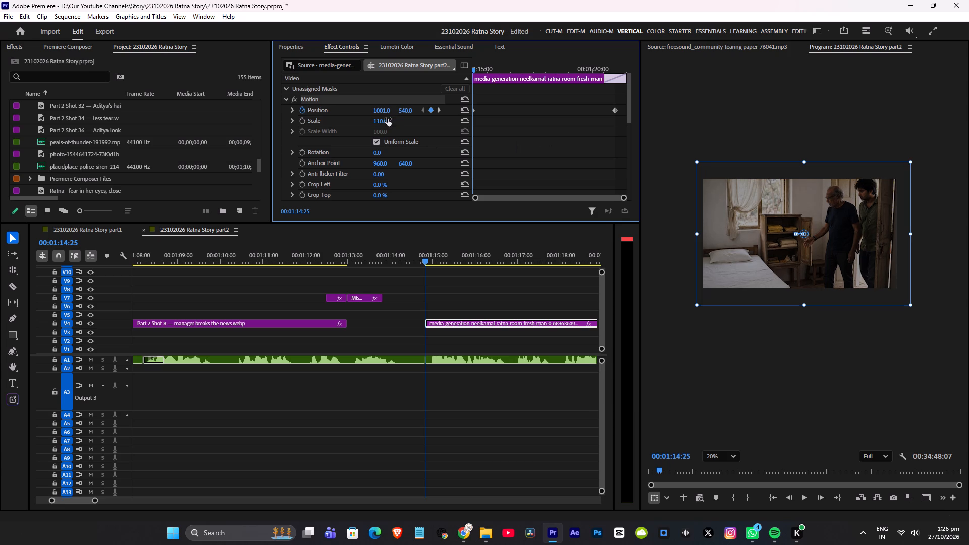
drag(383, 110, 406, 110)
Move the ratna-room image's second Position keyframe to 00:01:19:27 and set its horizontal Position to 870.
click(440, 110)
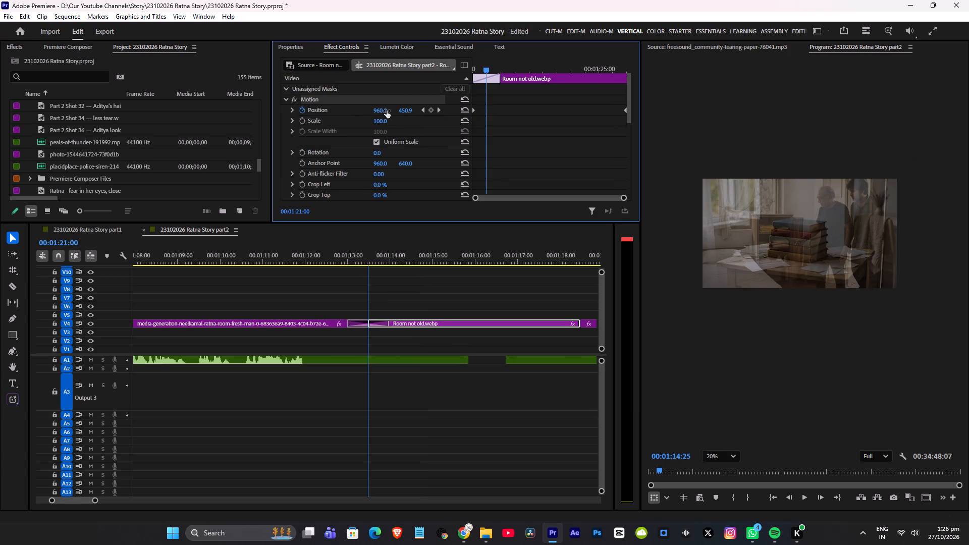
click(322, 255)
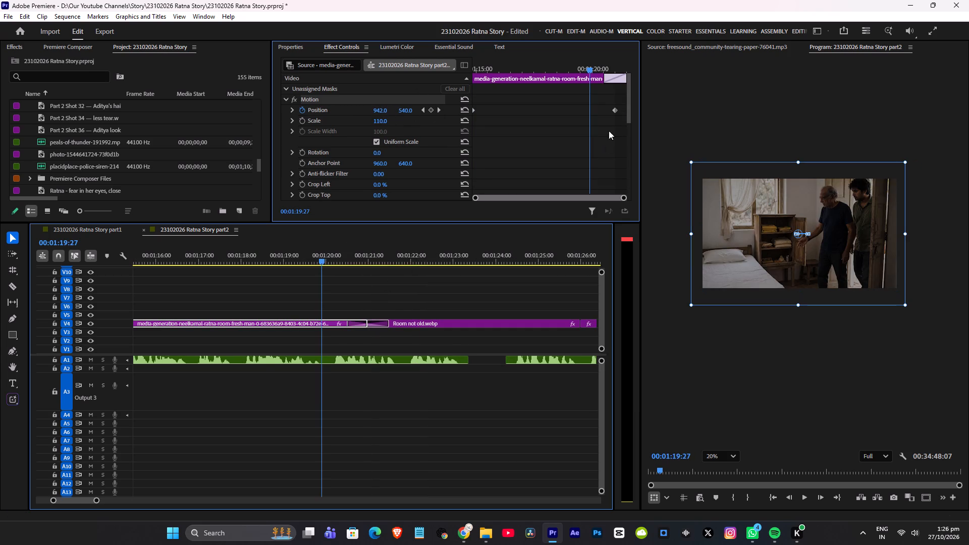
drag(614, 110, 591, 115)
drag(379, 114, 347, 120)
drag(381, 111, 370, 114)
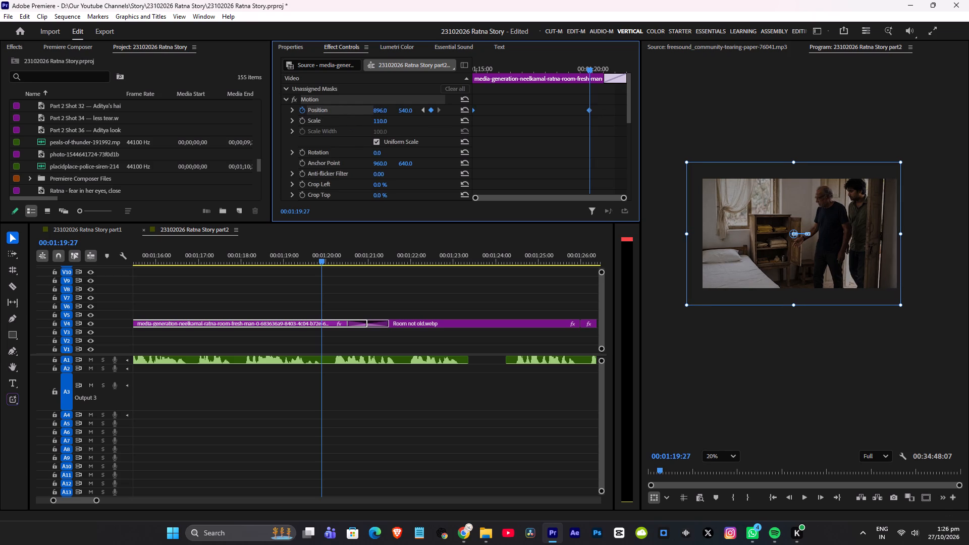
drag(370, 114, 359, 121)
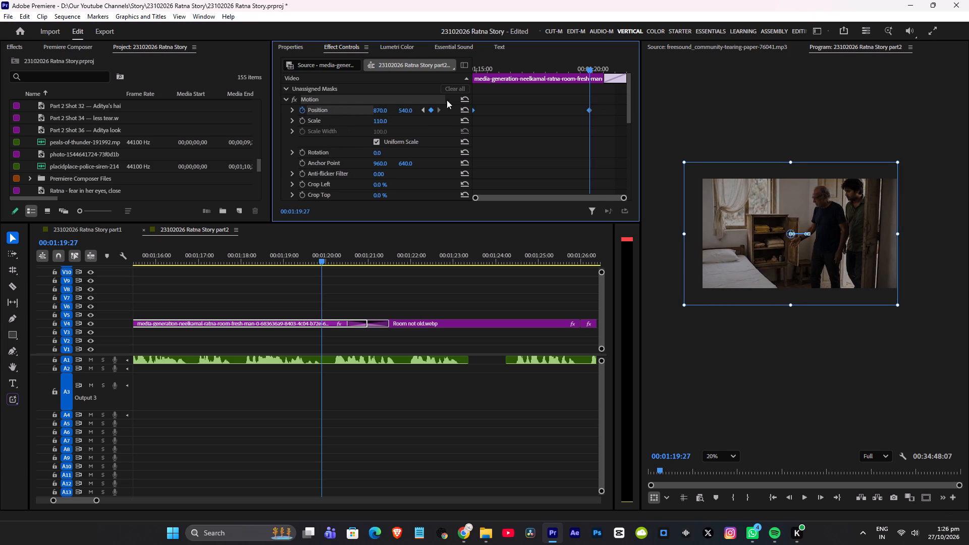
Move the ratna-room image's second Position keyframe to the very end of the clip and save the project.
click(559, 103)
drag(591, 111, 847, 113)
key(ctrl+s)
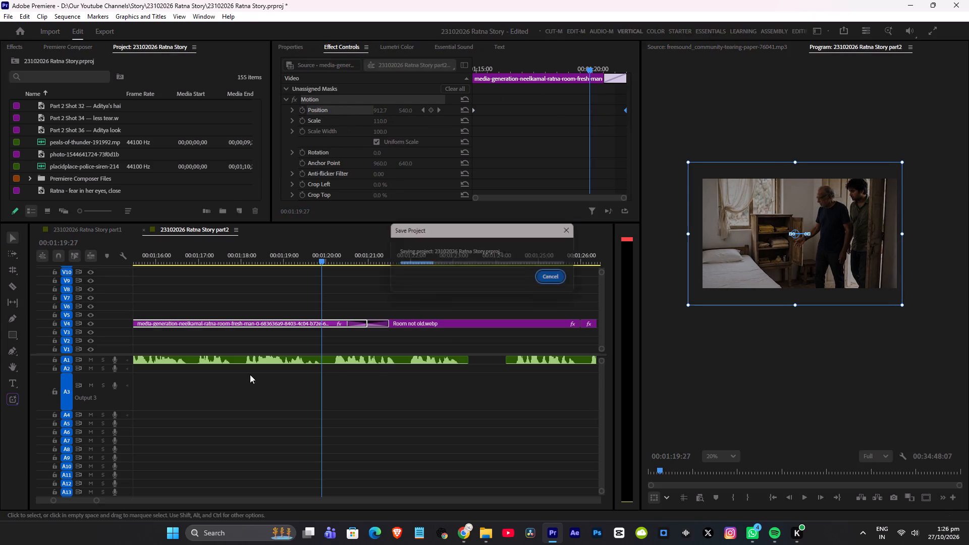
alt+scroll(376, 315, down, 7)
key(ctrl+s)
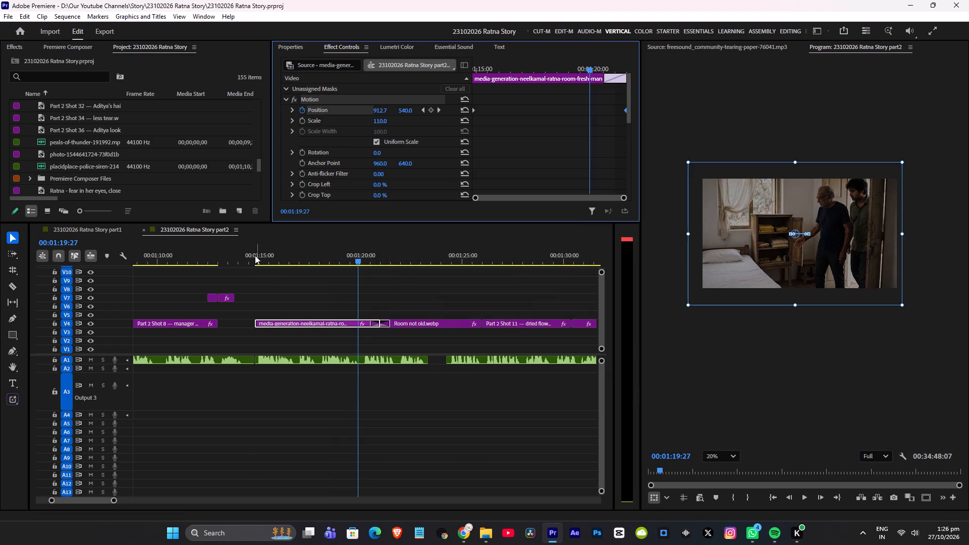
Play the ratna-room image's pan from just before its start, return the playhead to about 00:01:14, and save.
click(250, 254)
key(space)
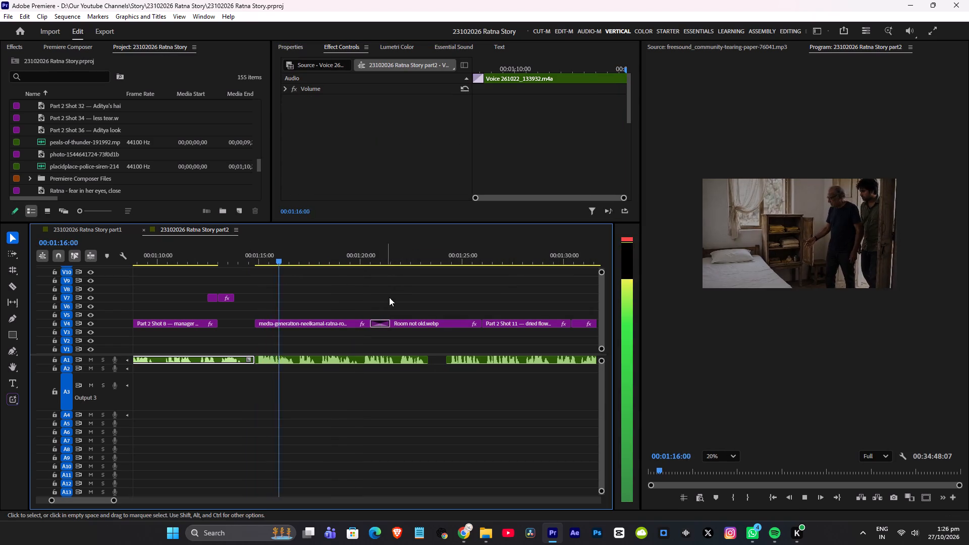
alt+scroll(404, 298, down, 6)
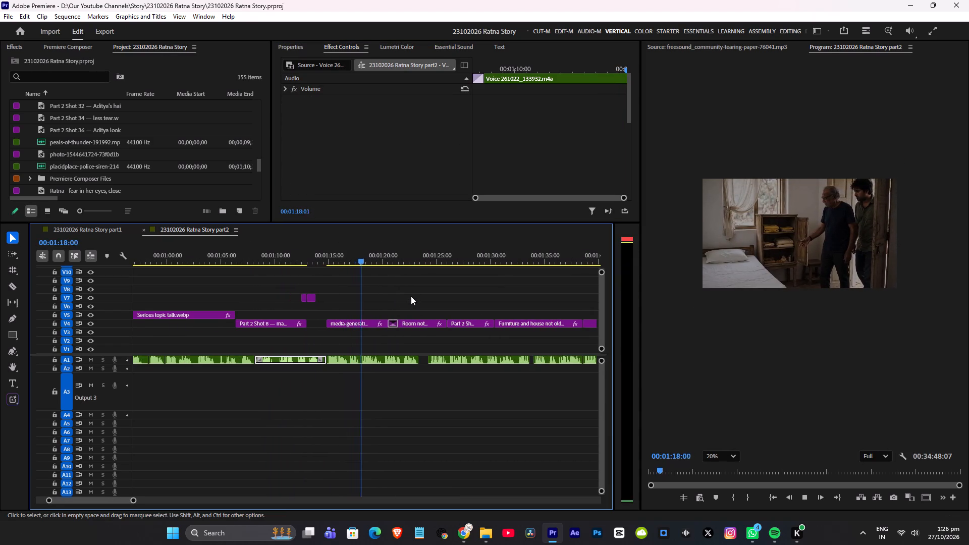
click(321, 256)
key(ctrl+s)
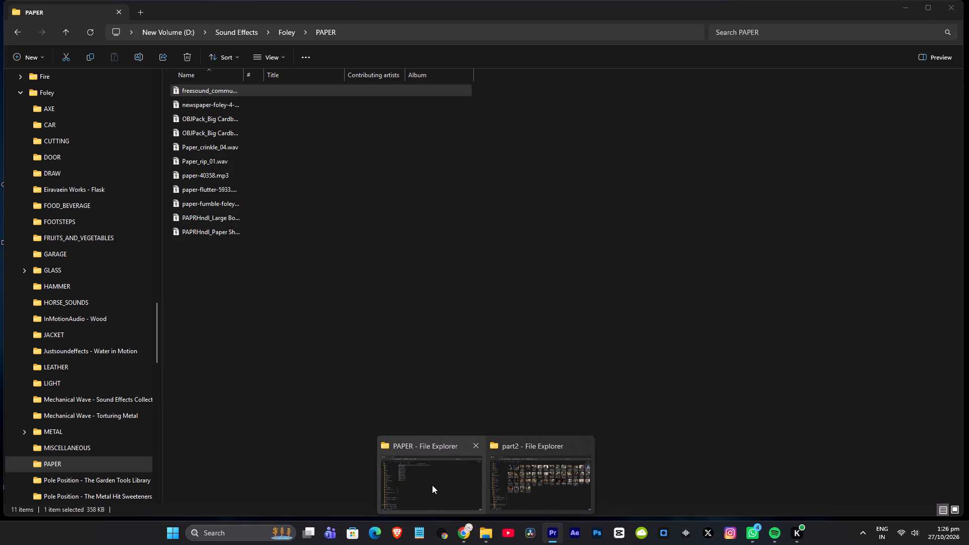
Audition door sounds in the Foley DOOR folder, including Door Slam 001 and 002, Sliding Door 013 and dragon-studio-opening-door.
click(432, 485)
key(BackSpace)
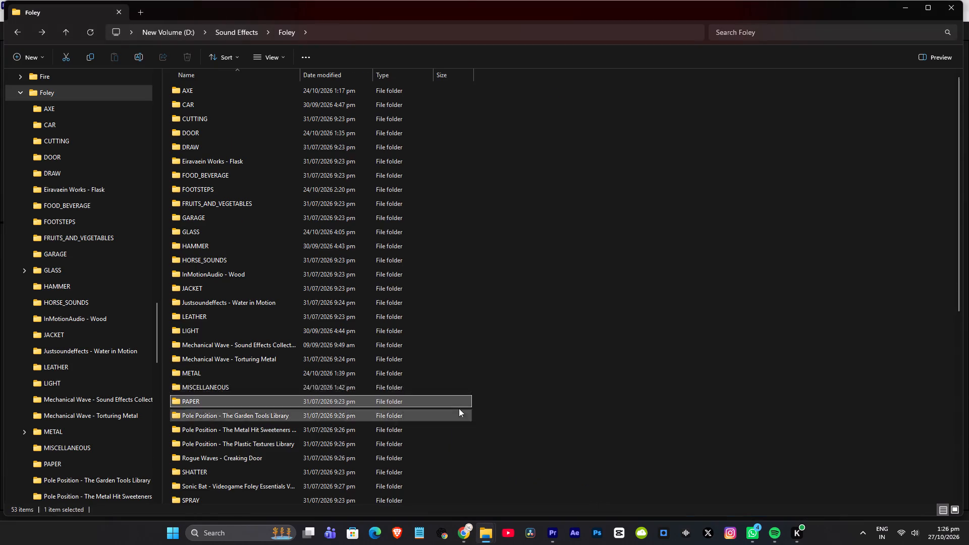
click(561, 371)
key(d)
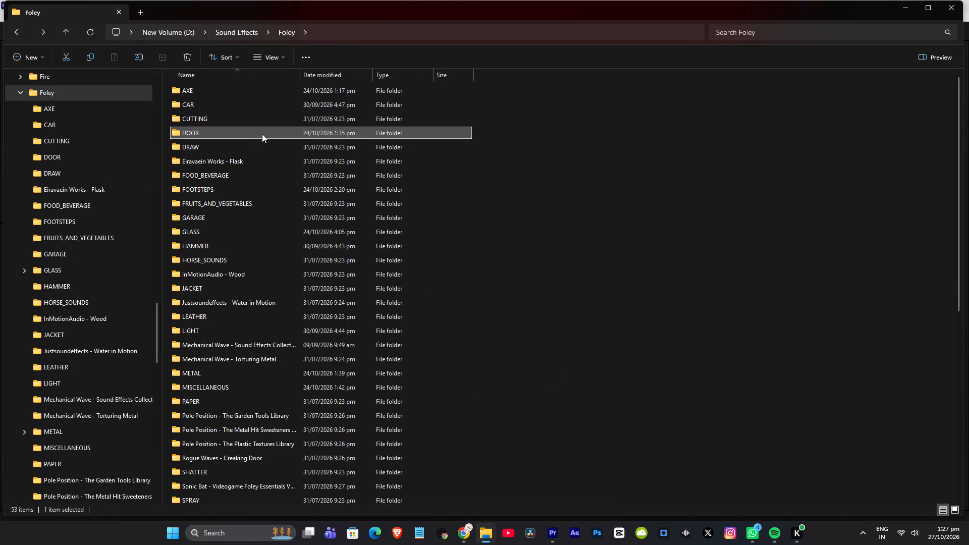
double_click(262, 132)
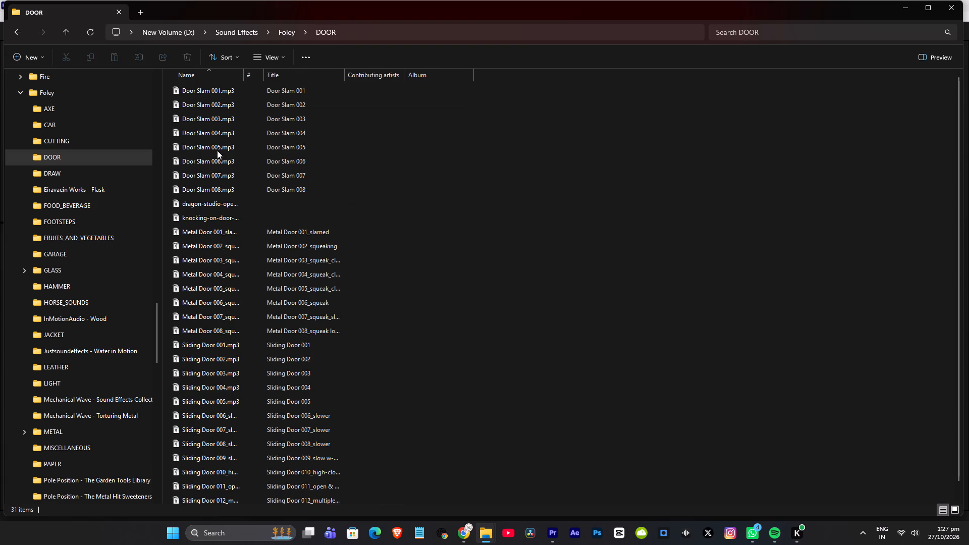
double_click(235, 92)
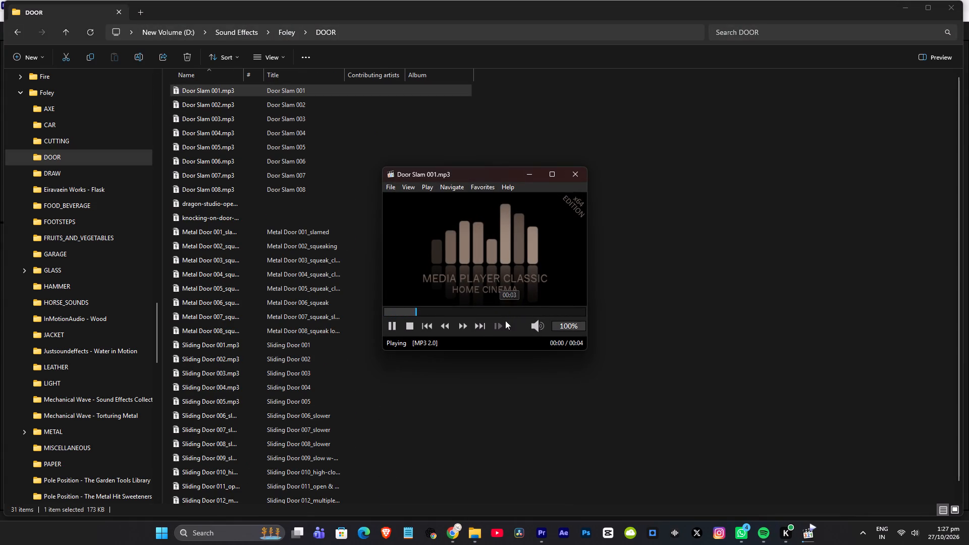
click(474, 328)
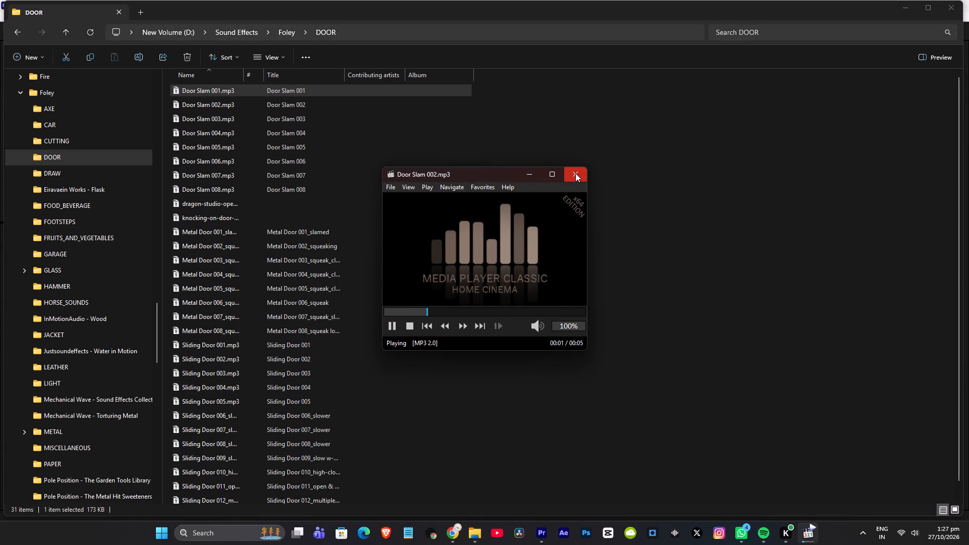
click(575, 170)
scroll(411, 322, down, 7)
double_click(212, 499)
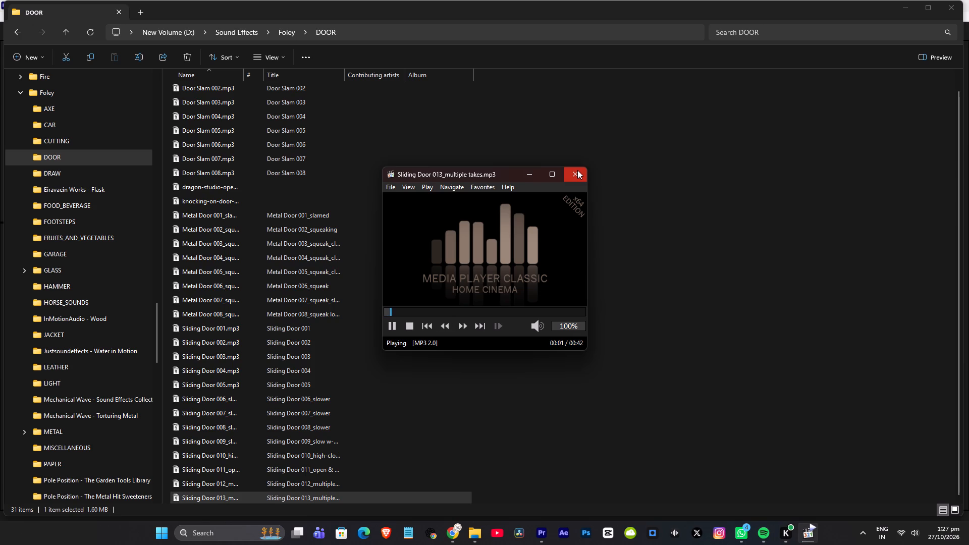
click(577, 170)
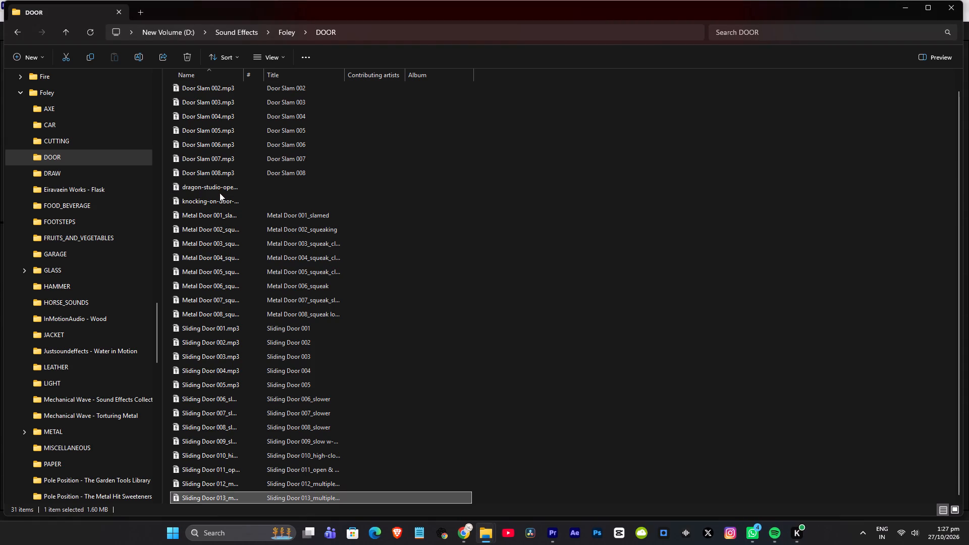
click(221, 189)
click(221, 189)
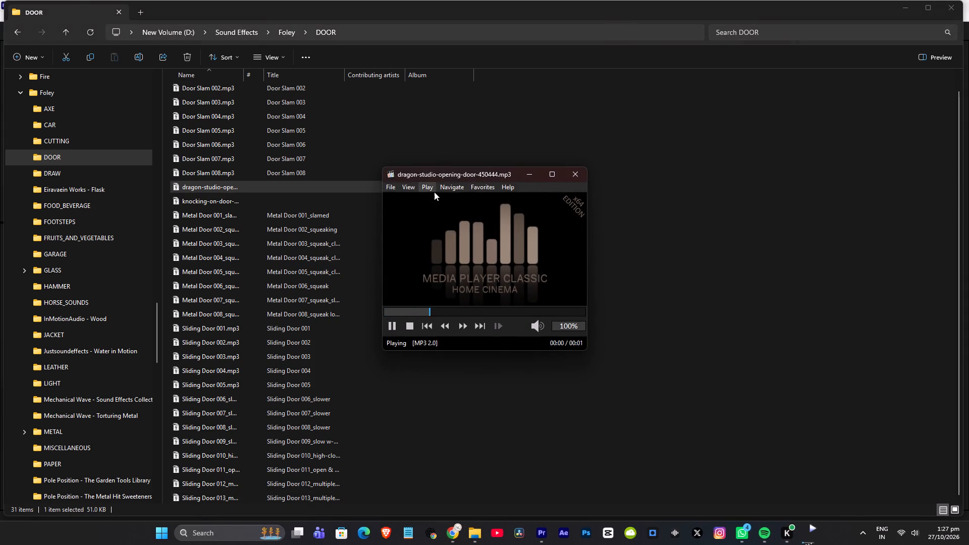
click(576, 175)
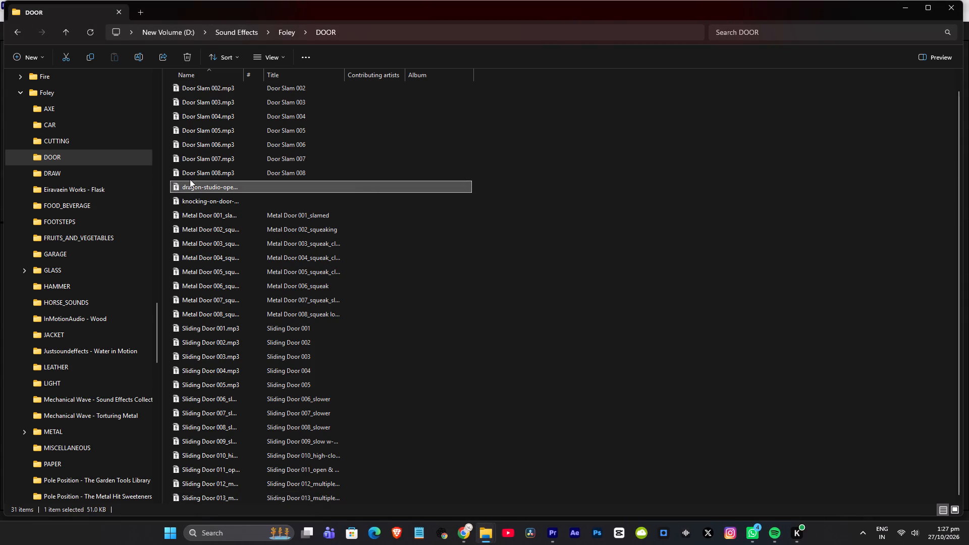
Place dragon-studio-opening-door-450444.mp3 on A3 at about 00:01:13:26, just before the ratna-room image, and save the project.
drag(177, 186, 550, 522)
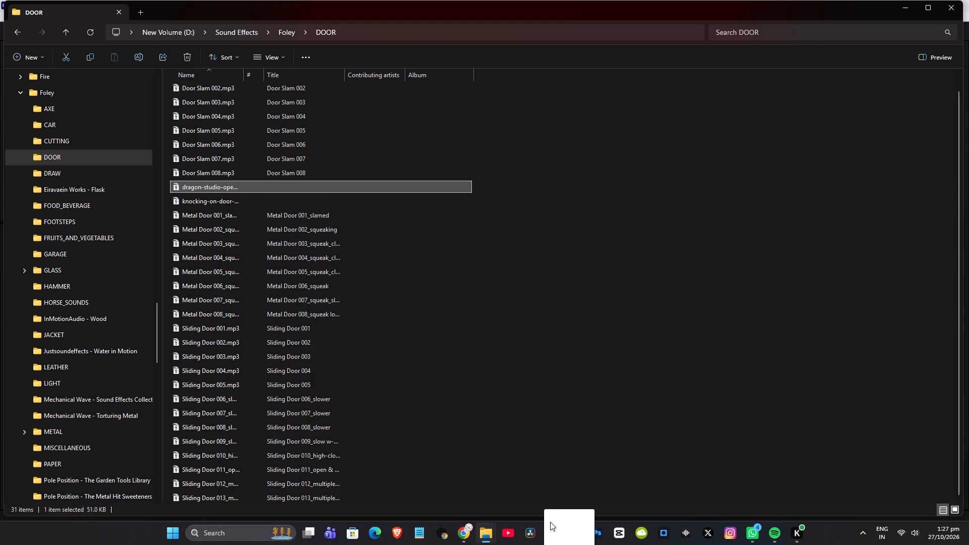
drag(550, 522, 314, 392)
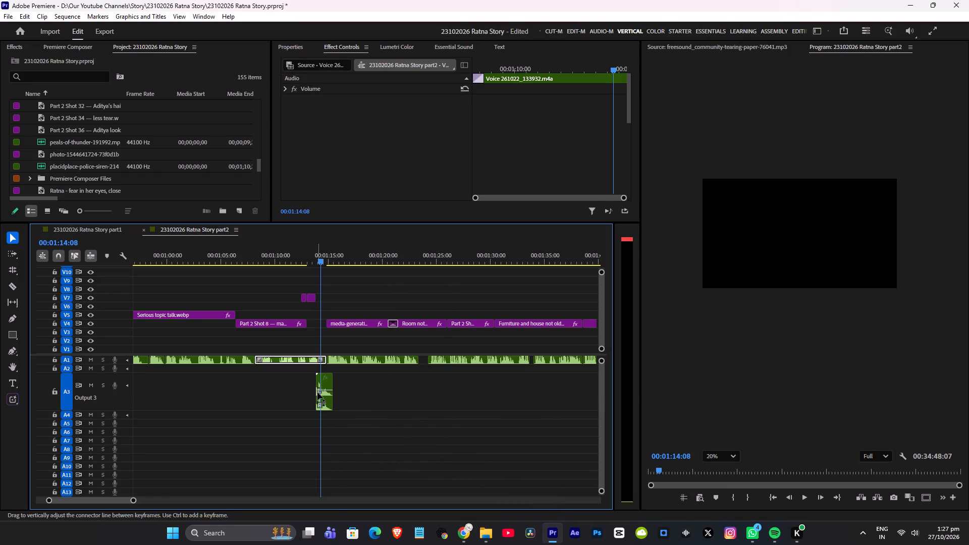
alt+scroll(297, 390, up, 12)
key(ctrl+s)
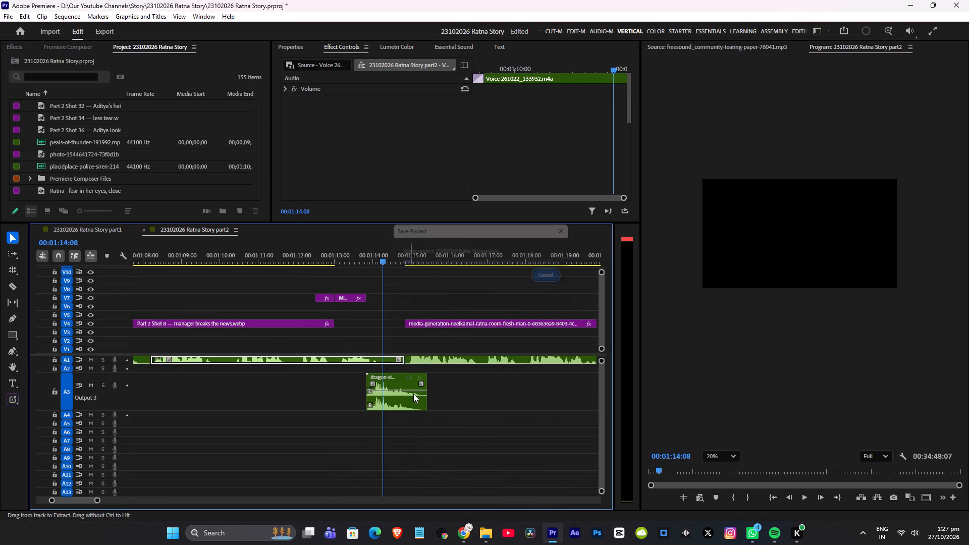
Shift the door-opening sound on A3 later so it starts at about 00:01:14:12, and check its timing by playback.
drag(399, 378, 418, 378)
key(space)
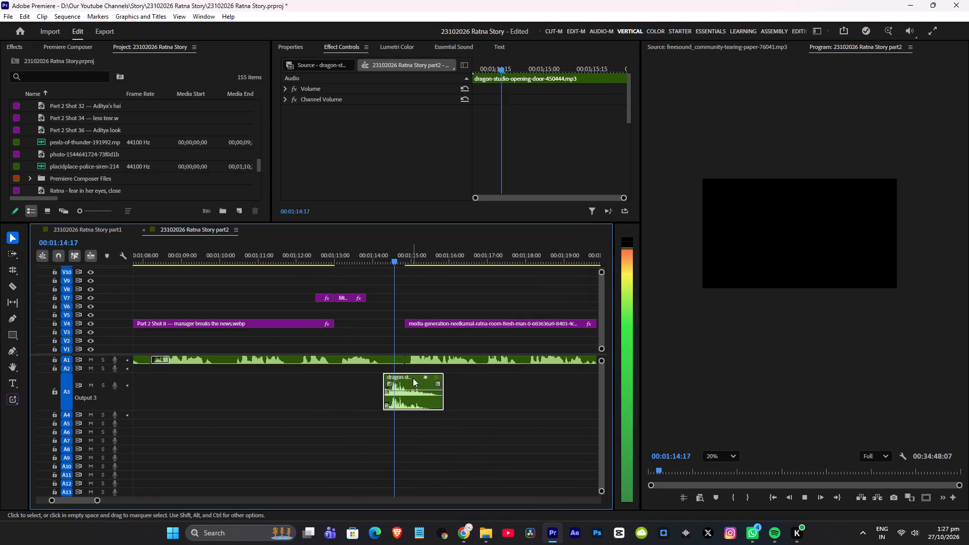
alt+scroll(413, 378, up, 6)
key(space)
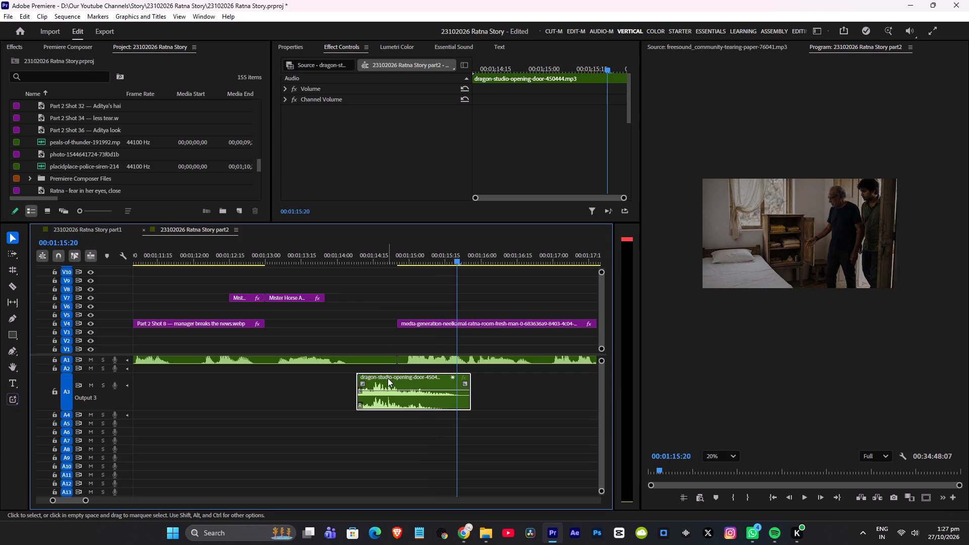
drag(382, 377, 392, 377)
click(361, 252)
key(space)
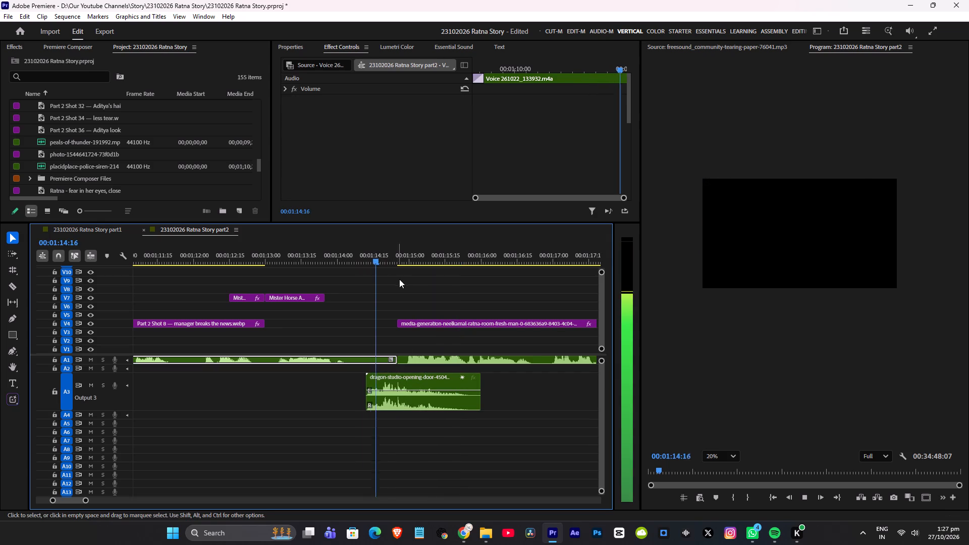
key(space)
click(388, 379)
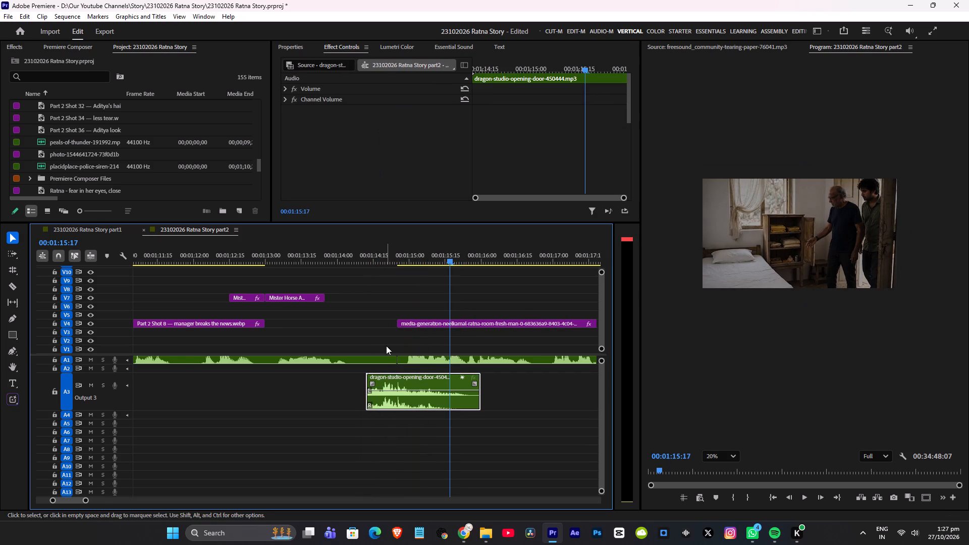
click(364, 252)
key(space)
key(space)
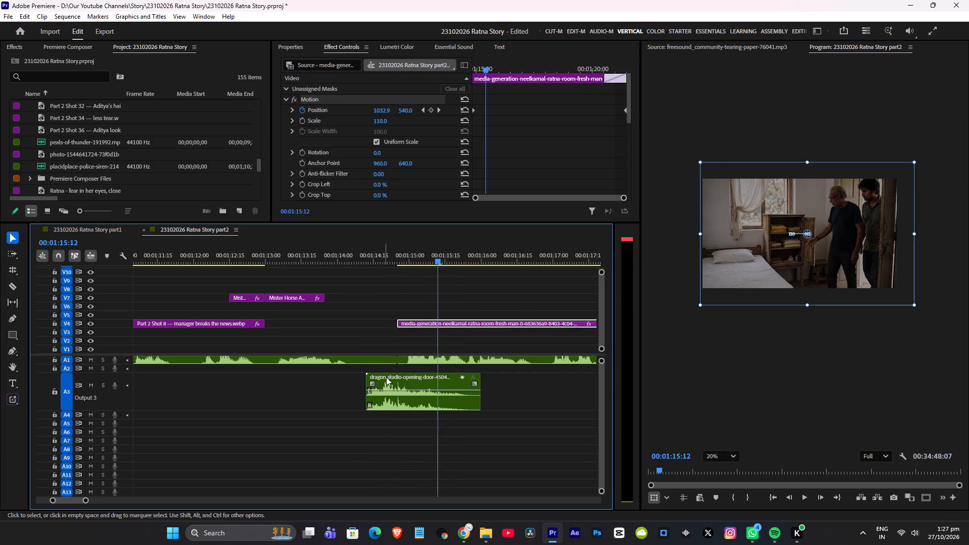
Move the door-opening sound on A3 earlier so it starts at about 00:01:14:00, checking its timing against the voice-over.
drag(388, 381, 370, 384)
click(353, 257)
key(space)
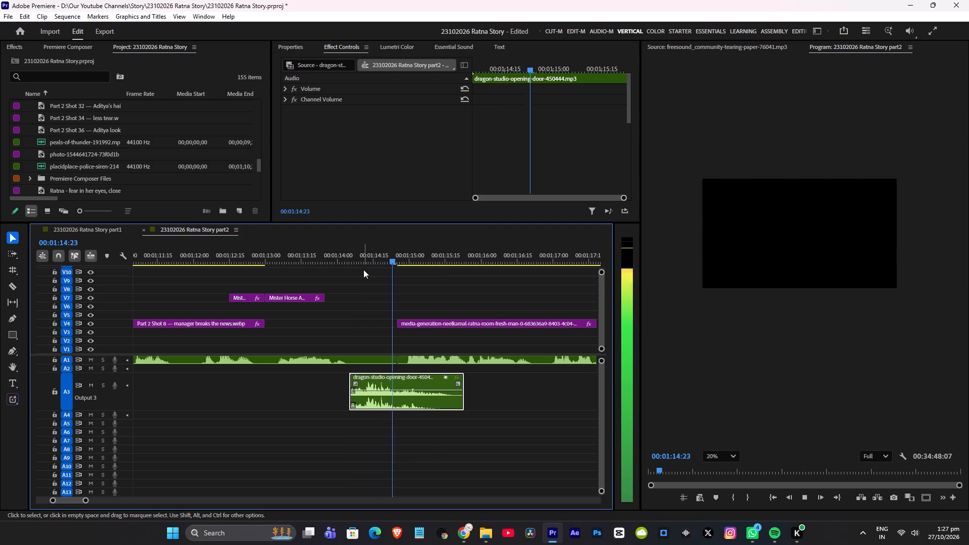
key(space)
drag(389, 381, 369, 381)
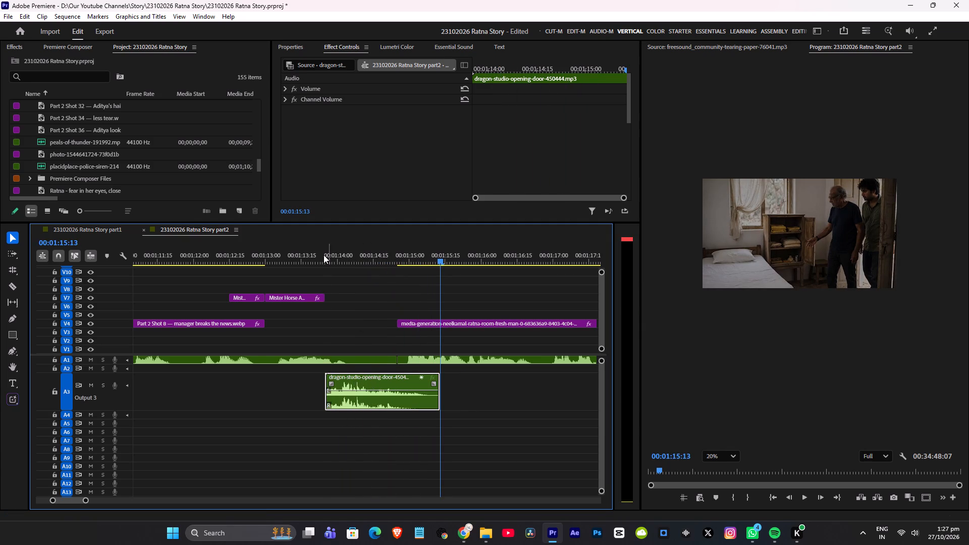
click(293, 252)
key(space)
key(space)
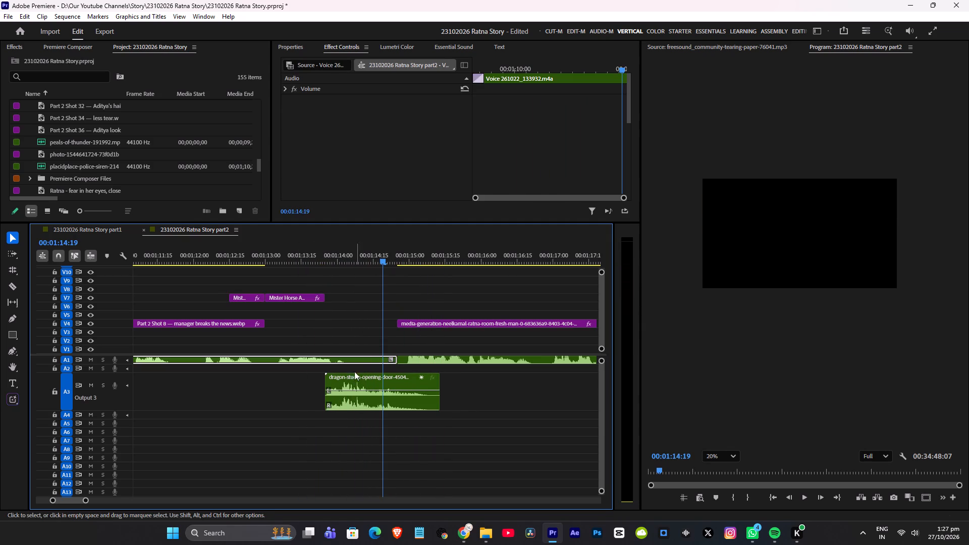
drag(350, 380, 362, 381)
click(334, 254)
key(space)
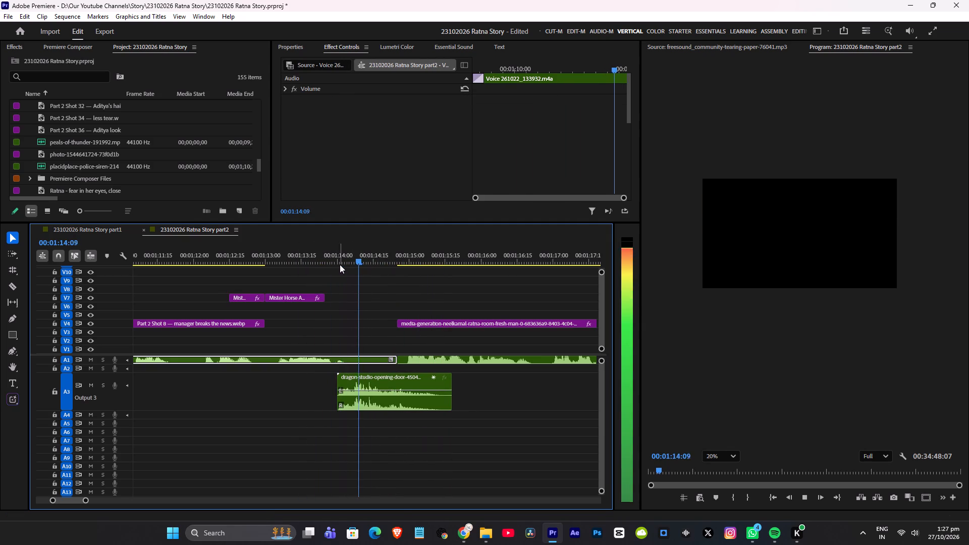
key(space)
Shift the door-opening sound, the ratna-room image and everything following 16 frames later, and play across the resulting gap.
scroll(355, 290, down, 5)
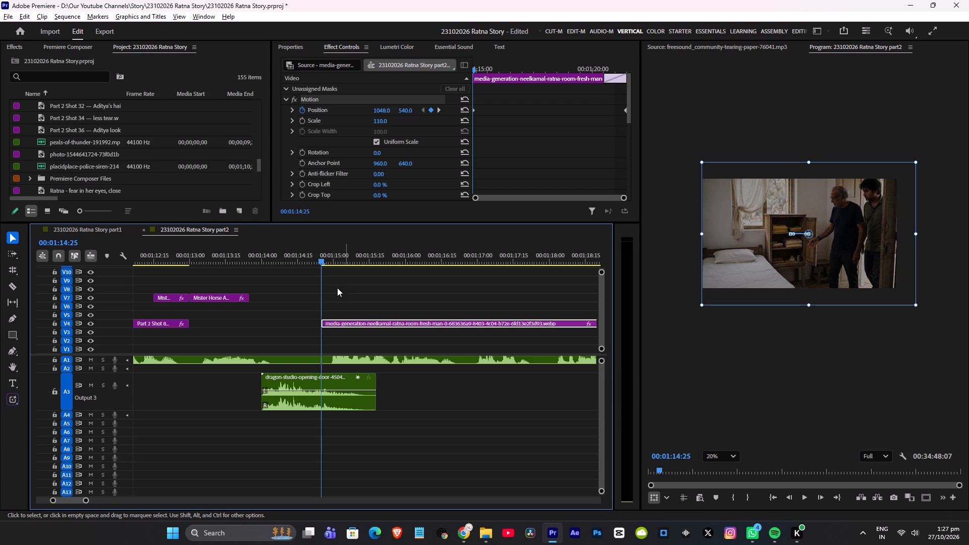
ctrl+scroll(296, 285, down, 3)
click(296, 258)
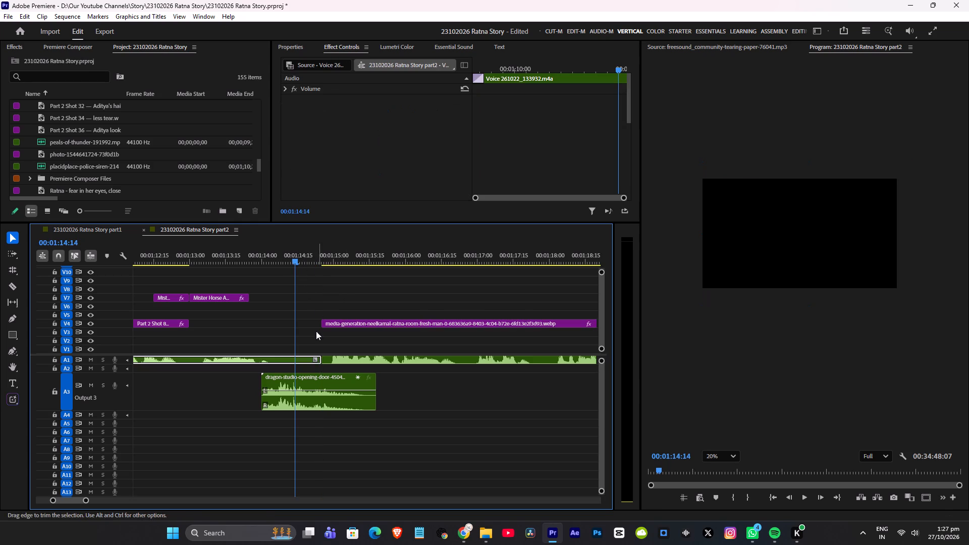
key(a)
click(358, 324)
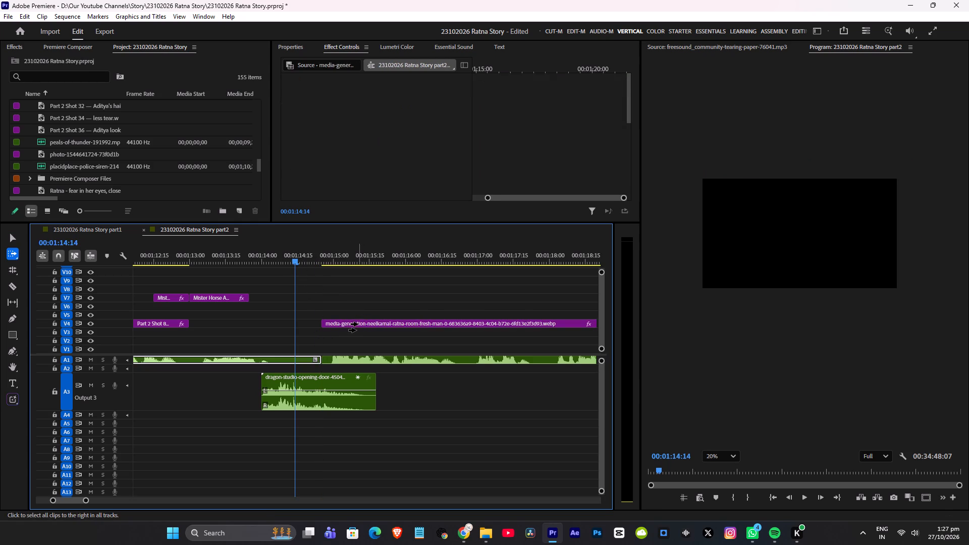
key(v)
drag(349, 321, 391, 321)
click(242, 251)
key(space)
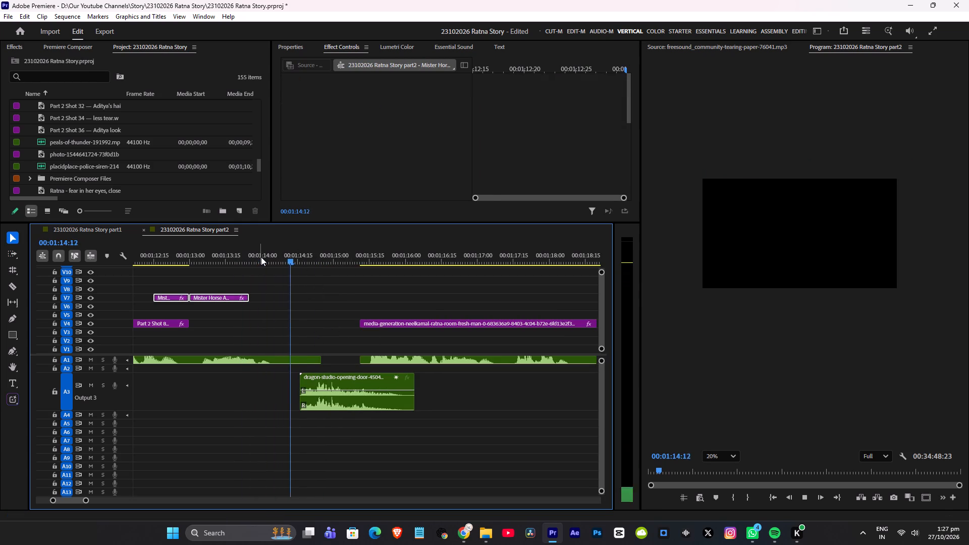
key(space)
click(278, 253)
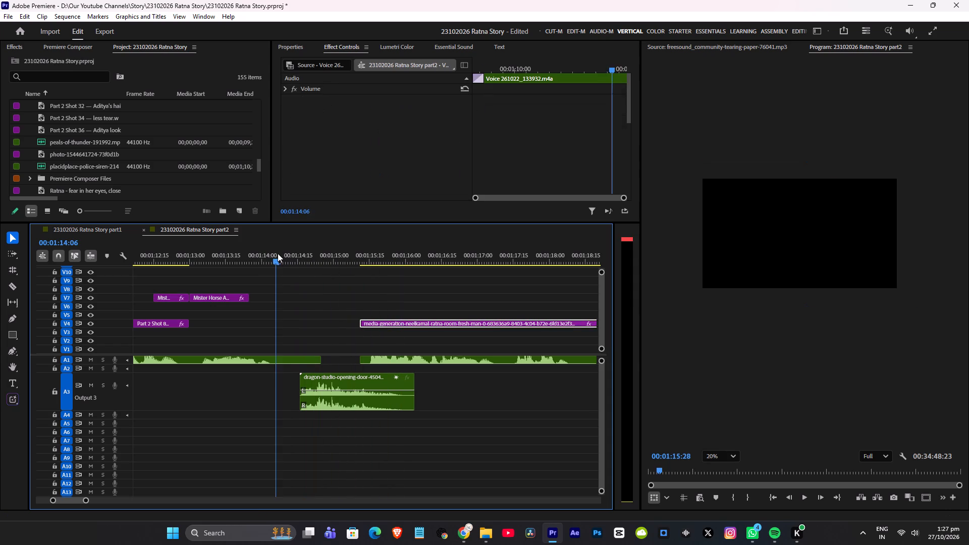
key(space)
key(space)
Add a short fade-in at the start of the door-opening sound on A3, lower its clip volume and save.
click(307, 383)
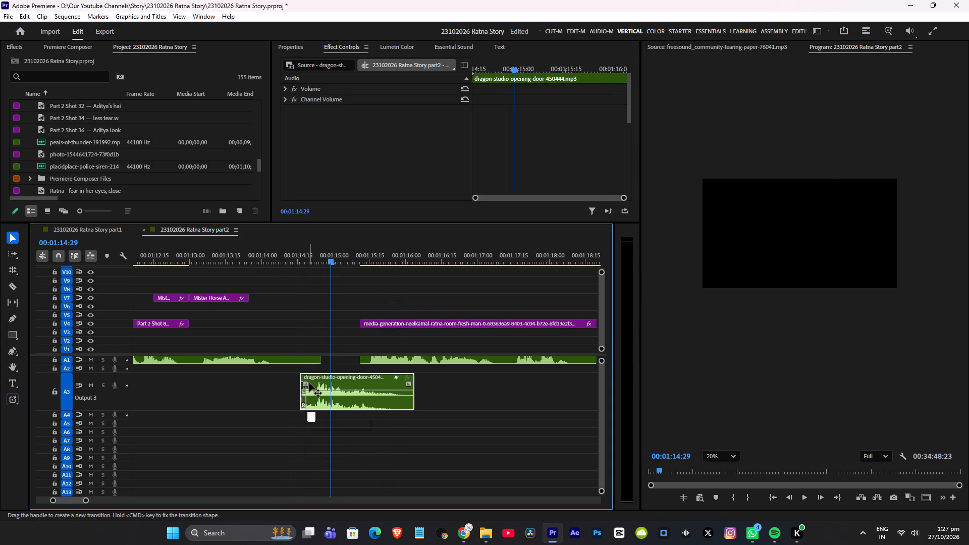
click(344, 385)
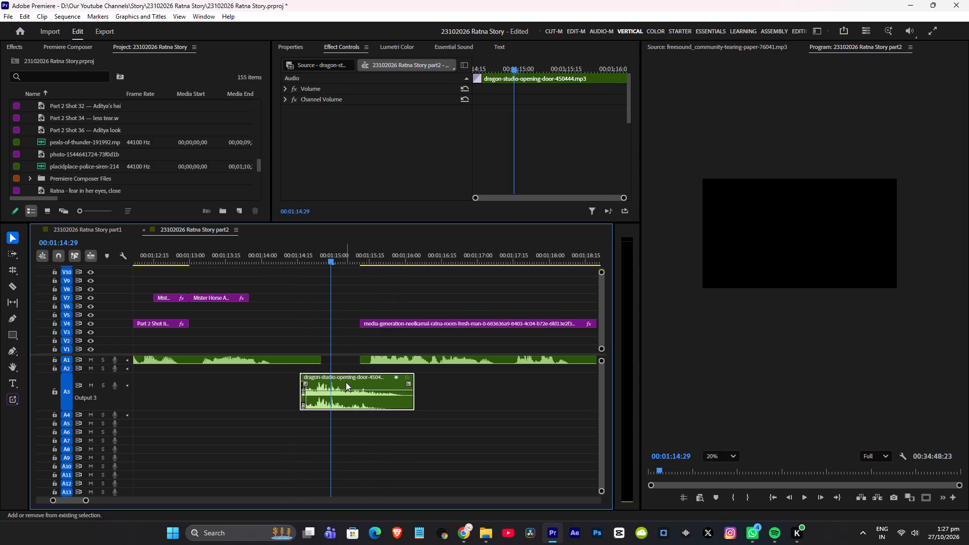
key(shift+braceleft)
key(ctrl+s)
Play the sequence from just before the door-opening sound through to the Furniture and house image at about 00:01:31, saving along the way.
click(279, 258)
key(space)
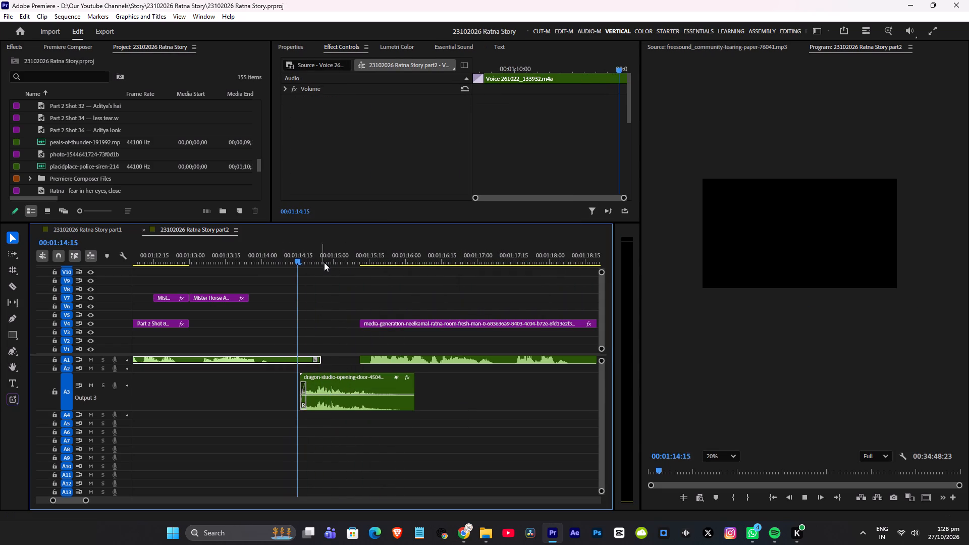
scroll(427, 284, down, 3)
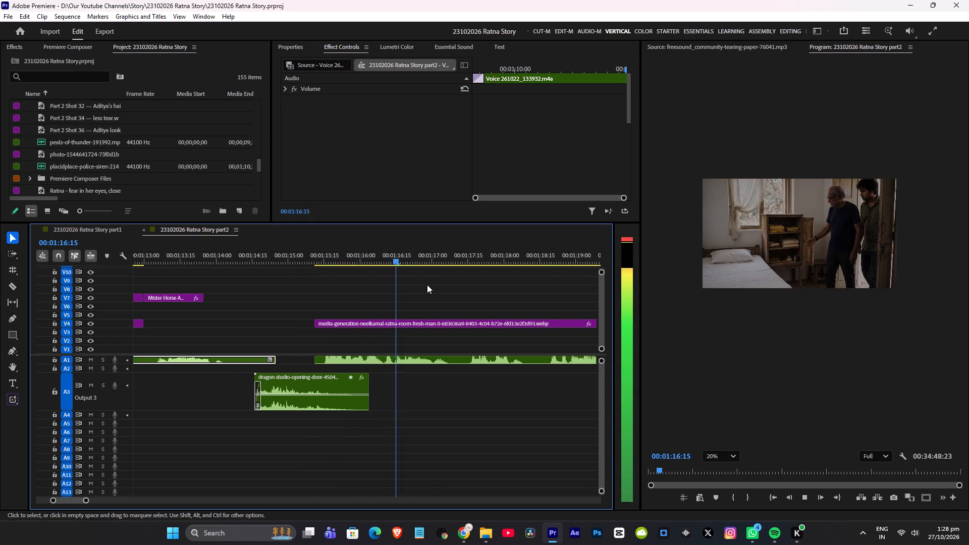
alt+scroll(428, 302, down, 8)
key(ctrl+s)
key(space)
alt+scroll(422, 321, down, 1)
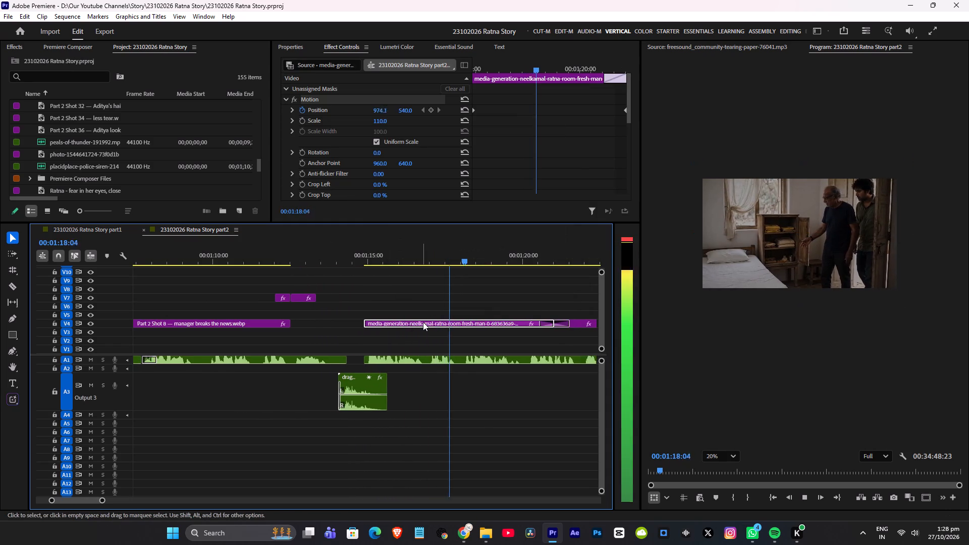
alt+scroll(423, 322, down, 13)
key(ctrl+s)
key(space)
scroll(424, 329, down, 4)
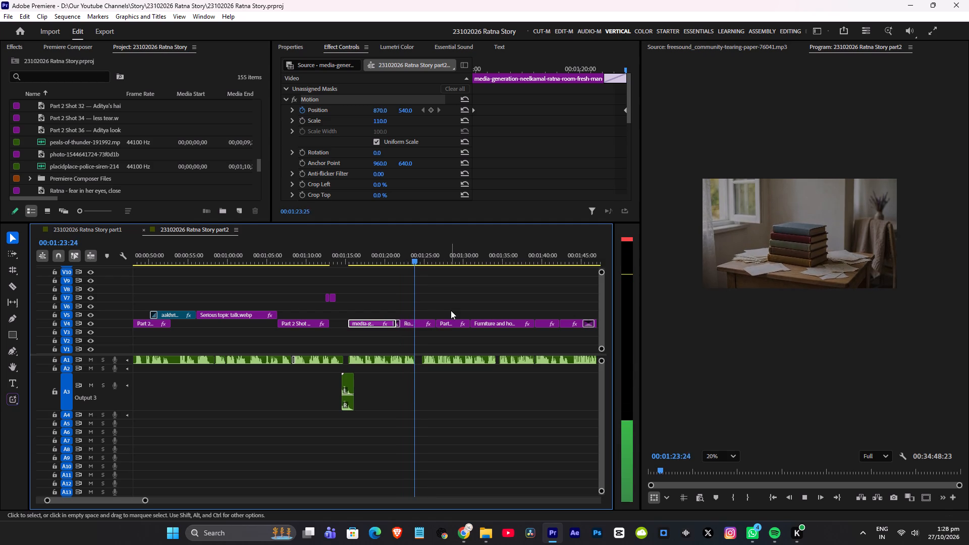
scroll(452, 309, down, 3)
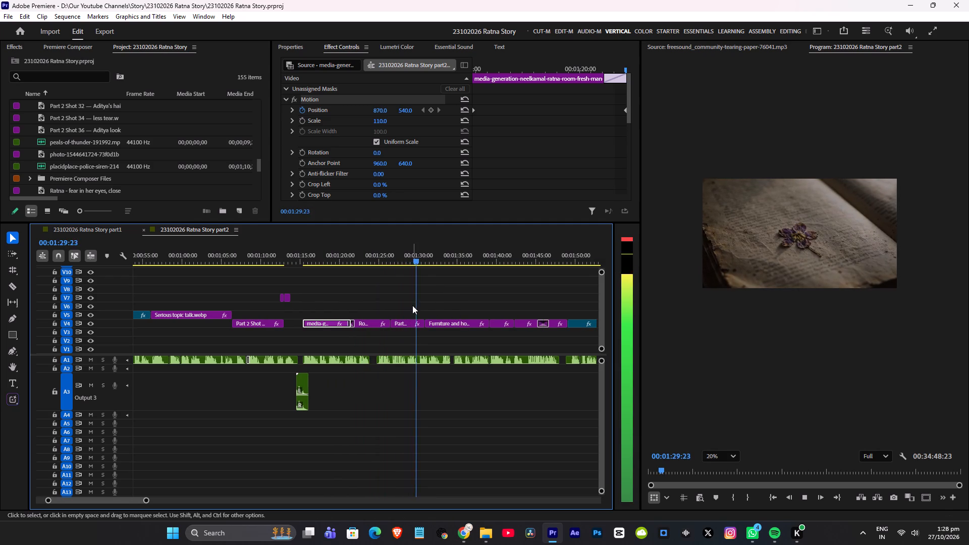
key(space)
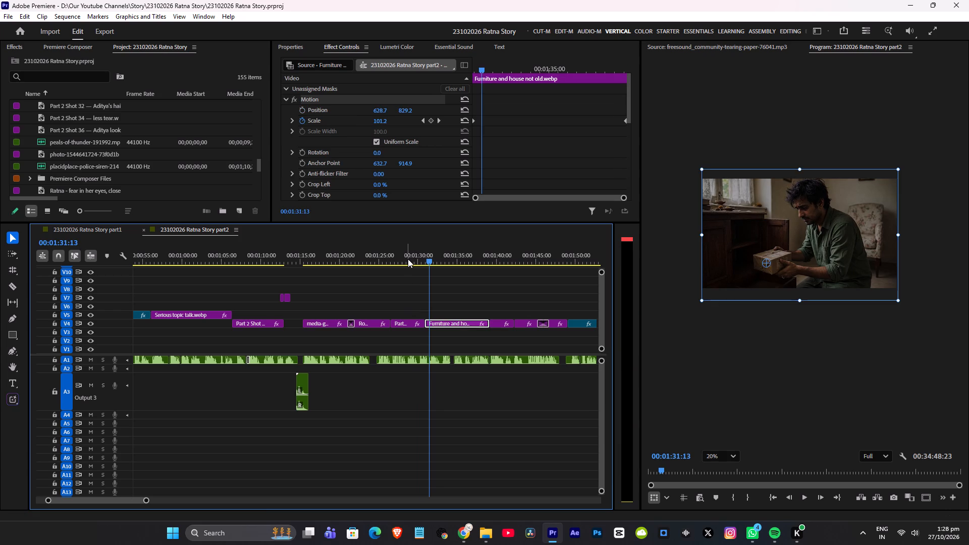
Save, and play the sequence from about 00:01:29 through the Furniture and house image to about 00:01:38.
click(408, 259)
key(ctrl+s)
key(space)
alt+scroll(440, 284, up, 2)
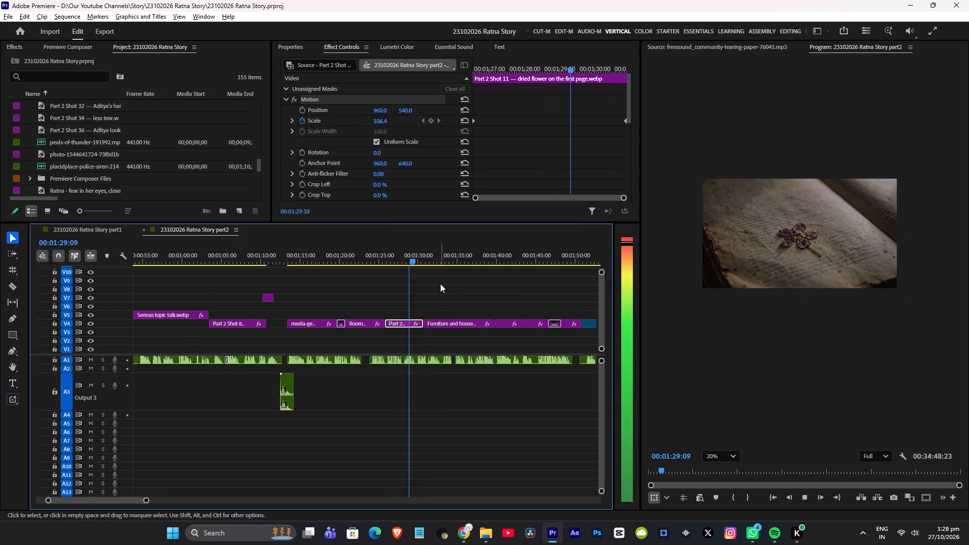
alt+scroll(440, 284, up, 3)
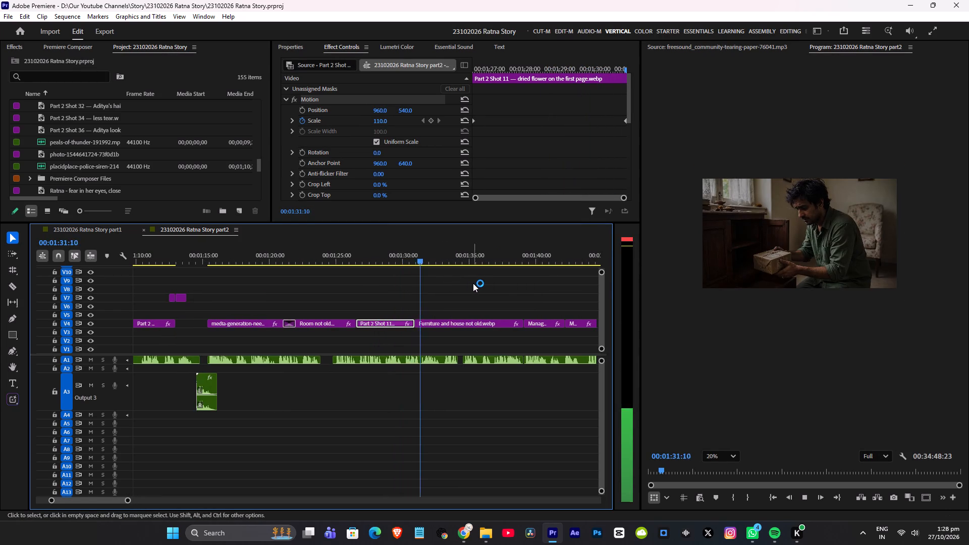
alt+scroll(476, 285, up, 4)
key(space)
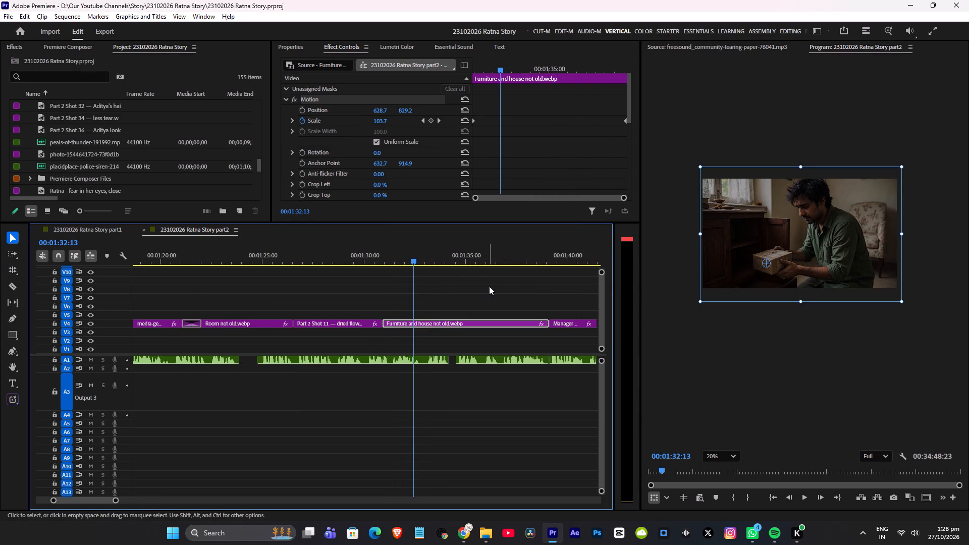
alt+scroll(489, 286, up, 4)
key(space)
scroll(490, 287, down, 3)
alt+scroll(488, 291, down, 4)
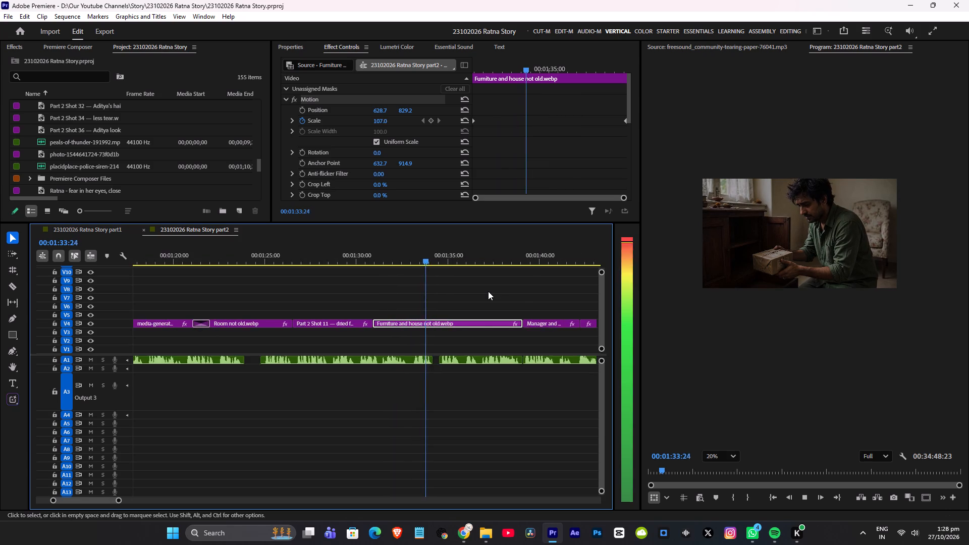
scroll(488, 291, down, 8)
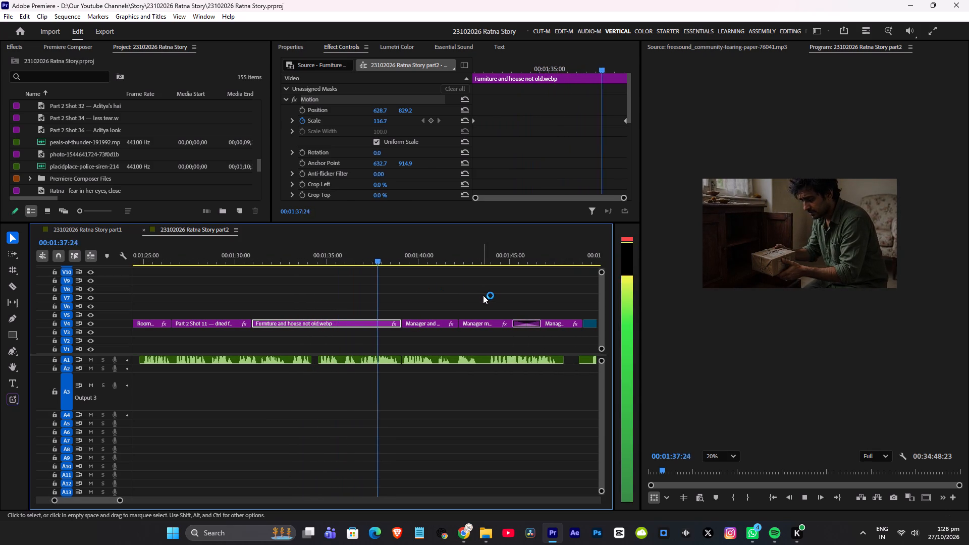
key(space)
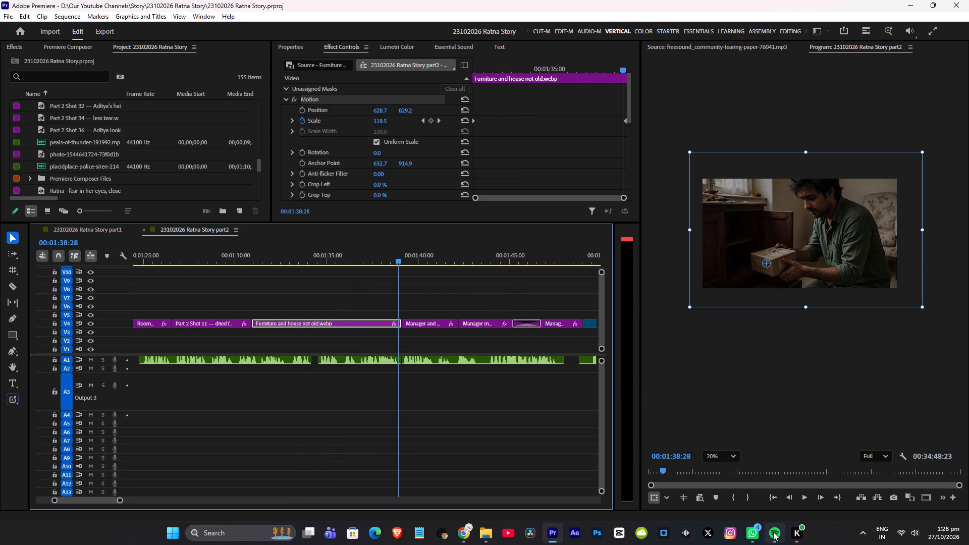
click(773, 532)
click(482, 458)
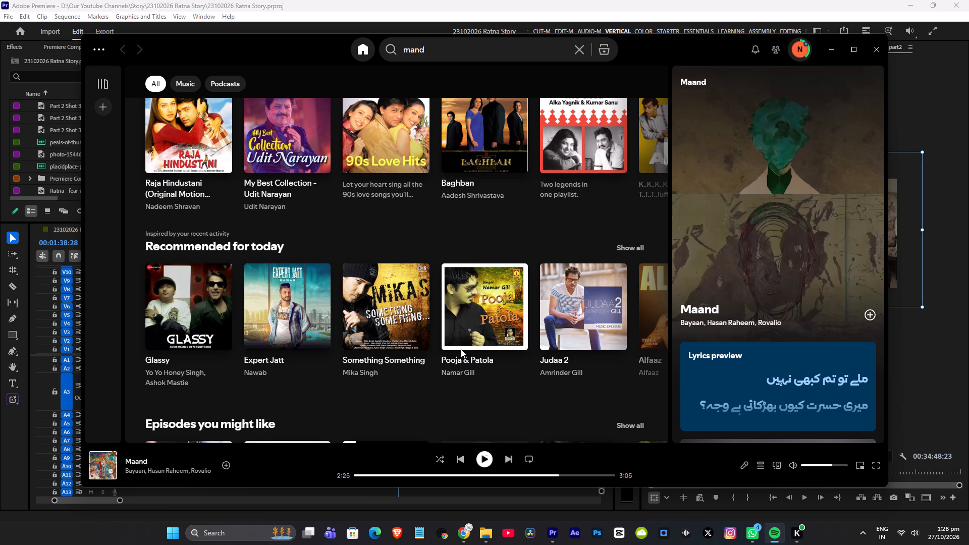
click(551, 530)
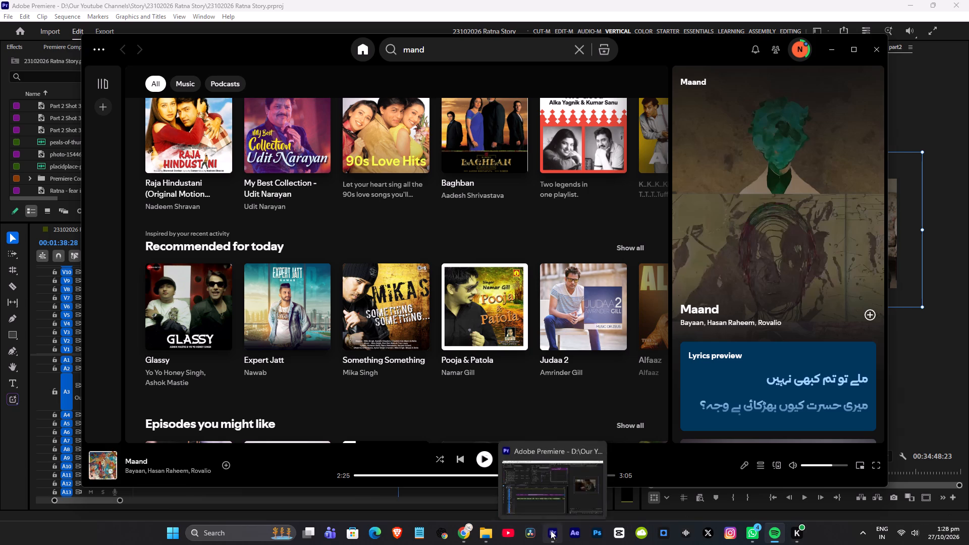
Save, and play from about 00:01:37 through the manager shots into the box-opening video at about 00:01:51.
key(ctrl+s)
click(371, 255)
key(space)
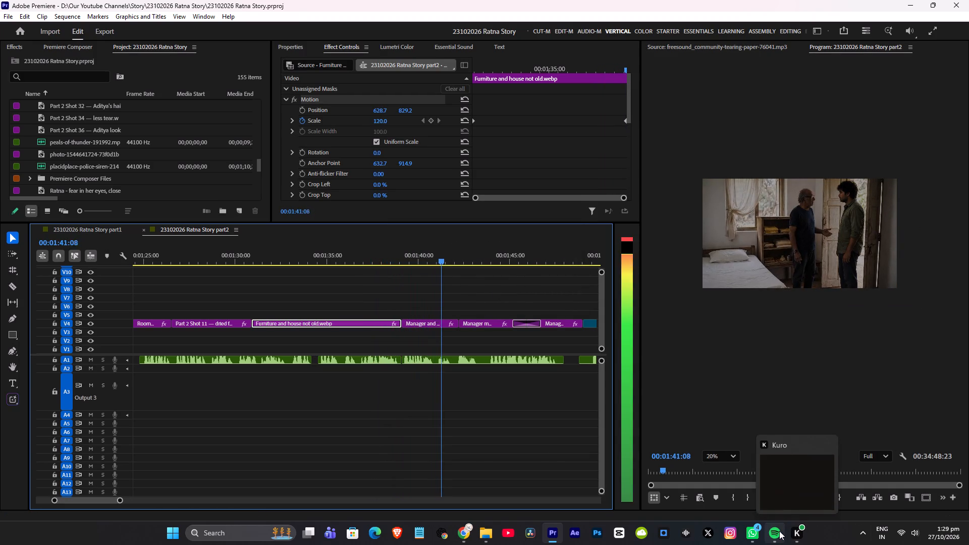
click(783, 507)
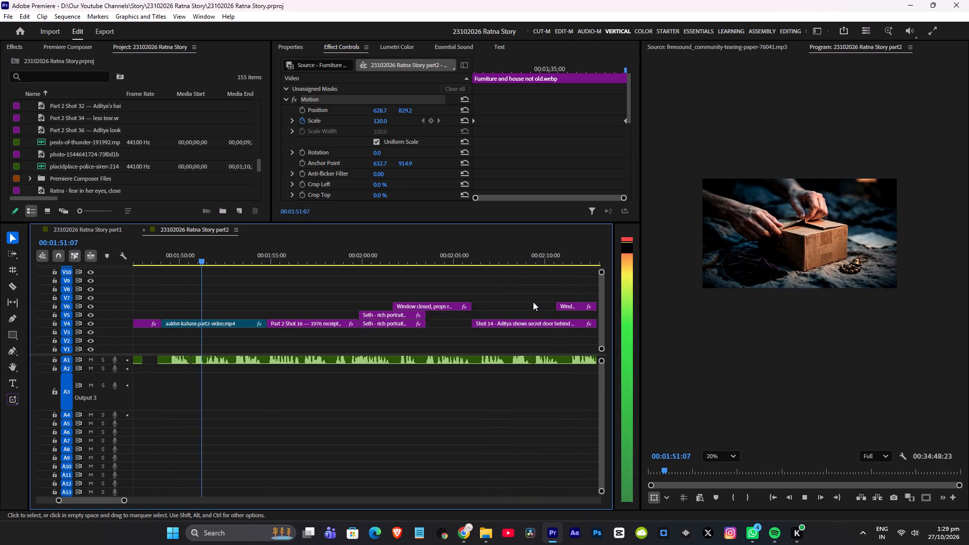
key(space)
scroll(183, 311, up, 9)
key(ctrl+s)
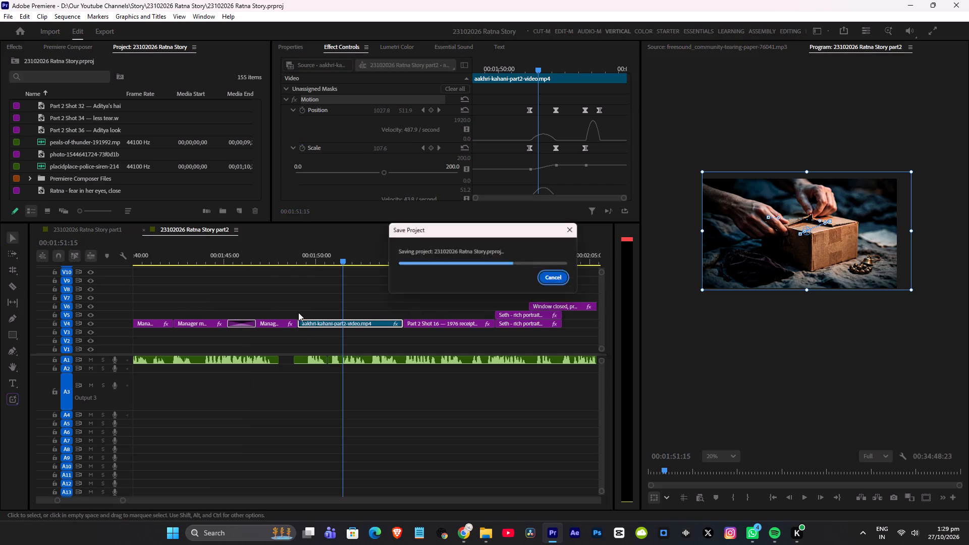
Trim the start of aakhri-kahani-part2-video.mp4 on V4 to 00:01:50:12, leaving a black gap, then save and play across it.
alt+scroll(315, 308, up, 6)
click(287, 259)
key(space)
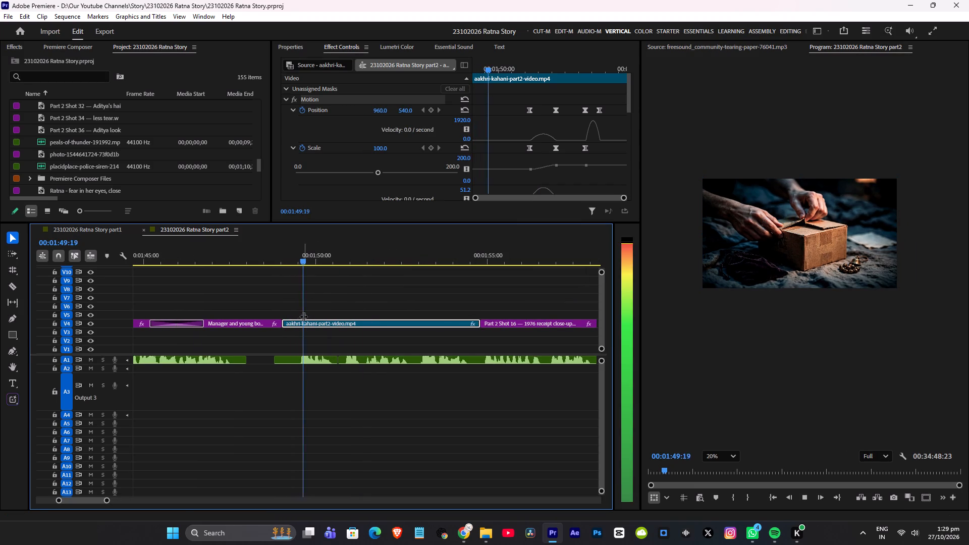
key(space)
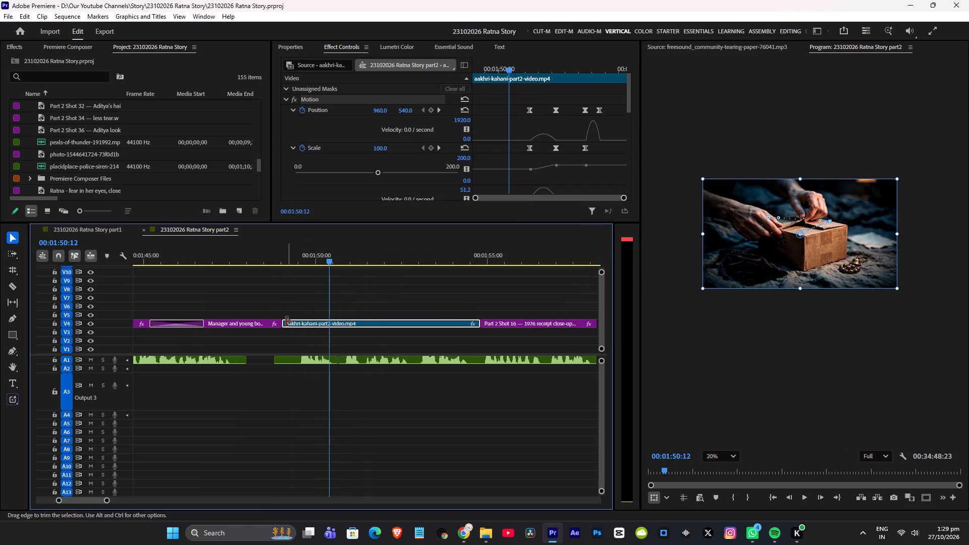
drag(286, 321, 334, 321)
key(space)
key(space)
click(264, 261)
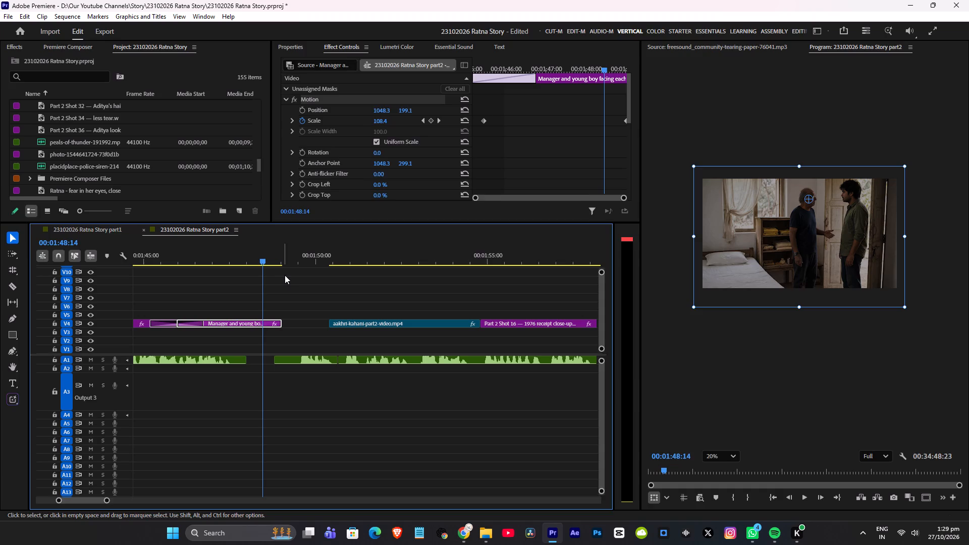
key(ctrl+s)
key(space)
scroll(332, 291, up, 5)
key(space)
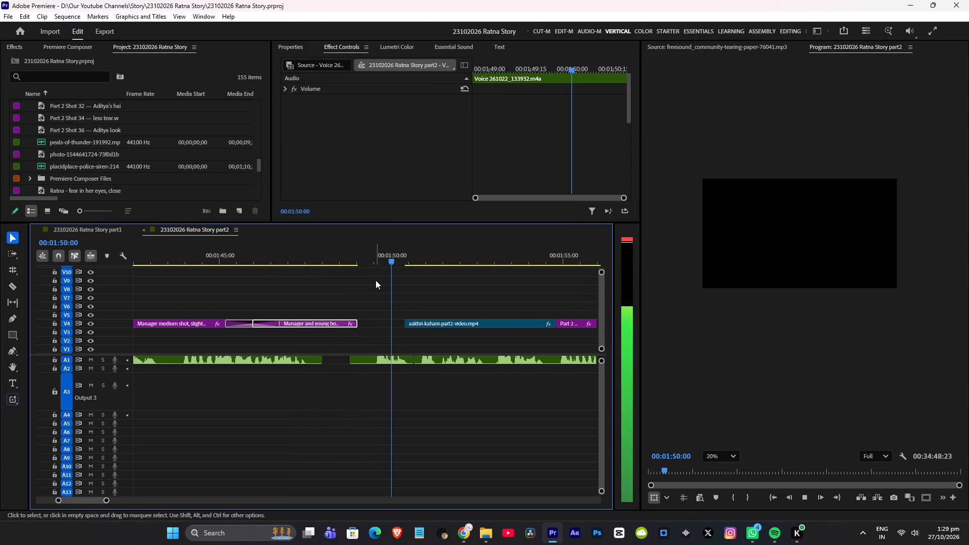
Add the Premiere Composer Fade to Black transition on V7 over the end of the manager and young boy shot, and save.
click(76, 47)
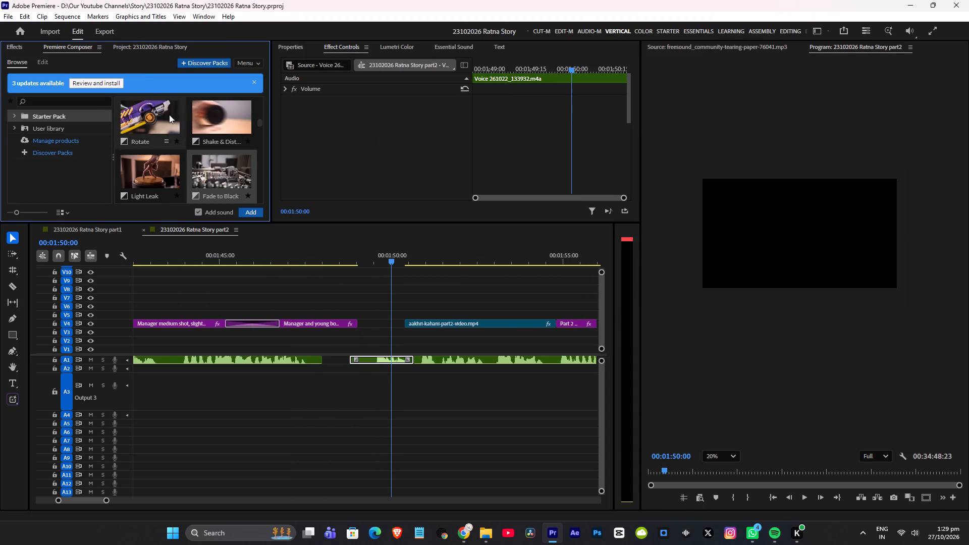
scroll(302, 288, up, 1)
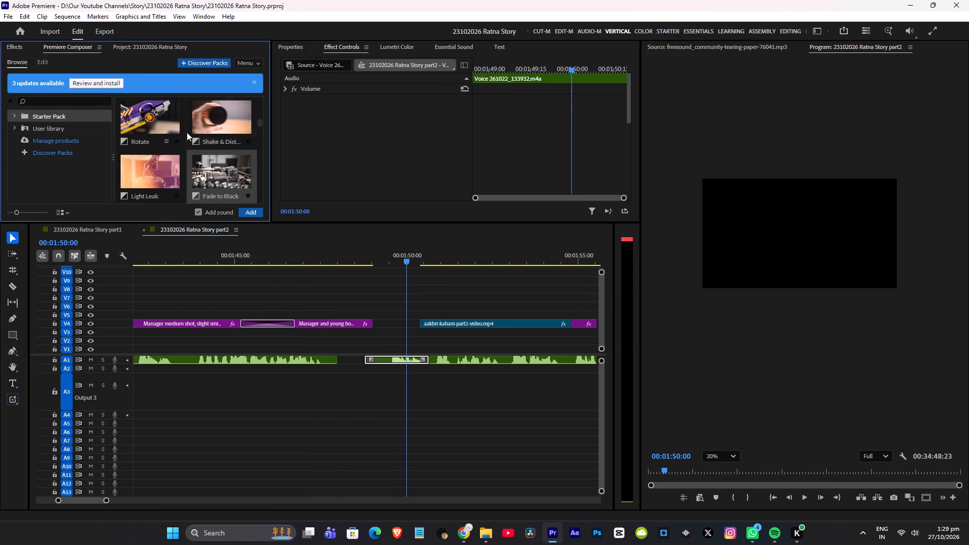
drag(227, 179, 379, 295)
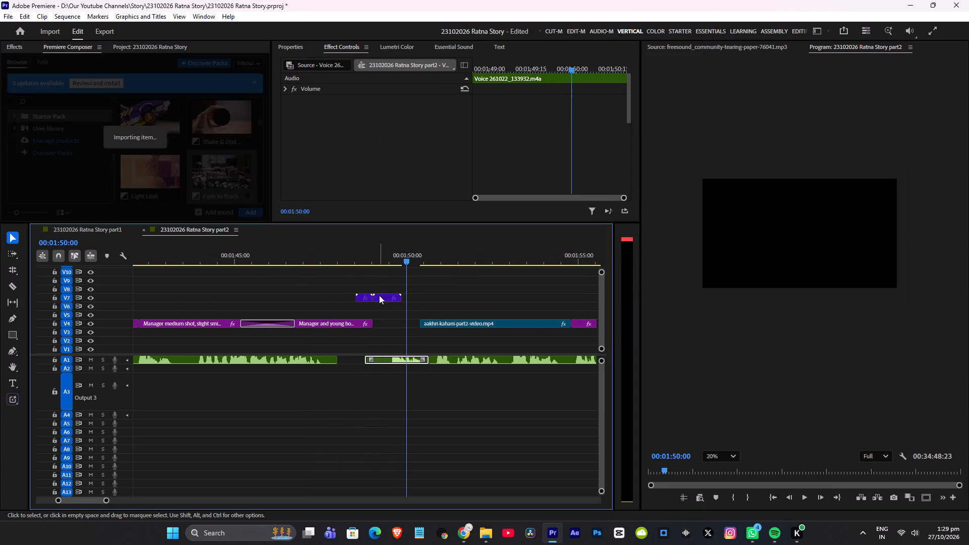
key(ctrl+s)
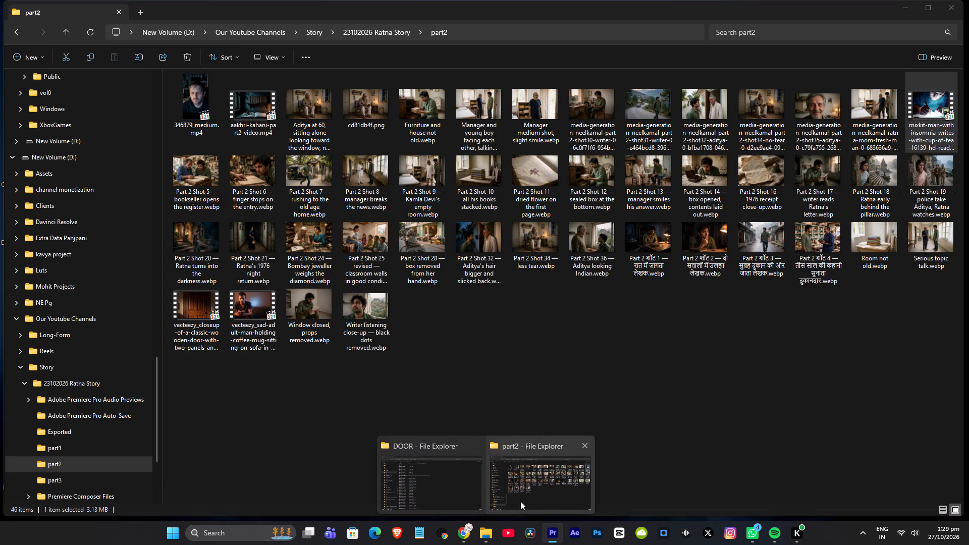
Switch to Chrome, search Google in a new tab for "open box sound" and open Pixabay's open box sound effects page.
click(463, 531)
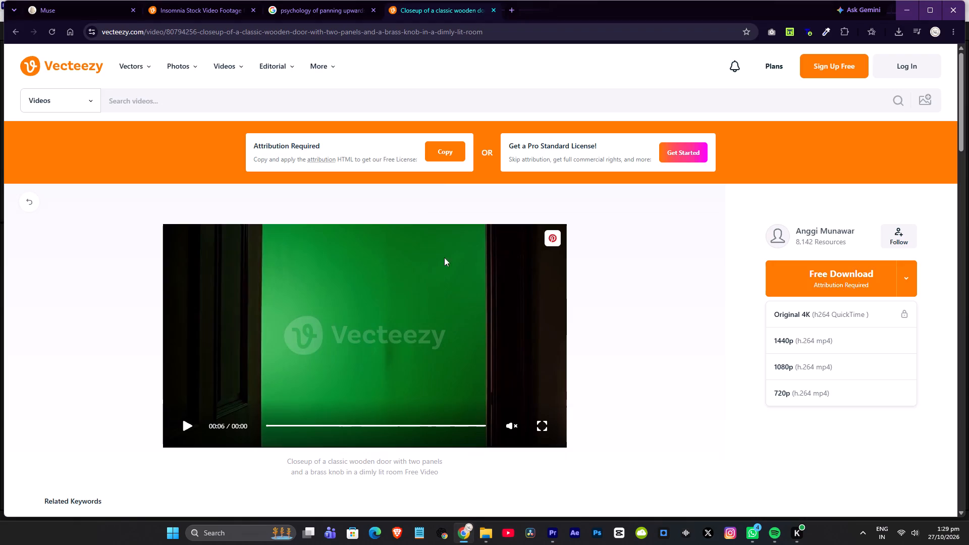
click(509, 9)
click(414, 221)
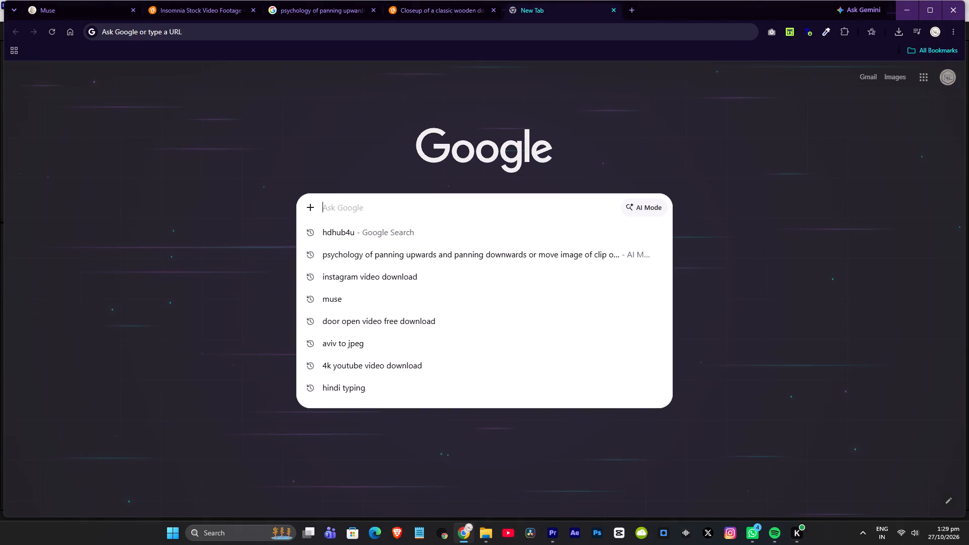
text(open box)
key(Return)
key(Return)
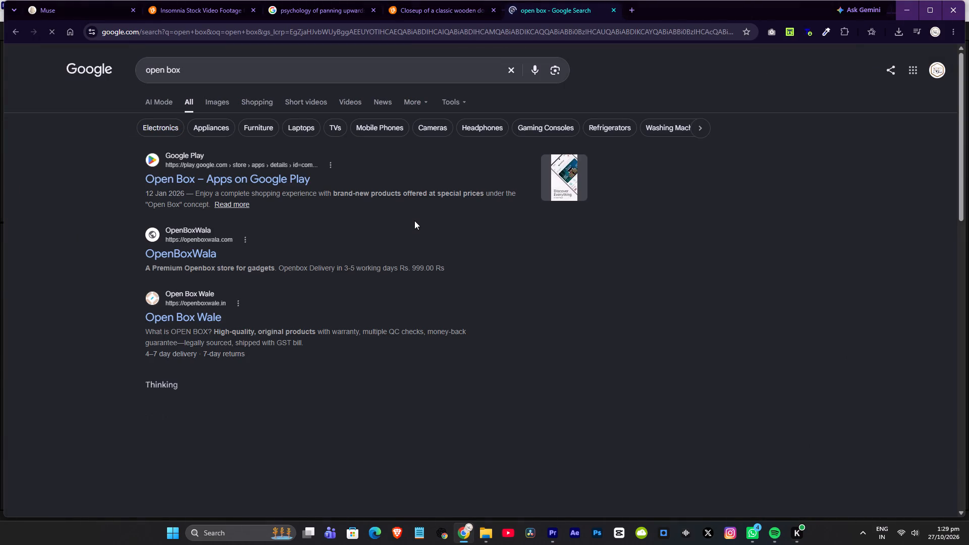
click(266, 68)
key(space)
text(sound)
key(Return)
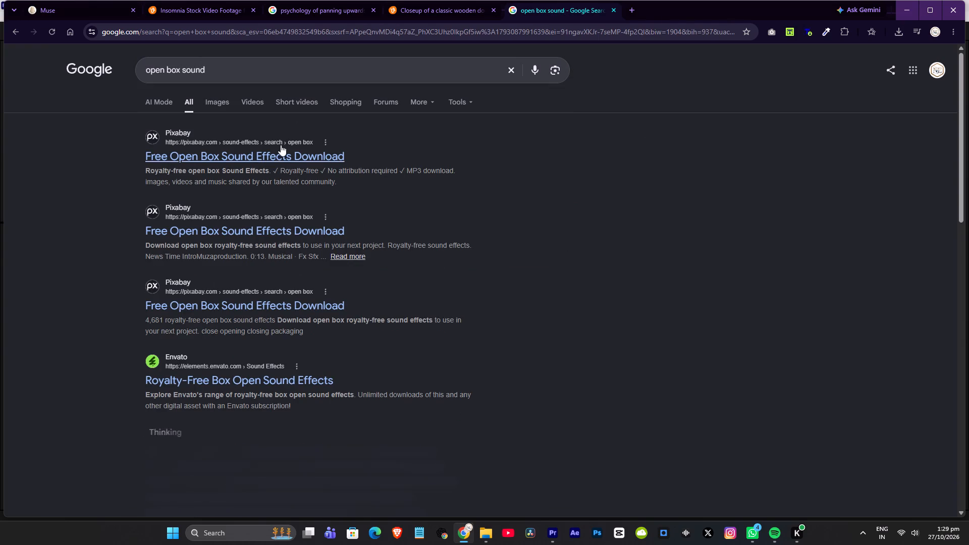
click(276, 155)
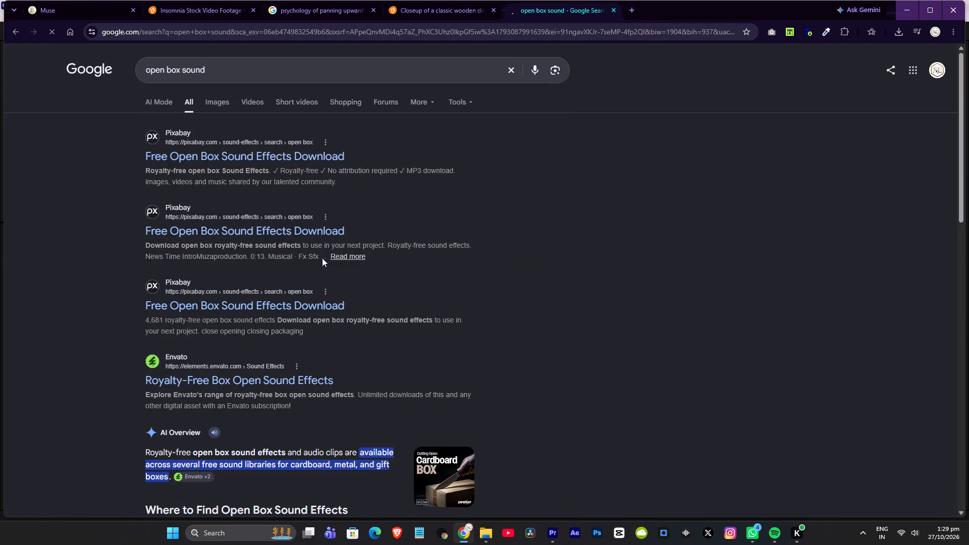
Audition the Pixabay box-opening sounds from Open package box parcel to Coin Gold Box Open, and replay opening little box.
click(113, 262)
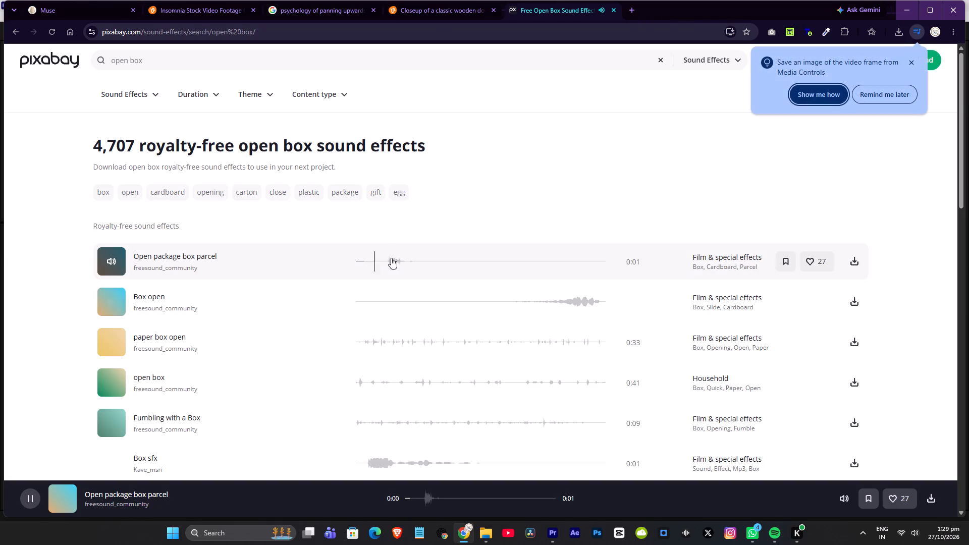
click(108, 304)
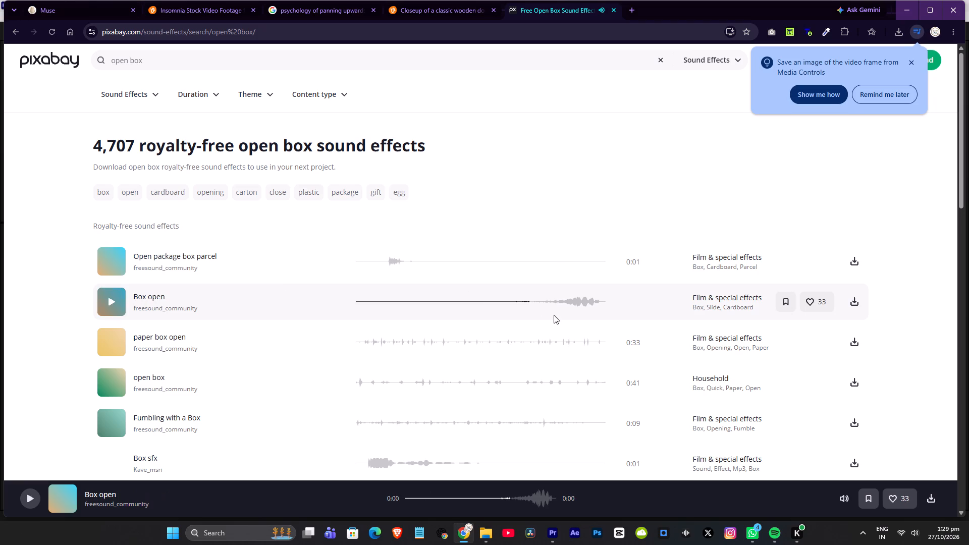
click(371, 346)
scroll(410, 348, down, 2)
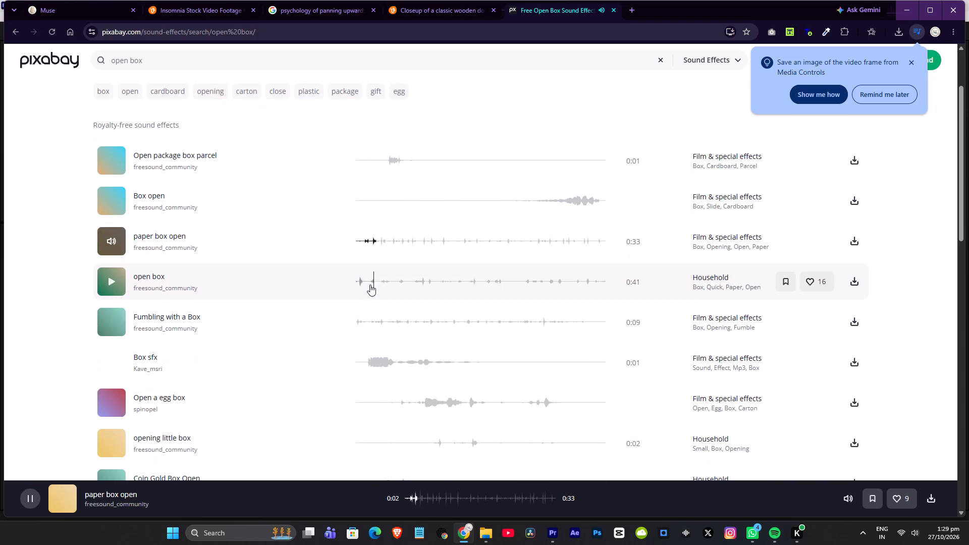
click(368, 283)
click(375, 329)
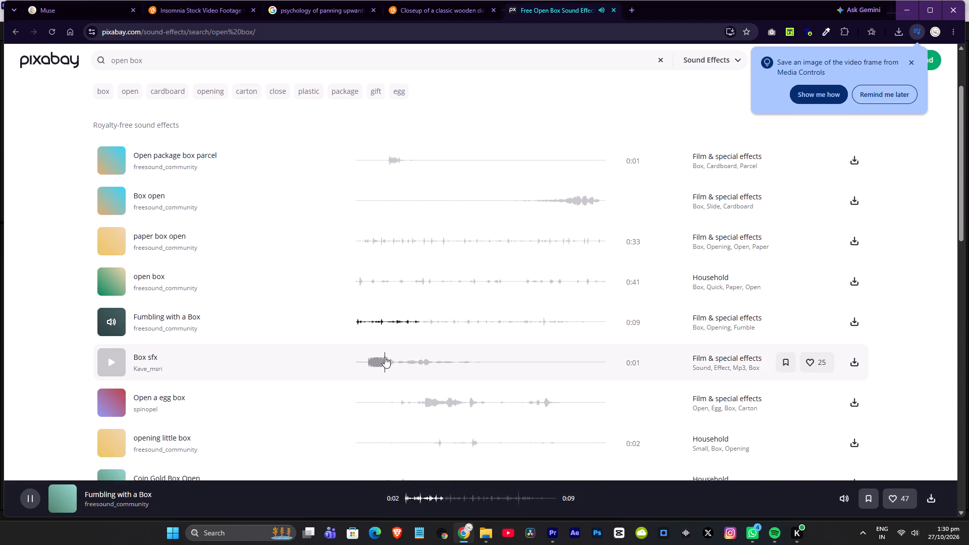
click(370, 362)
scroll(392, 358, down, 1)
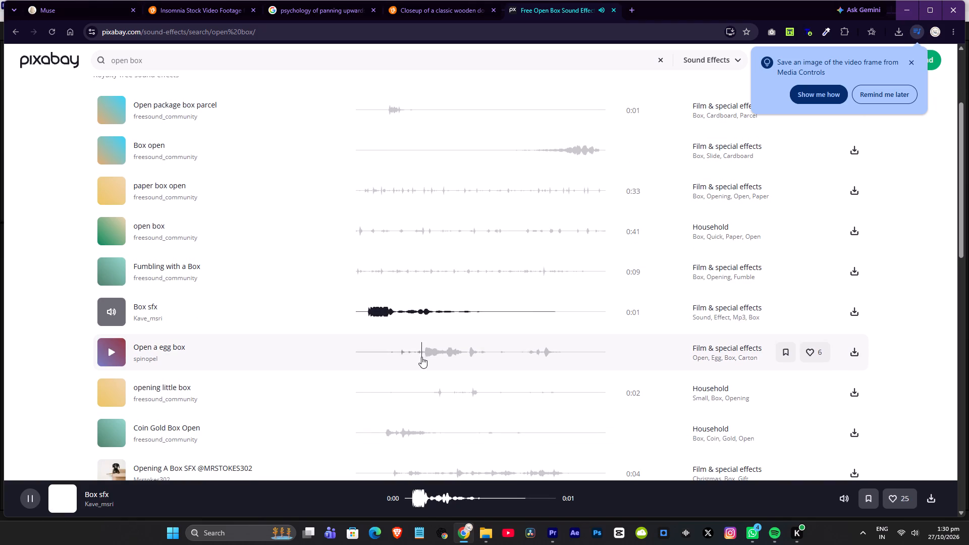
click(421, 357)
click(432, 392)
scroll(436, 392, down, 2)
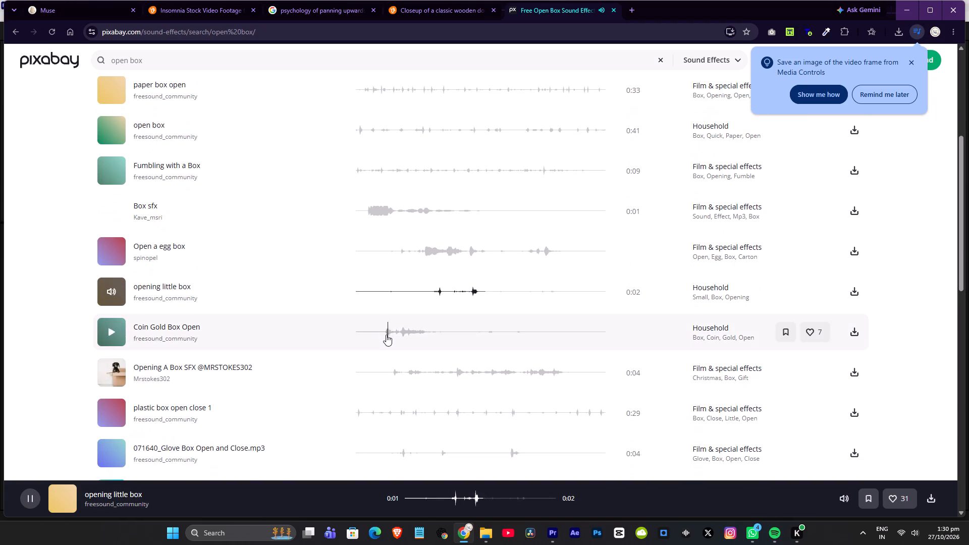
click(386, 333)
click(435, 295)
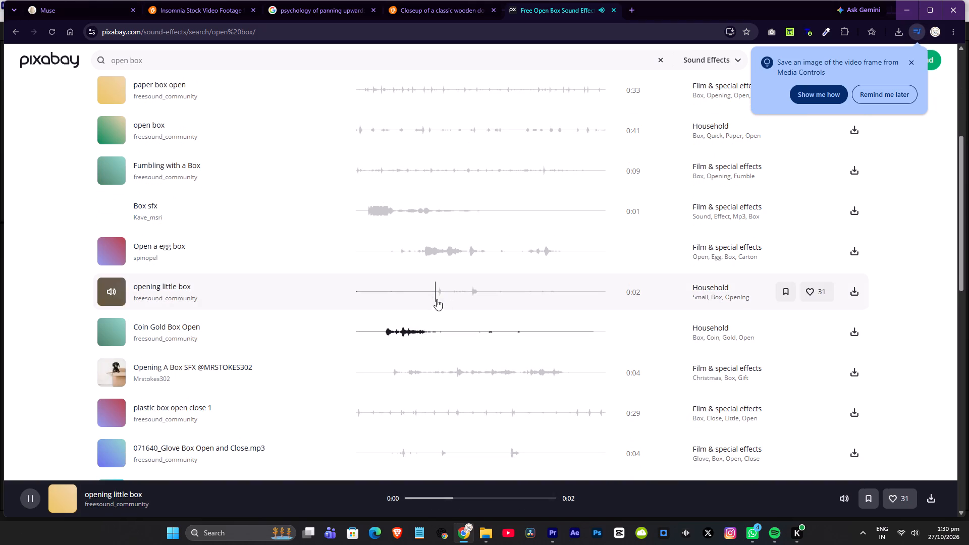
click(393, 368)
scroll(404, 360, down, 2)
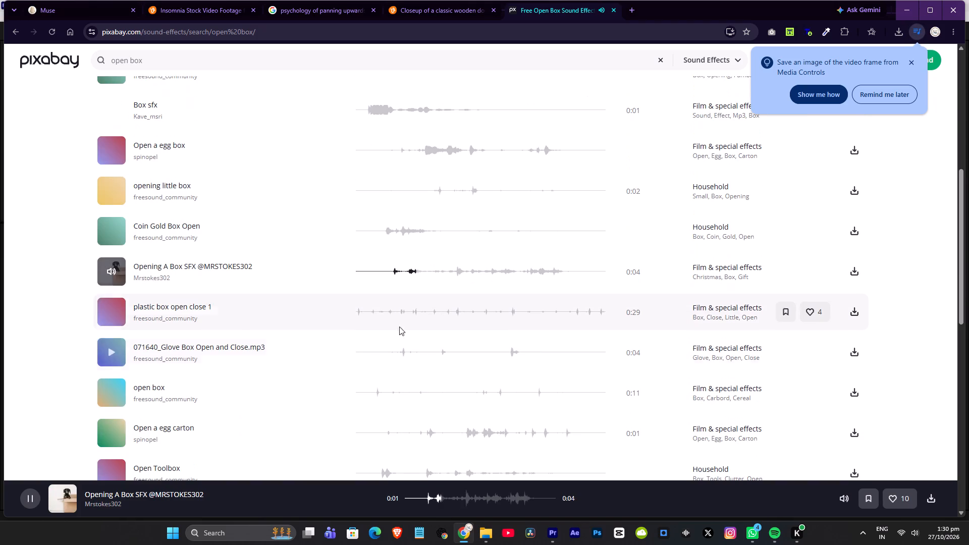
click(375, 313)
click(399, 355)
scroll(404, 356, down, 1)
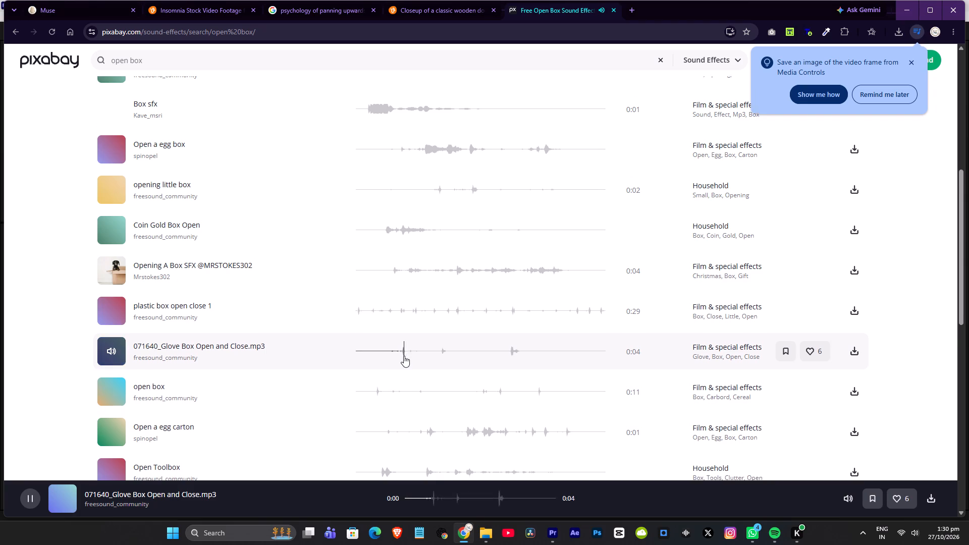
click(371, 342)
scroll(399, 344, down, 2)
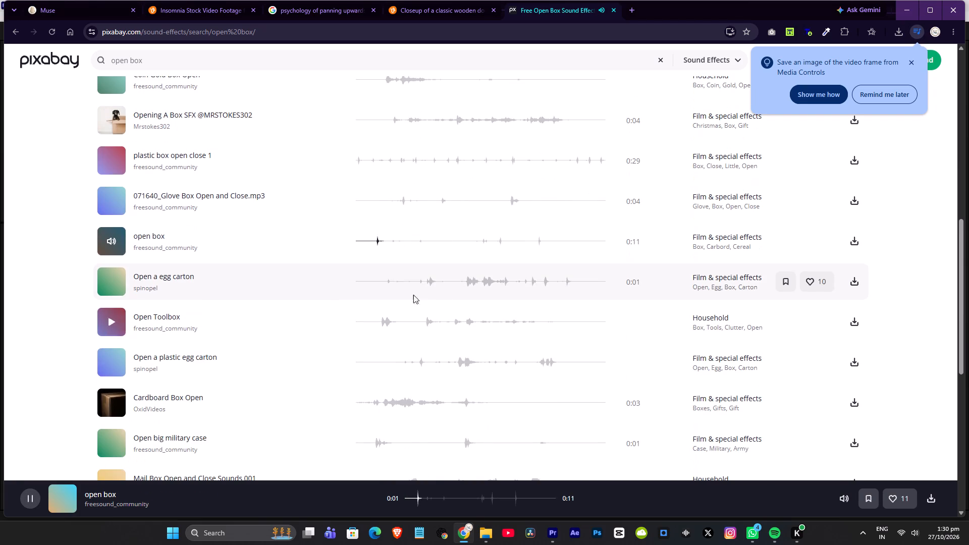
click(425, 288)
click(381, 327)
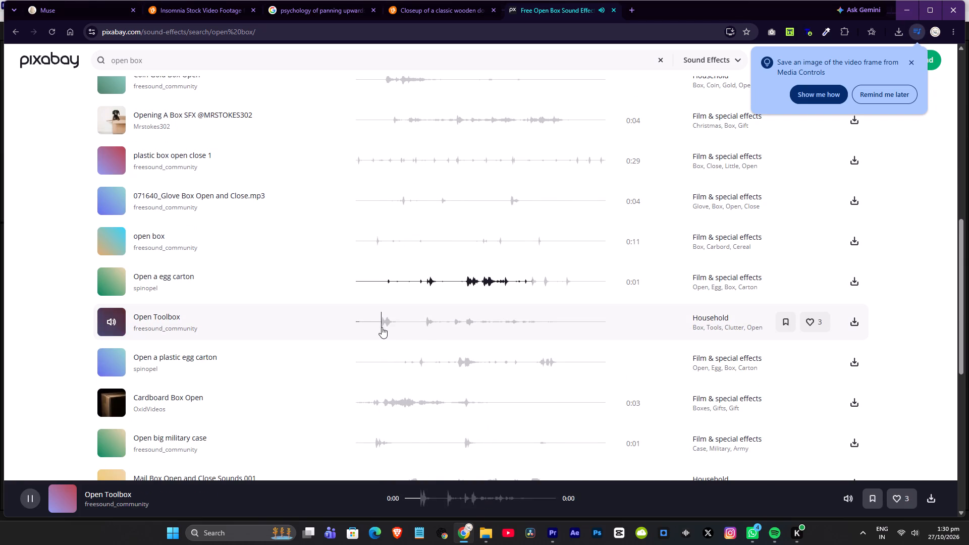
Audition the remaining box sounds from Open a plastic egg carton to Open Lego boks 1, replaying parts of the last one.
click(411, 369)
scroll(413, 366, down, 2)
click(385, 304)
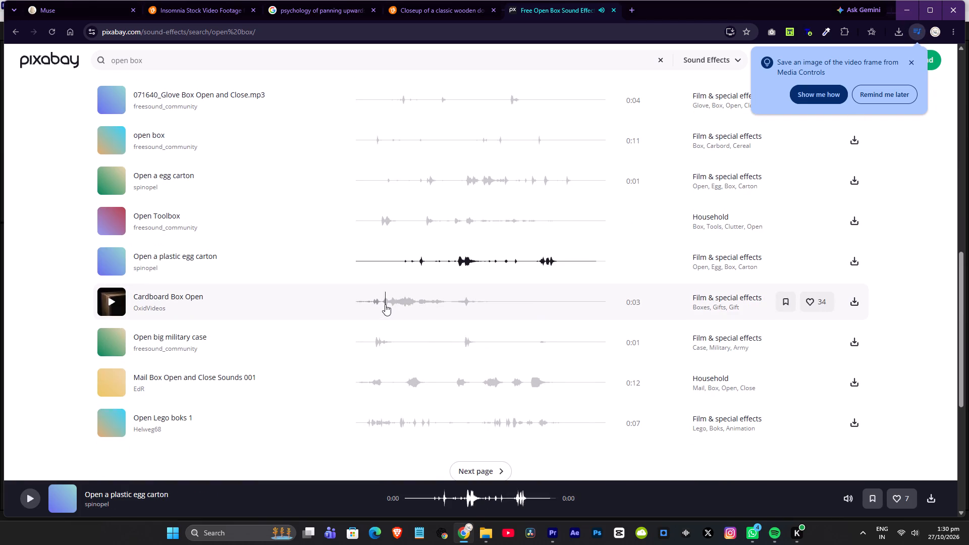
click(372, 347)
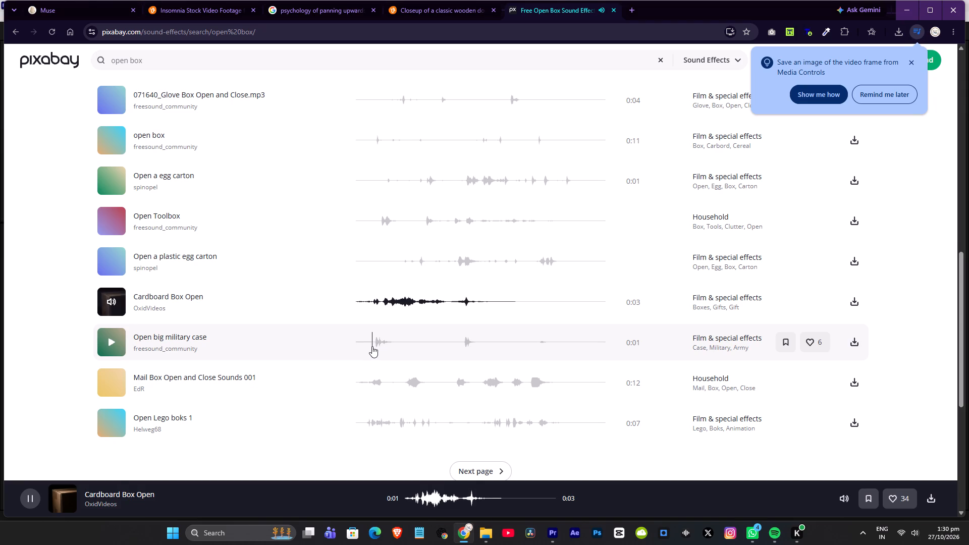
click(373, 382)
scroll(401, 377, down, 1)
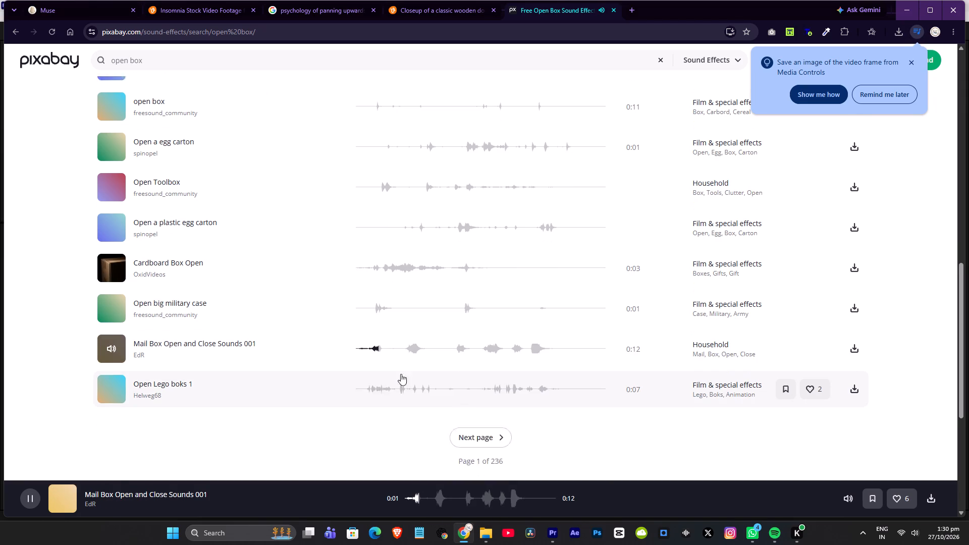
click(376, 376)
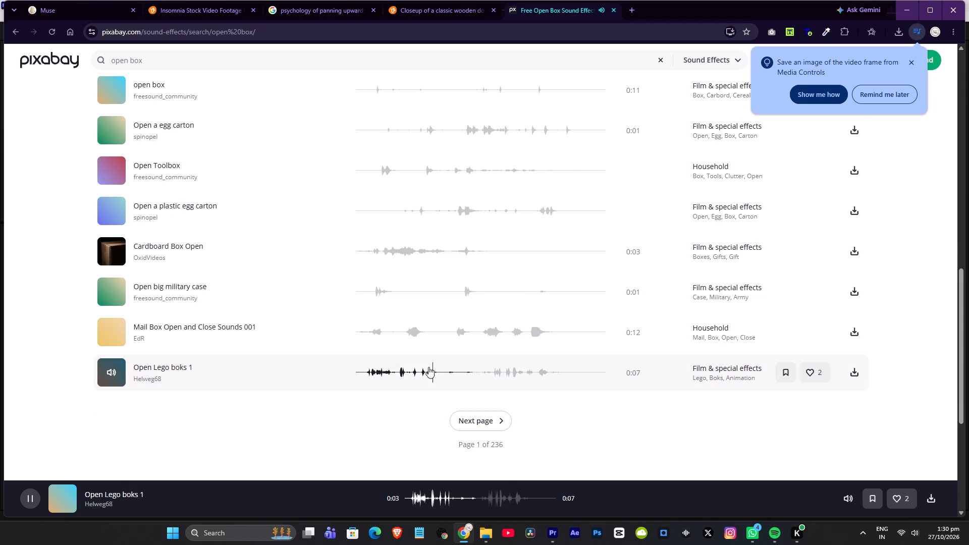
click(396, 377)
click(484, 376)
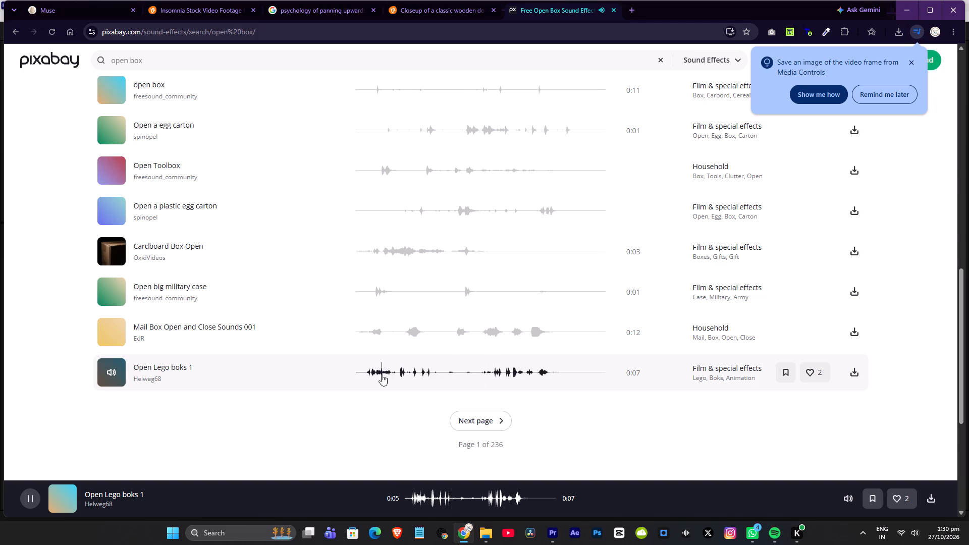
click(399, 374)
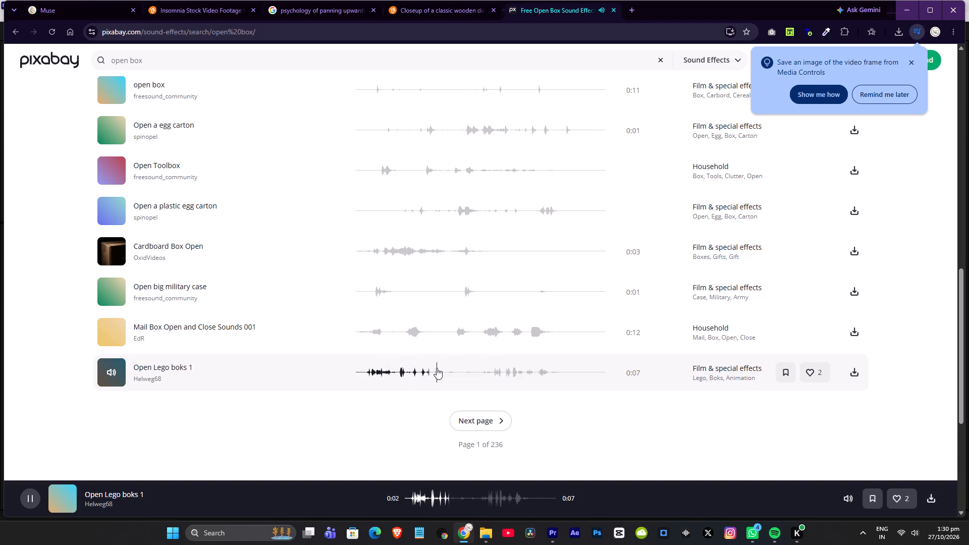
Replay paper box open and the 0:41 open box sound from several points to compare them.
scroll(554, 196, up, 14)
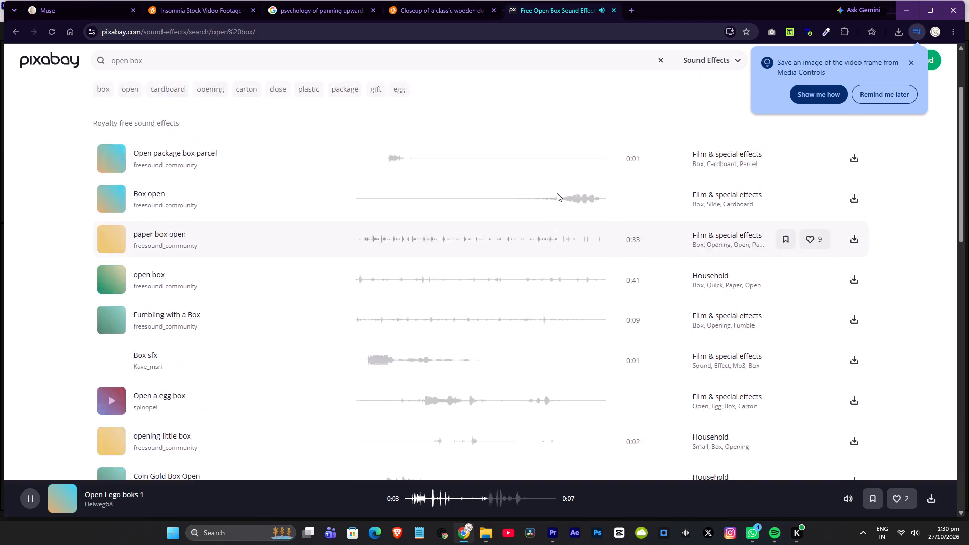
scroll(557, 193, up, 2)
click(391, 341)
scroll(404, 331, down, 2)
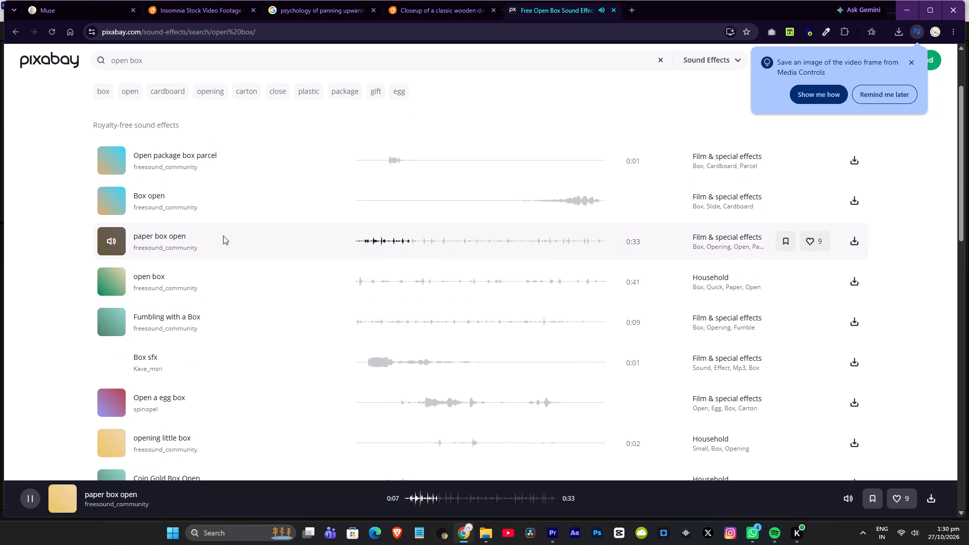
click(366, 242)
click(370, 241)
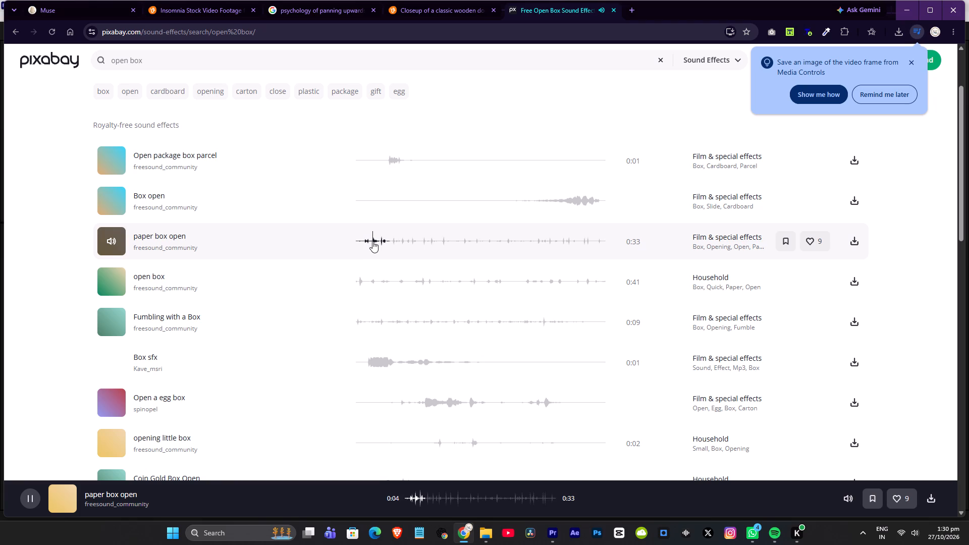
click(367, 287)
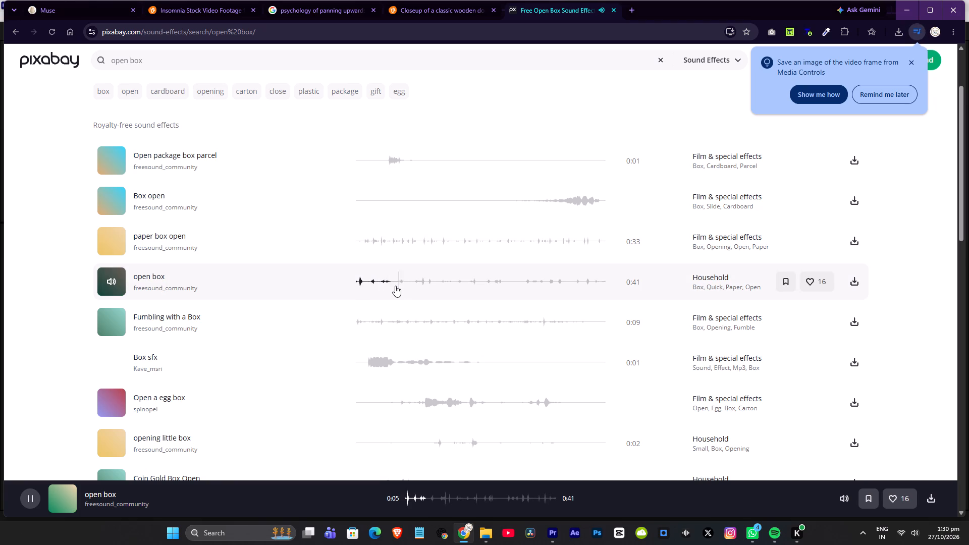
click(381, 286)
click(396, 286)
click(415, 286)
click(374, 249)
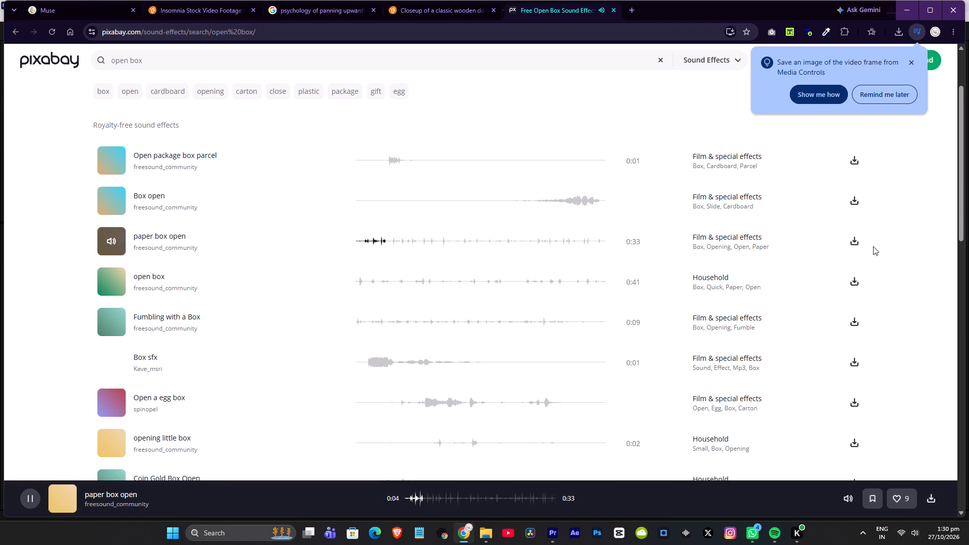
Download the paper box open sound effect, stop its preview, and dismiss the pop-ups.
click(857, 242)
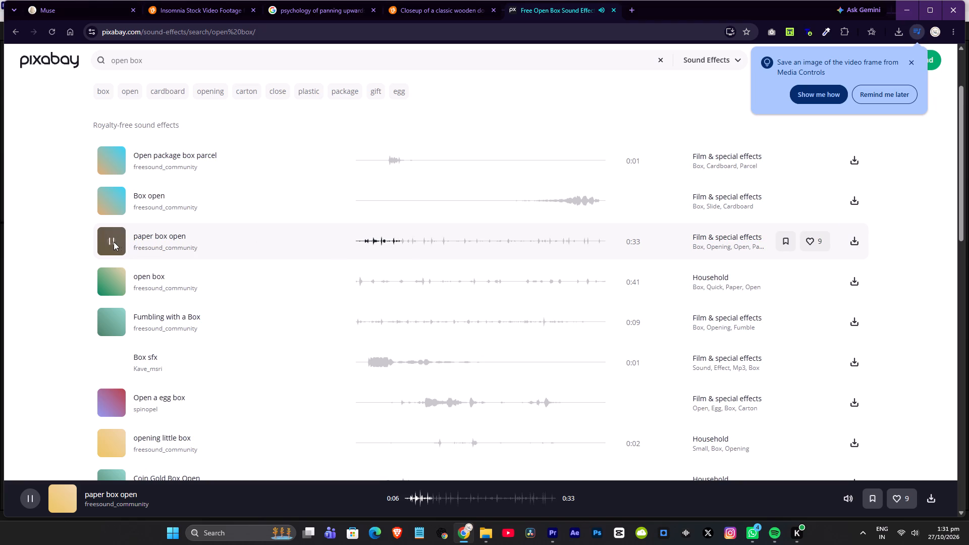
click(112, 242)
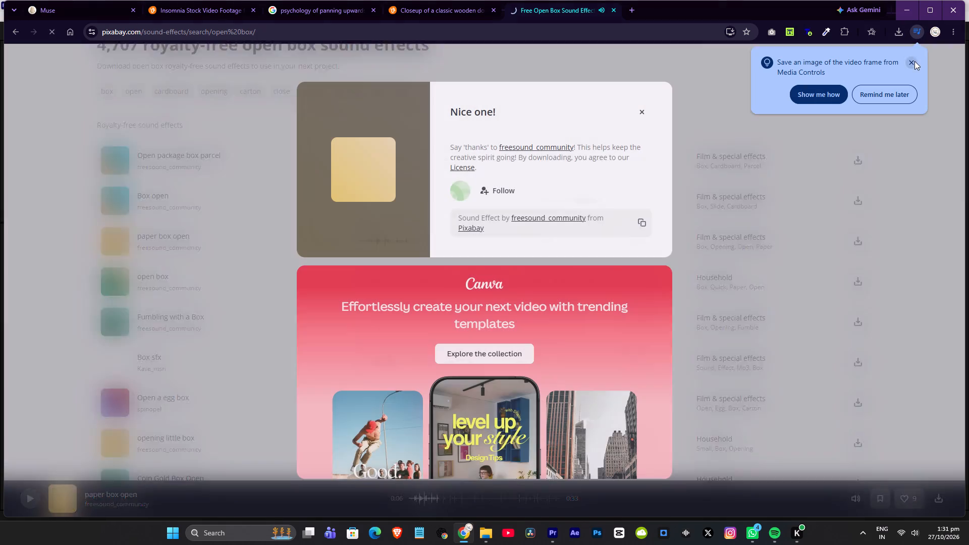
click(912, 63)
click(643, 114)
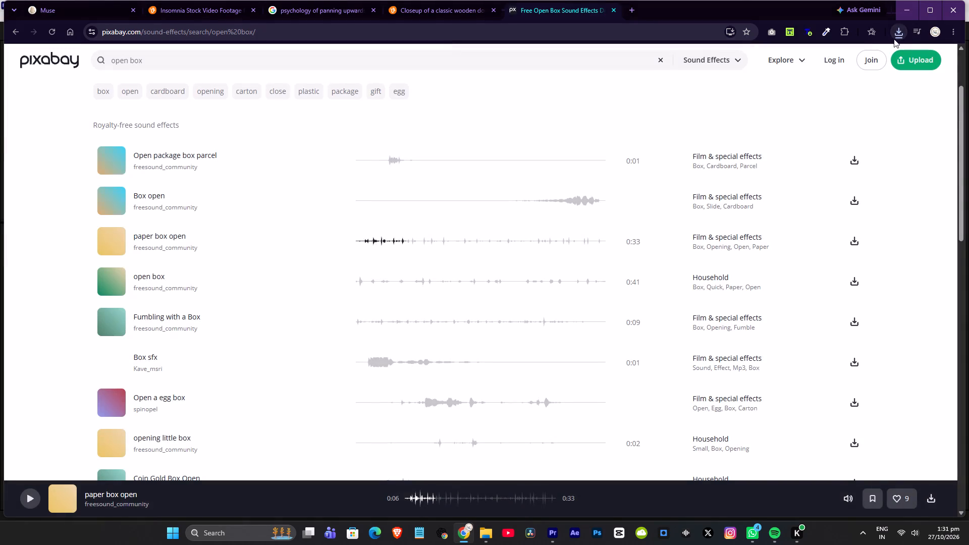
Switch to Spotify, play Maand from the beginning, and minimize the player.
click(775, 530)
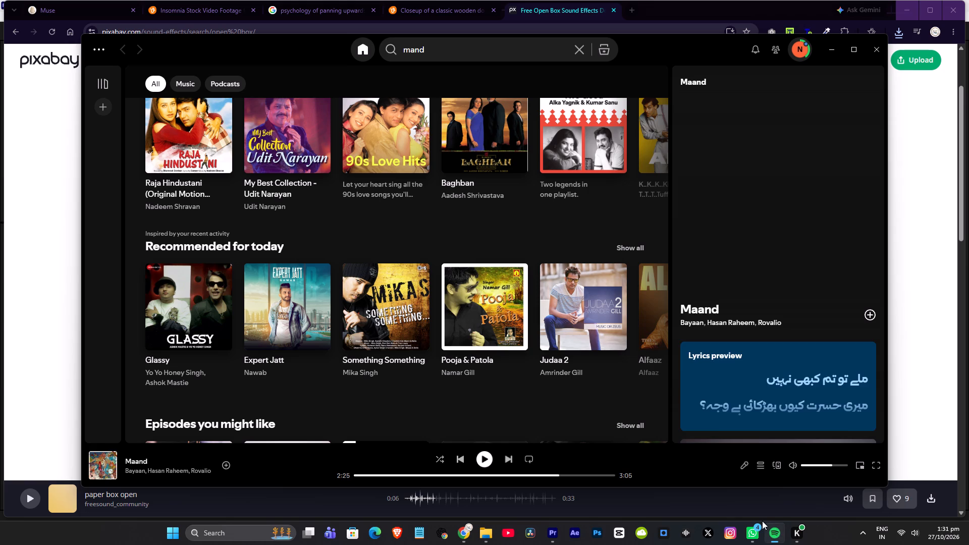
click(459, 460)
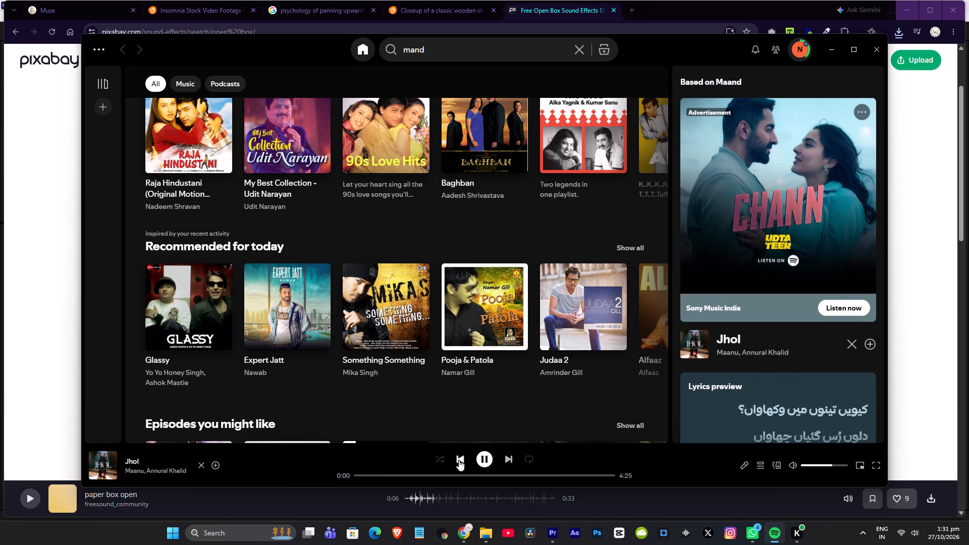
click(459, 460)
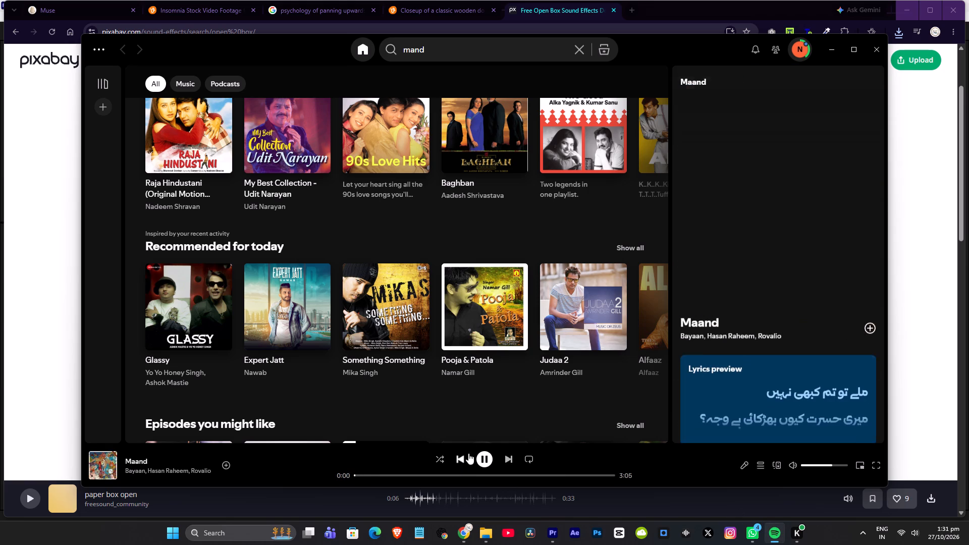
click(835, 53)
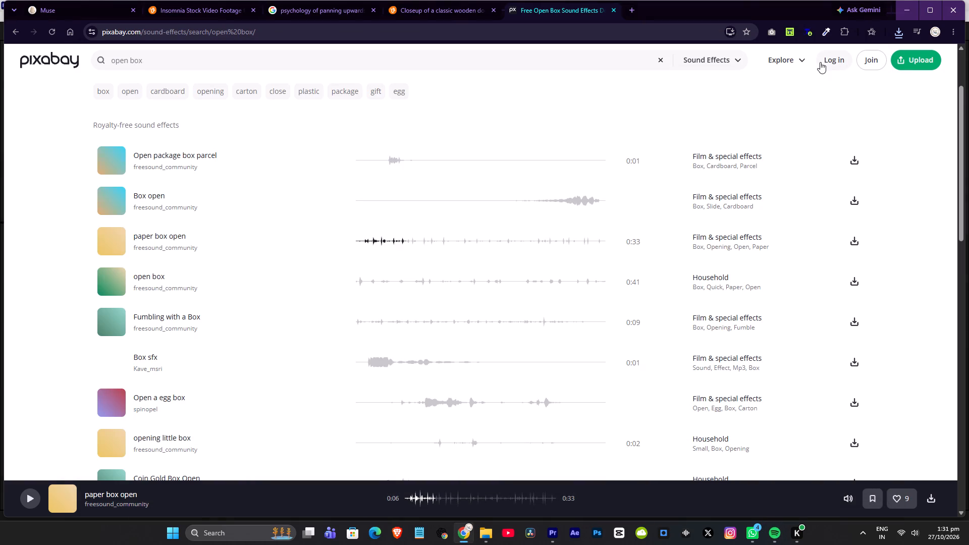
Show the downloaded freesound_community-paper-box-open-68736.mp3 in its folder and move it from Downloads to the 23102026 Ratna Story folder.
click(901, 33)
click(860, 77)
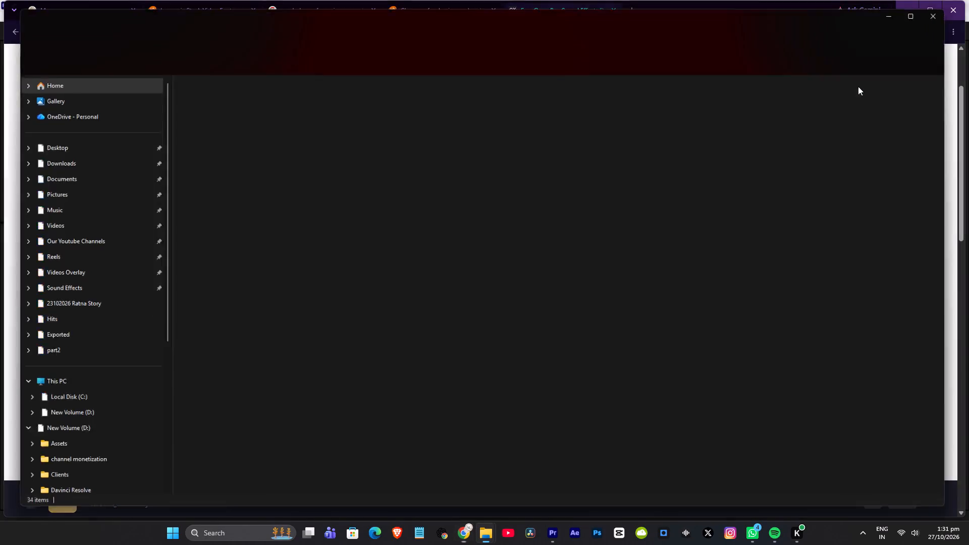
key(ctrl+x)
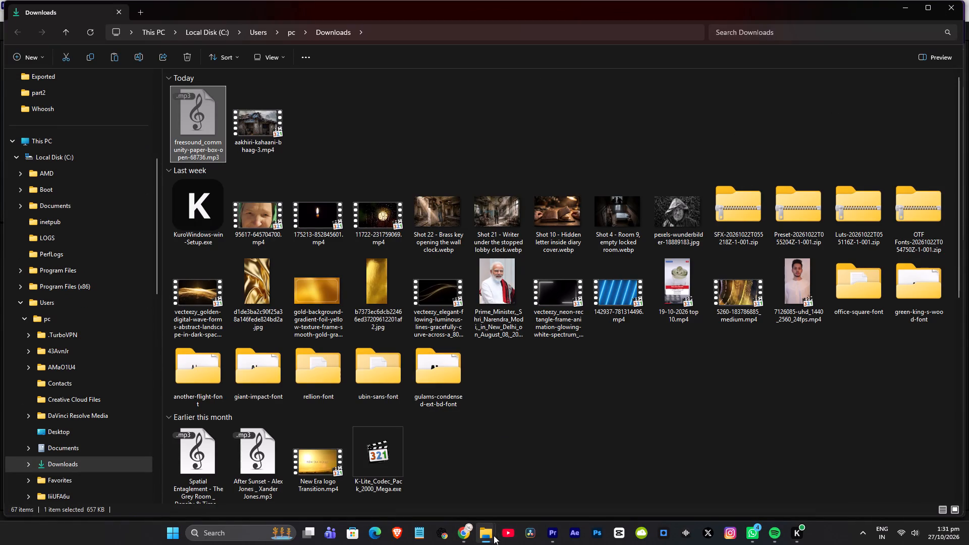
click(487, 530)
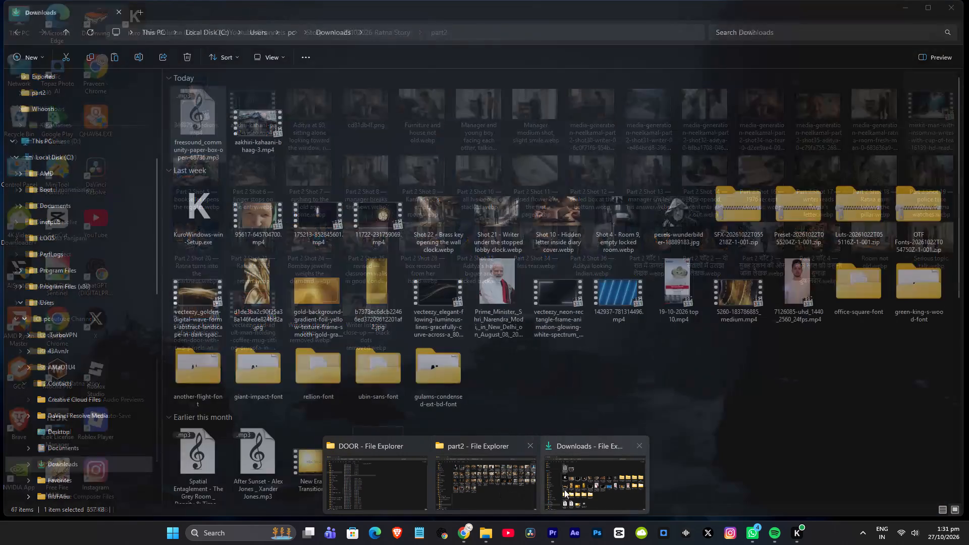
click(525, 490)
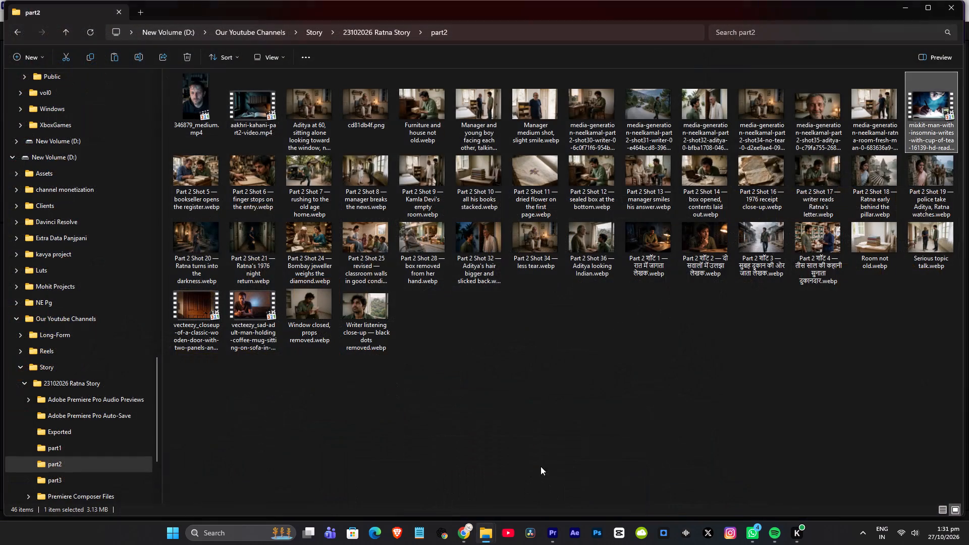
click(565, 440)
key(BackSpace)
click(570, 419)
key(ctrl+v)
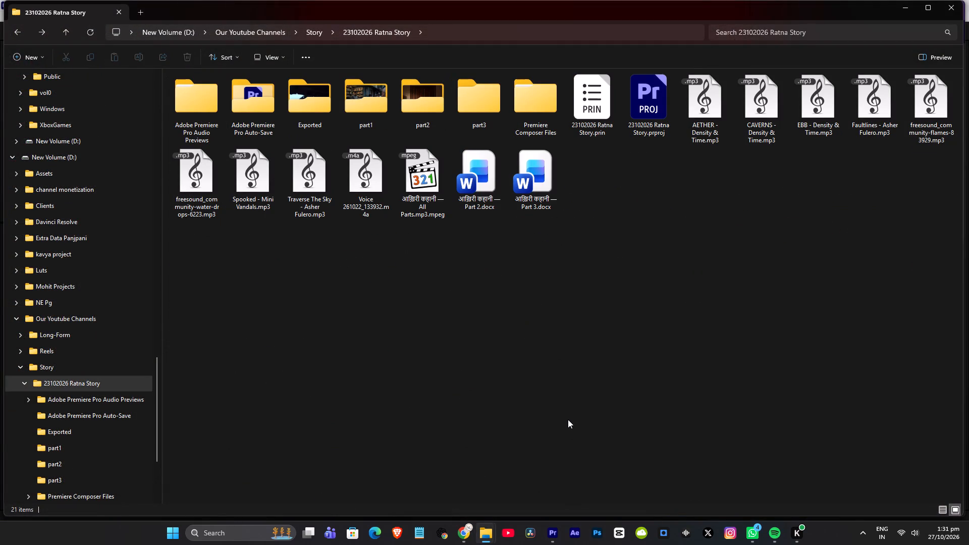
Load freesound_community-paper-box-open-68736.mp3 from the story folder into Premiere's Source monitor.
drag(203, 193, 544, 502)
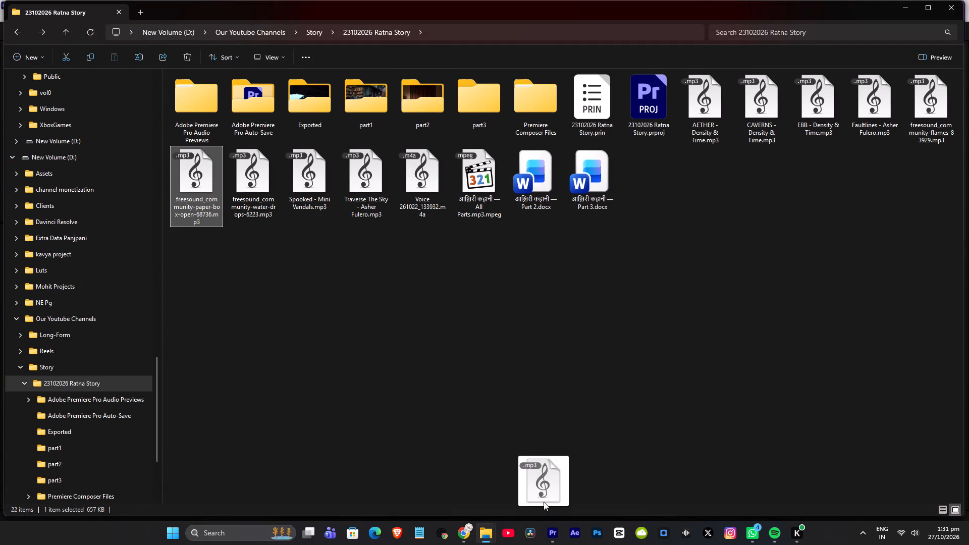
drag(544, 502, 744, 105)
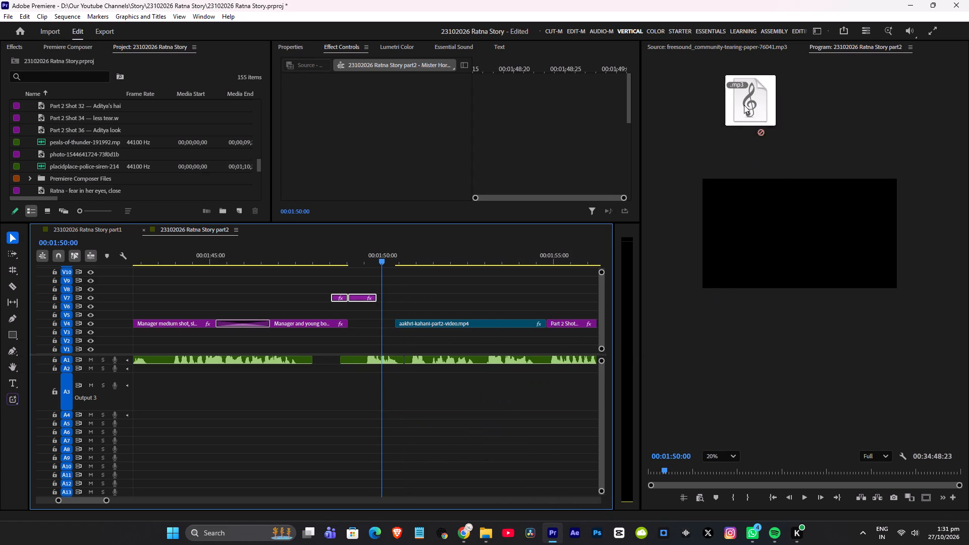
drag(744, 105, 742, 281)
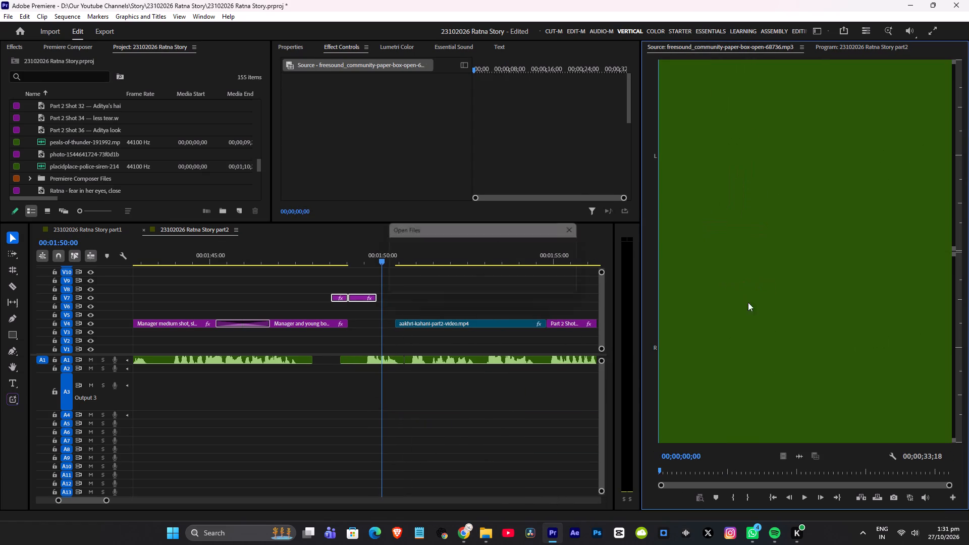
Scrub through the paper box open audio in the Source monitor and mark its out point at 00;00;11;11.
drag(668, 473, 737, 474)
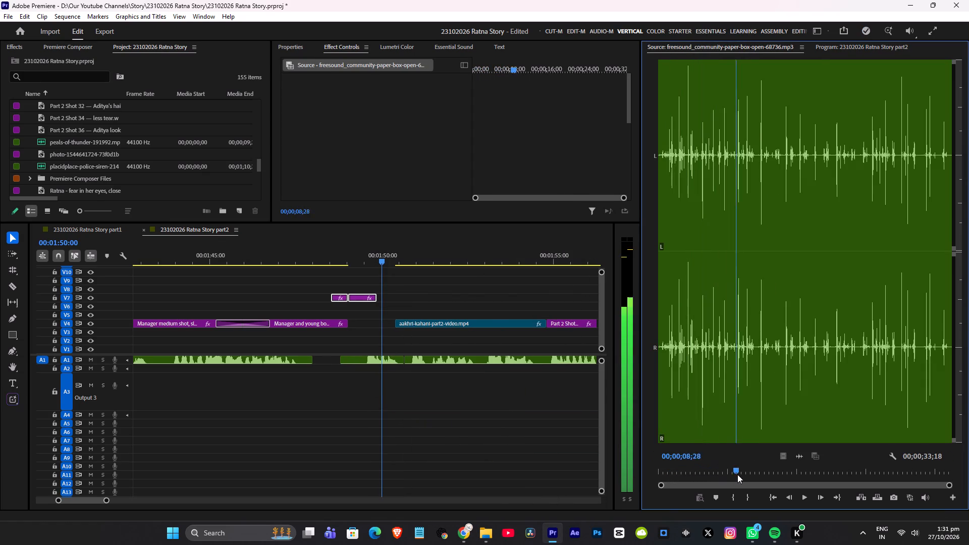
drag(737, 474, 758, 474)
click(748, 501)
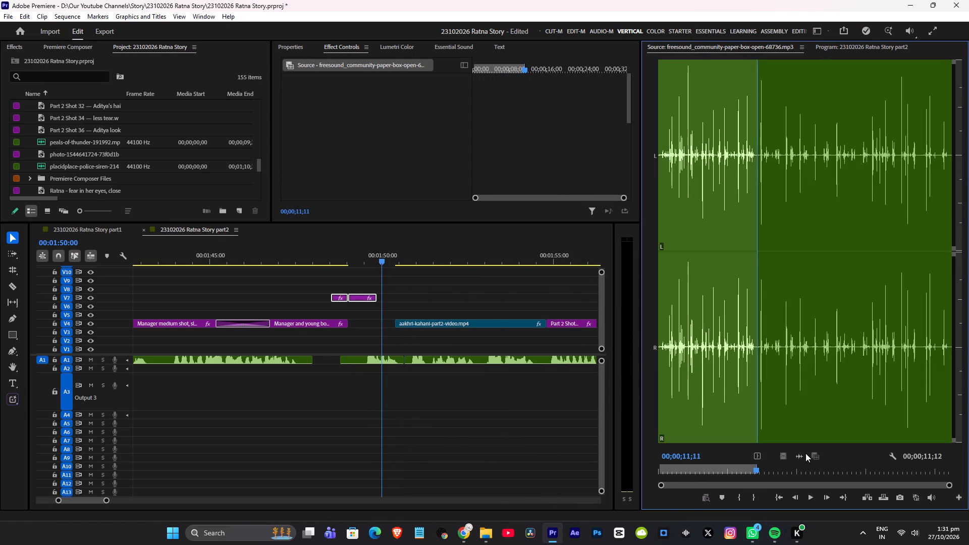
Place the marked paper box open audio on track A6 from about 00:01:44:09 and play it against the box shot.
drag(802, 457, 186, 429)
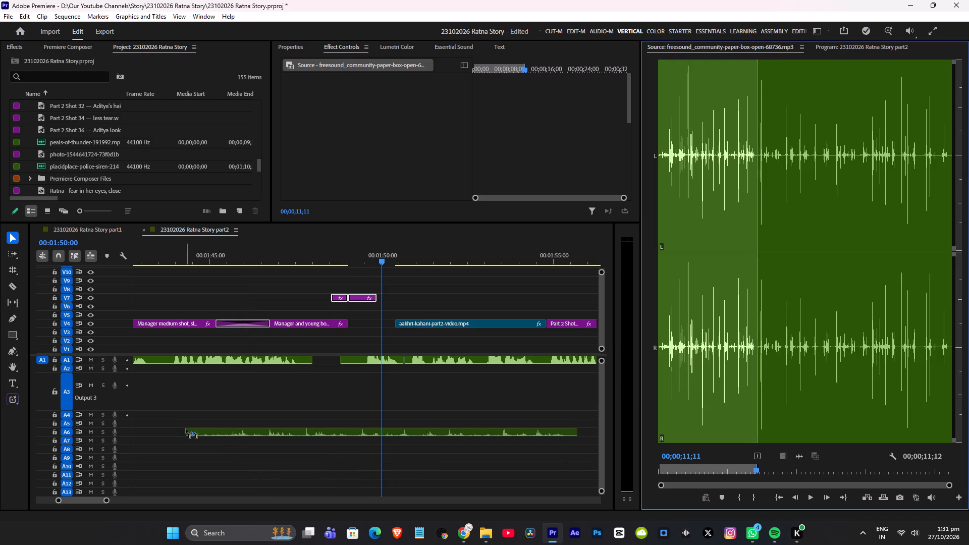
drag(186, 429, 186, 429)
click(238, 260)
key(space)
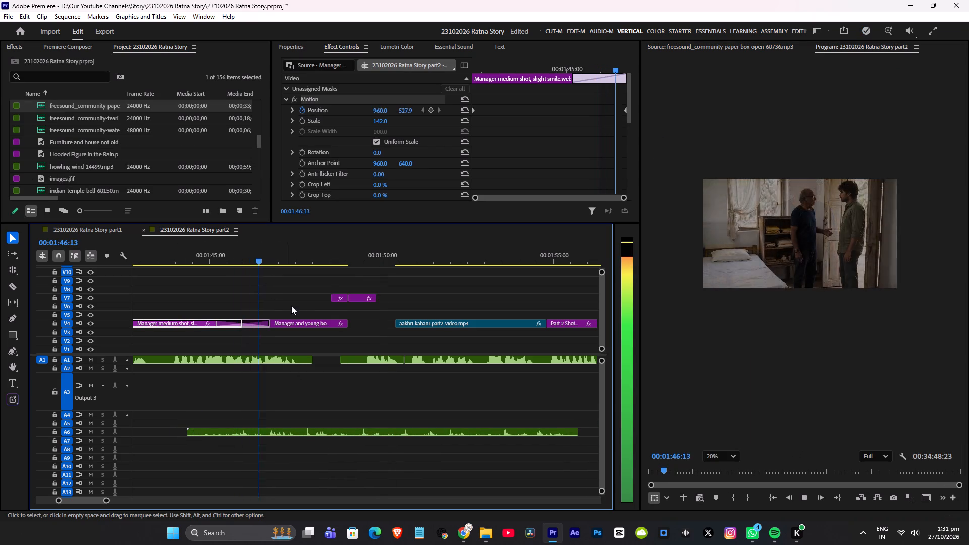
key(space)
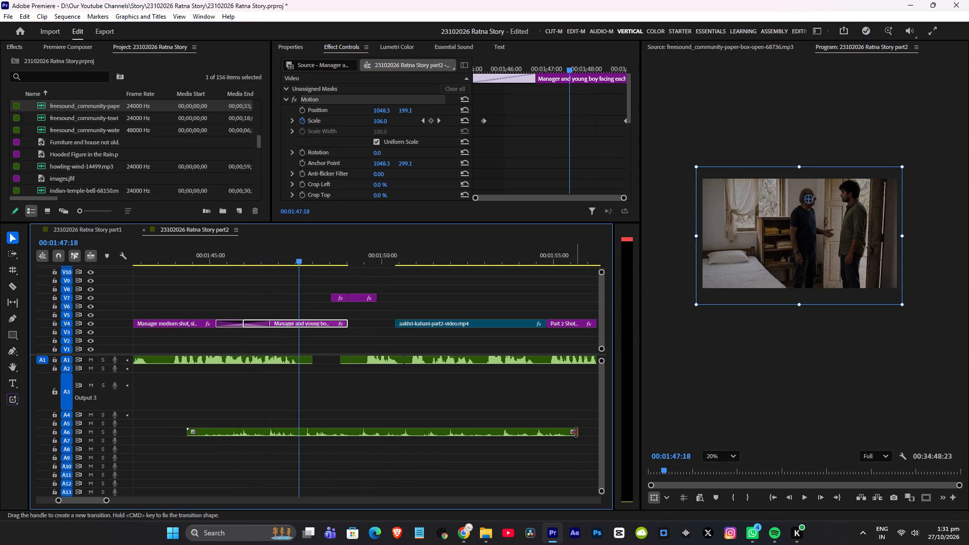
key(space)
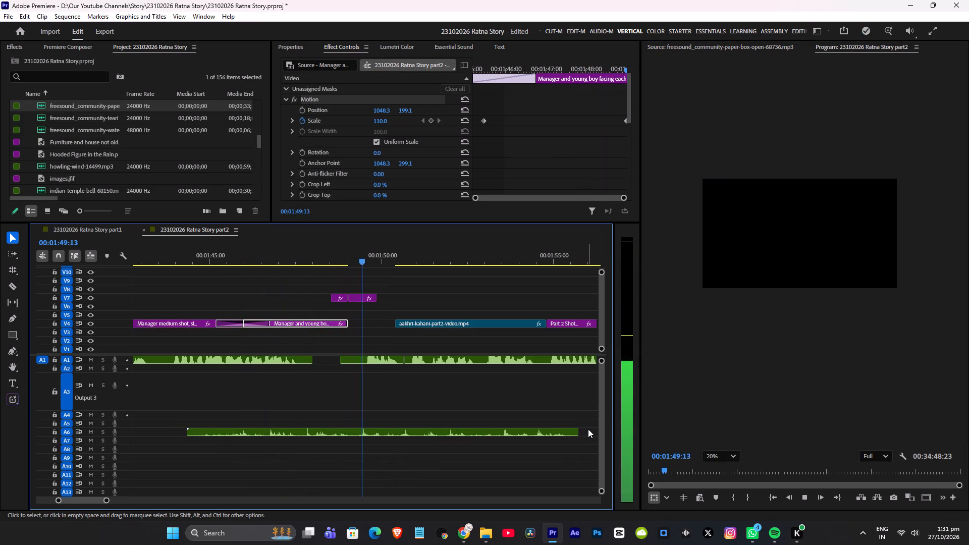
key(space)
click(352, 249)
key(space)
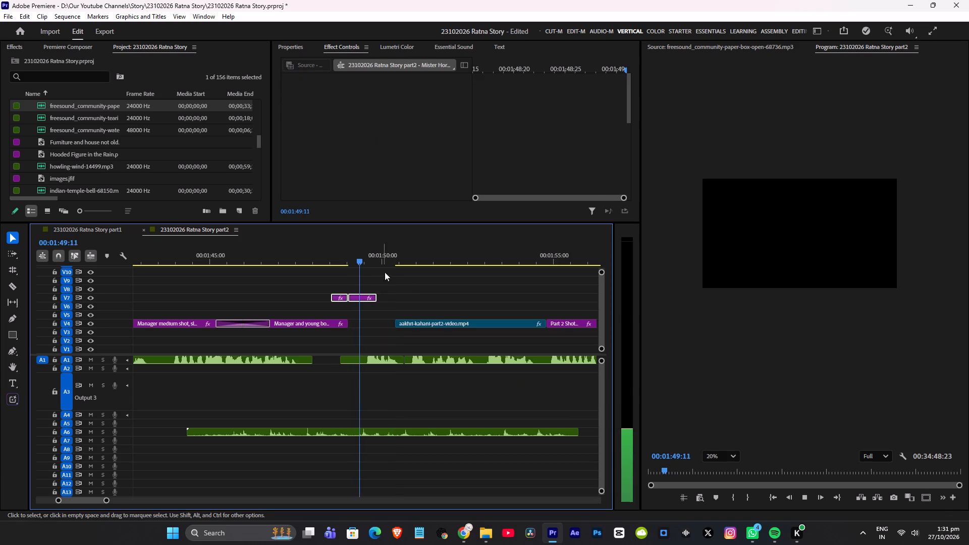
key(space)
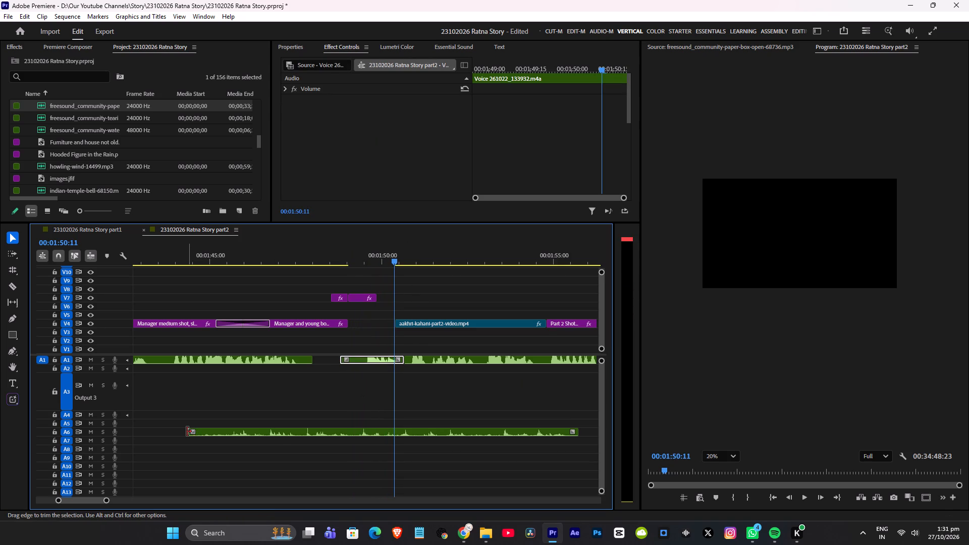
Trim the start of the paper box open clip to about 00:01:49:07 and move the clip to track A3.
drag(187, 431, 355, 433)
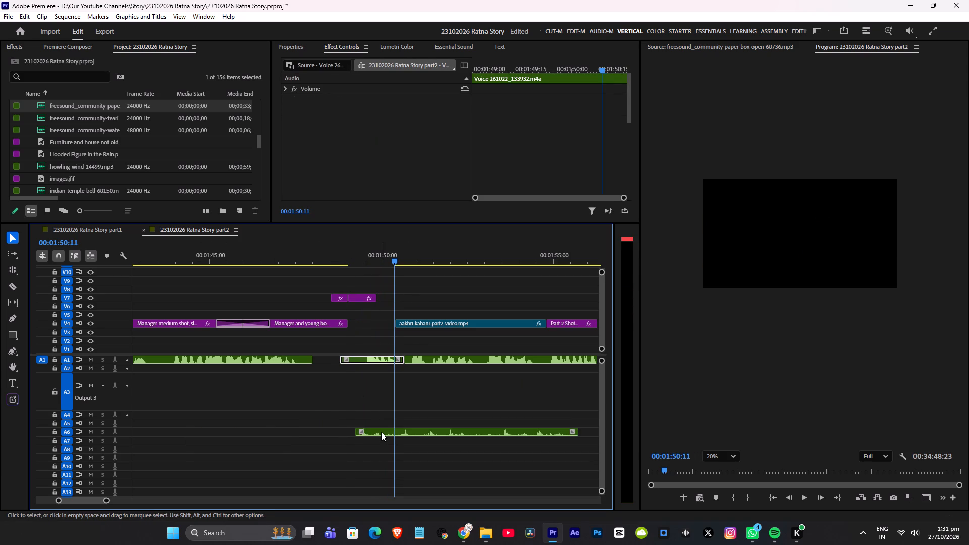
drag(381, 432, 379, 392)
Play the box sound with the voice-over and trim the clip's end back to about 00:01:51:22.
alt+scroll(370, 387, up, 2)
click(338, 249)
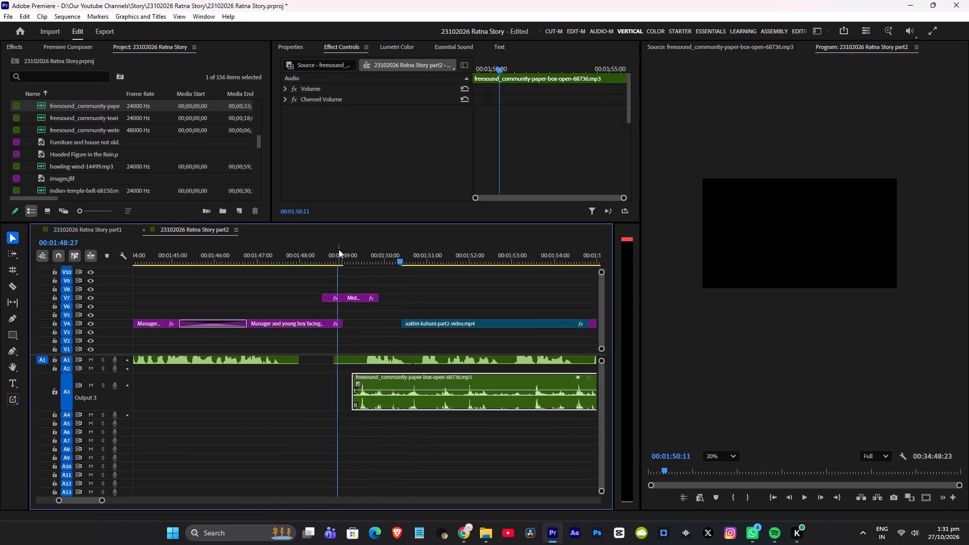
key(space)
scroll(361, 267, down, 4)
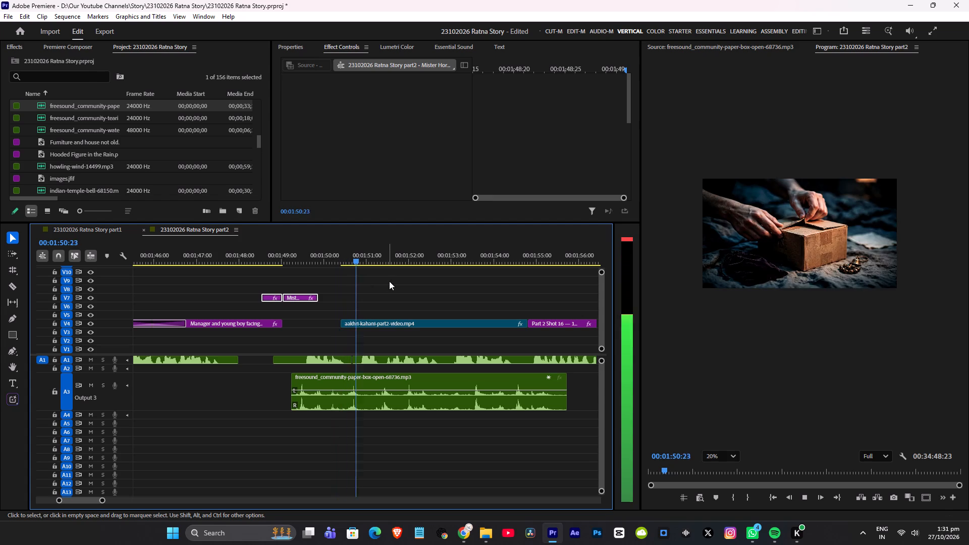
key(space)
drag(568, 375, 411, 383)
key(space)
key(space)
drag(411, 381, 399, 381)
Solo track A3, listen to the paper box sound, and split its clip at 00:01:50:13.
click(101, 384)
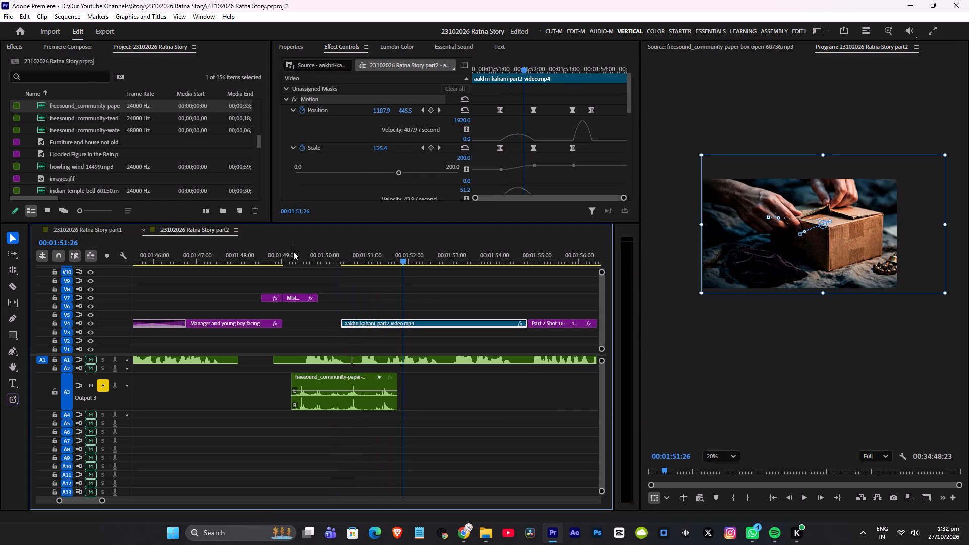
click(288, 254)
key(space)
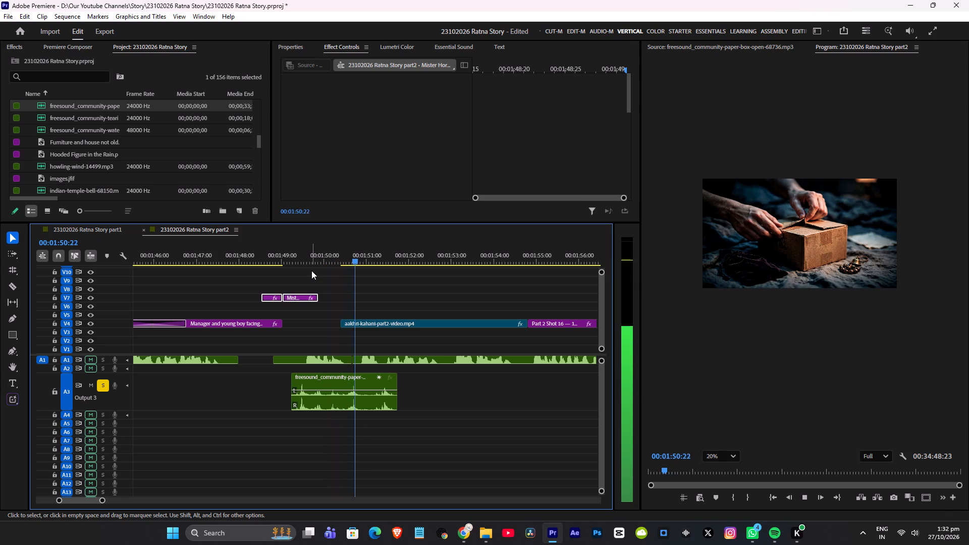
key(space)
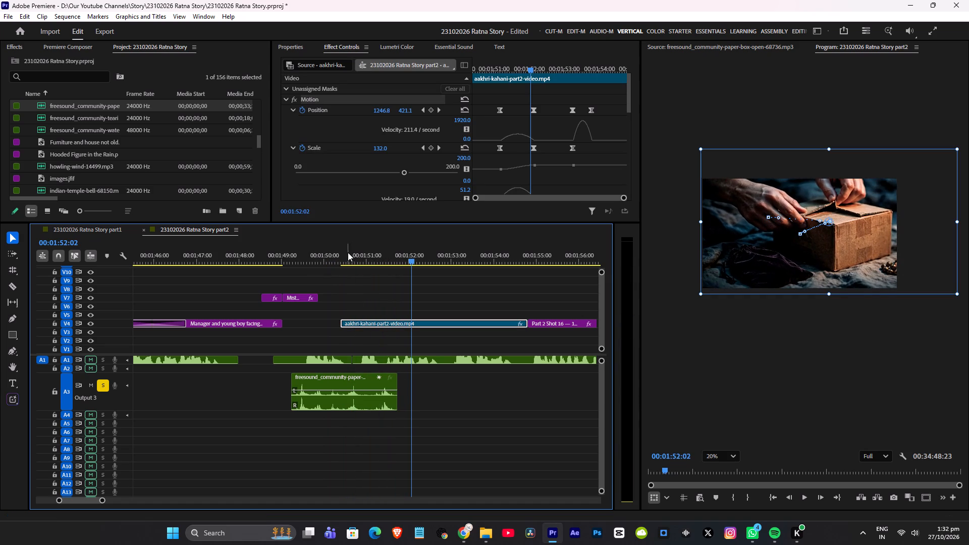
click(345, 251)
click(354, 380)
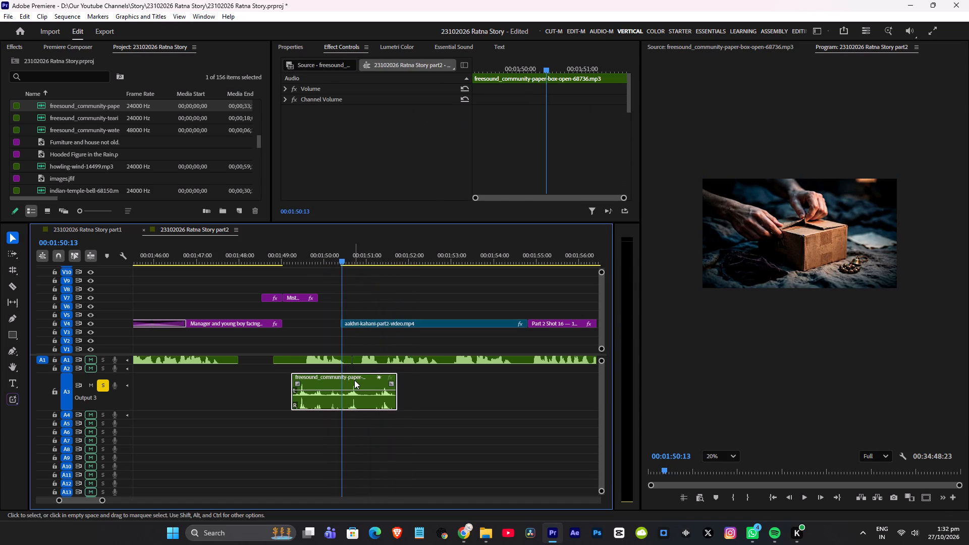
key(z)
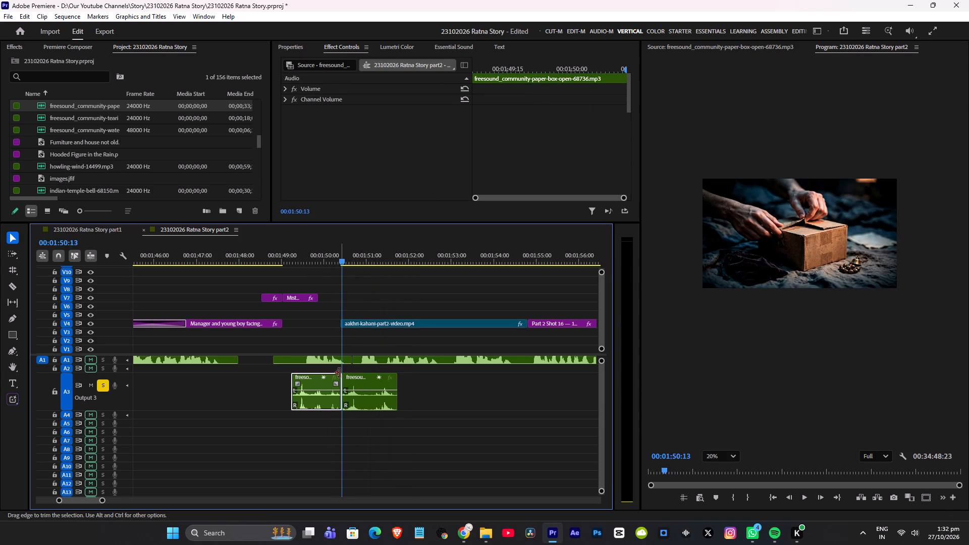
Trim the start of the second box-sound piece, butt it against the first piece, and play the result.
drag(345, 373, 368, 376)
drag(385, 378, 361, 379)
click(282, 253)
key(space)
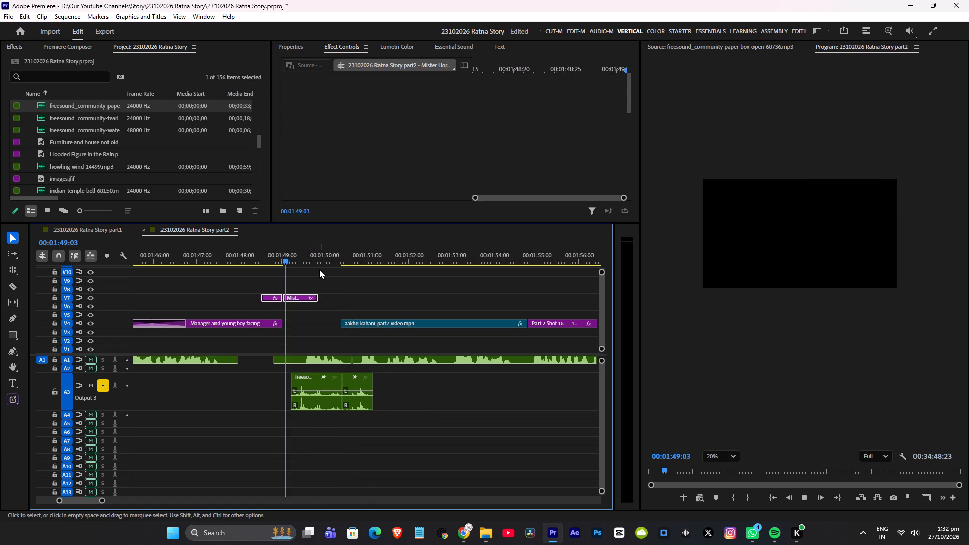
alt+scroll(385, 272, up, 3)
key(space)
Delete the second piece of the paper box sound on A3 and replay the remaining piece.
click(340, 380)
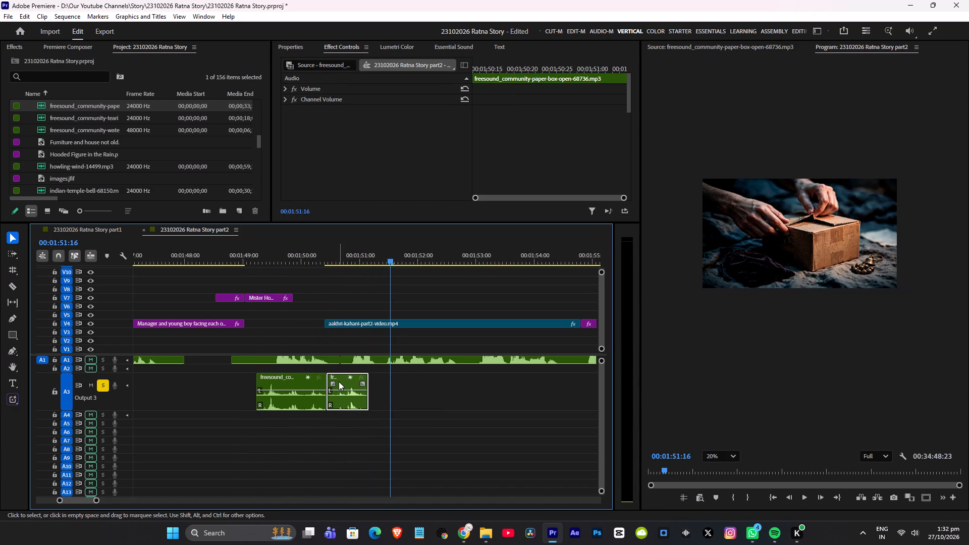
key(Delete)
click(267, 254)
key(space)
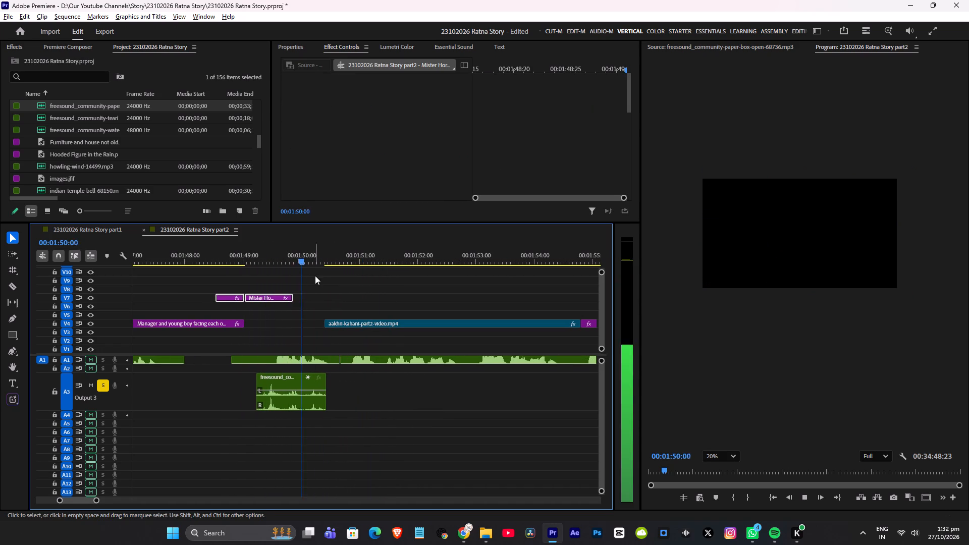
alt+scroll(315, 276, up, 3)
key(space)
click(290, 376)
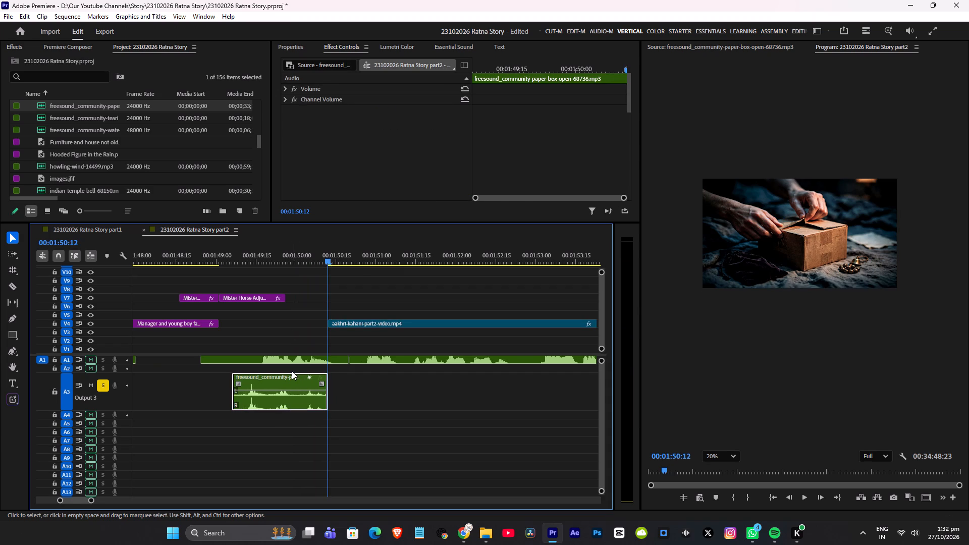
click(242, 246)
key(space)
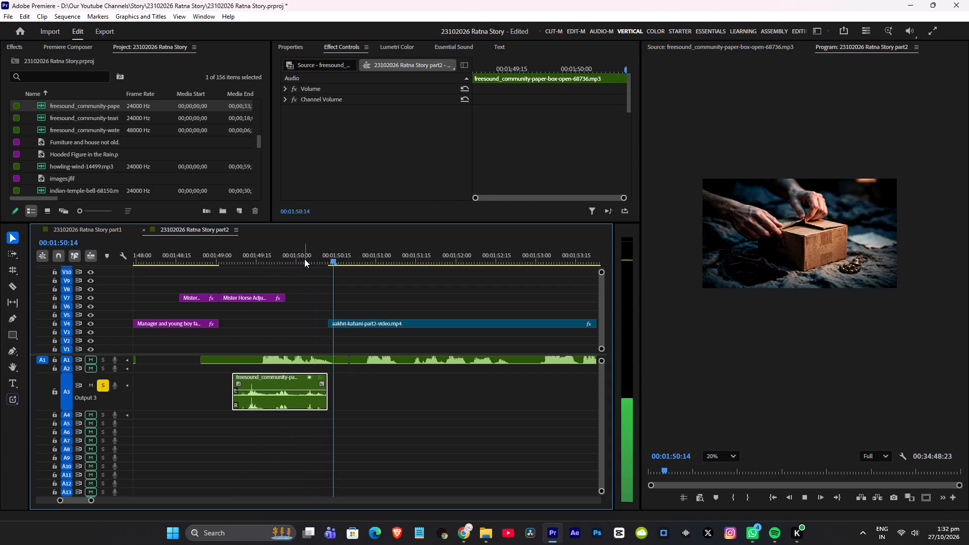
key(space)
Turn off the solo on track A3, play the box sound in the full mix, and save the project.
click(101, 386)
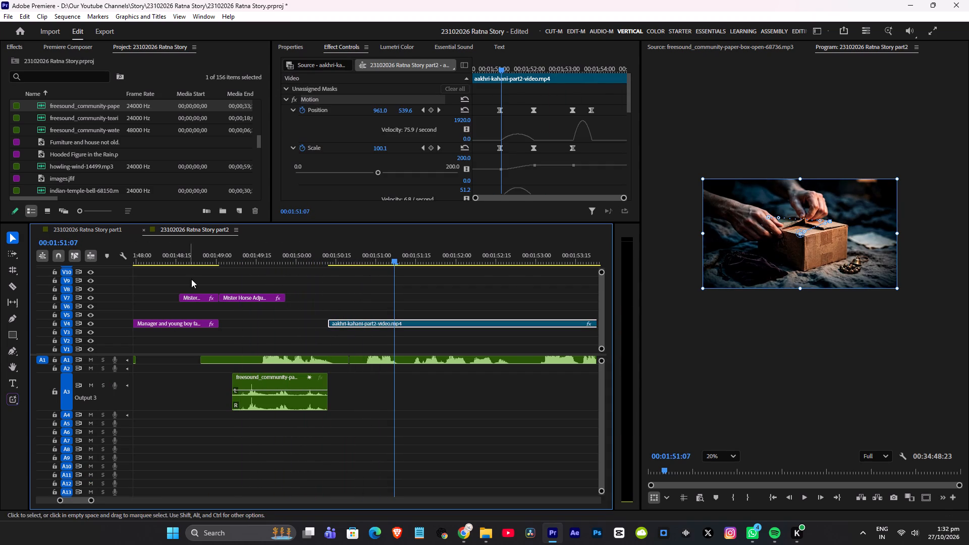
click(166, 256)
key(space)
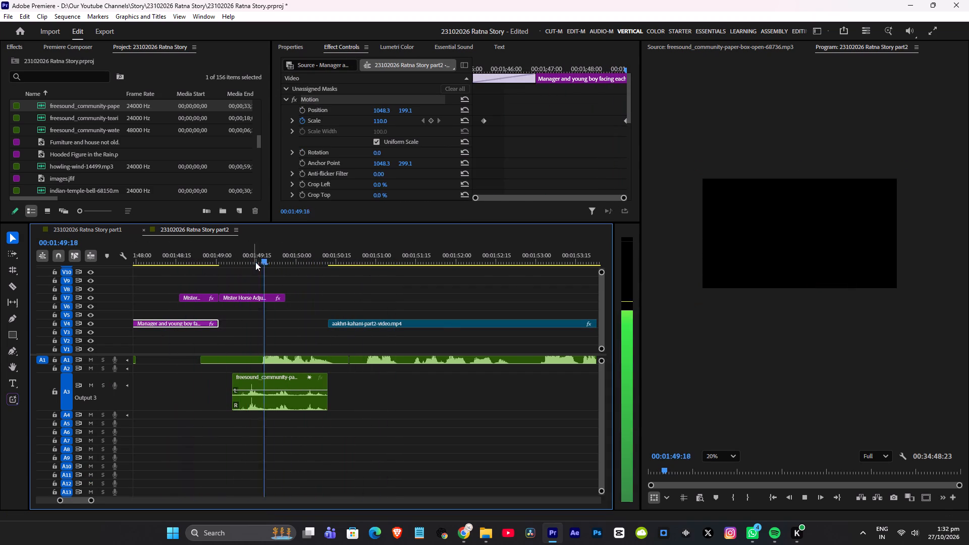
scroll(278, 260, up, 4)
key(space)
click(175, 256)
key(space)
scroll(275, 268, up, 8)
key(space)
key(space)
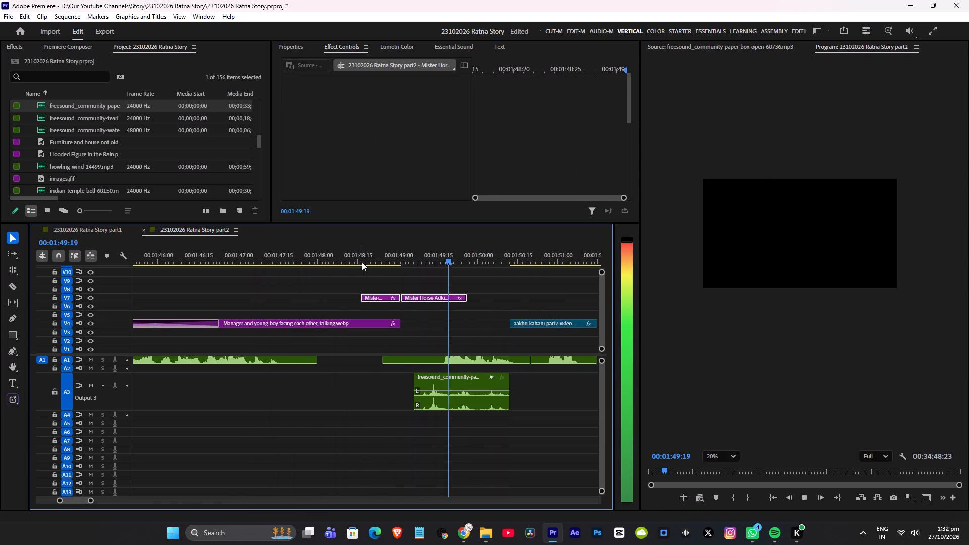
key(space)
click(303, 257)
key(ctrl+s)
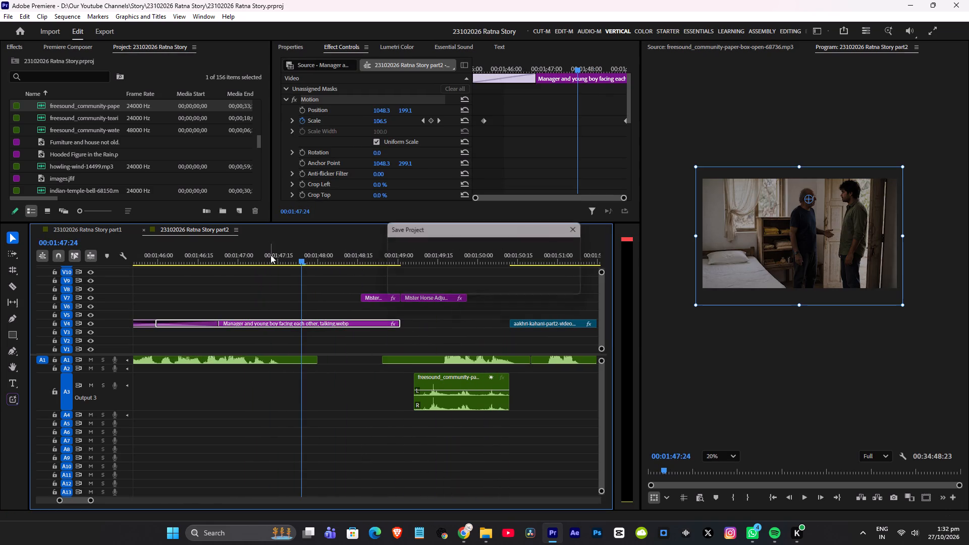
Play the sequence from the manager and young boy shot through the box shot to 00:01:54:15, and save.
click(257, 251)
key(space)
key(space)
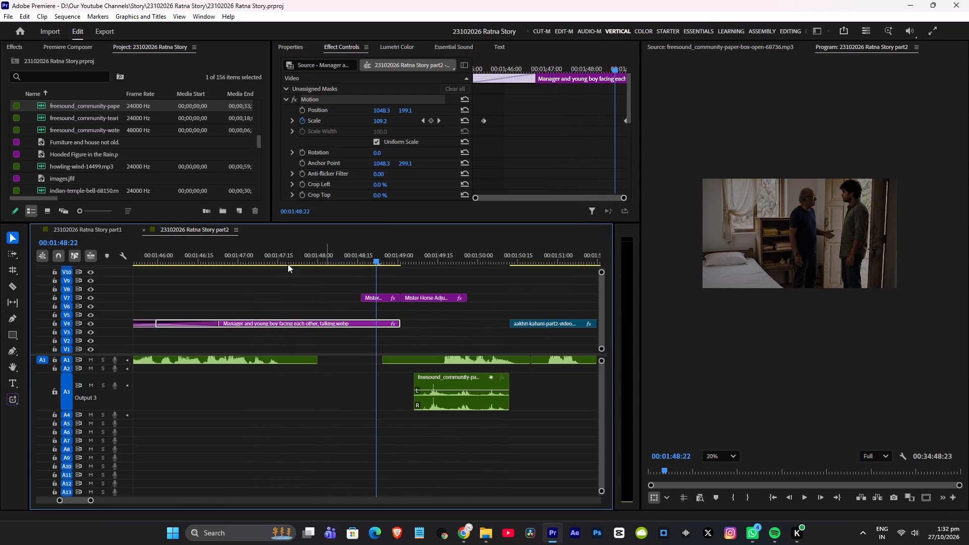
click(177, 245)
key(space)
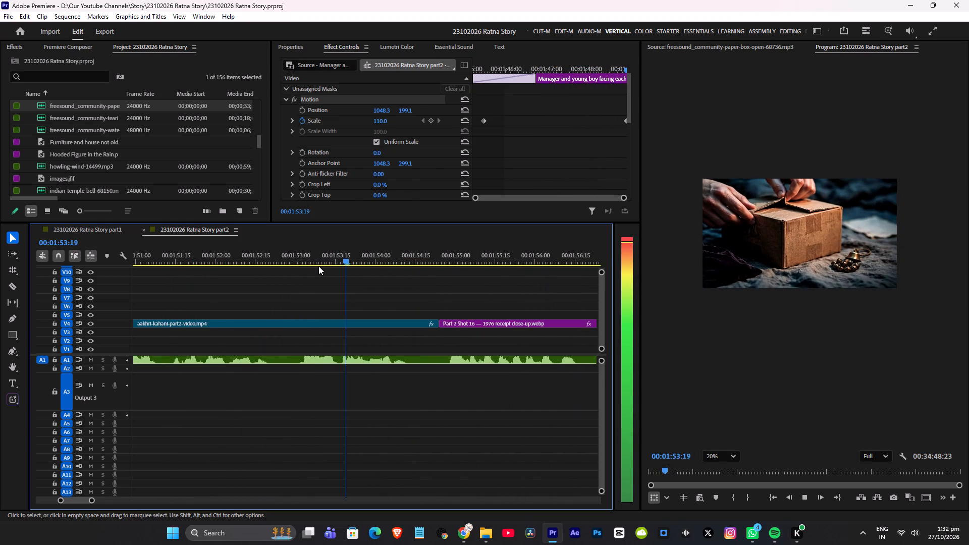
key(space)
key(ctrl+s)
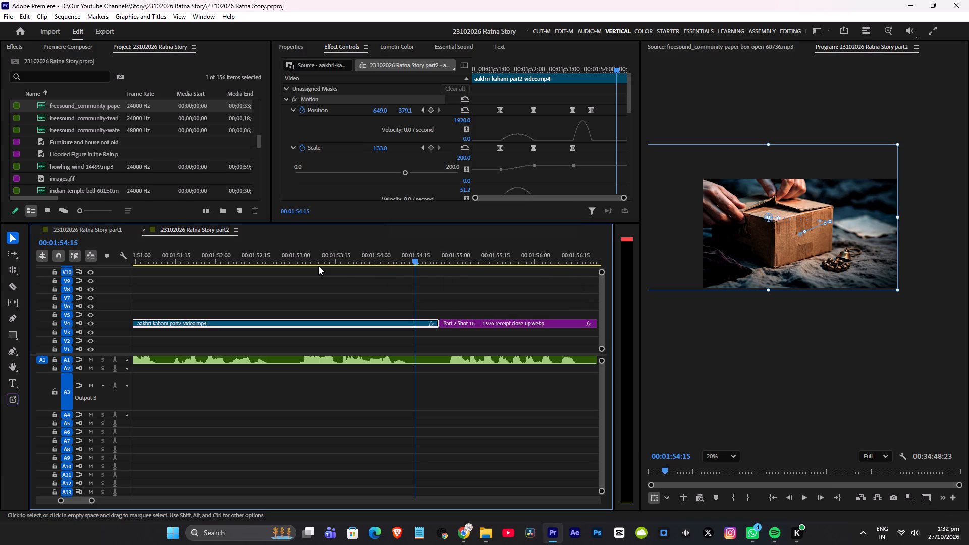
Switch to Chrome, look up "ghungroo in english" on Google in a new tab, and close that tab.
click(464, 533)
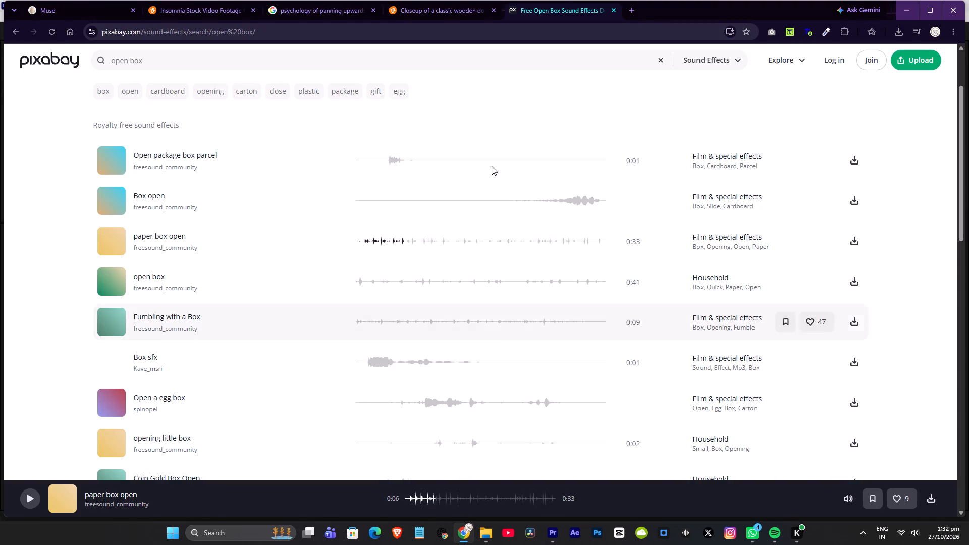
click(632, 5)
click(431, 204)
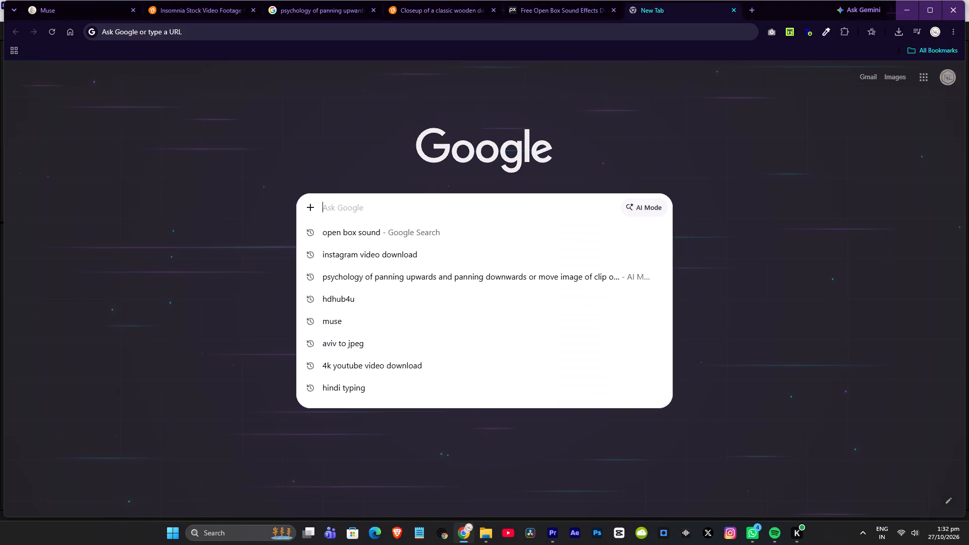
text(ghungroo in eng)
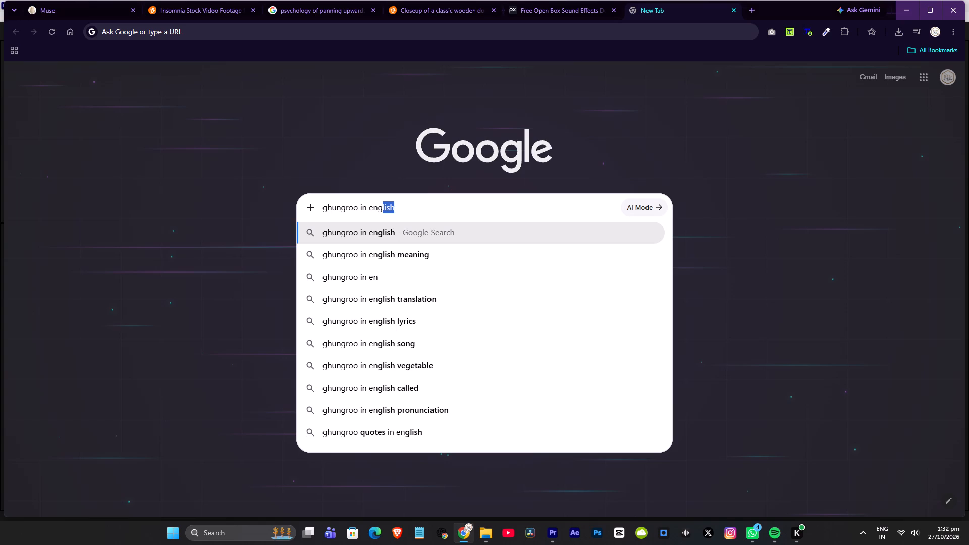
text(lish)
key(Return)
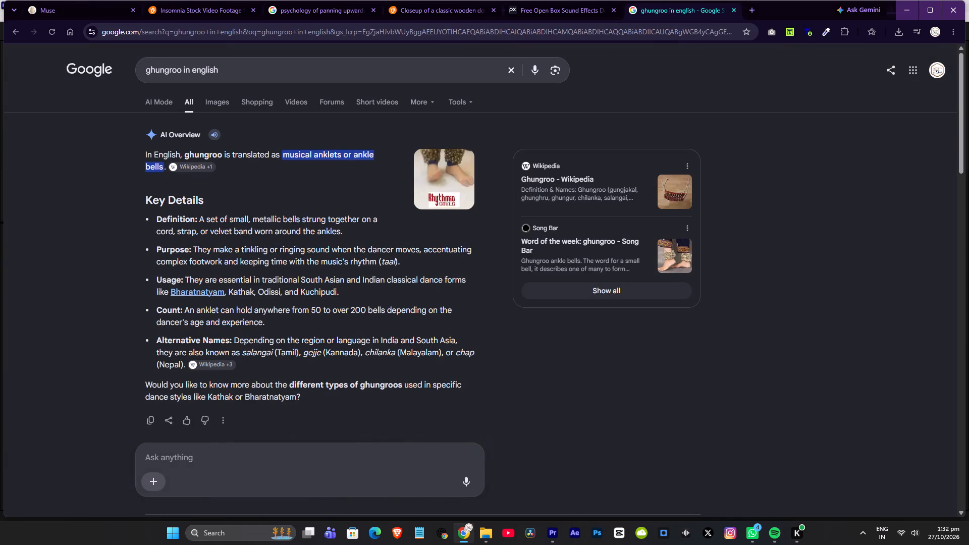
click(734, 8)
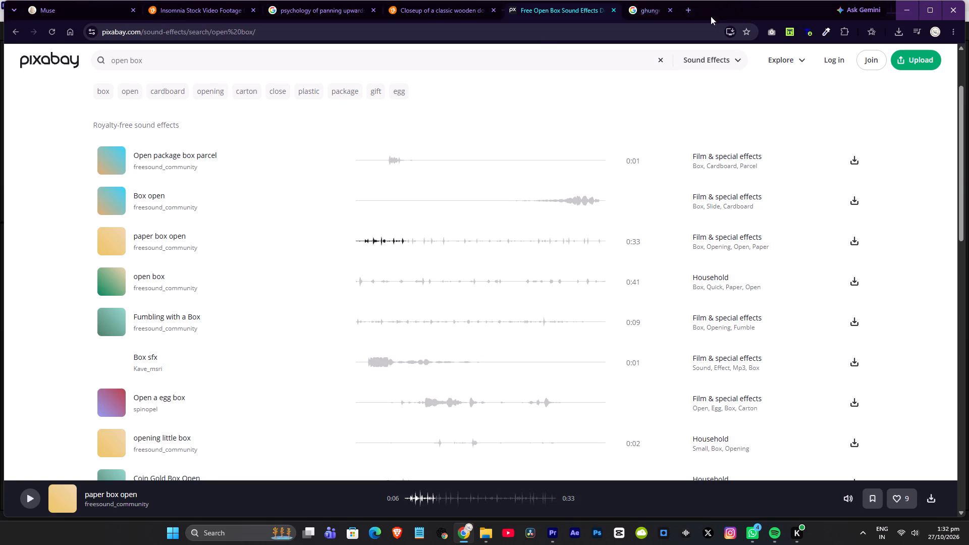
Return to the Google results, search for "ankle bell sound", and open Pixabay's Free Ankle-Bells Sound Effects page.
click(14, 32)
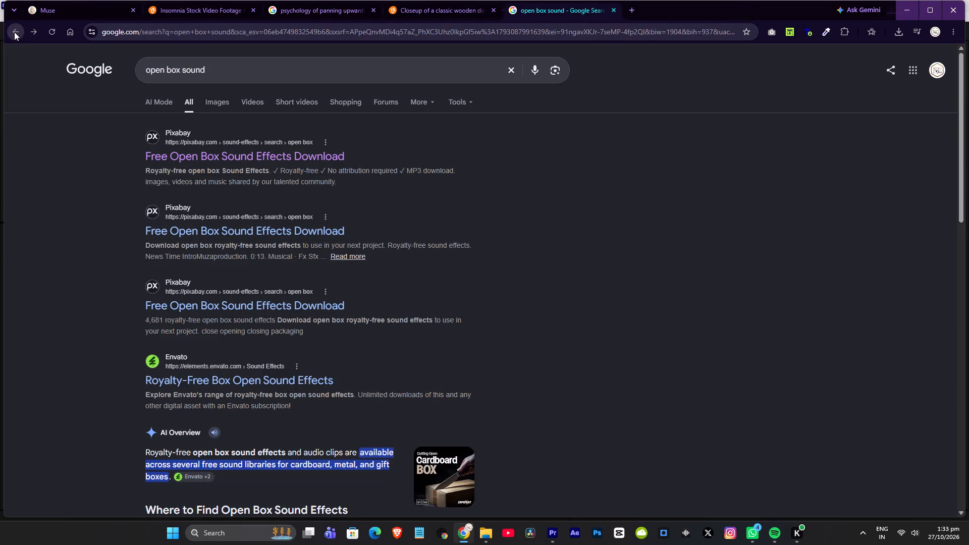
drag(180, 71, 0, 69)
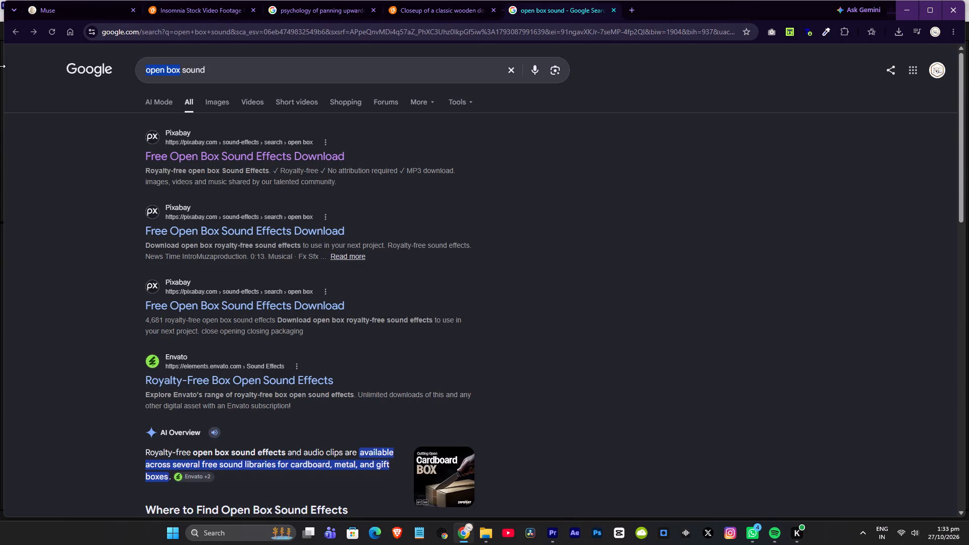
text(ankle bell)
key(space)
key(Return)
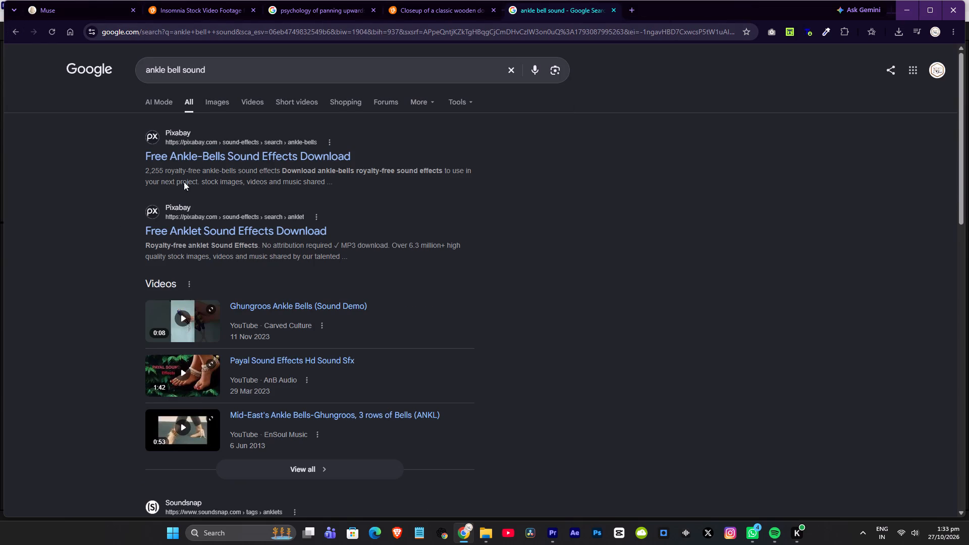
click(256, 155)
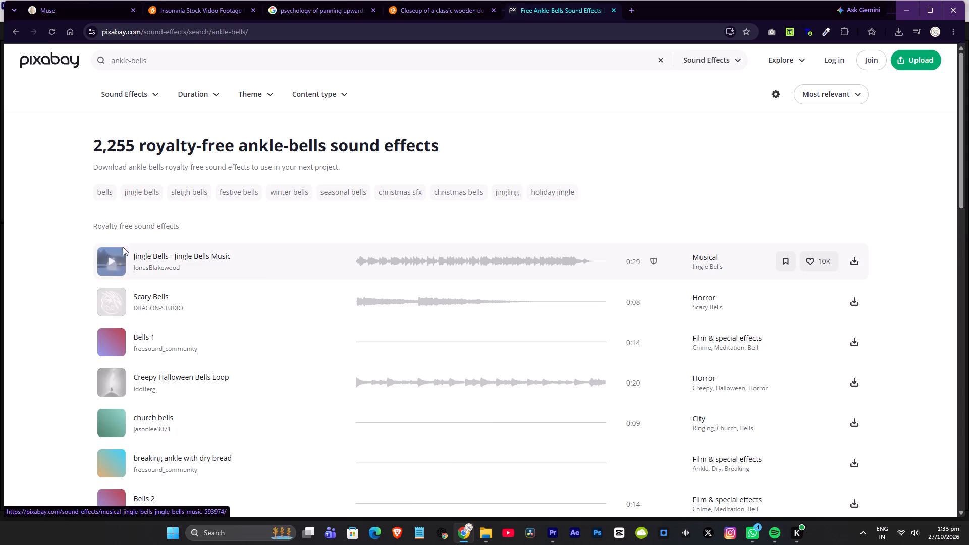
Preview the ankle-bells results from Jingle Bells Music through church bells and Bells 2 to MissyWhimsyArt's Sleigh Bells.
click(111, 260)
scroll(242, 256, down, 2)
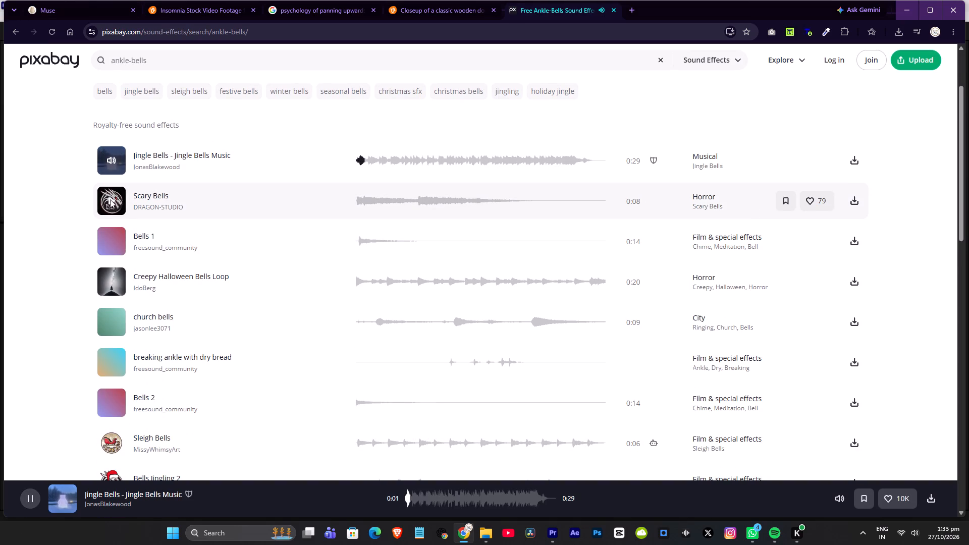
click(109, 199)
click(106, 250)
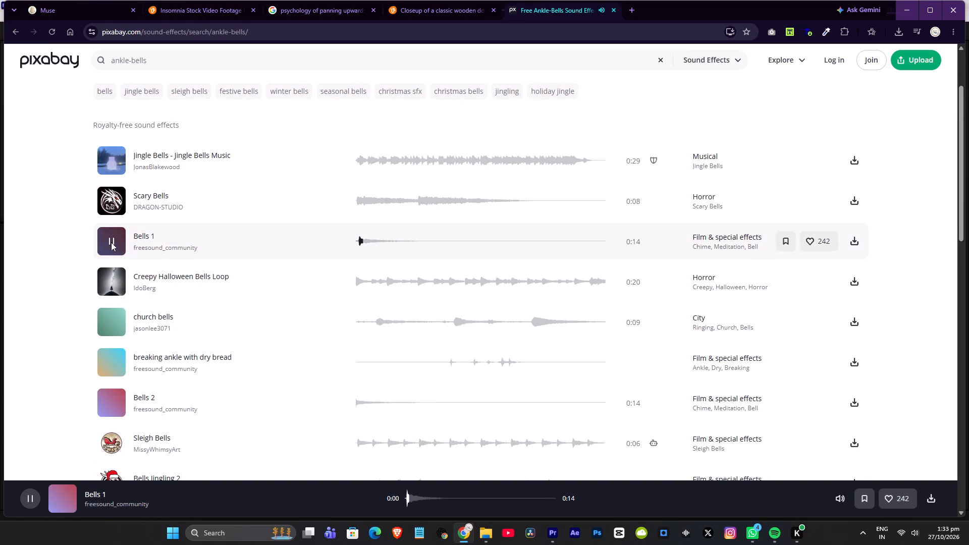
click(112, 290)
scroll(126, 278, down, 1)
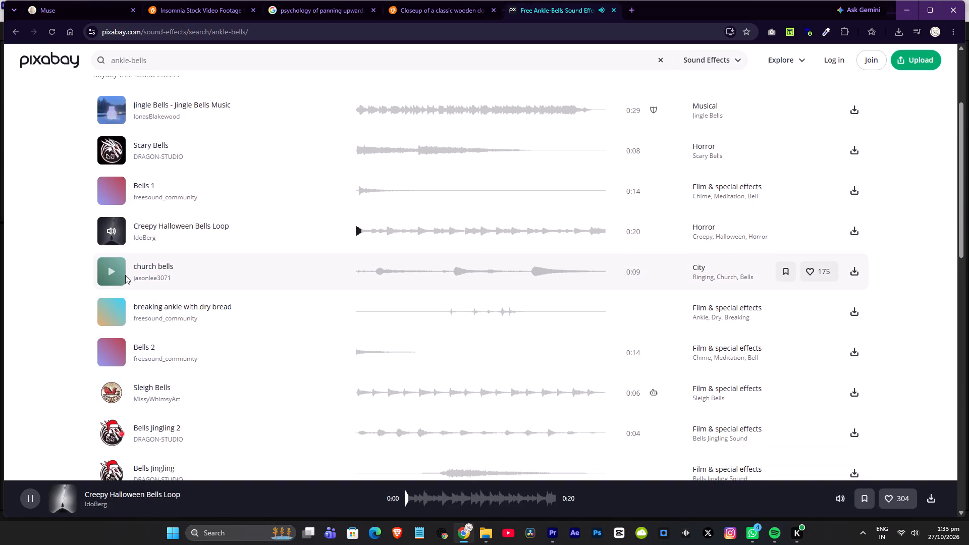
click(113, 271)
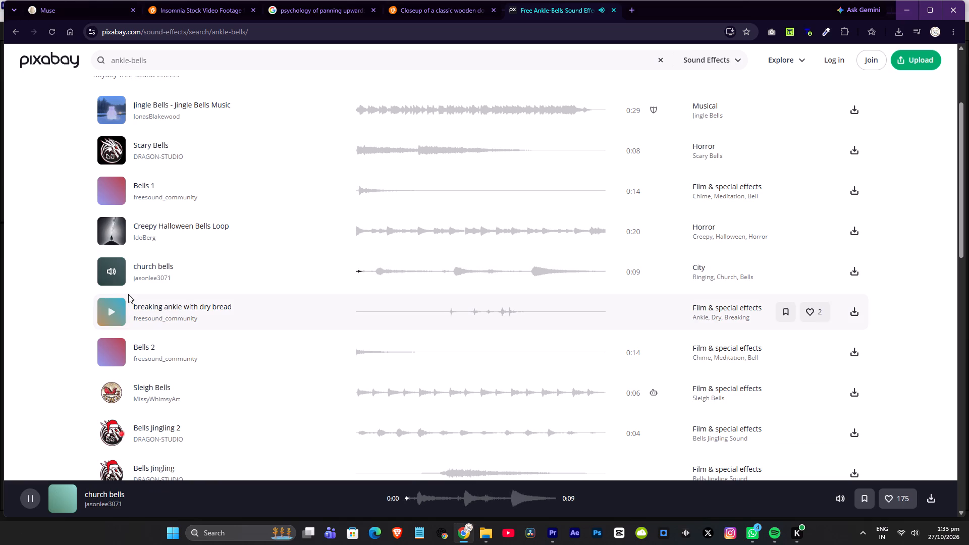
scroll(379, 296, down, 2)
click(113, 213)
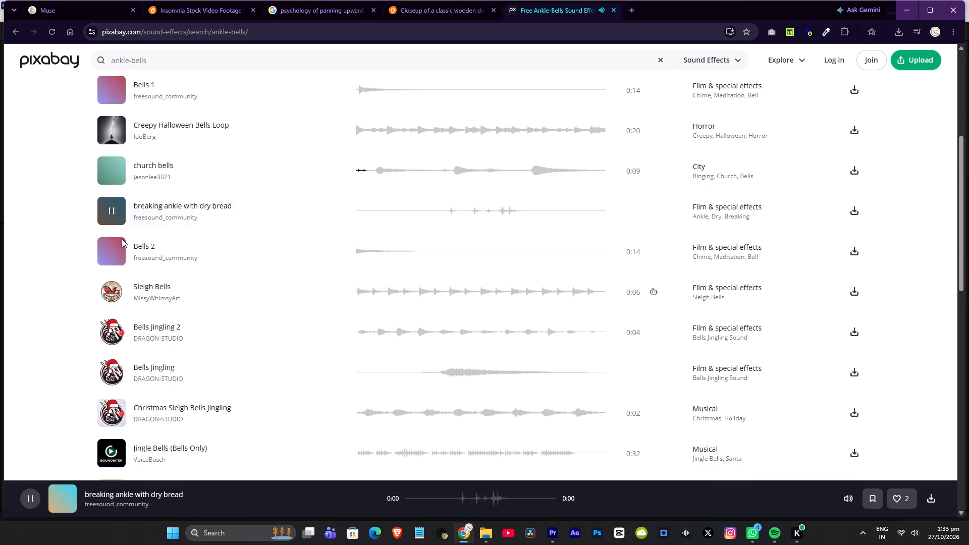
click(112, 248)
click(113, 287)
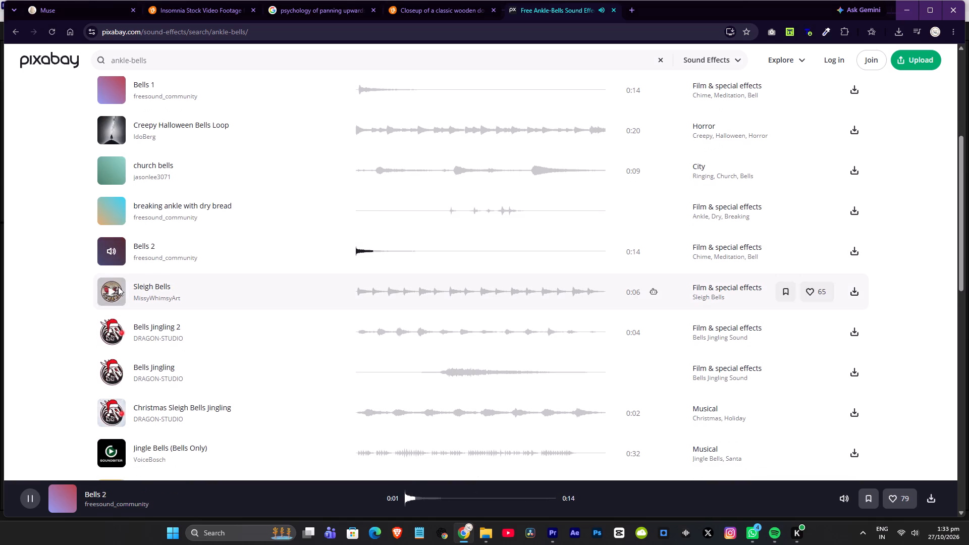
Preview the Bells Jingling 2, Bells Jingling, Christmas Sleigh Bells Jingling and Jingle Bells (Bells Only) sounds.
scroll(172, 271, down, 1)
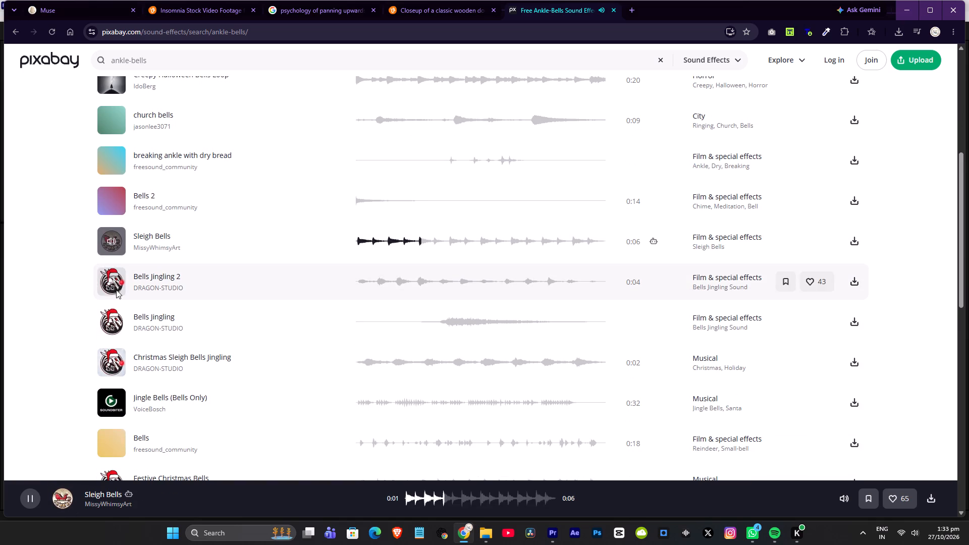
click(112, 284)
scroll(178, 273, down, 2)
click(111, 220)
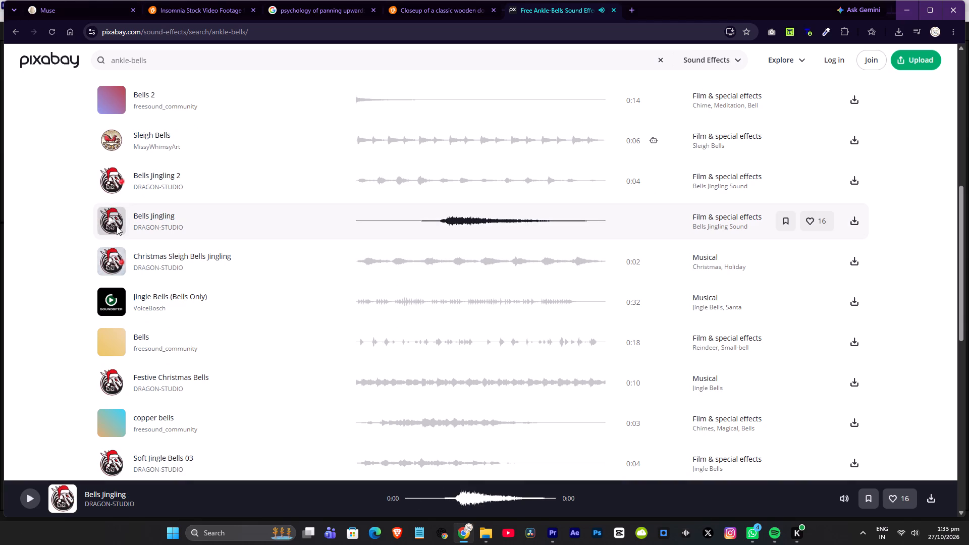
click(115, 223)
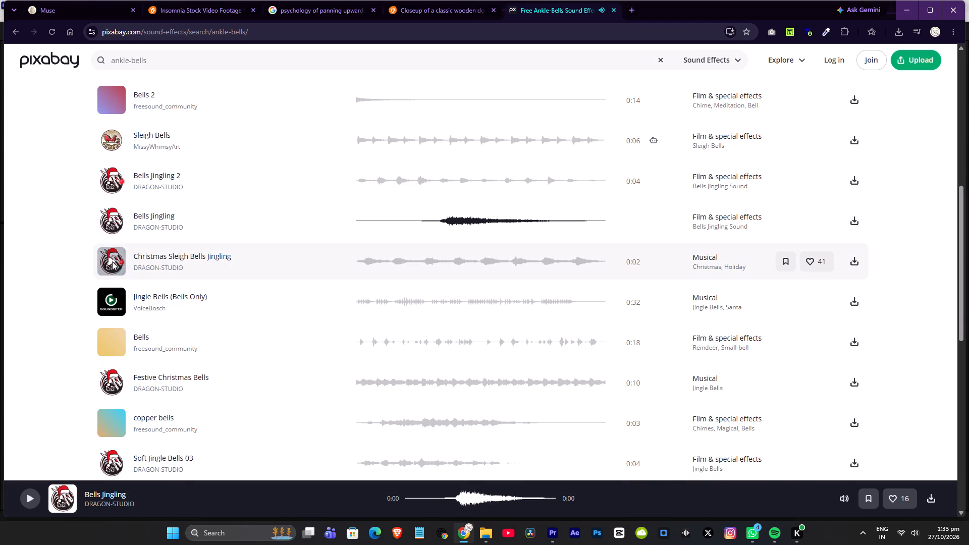
click(112, 261)
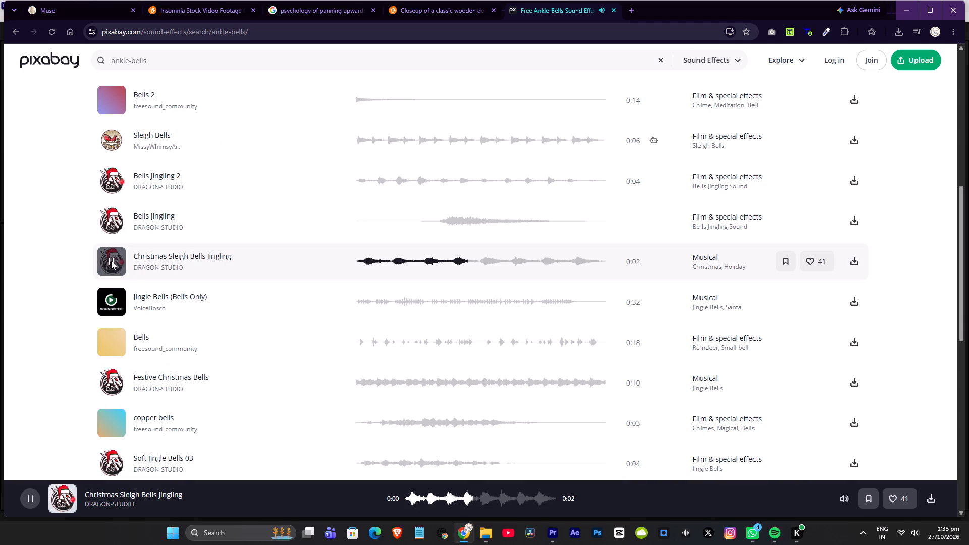
click(111, 261)
click(113, 299)
scroll(149, 278, down, 2)
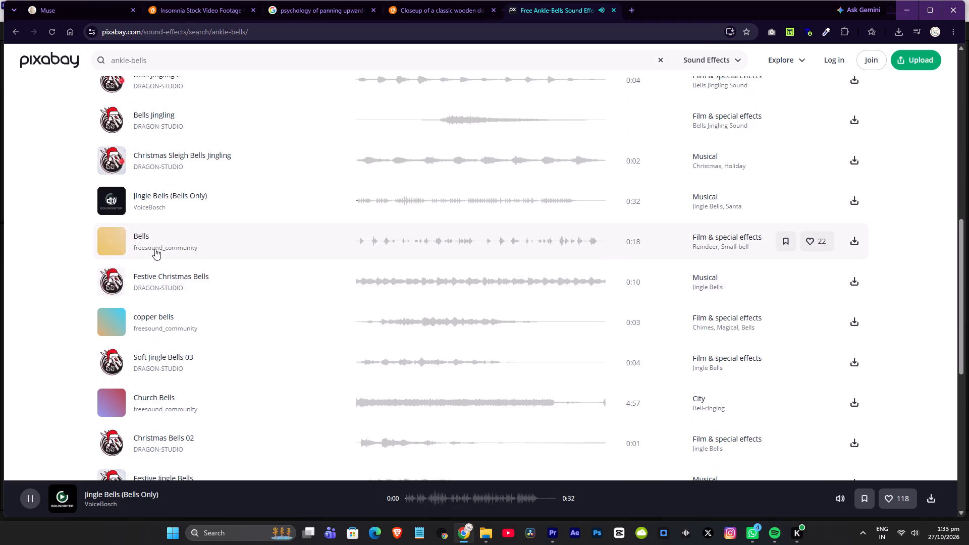
click(115, 201)
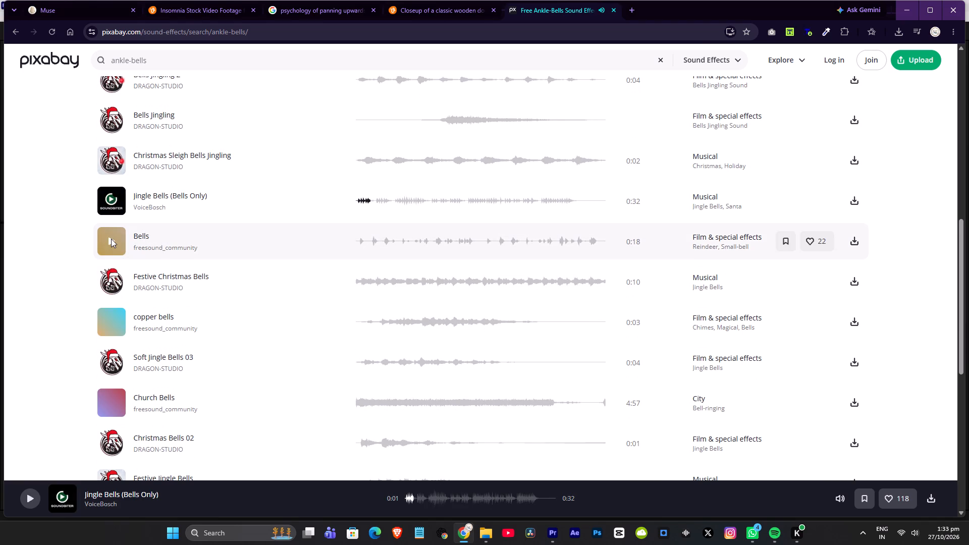
Preview the Bells, Festive Christmas Bells, copper bells and Soft Jingle Bells 03 sounds for a ghungroo-like jingle.
click(111, 239)
click(115, 279)
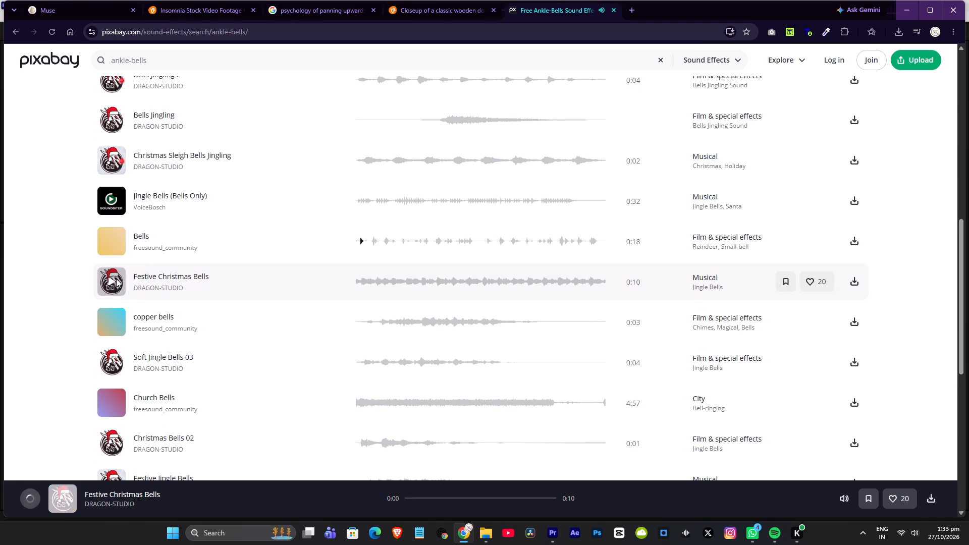
click(111, 246)
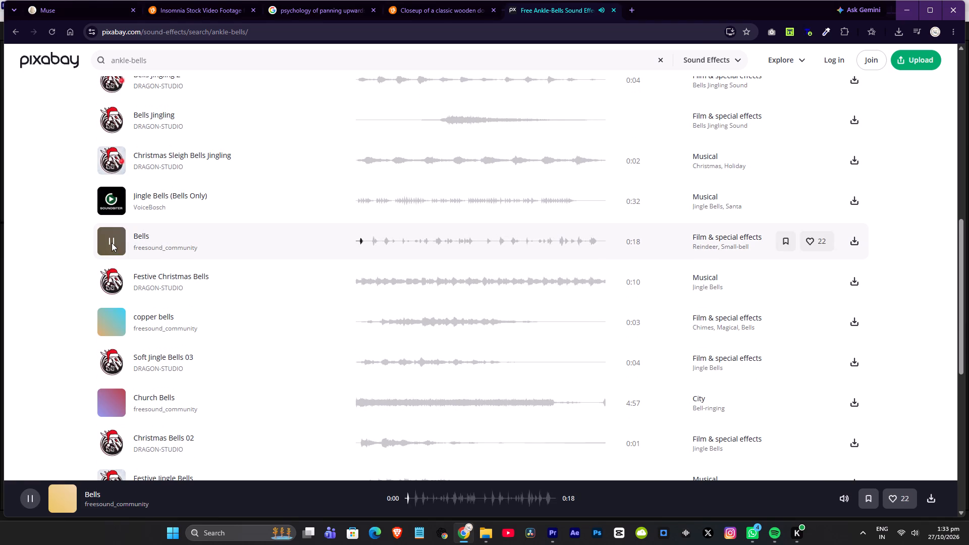
click(112, 243)
click(110, 319)
click(112, 320)
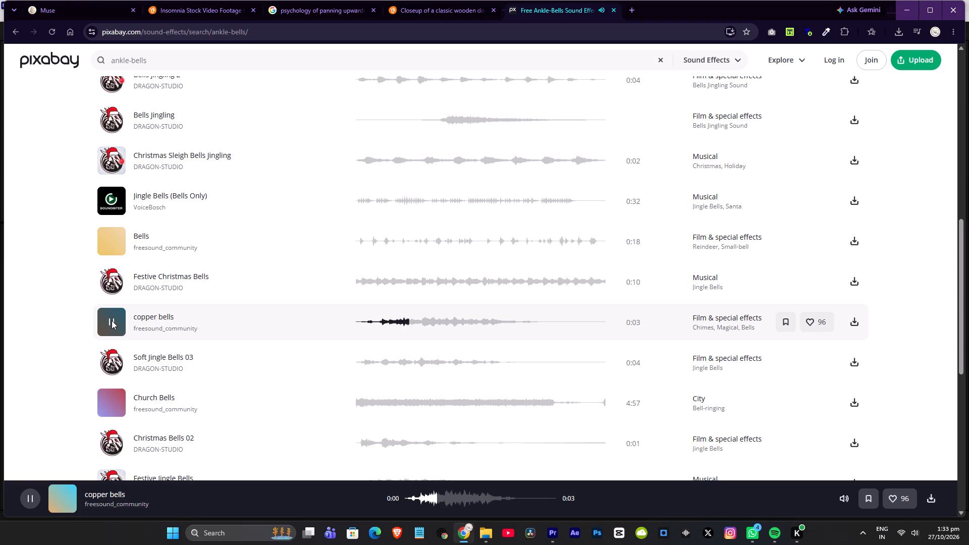
scroll(167, 314, down, 2)
click(113, 263)
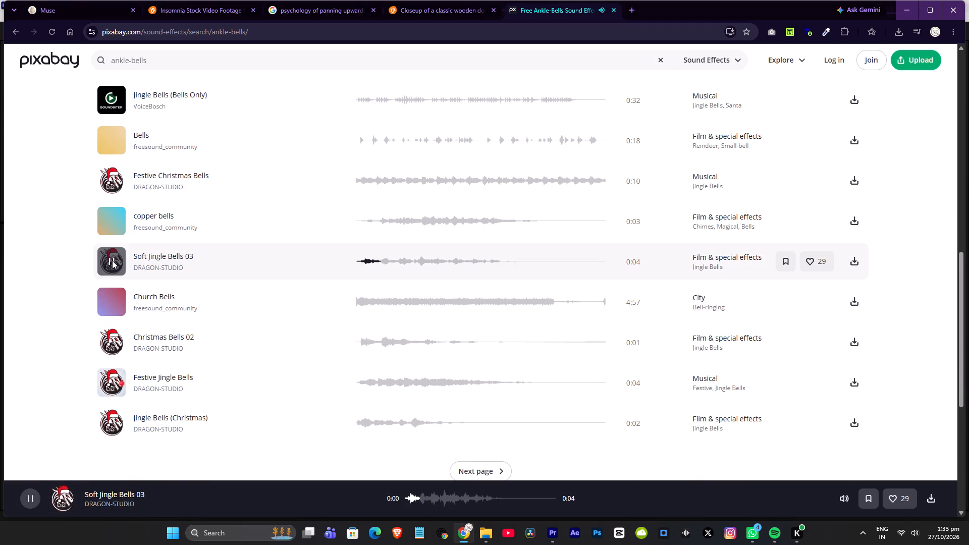
click(112, 260)
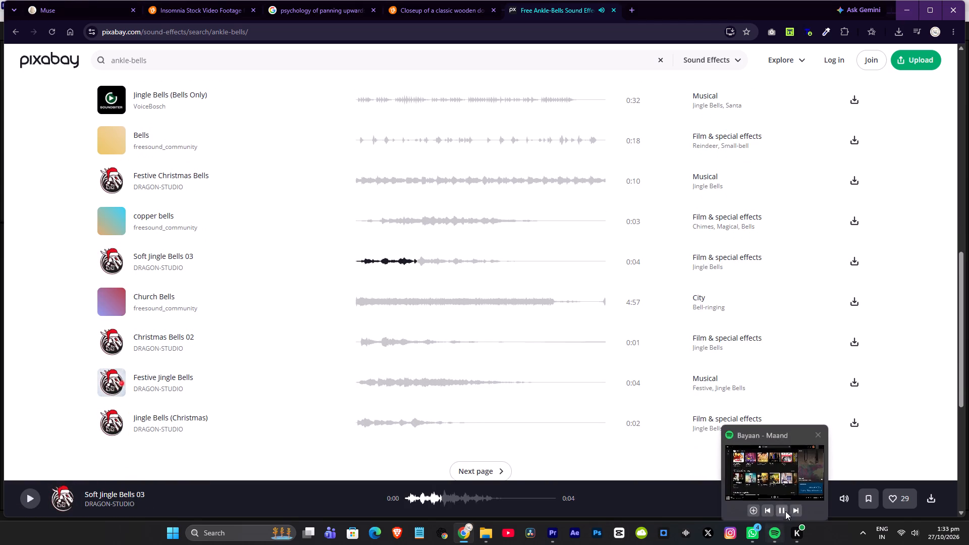
Pause the music playing in Spotify.
click(783, 501)
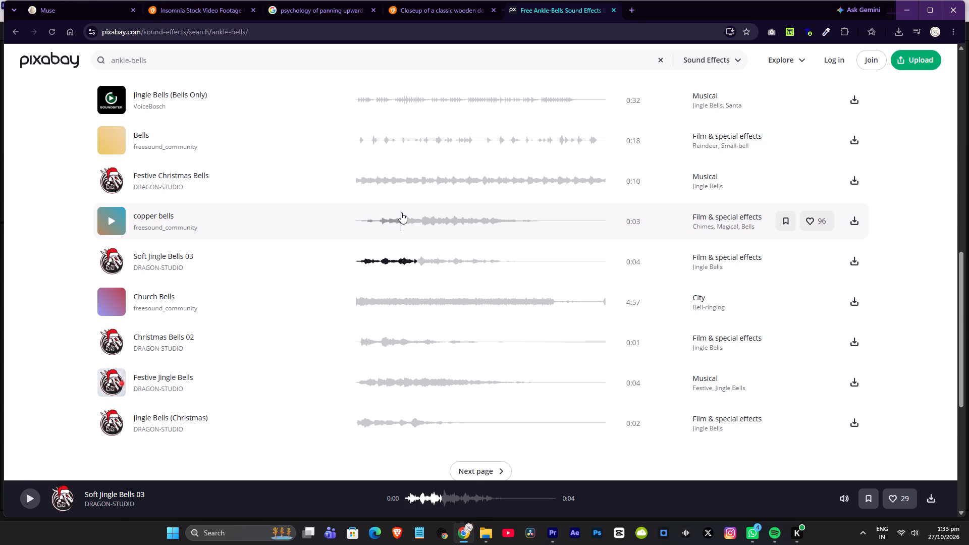
Go to the second page of ankle-bells results and preview Sleigh Bells, Jingle Bells (Christmas) and freesound_community's Jingle Bells.
scroll(260, 270, down, 3)
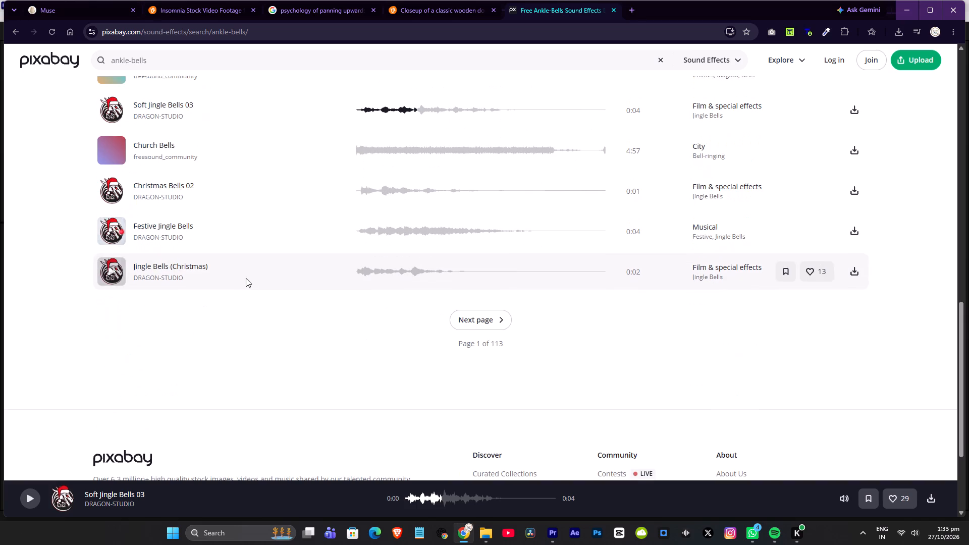
click(474, 320)
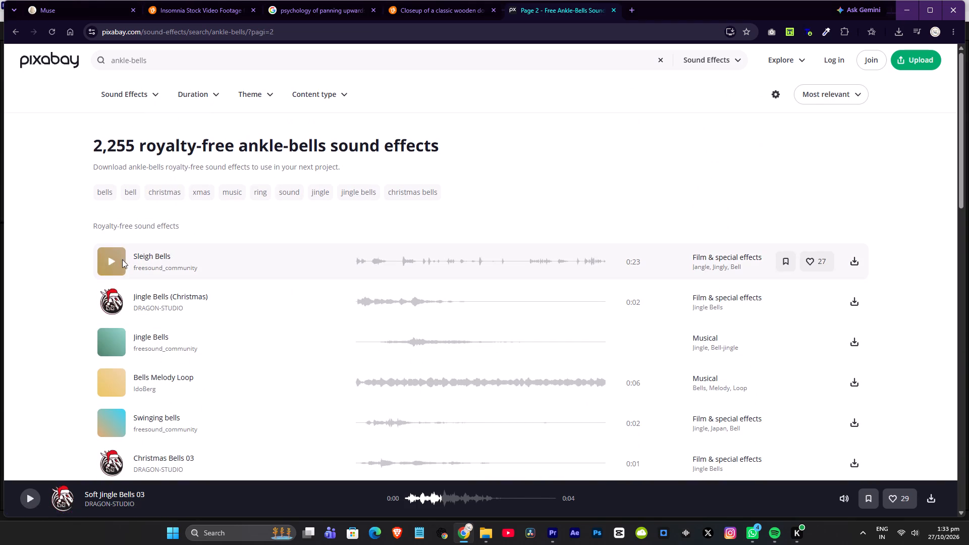
click(112, 258)
click(111, 303)
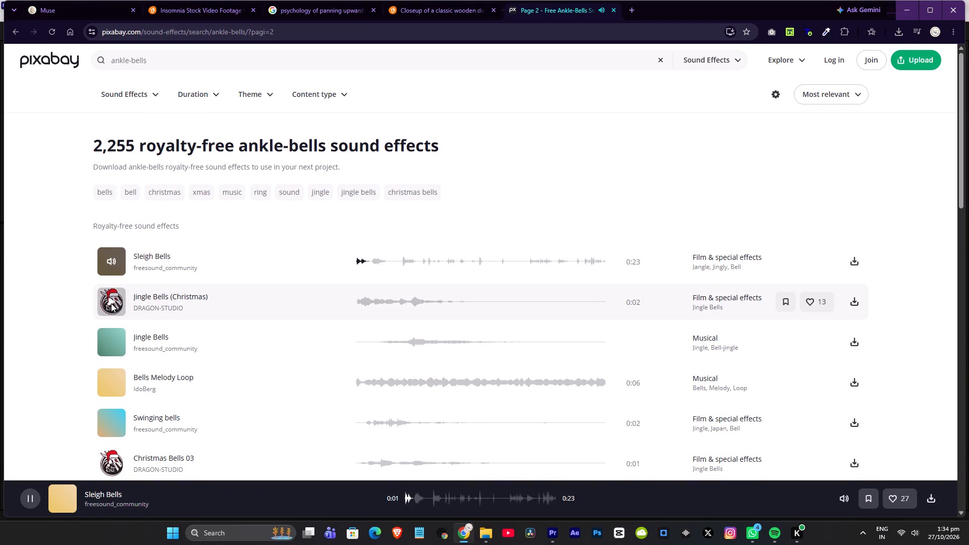
scroll(140, 303, down, 2)
click(116, 244)
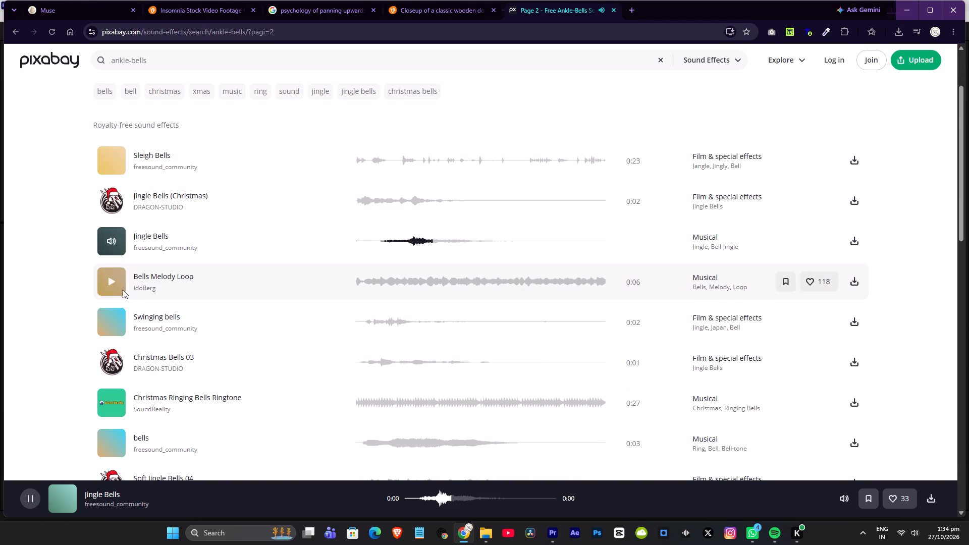
Download freesound_community's Jingle Bells and move the MP3 from Downloads into the 23102026 Ratna Story folder in File Explorer.
click(855, 241)
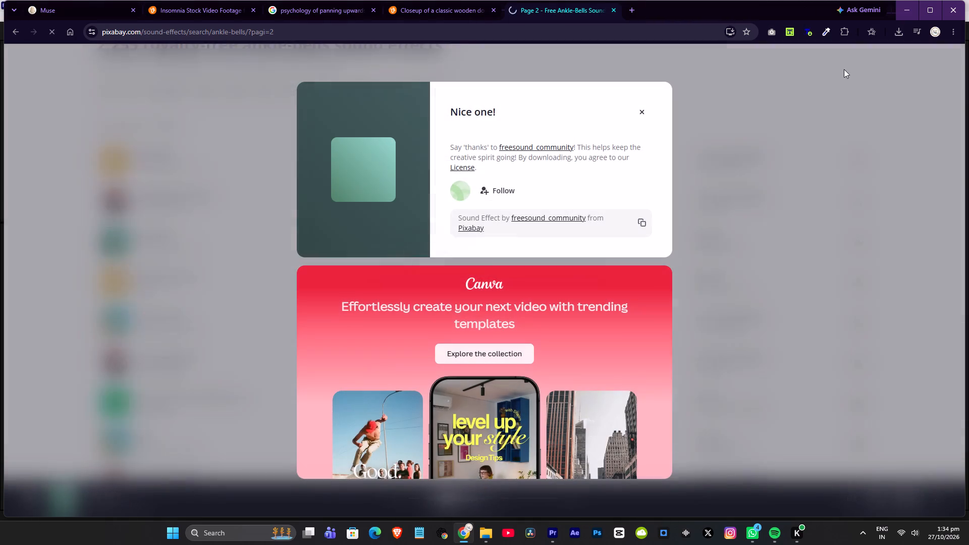
click(872, 54)
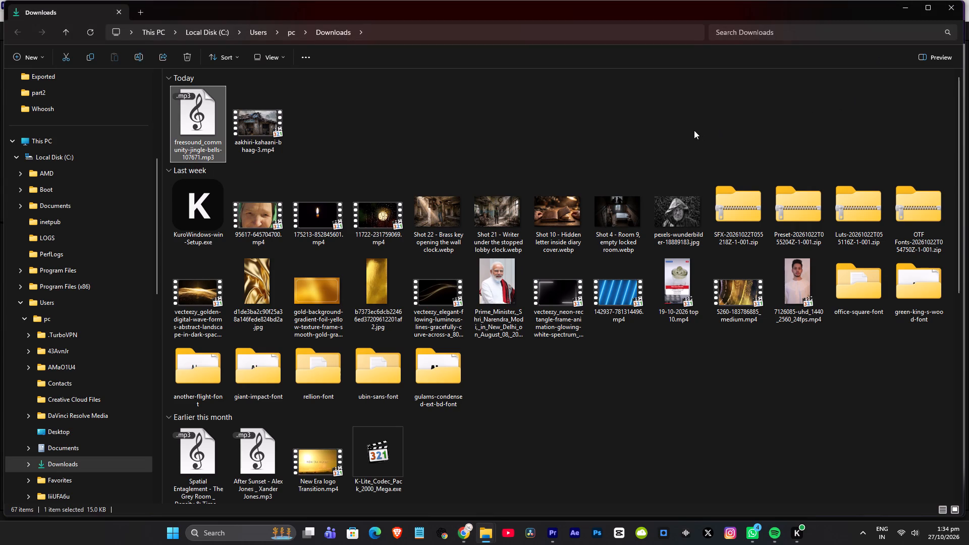
key(ctrl+x)
click(481, 528)
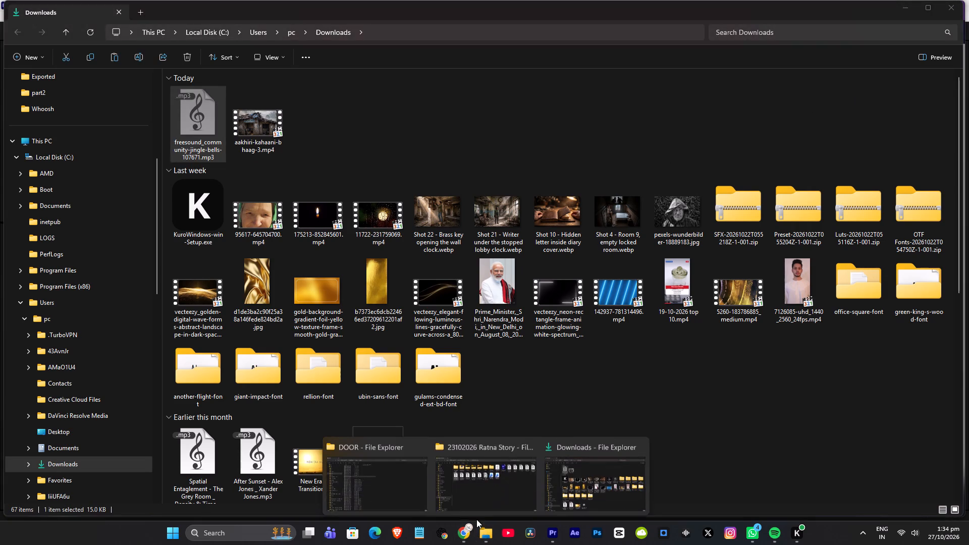
click(472, 489)
click(492, 383)
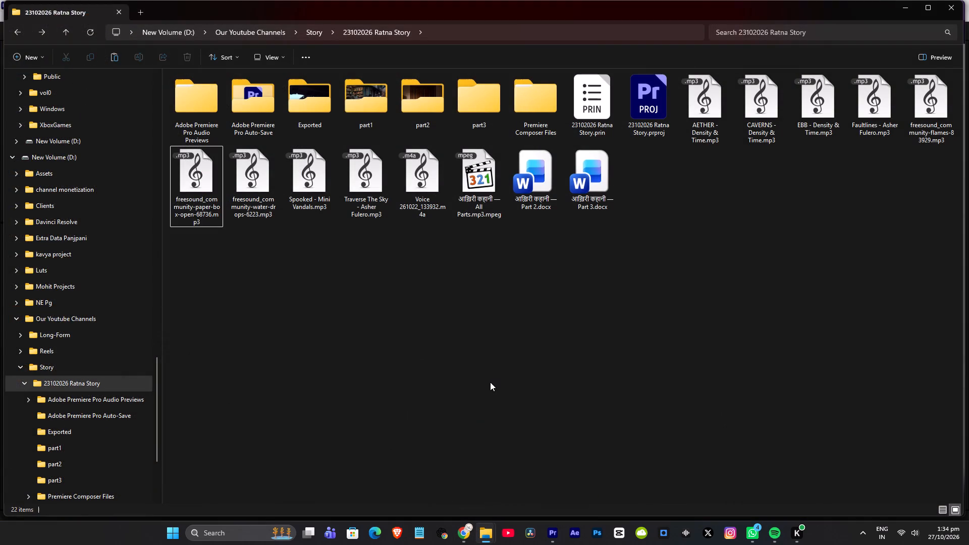
key(ctrl+v)
Bring the jingle-bells MP3 into Premiere on track A3 near the end of the box shot and play that part.
drag(197, 180, 568, 460)
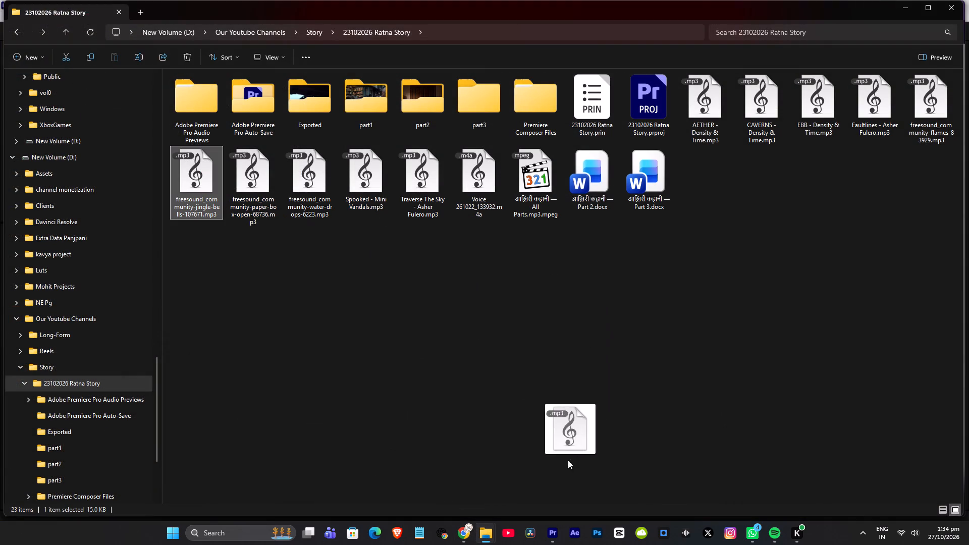
drag(568, 460, 399, 391)
click(396, 257)
key(space)
scroll(504, 288, down, 6)
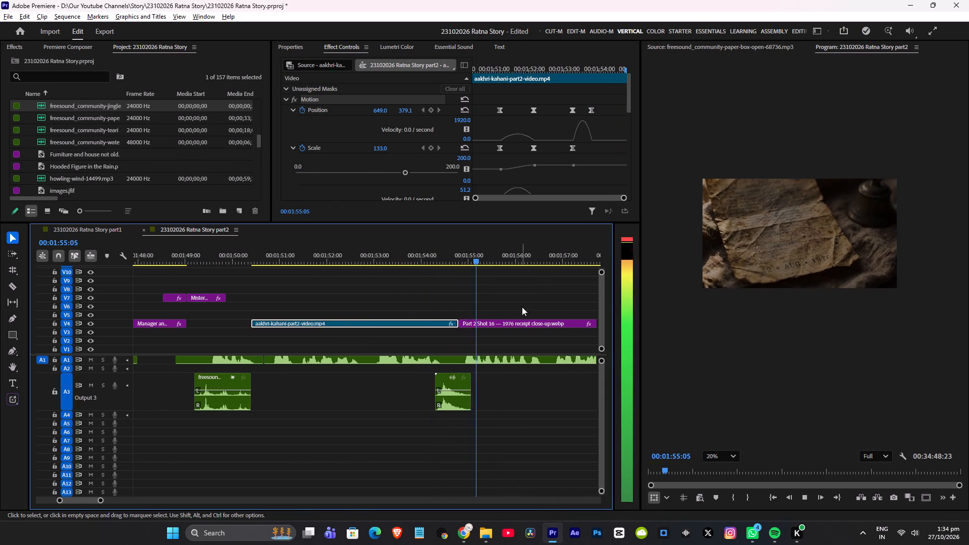
key(space)
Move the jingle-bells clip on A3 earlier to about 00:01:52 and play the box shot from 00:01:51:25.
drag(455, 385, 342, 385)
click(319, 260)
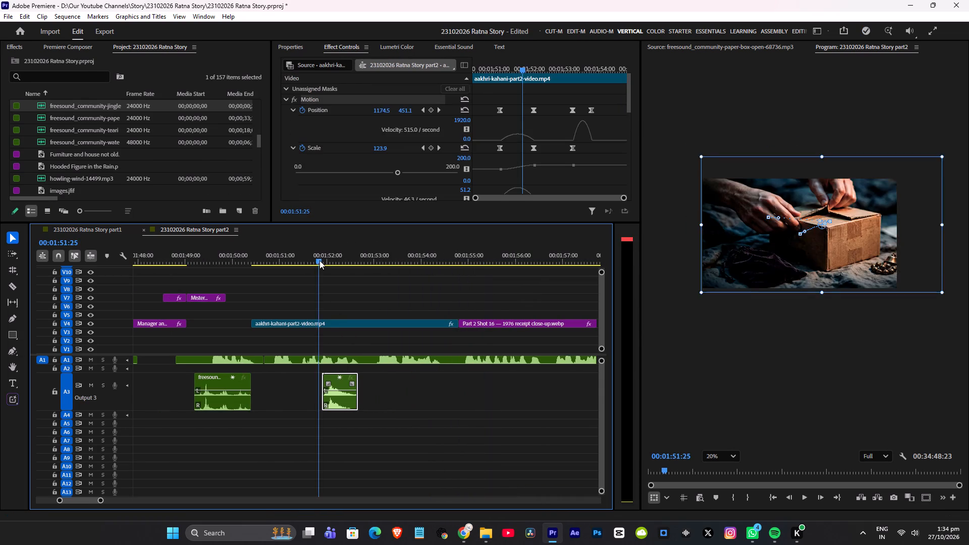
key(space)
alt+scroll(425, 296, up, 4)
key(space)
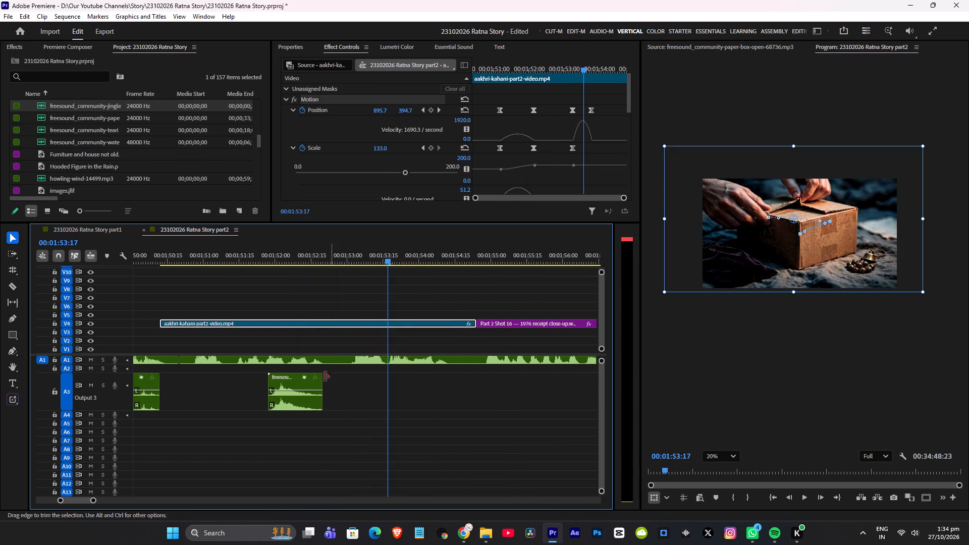
Shift the jingle-bells clip on A3 to start at about 00:01:53:15, where the camera pans to the ghungroo, checking the timing by playback.
drag(301, 384, 407, 386)
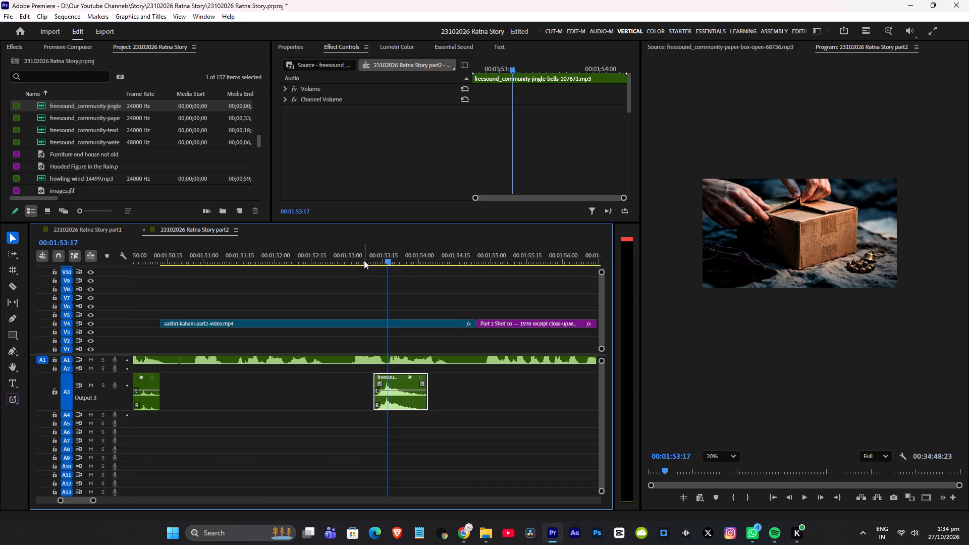
click(364, 260)
key(space)
key(space)
drag(399, 379, 407, 378)
click(381, 247)
key(space)
key(space)
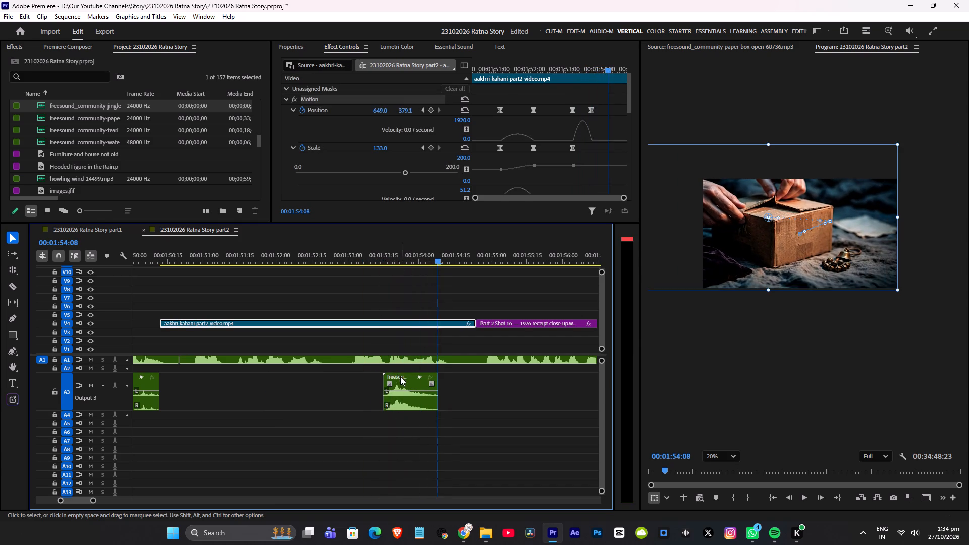
Lower the jingle-bells clip's volume by two large increments, save the project, and play the pan with the sound.
click(402, 377)
text({{)
key(ctrl+s)
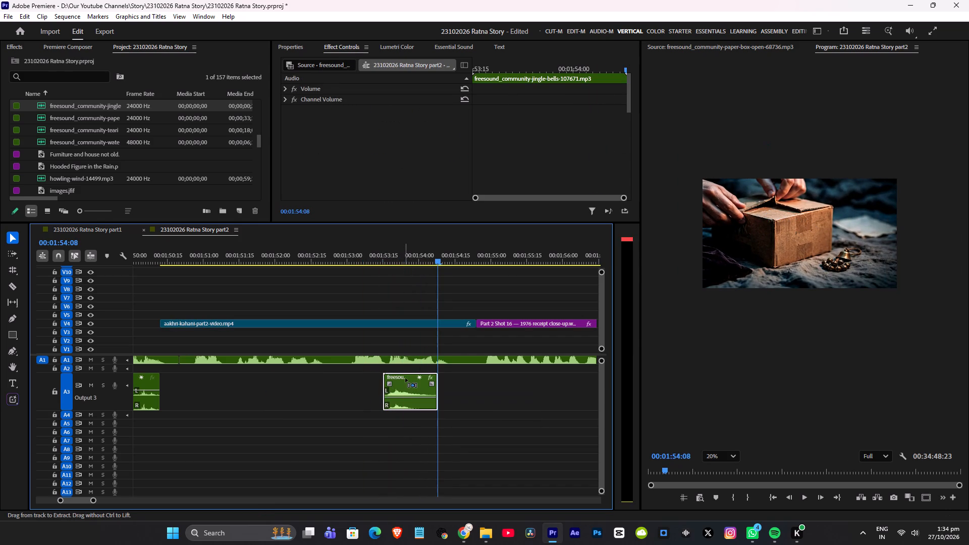
click(375, 257)
key(space)
key(space)
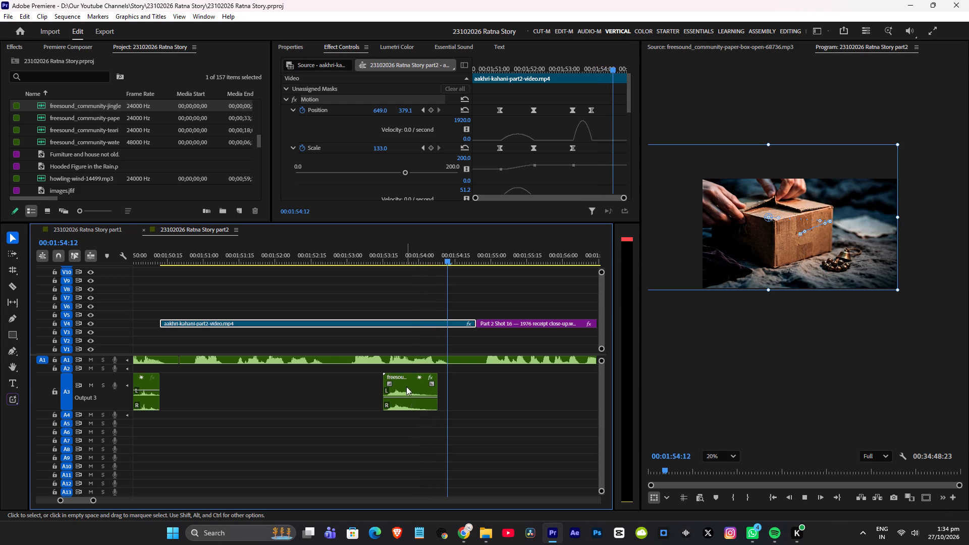
Lower the jingle-bells clip's volume on A3 by three small increments, save the project, and play the pan from about 00:01:53:10.
click(408, 377)
key(bracketleft)
key(bracketleft)
key(bracketleft)
click(367, 263)
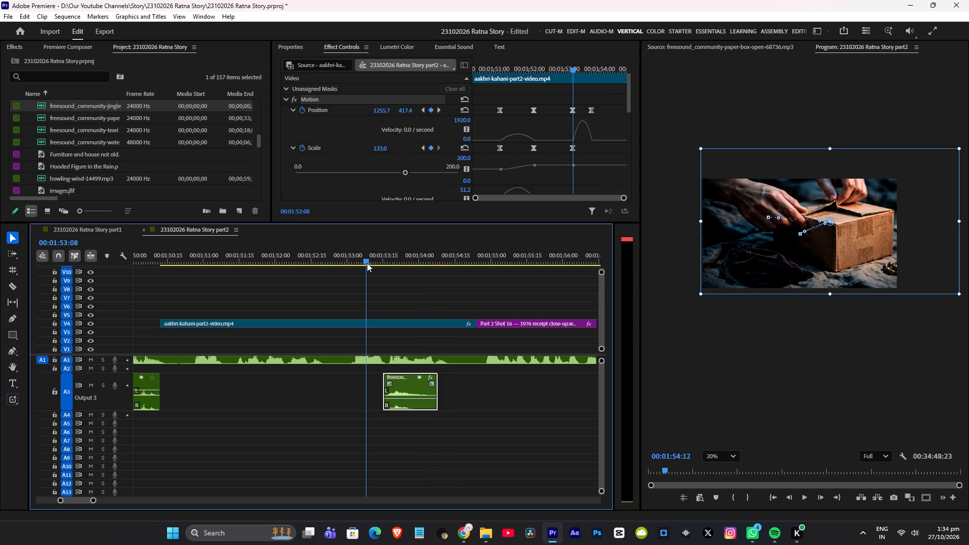
key(ctrl+s)
key(space)
drag(383, 256, 370, 259)
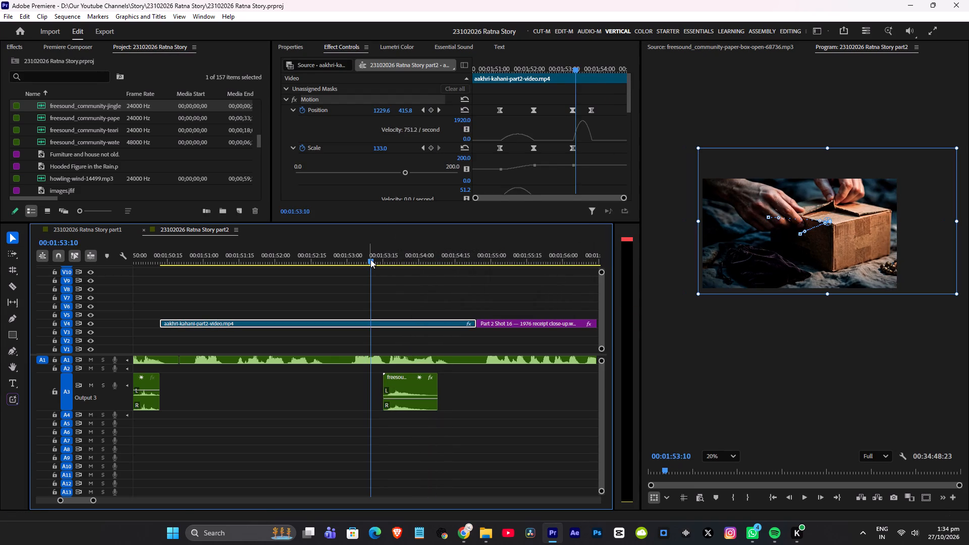
key(space)
scroll(474, 298, down, 5)
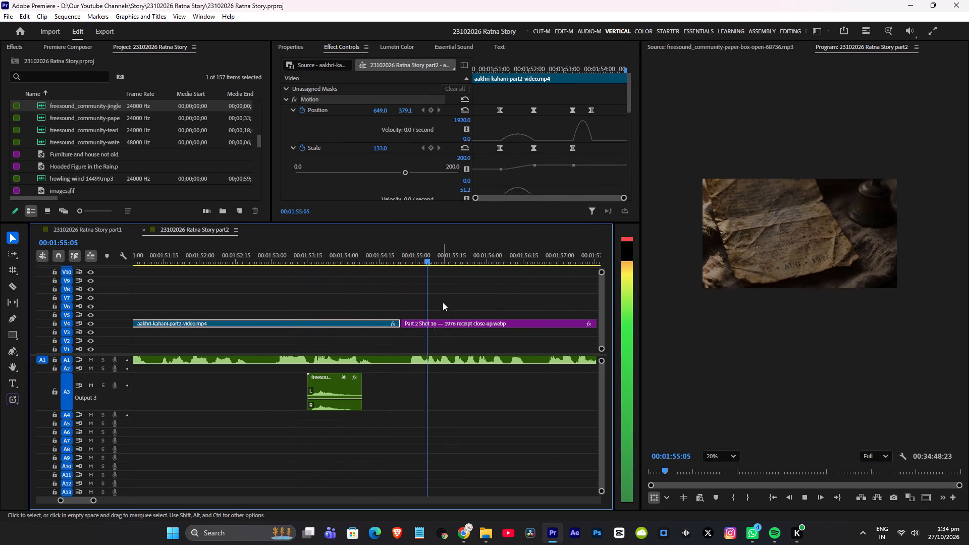
alt+scroll(443, 299, down, 17)
key(space)
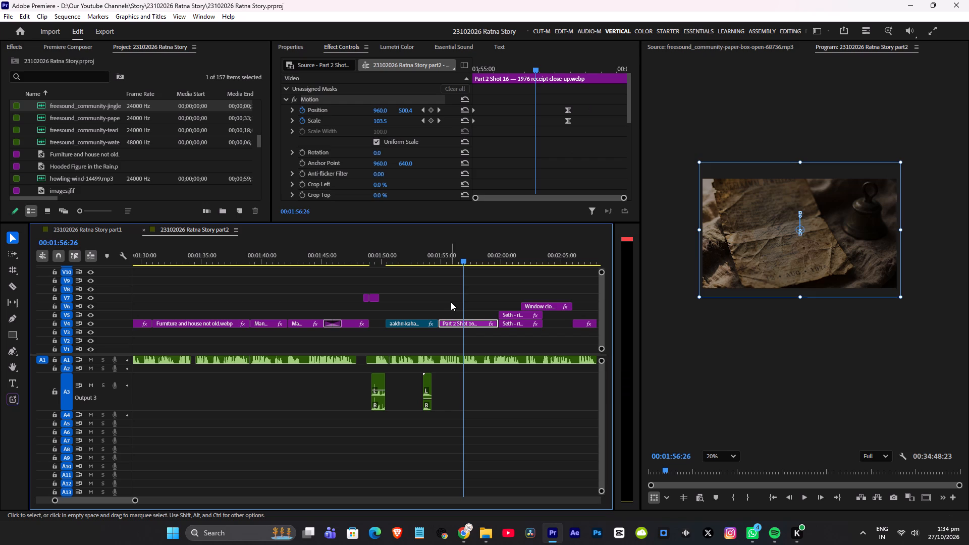
Play from the end of the box shot through the 1976 receipt close-up to the Seth portrait, reviewing the sound, and save the project.
click(440, 257)
alt+scroll(449, 271, up, 8)
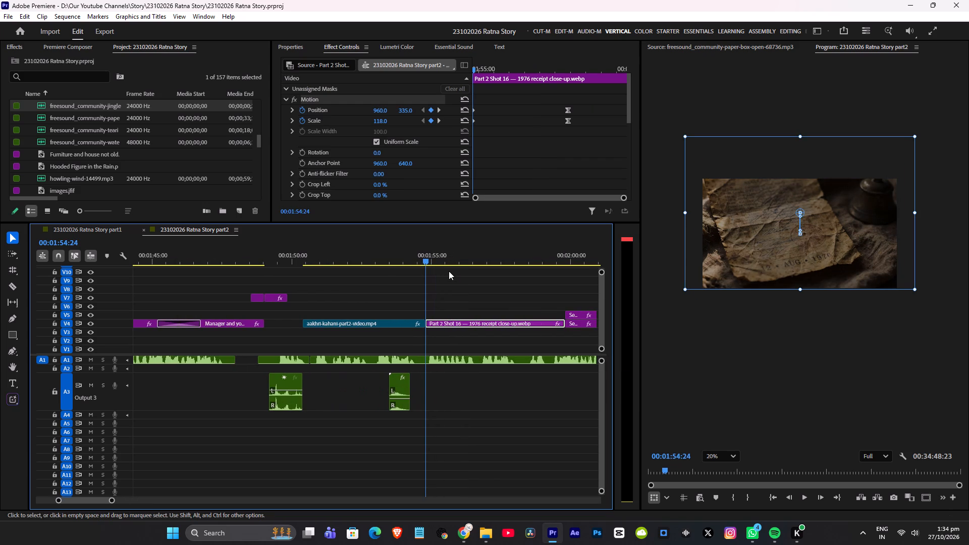
key(space)
alt+scroll(449, 272, up, 5)
key(space)
click(390, 257)
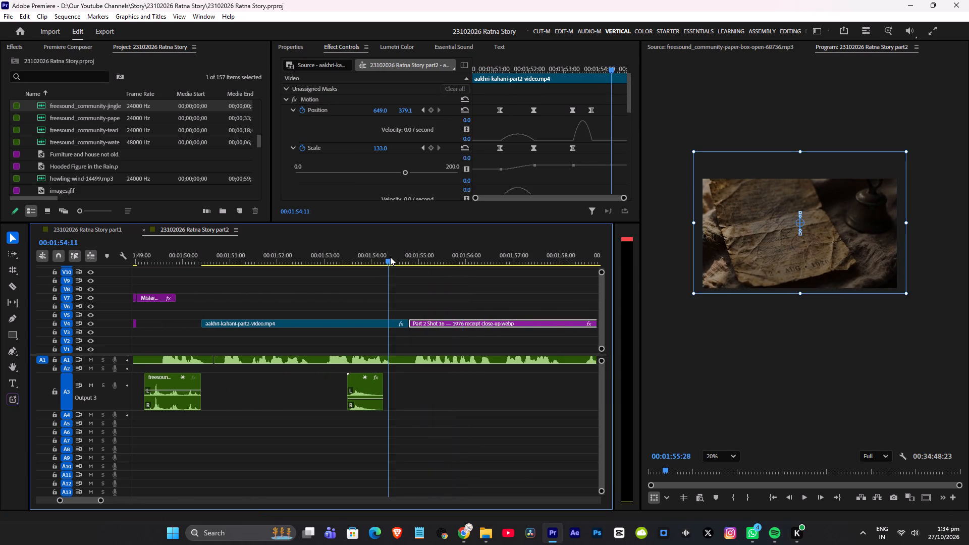
key(space)
scroll(460, 268, down, 6)
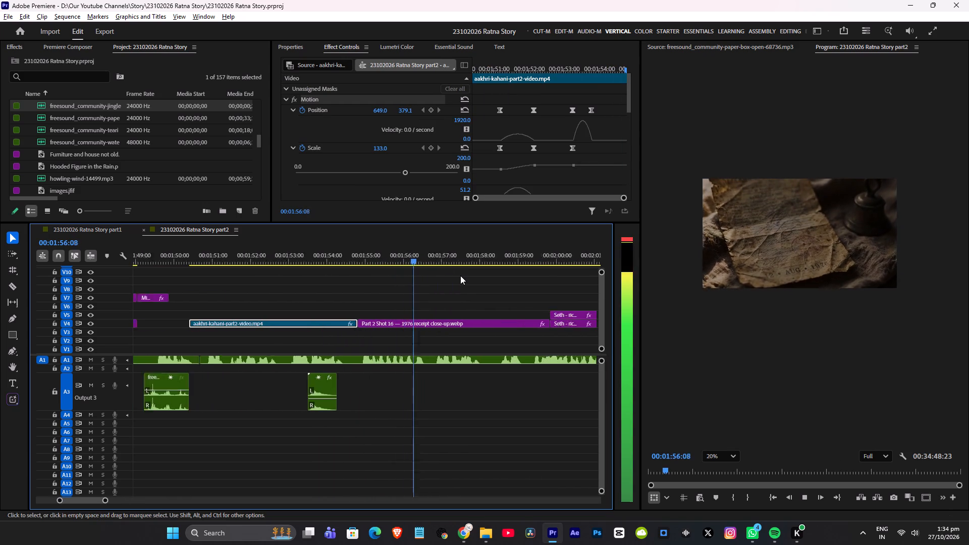
scroll(460, 276, down, 8)
key(ctrl+s)
key(space)
scroll(460, 278, down, 1)
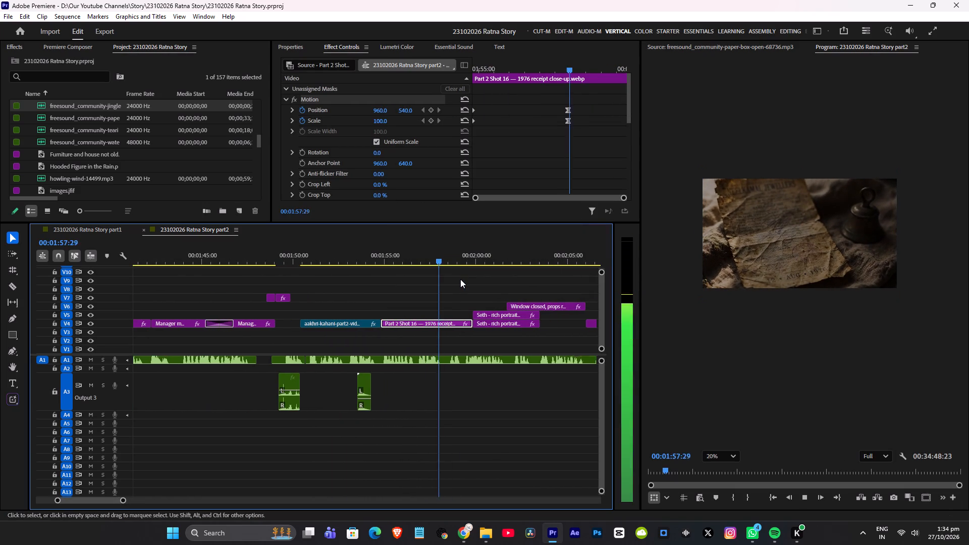
scroll(460, 279, down, 6)
alt+scroll(415, 282, up, 3)
key(space)
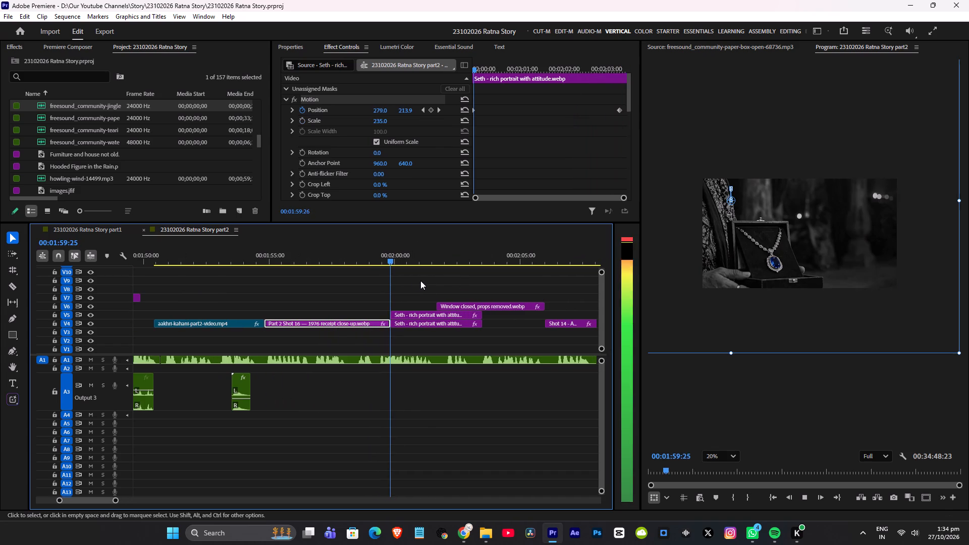
key(ctrl+s)
Switch to YouTube.
click(503, 533)
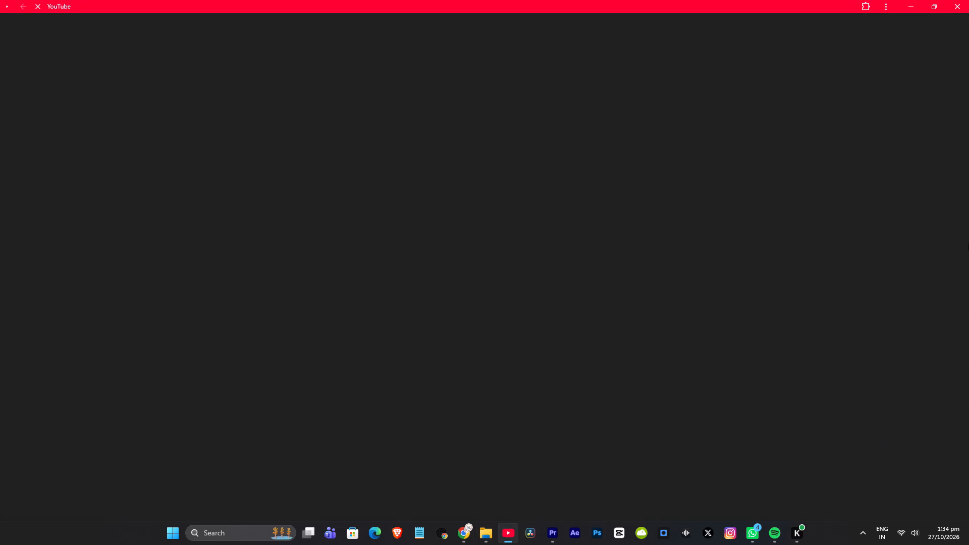